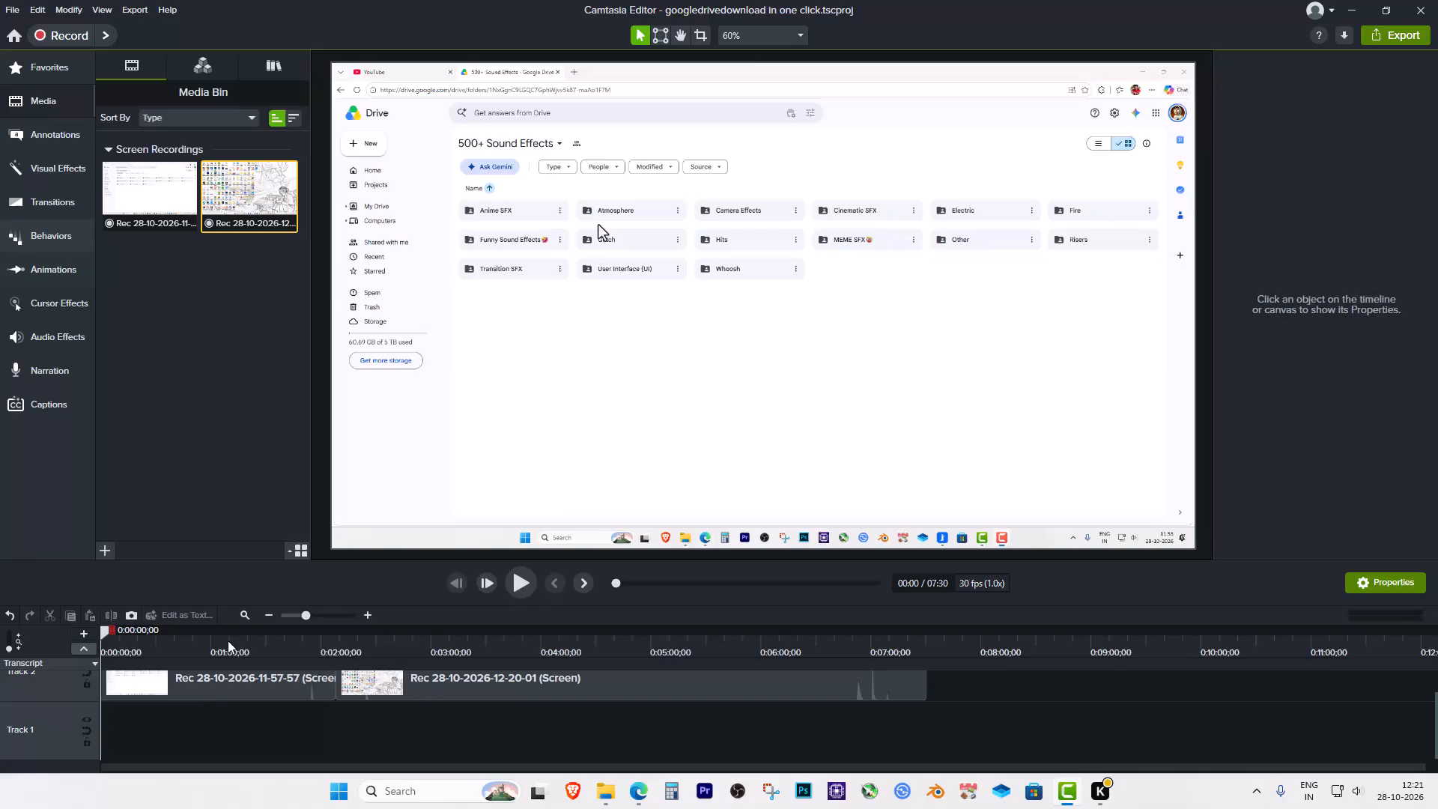
Look through the visual, audio, animation, behavior and cursor effects available for the first screen recording clip.
left_click(216, 693)
left_click(54, 171)
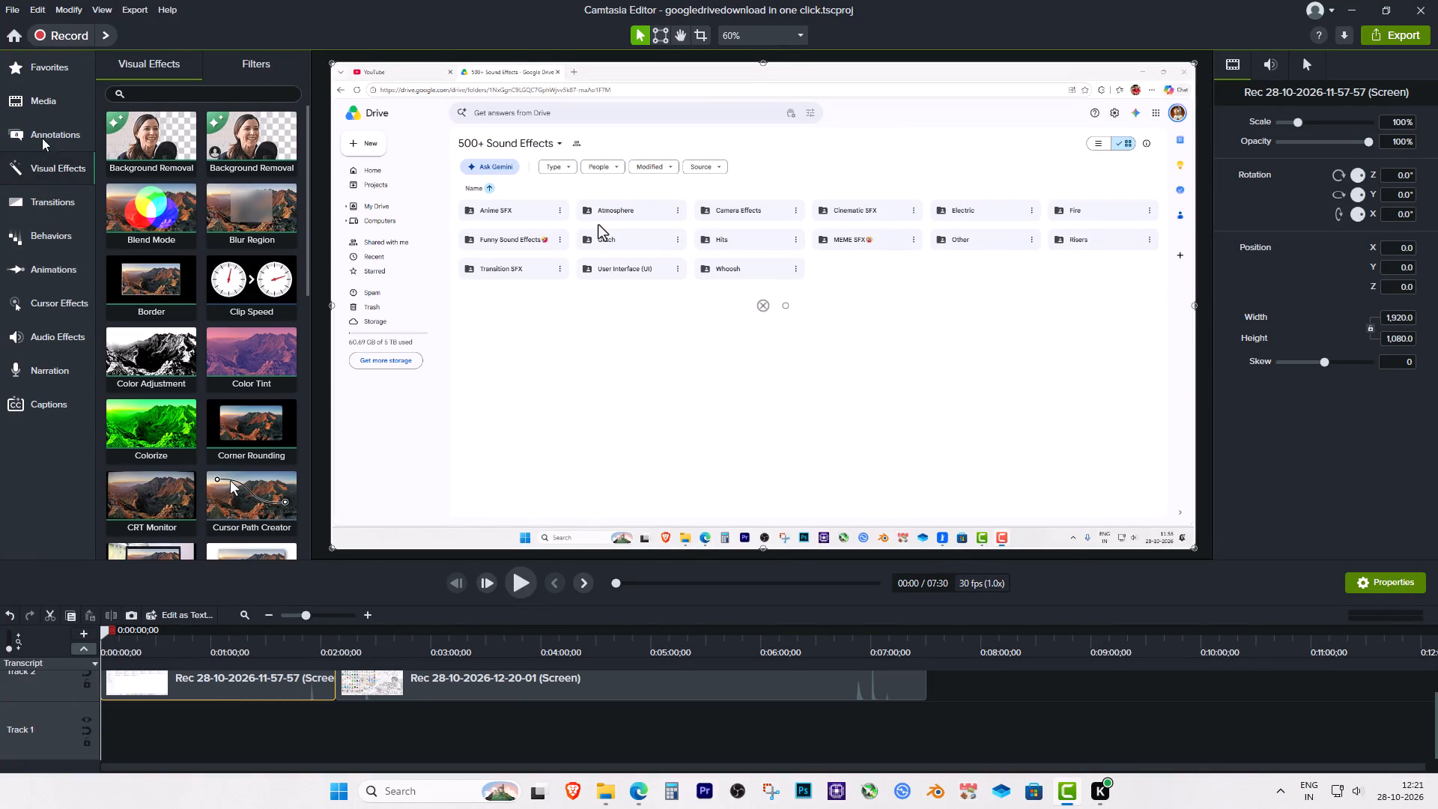
left_click(53, 343)
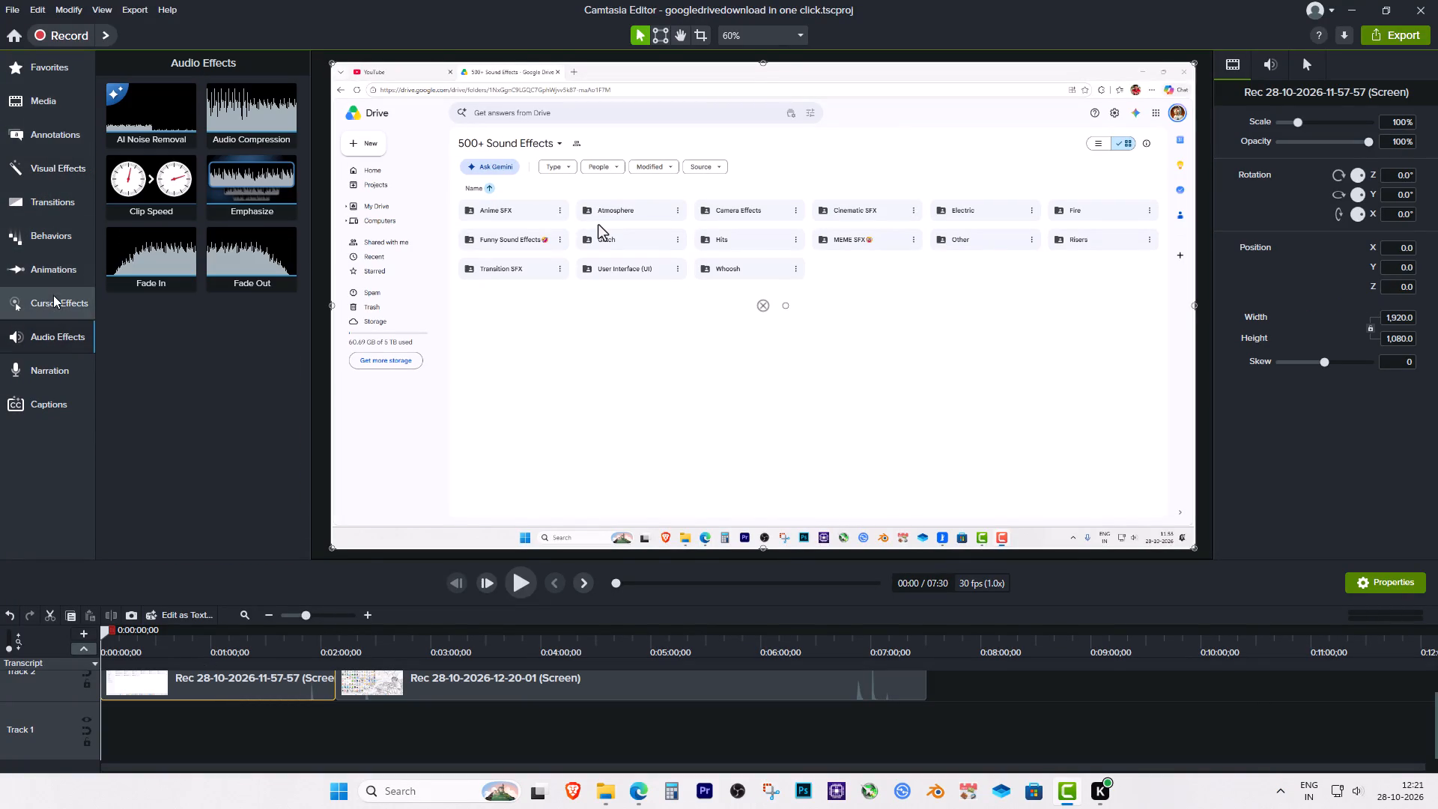
left_click(53, 295)
left_click(48, 272)
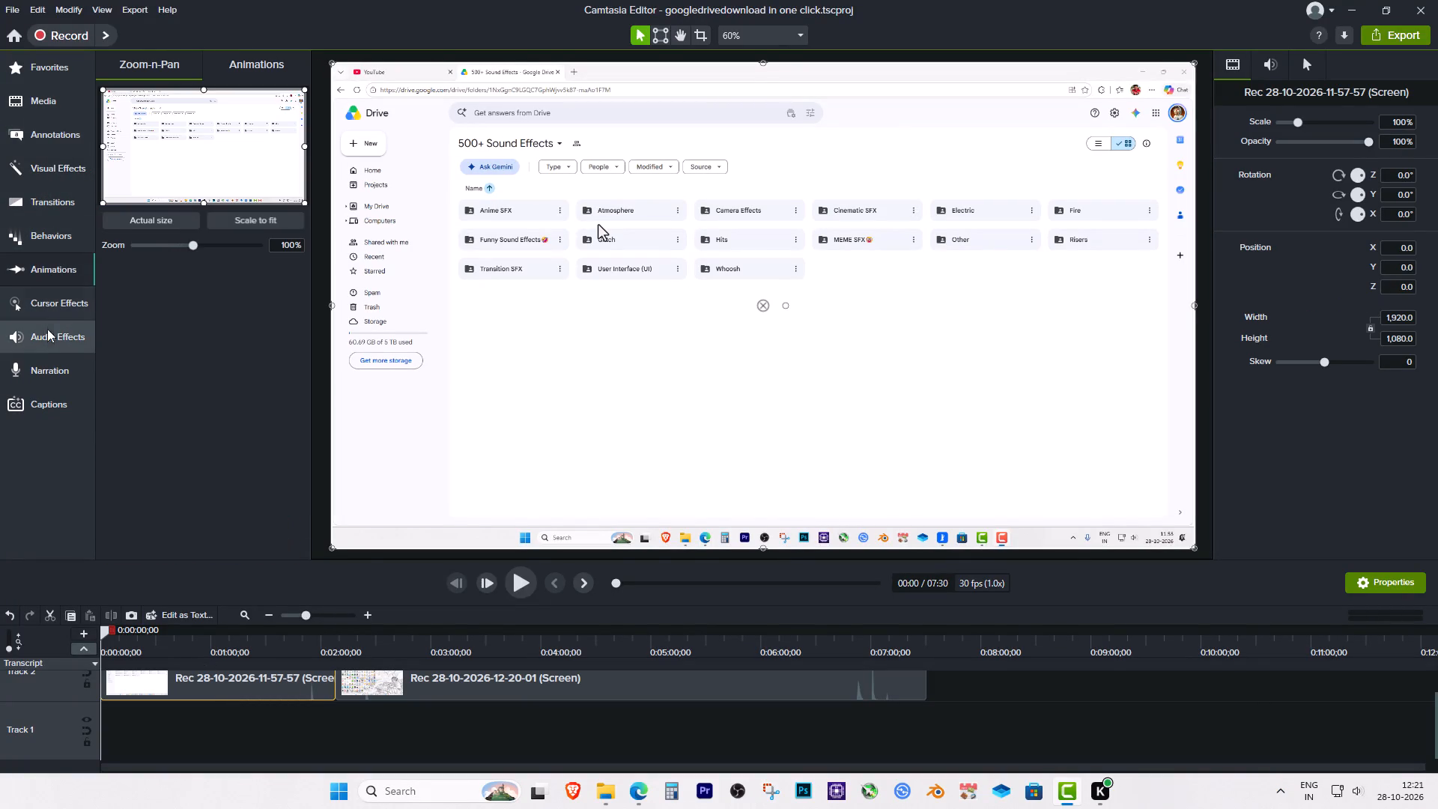
left_click(48, 342)
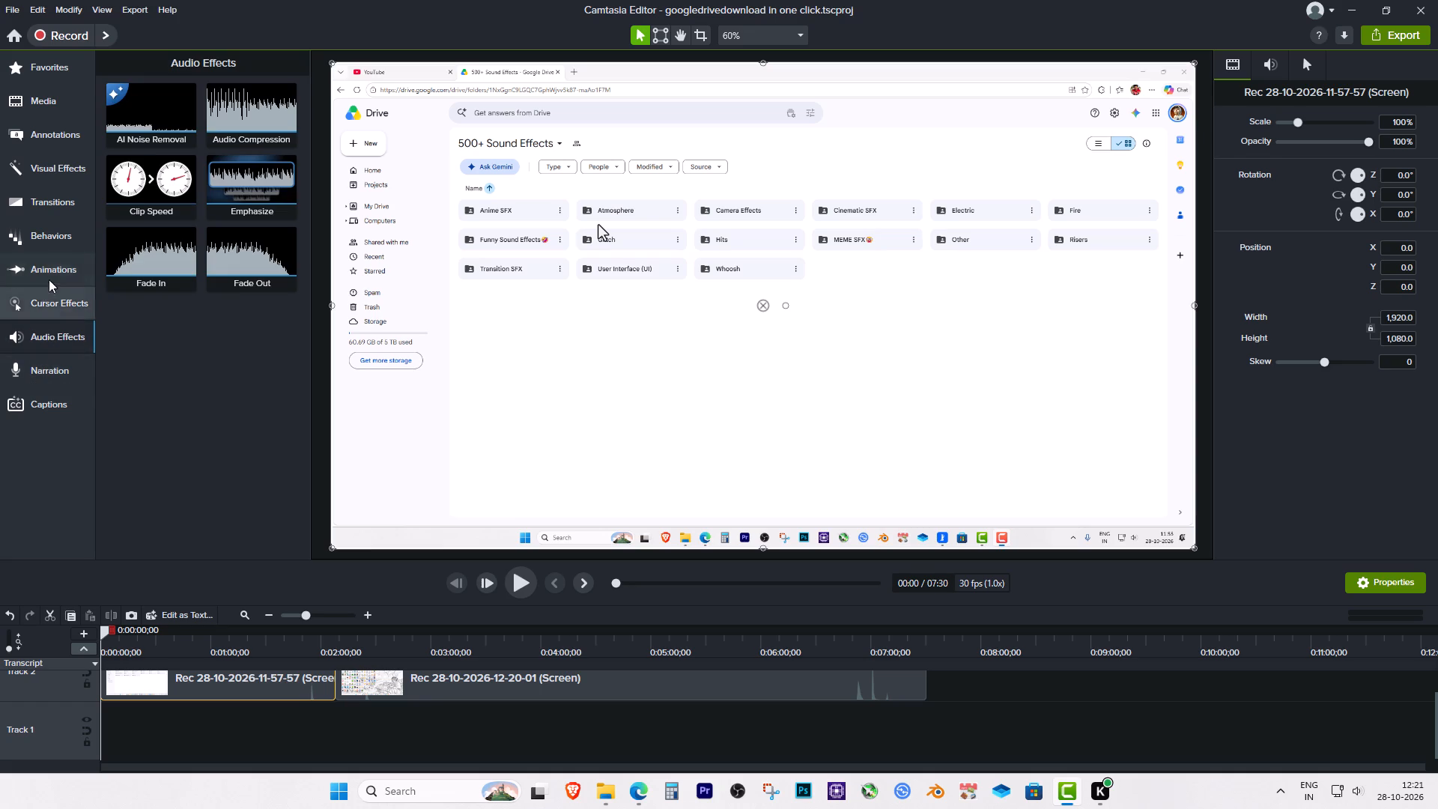
left_click(49, 275)
left_click(32, 240)
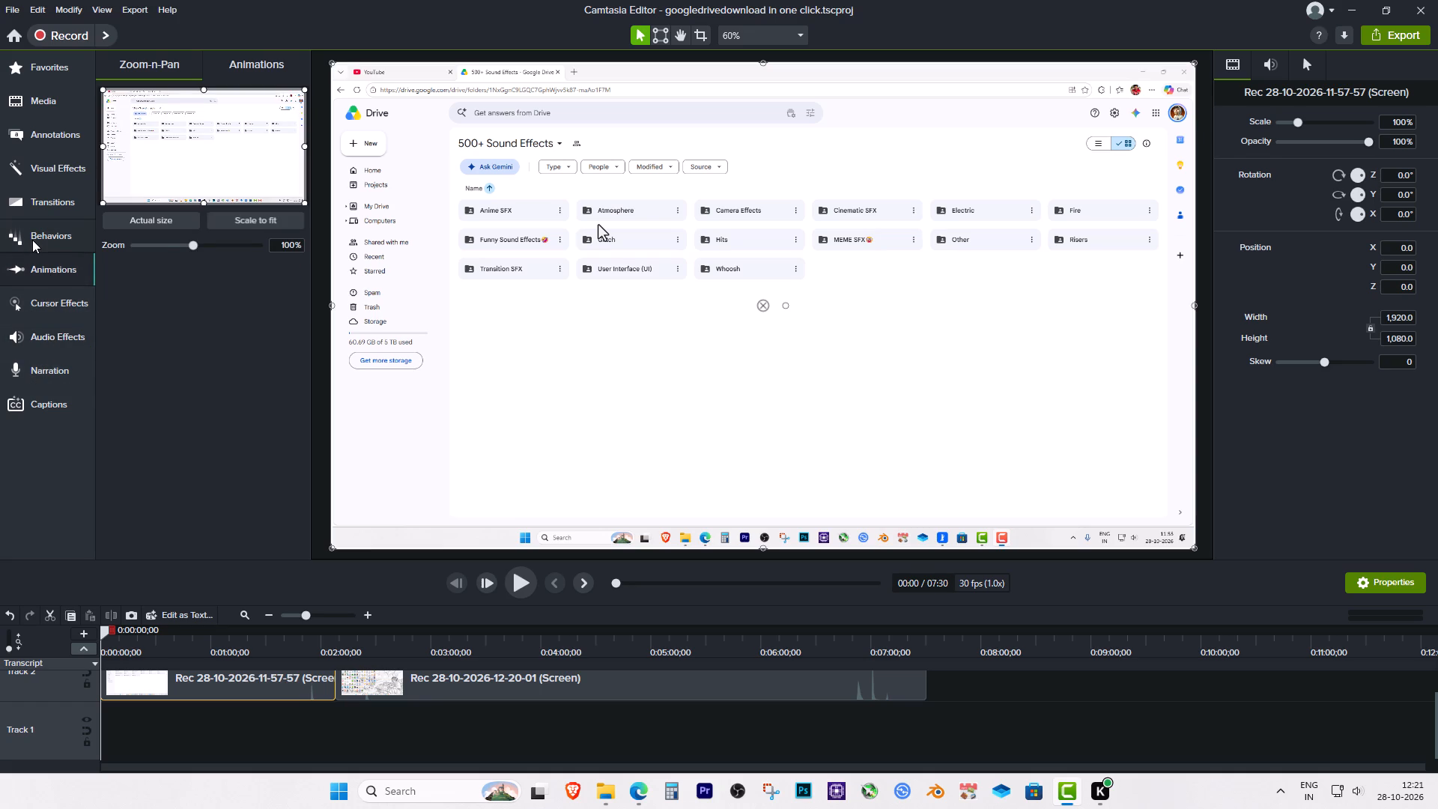
left_click(43, 209)
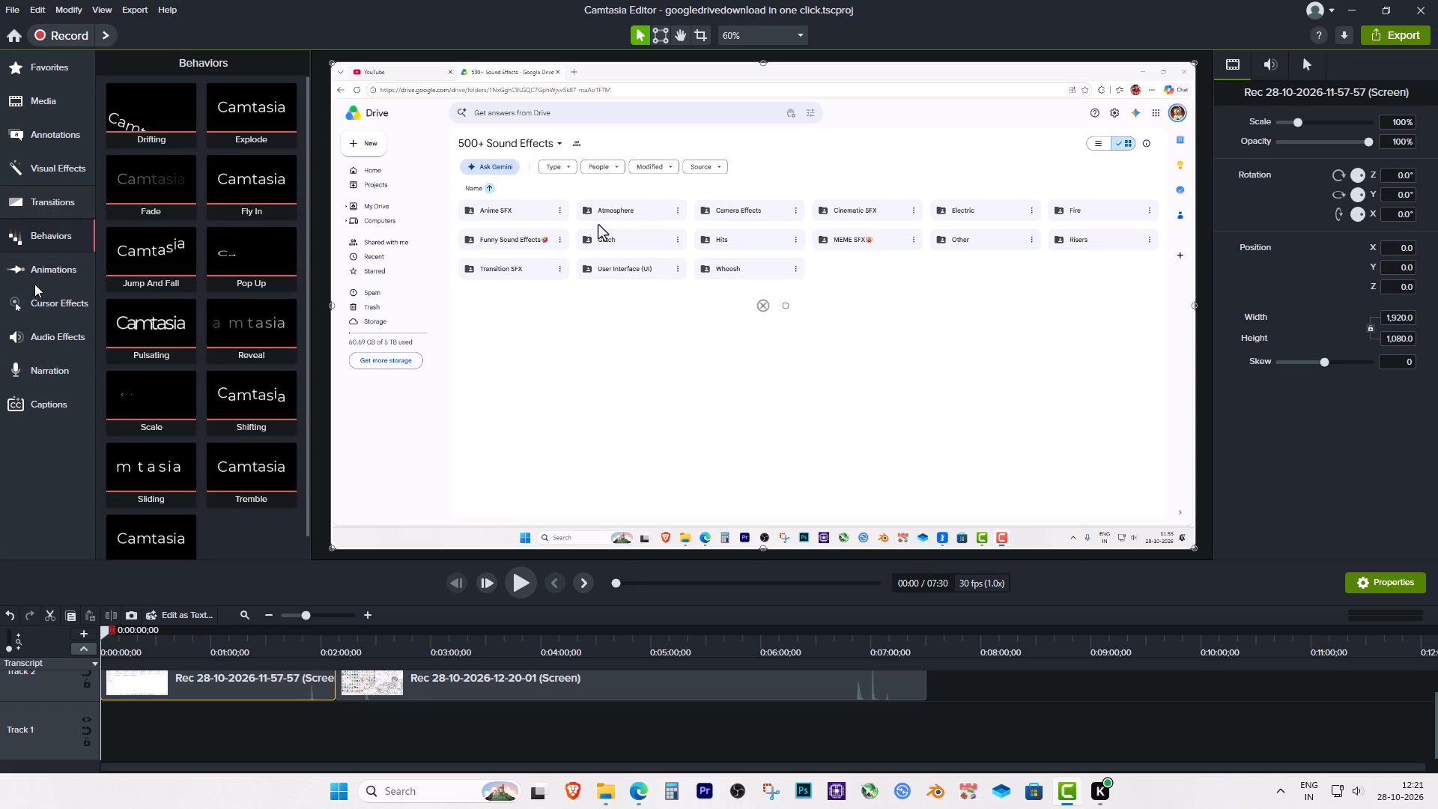
left_click(50, 275)
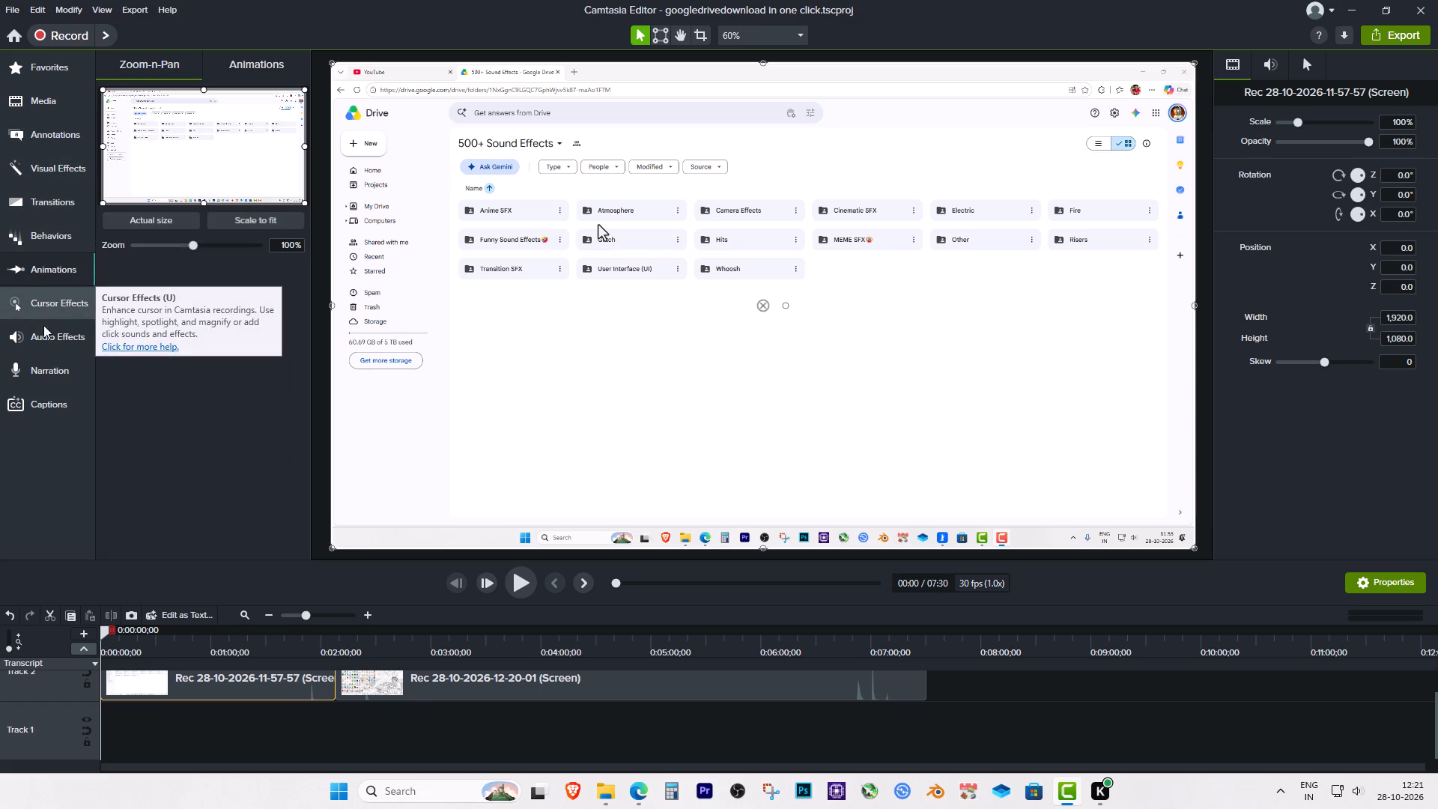
left_click(55, 330)
left_click(50, 298)
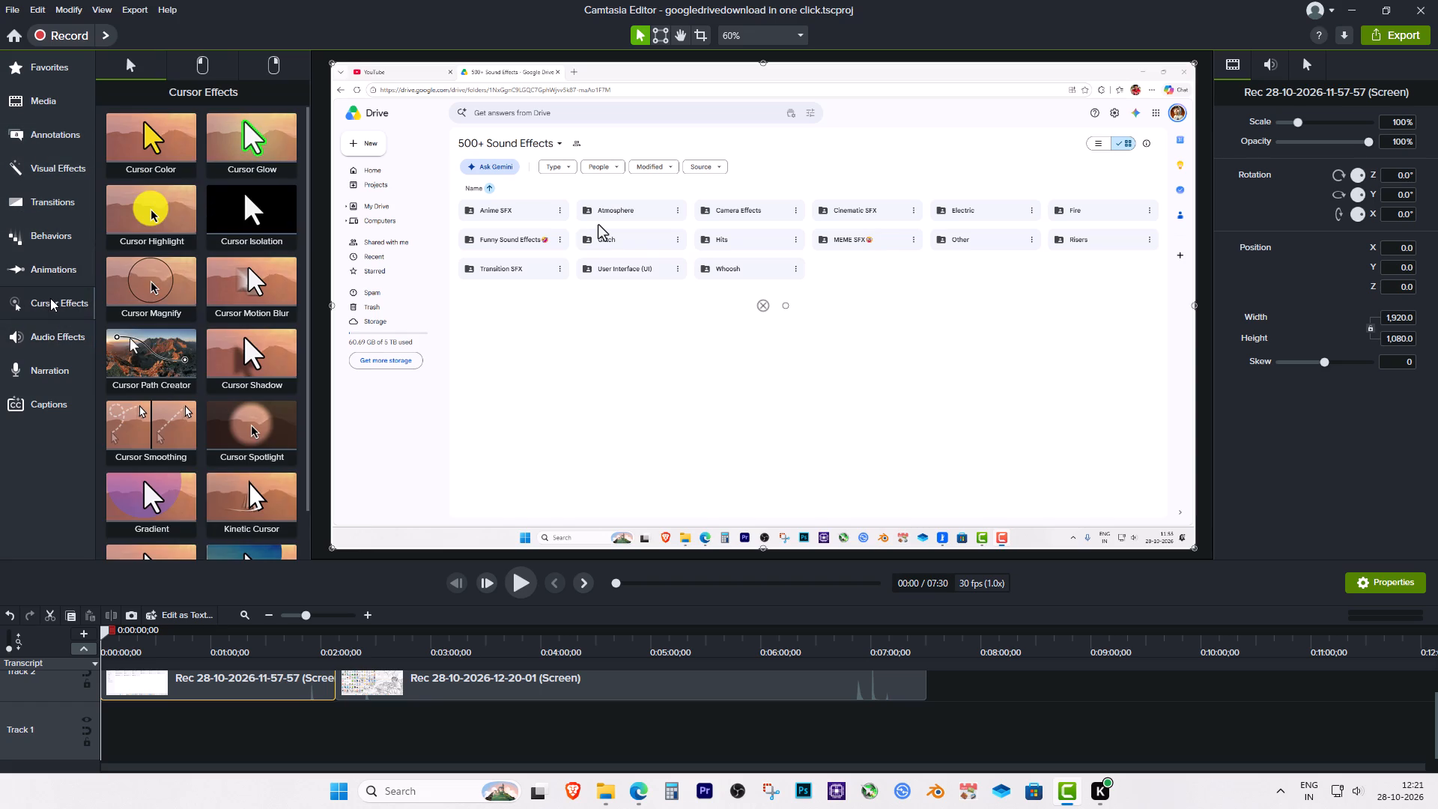
scroll(196, 392, "down", 2)
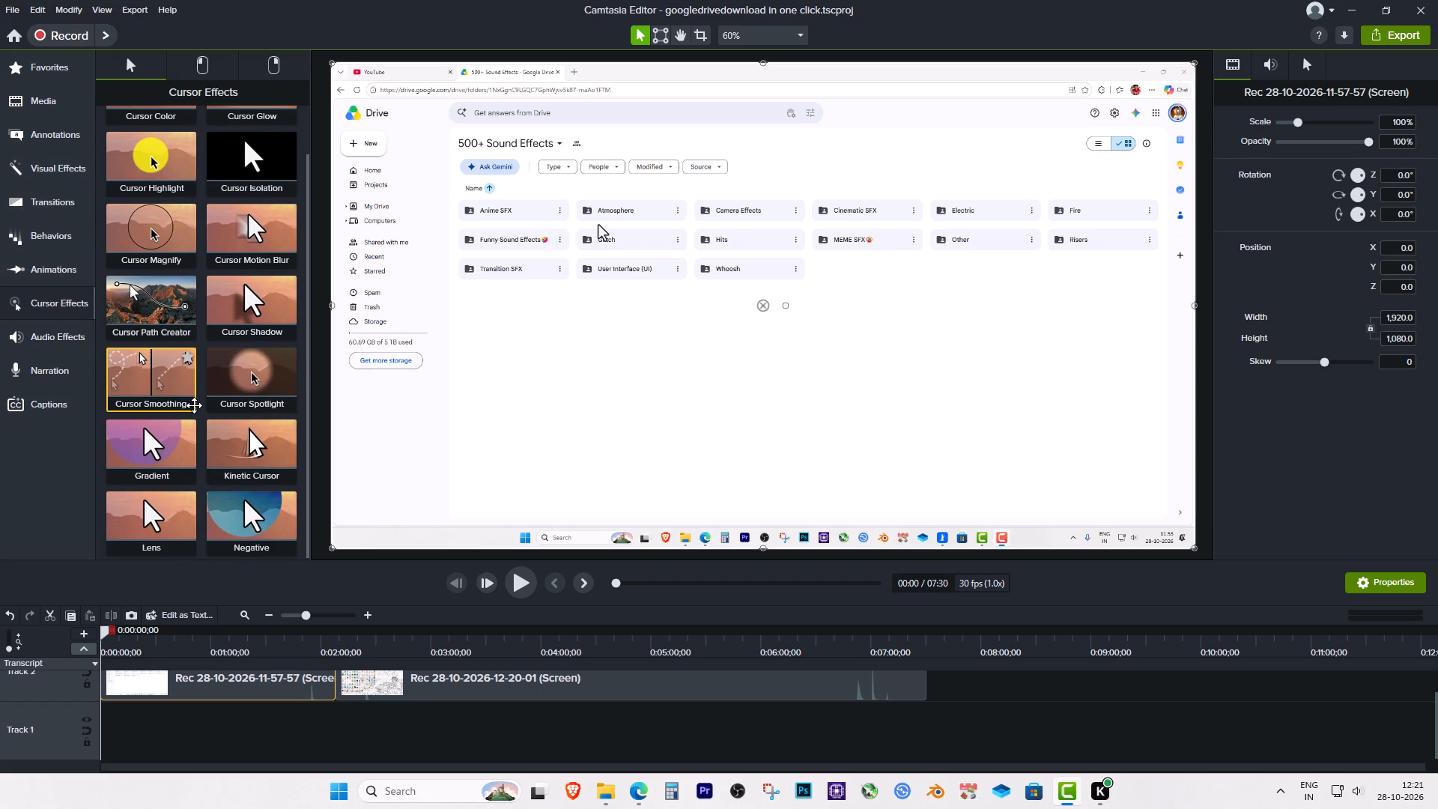
scroll(201, 321, "up", 1)
Apply the Left Click Sound cursor effect to both screen recording clips on Track 2.
left_click(211, 73)
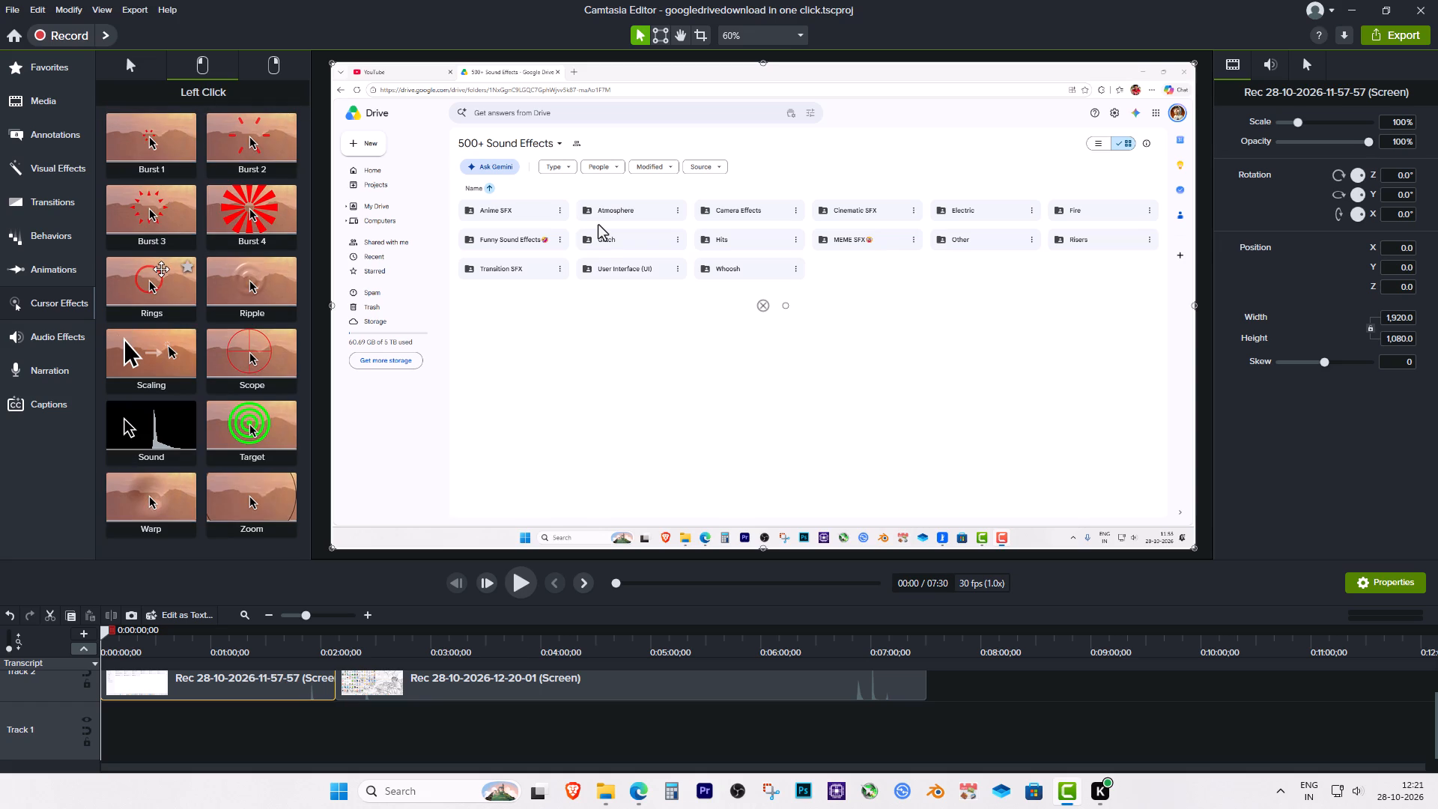
left_click_drag(153, 437, 209, 677)
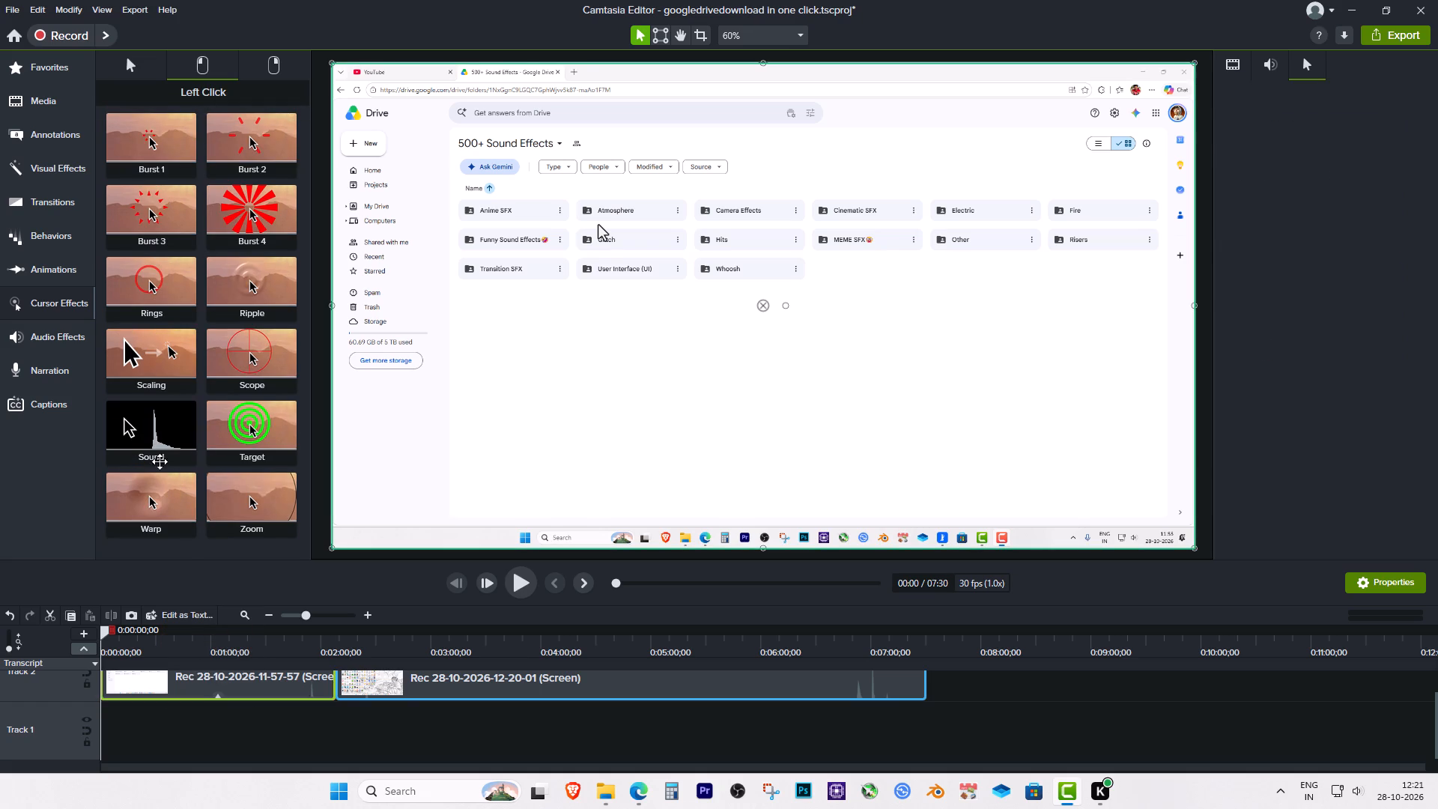
left_click_drag(164, 432, 461, 689)
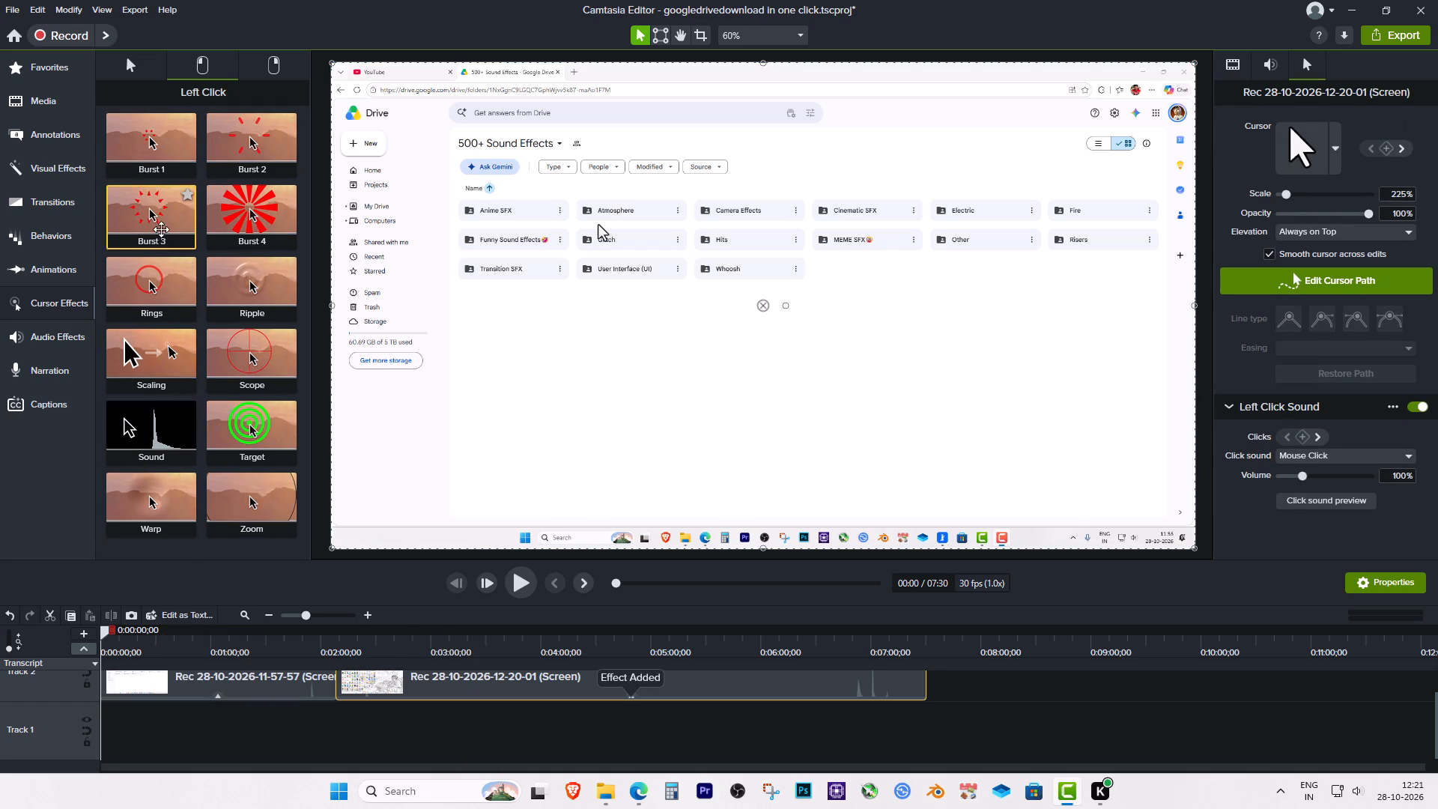
Add the Left Click Burst 3 and Right Click Sound cursor effects to the first screen recording clip.
left_click_drag(151, 212, 296, 676)
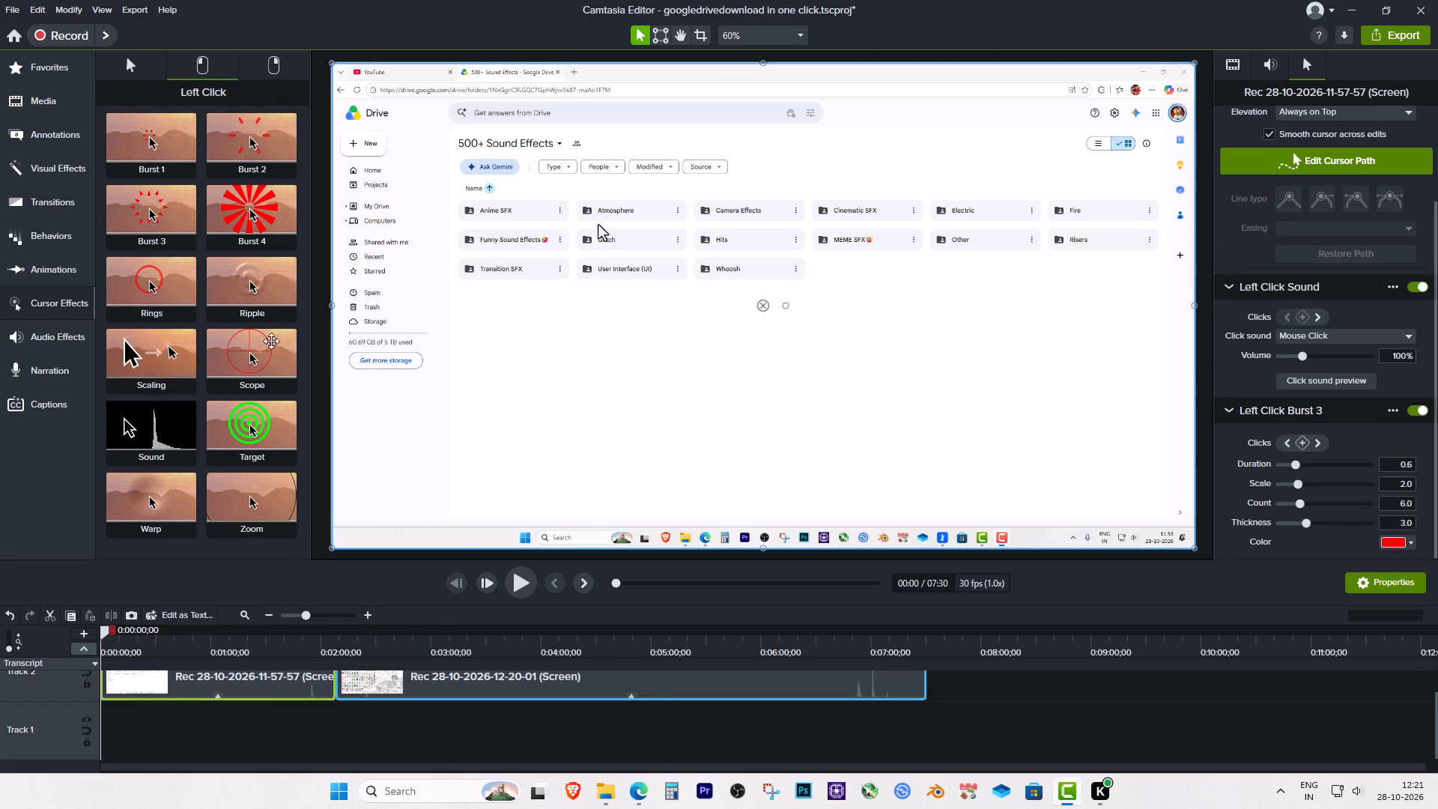
left_click(261, 67)
left_click_drag(132, 414, 232, 672)
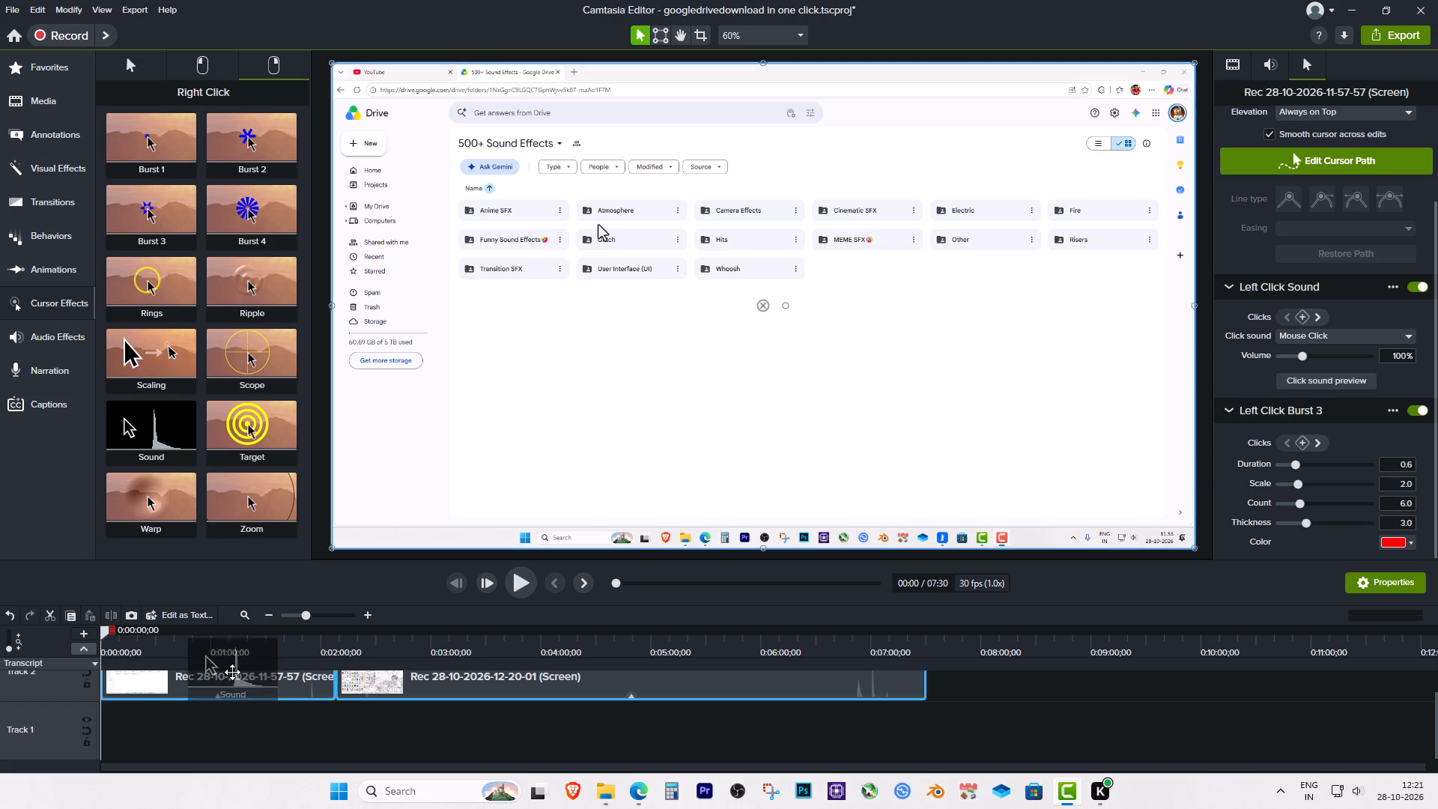
left_click_drag(232, 672, 230, 677)
Add the Left Click Burst 3 and Right Click Sound cursor effects to the second screen recording clip.
left_click(207, 67)
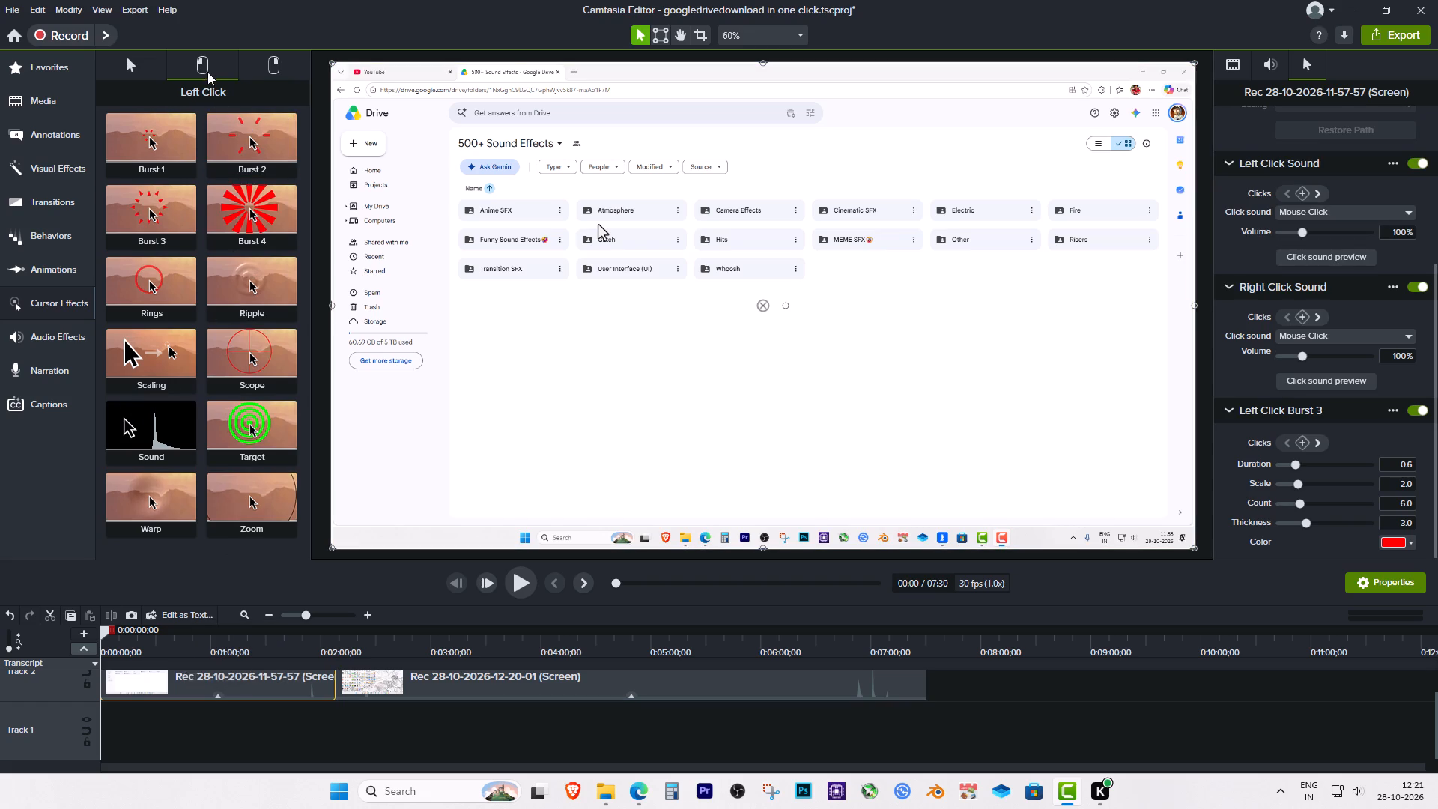
left_click_drag(145, 214, 591, 722)
left_click_drag(591, 722, 577, 678)
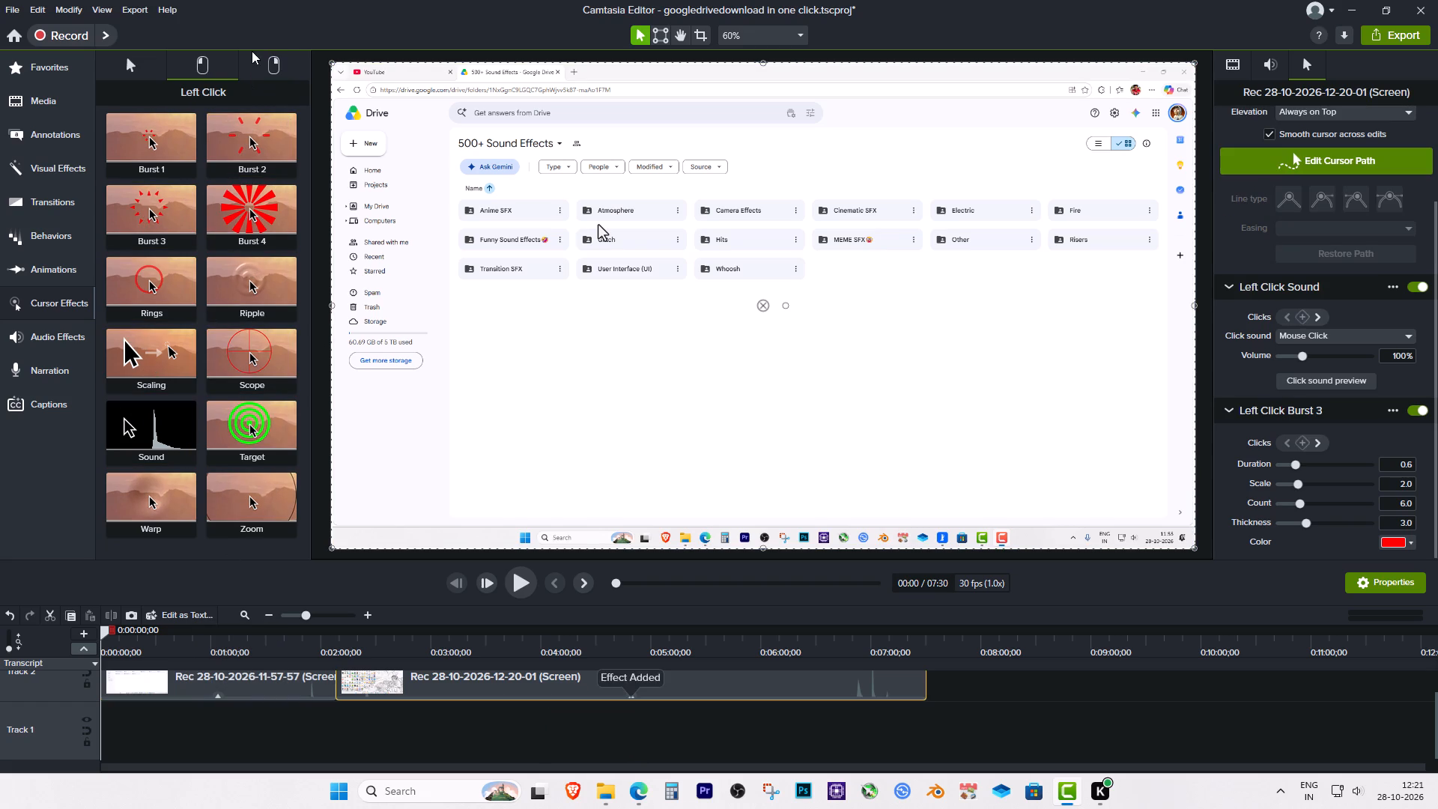
left_click(268, 61)
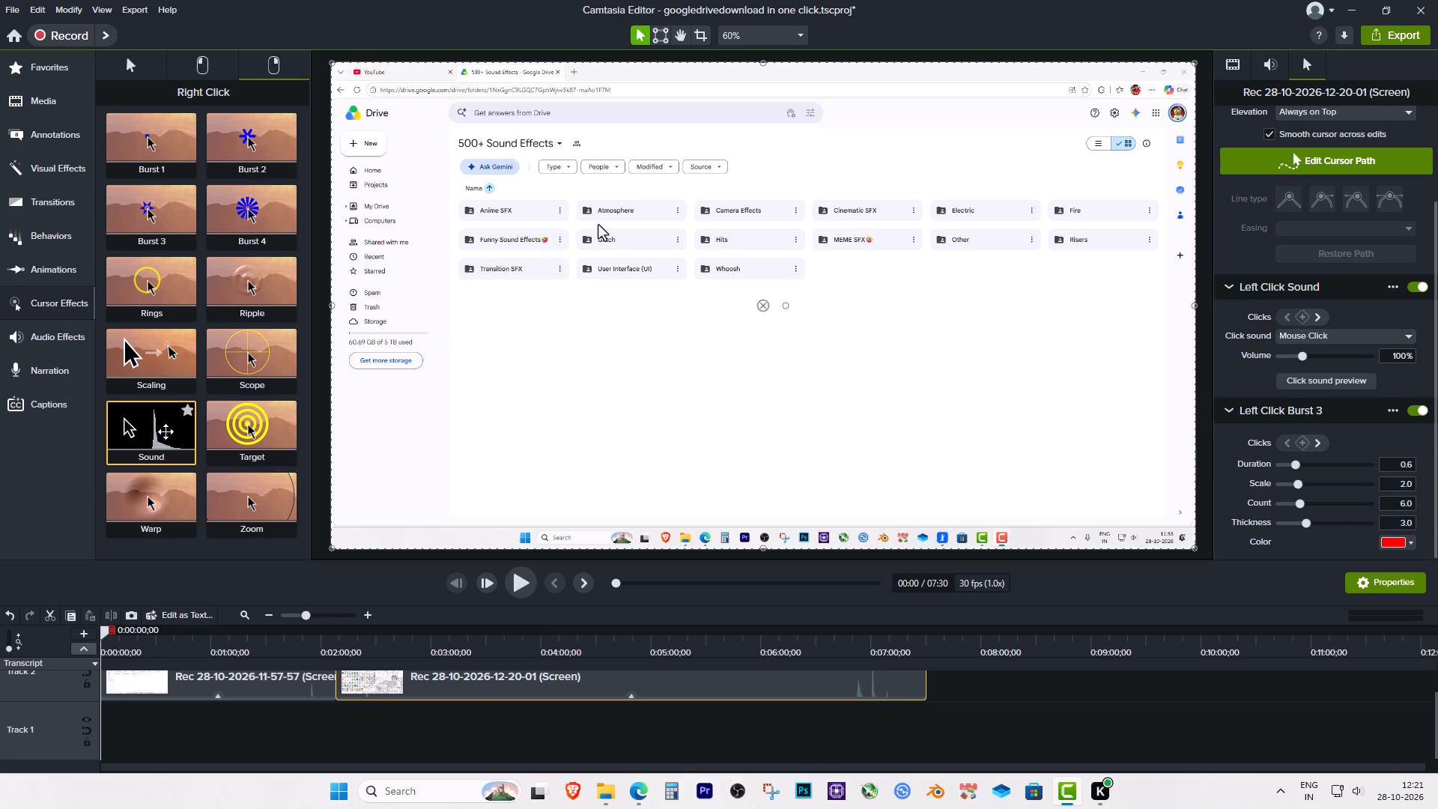
left_click_drag(166, 428, 515, 684)
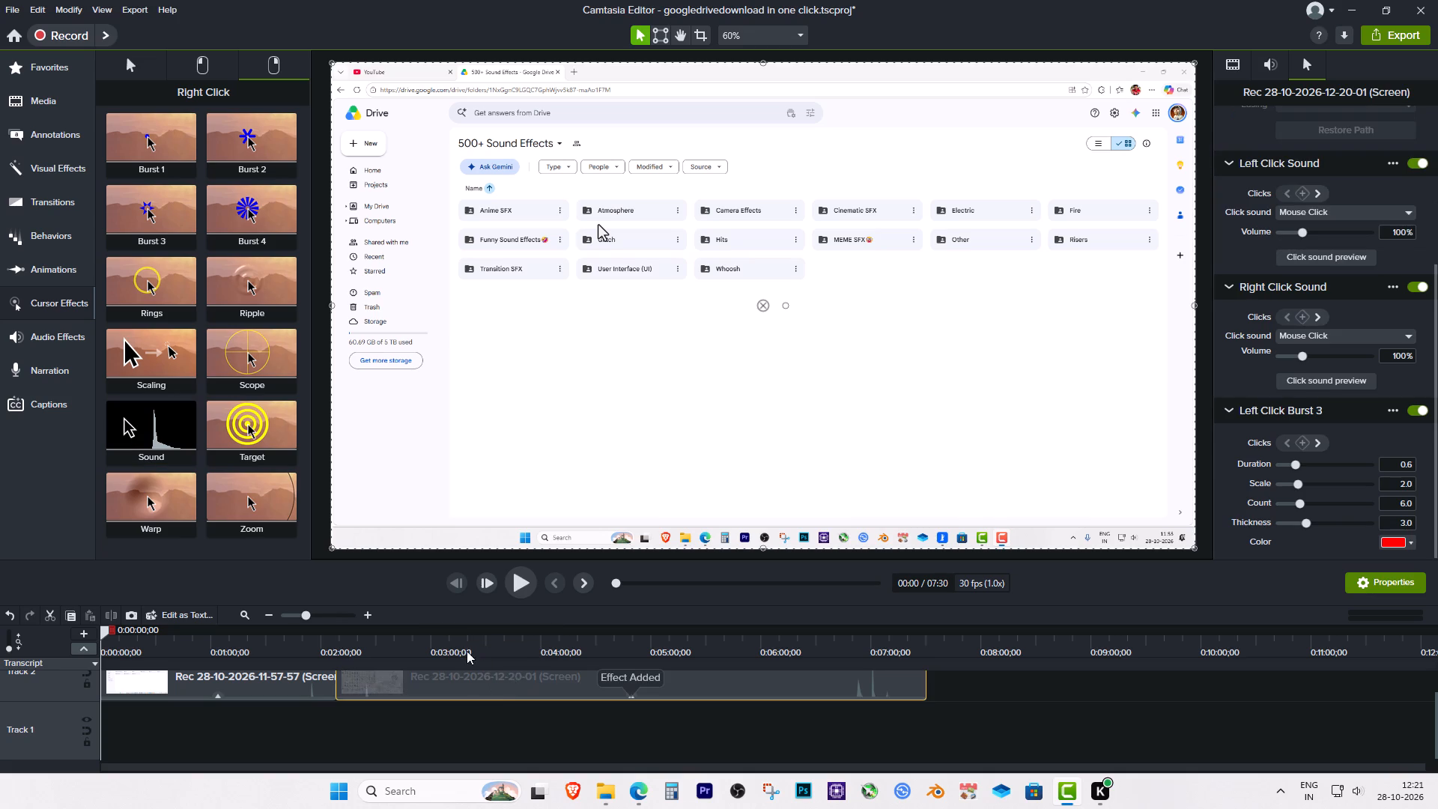
Apply the Right Click Zoom cursor effect to both screen recording clips on Track 2.
left_click_drag(258, 514, 249, 695)
left_click_drag(255, 495, 529, 688)
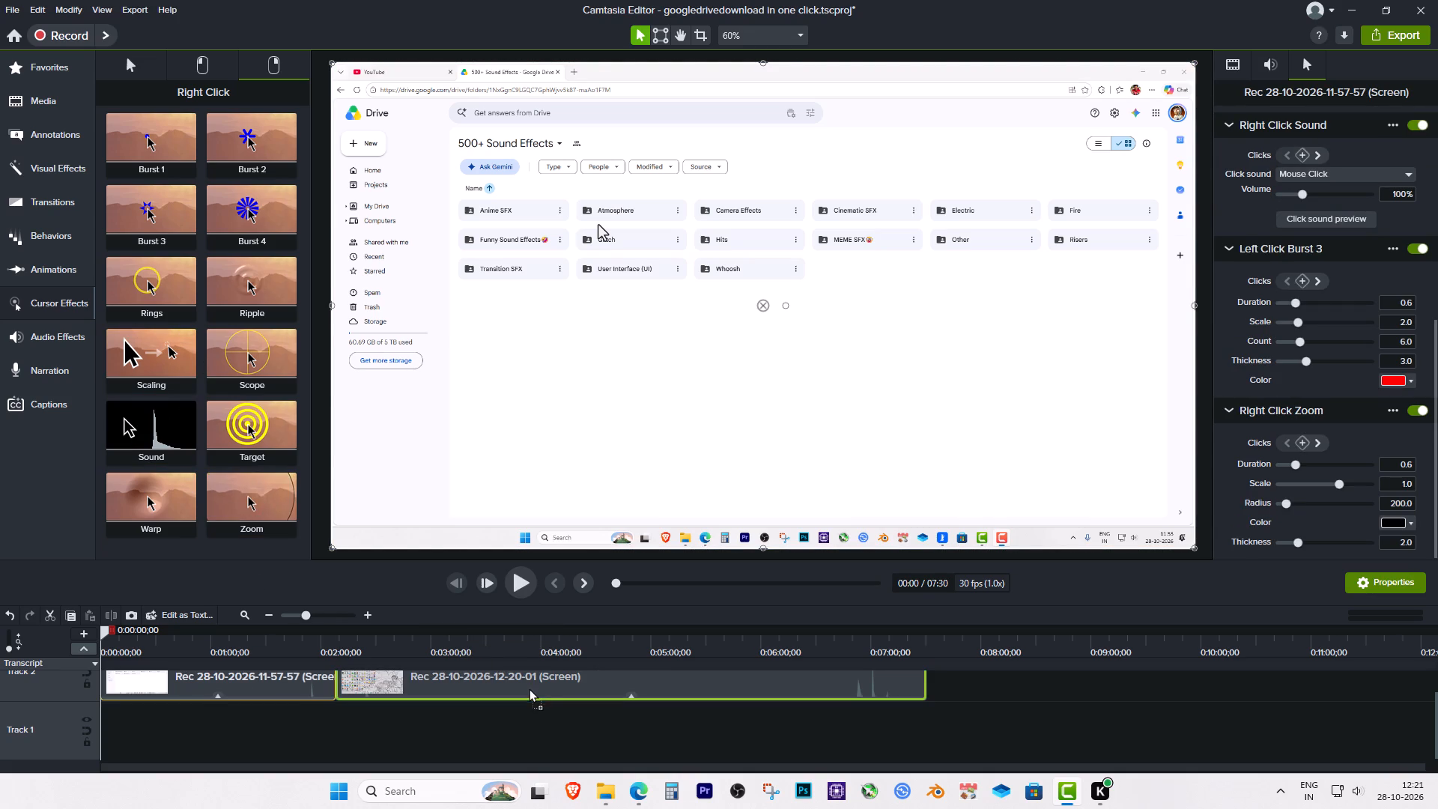
left_click_drag(529, 688, 527, 688)
Save the project under its existing name and close the editor.
left_click(11, 7)
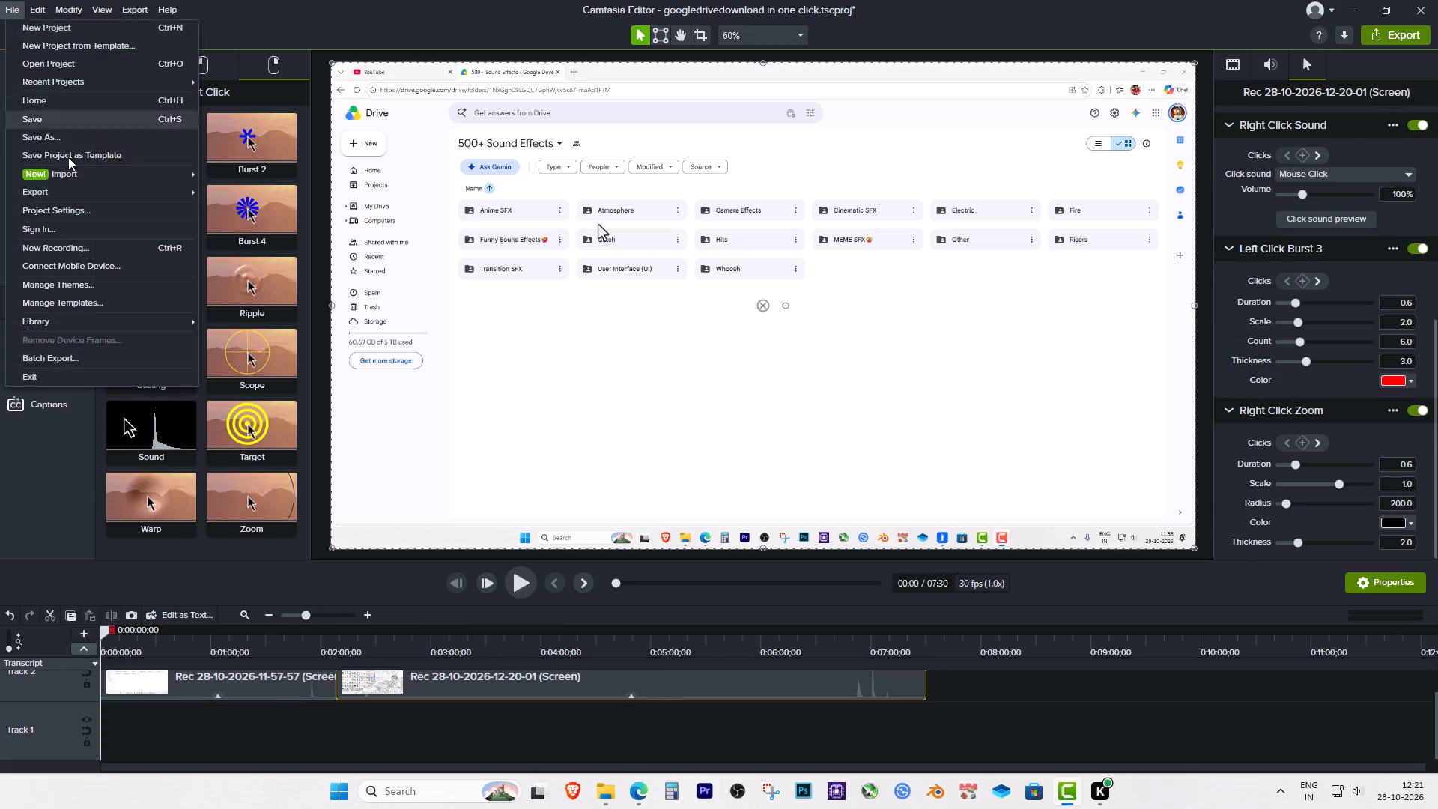
left_click(61, 115)
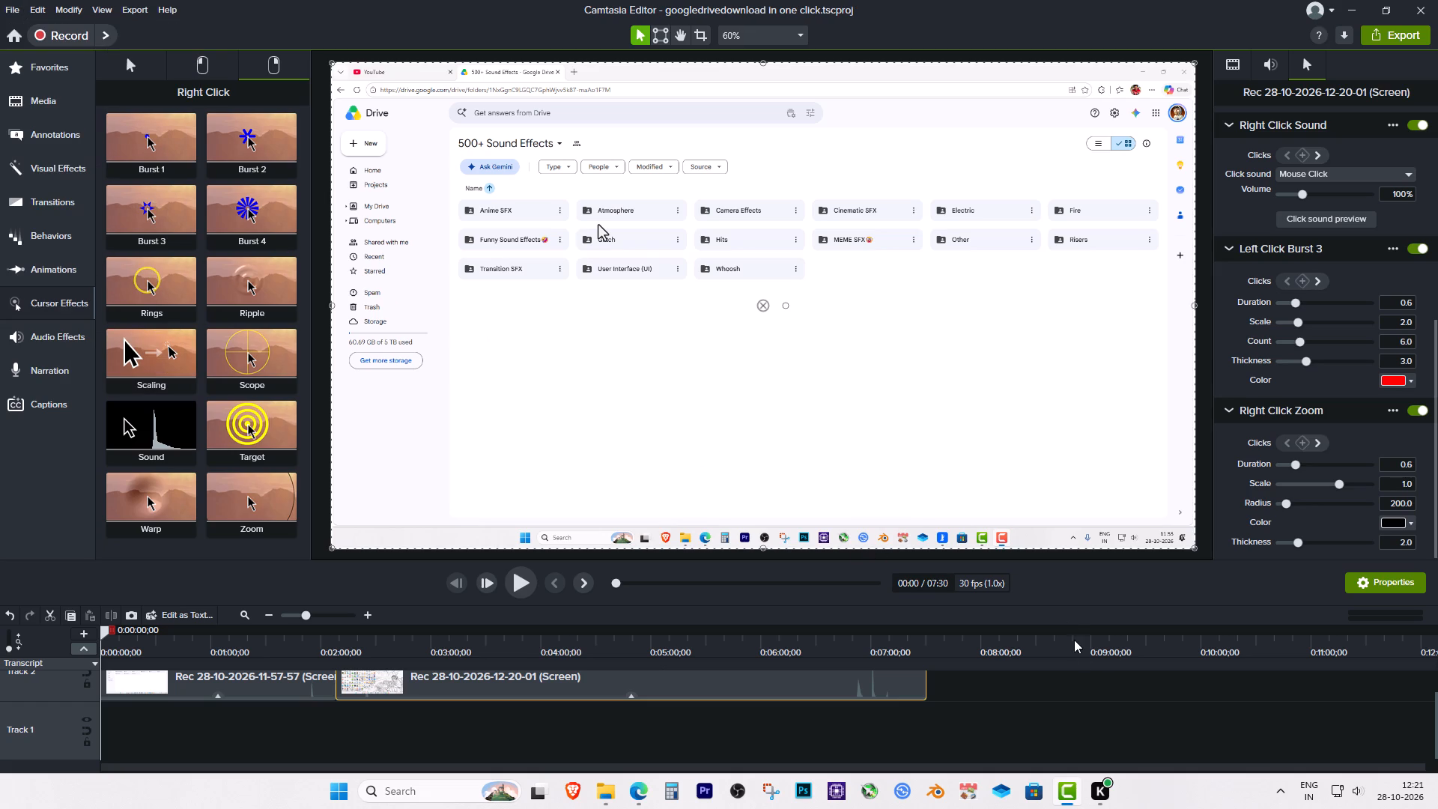
left_click(1054, 710)
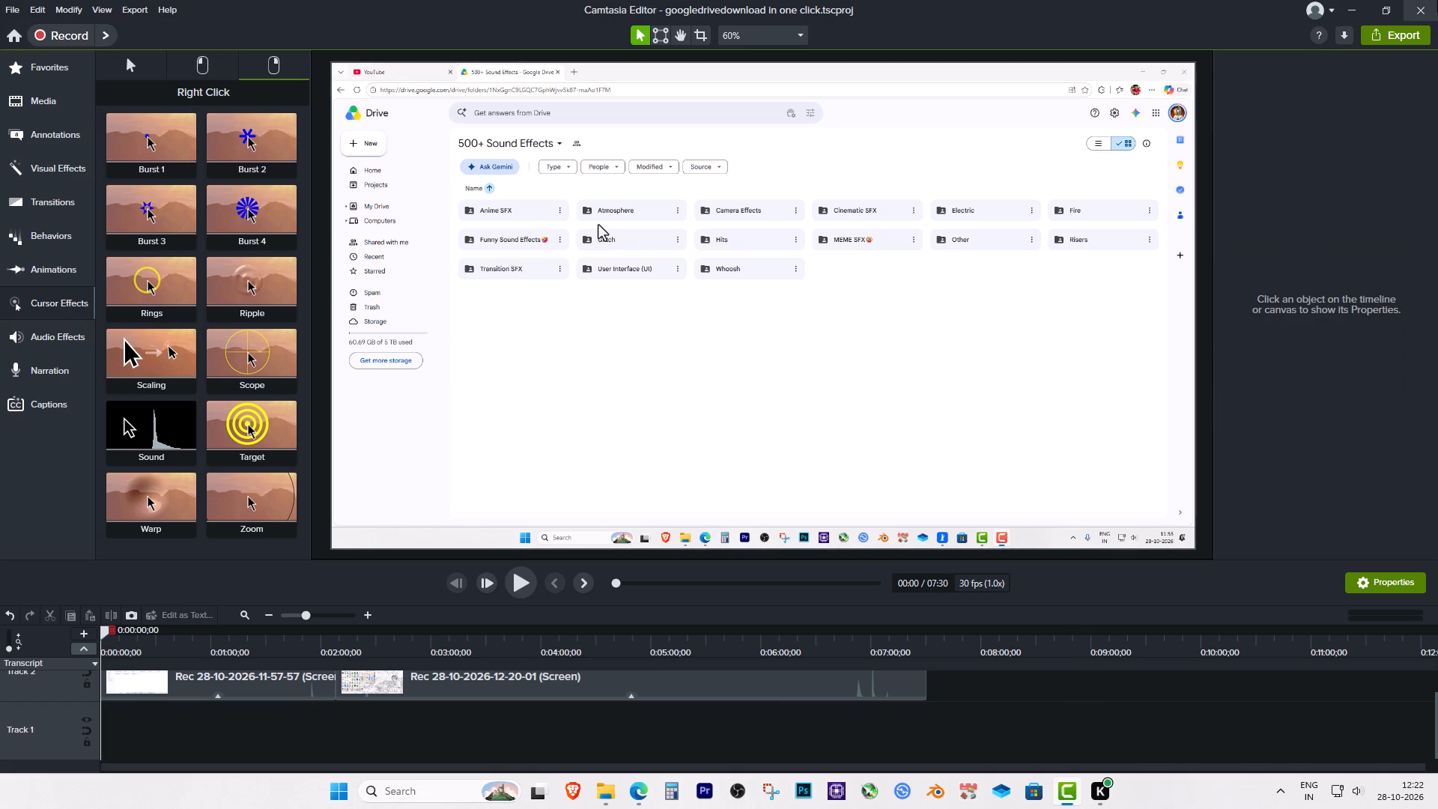
left_click(1437, 0)
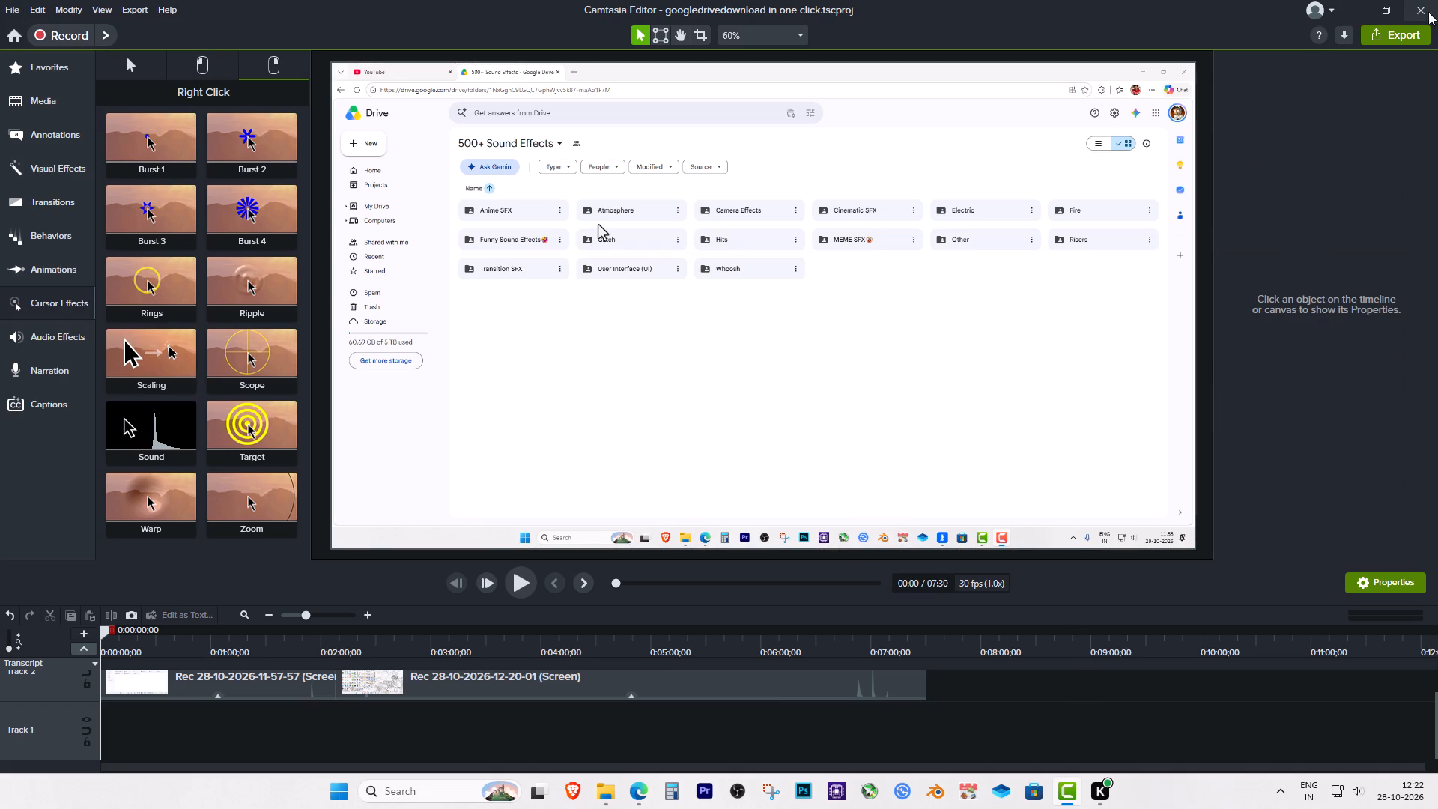
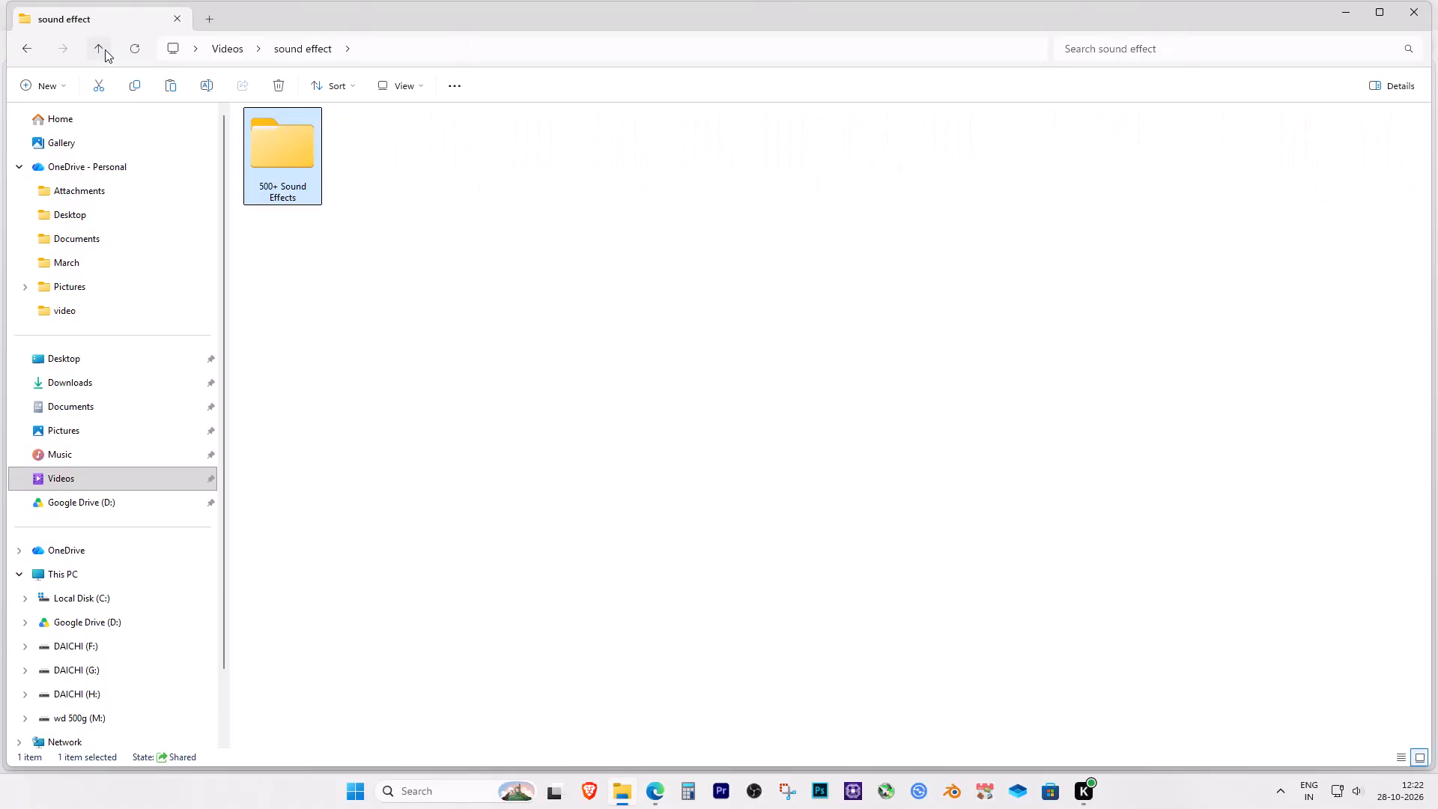
Leave the sound effect folder and open This PC in File Explorer to show the drives.
left_click(105, 49)
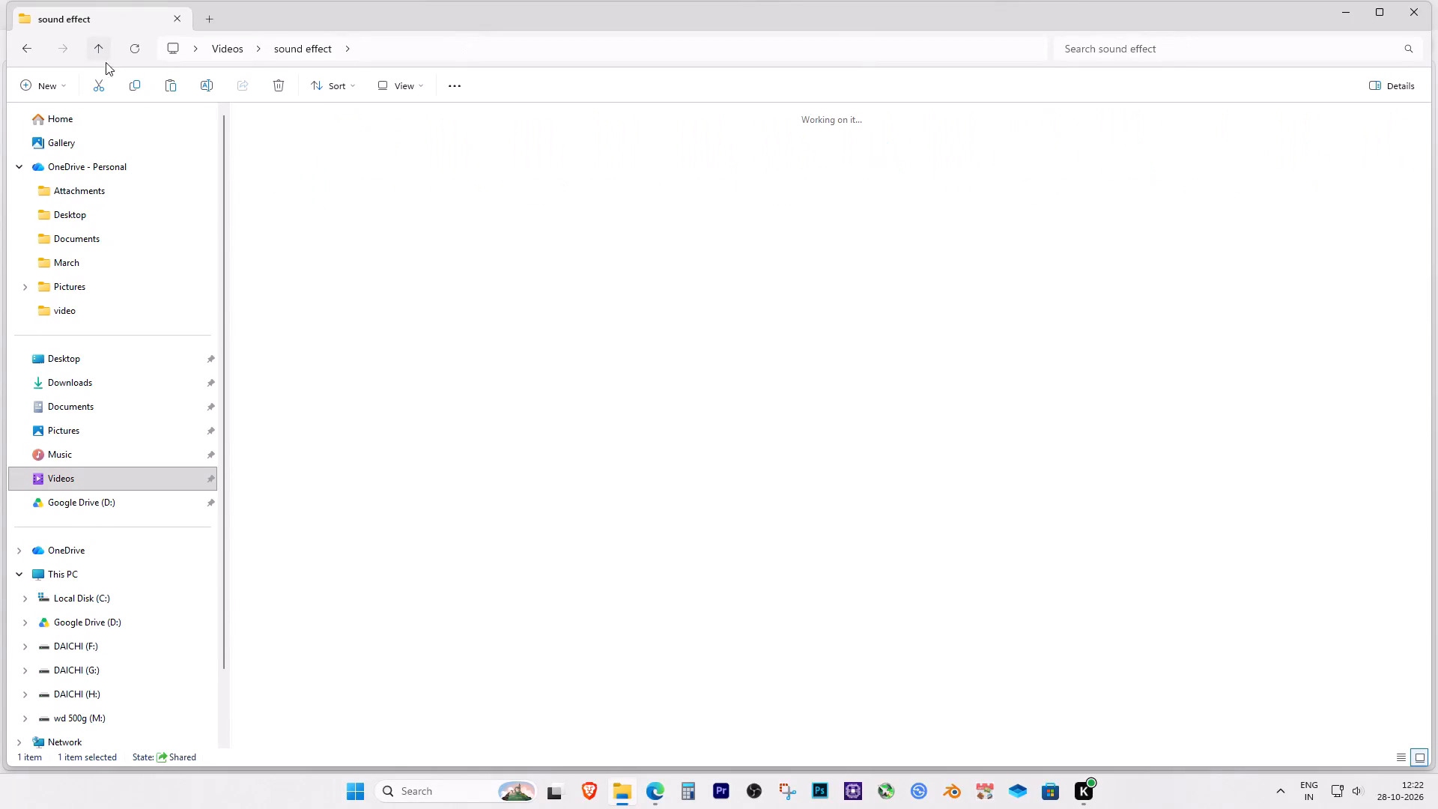
left_click(67, 572)
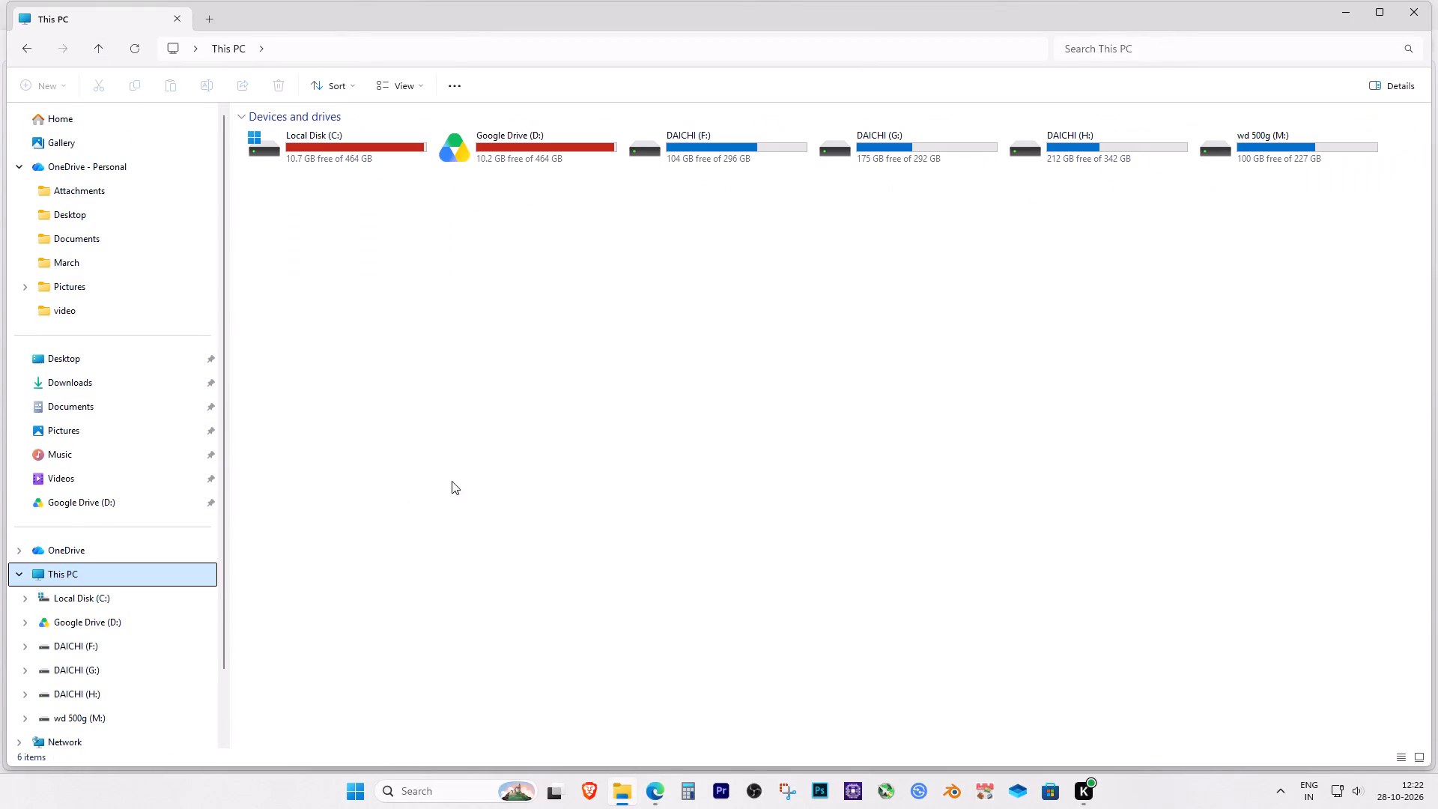
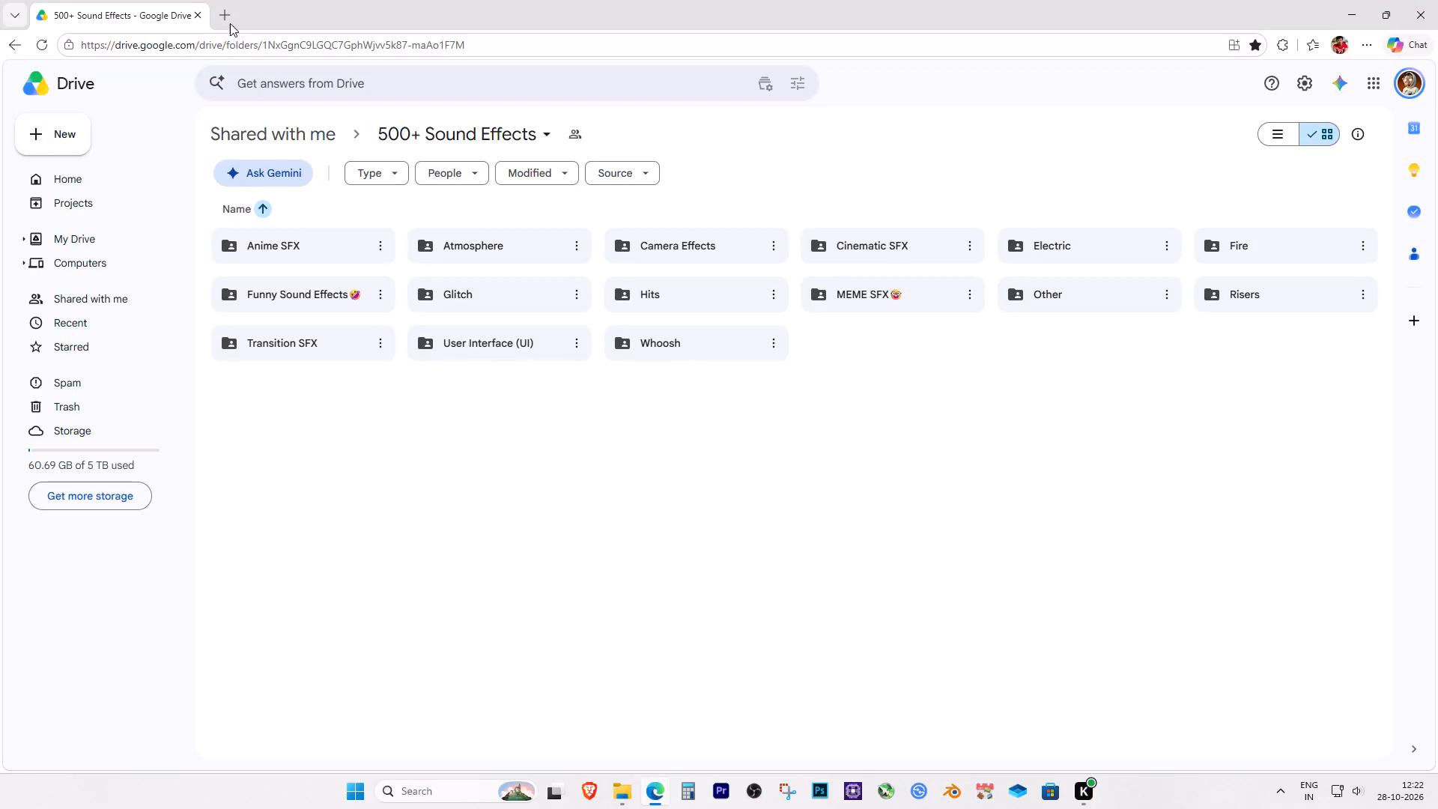
Replace the Google Drive folder tab with a new tab and remove the 500+ Sound Effects favorite from the favorites bar.
left_click(234, 21)
left_click(195, 11)
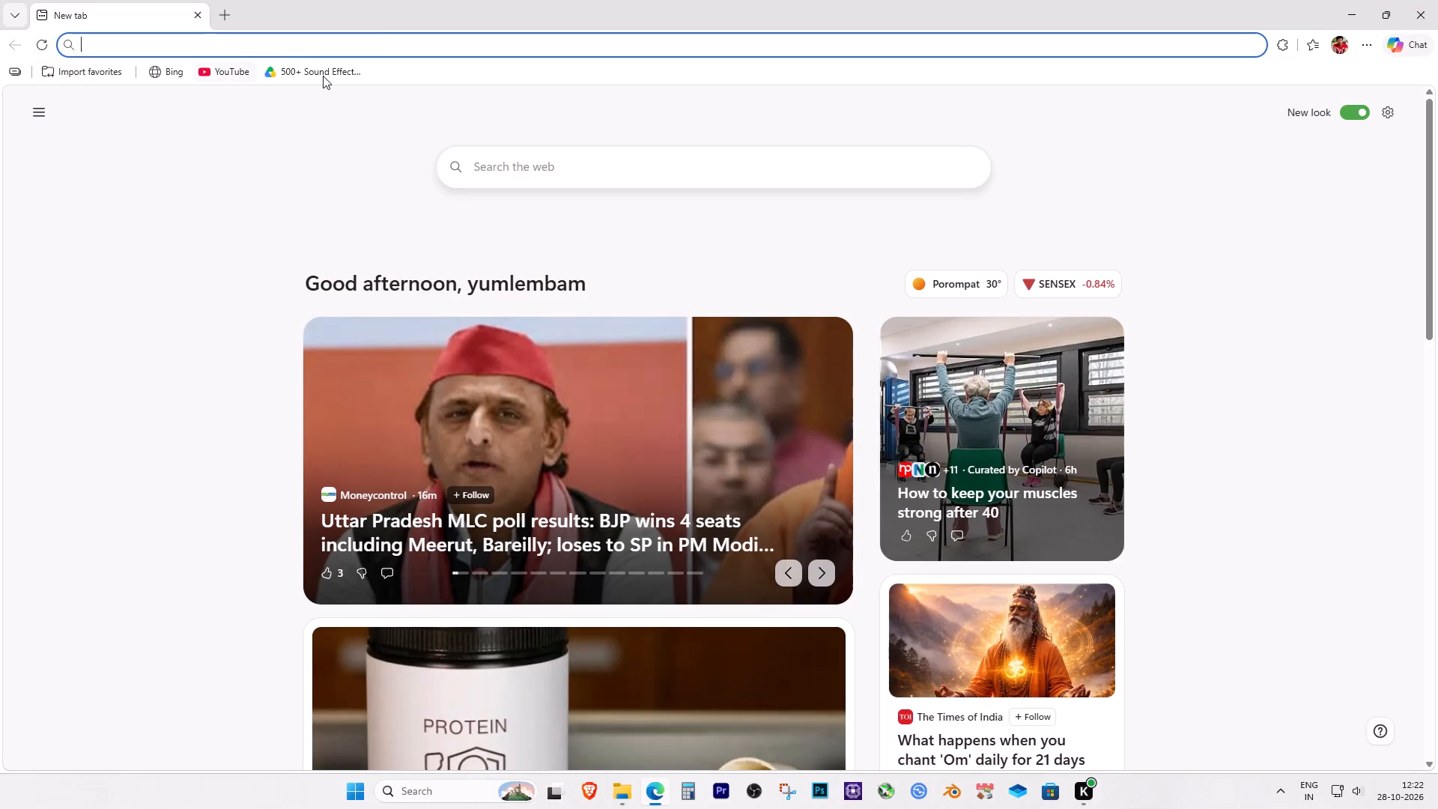
right_click(323, 76)
left_click(415, 320)
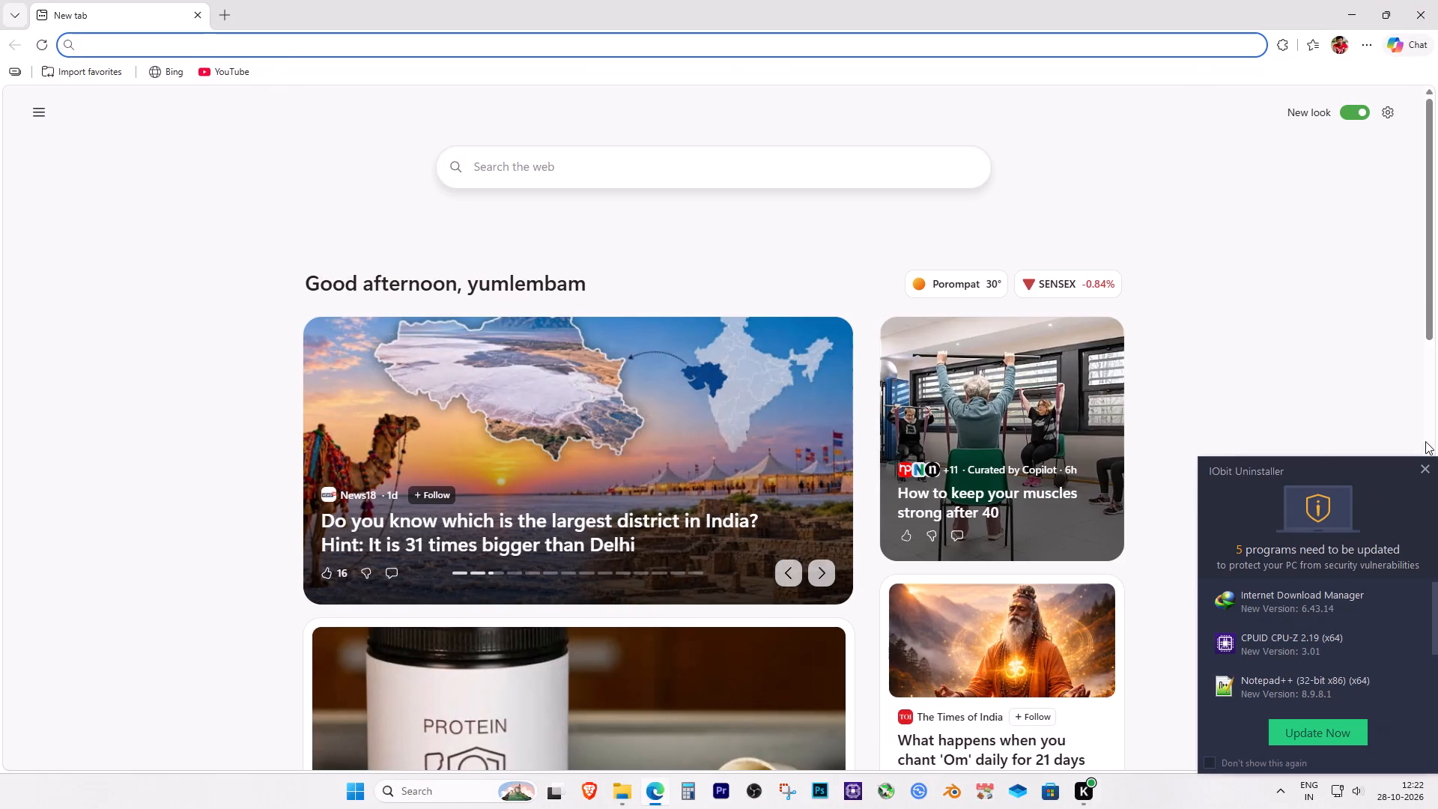
Quit Microsoft Rewards among the background apps in the system tray.
left_click(1272, 797)
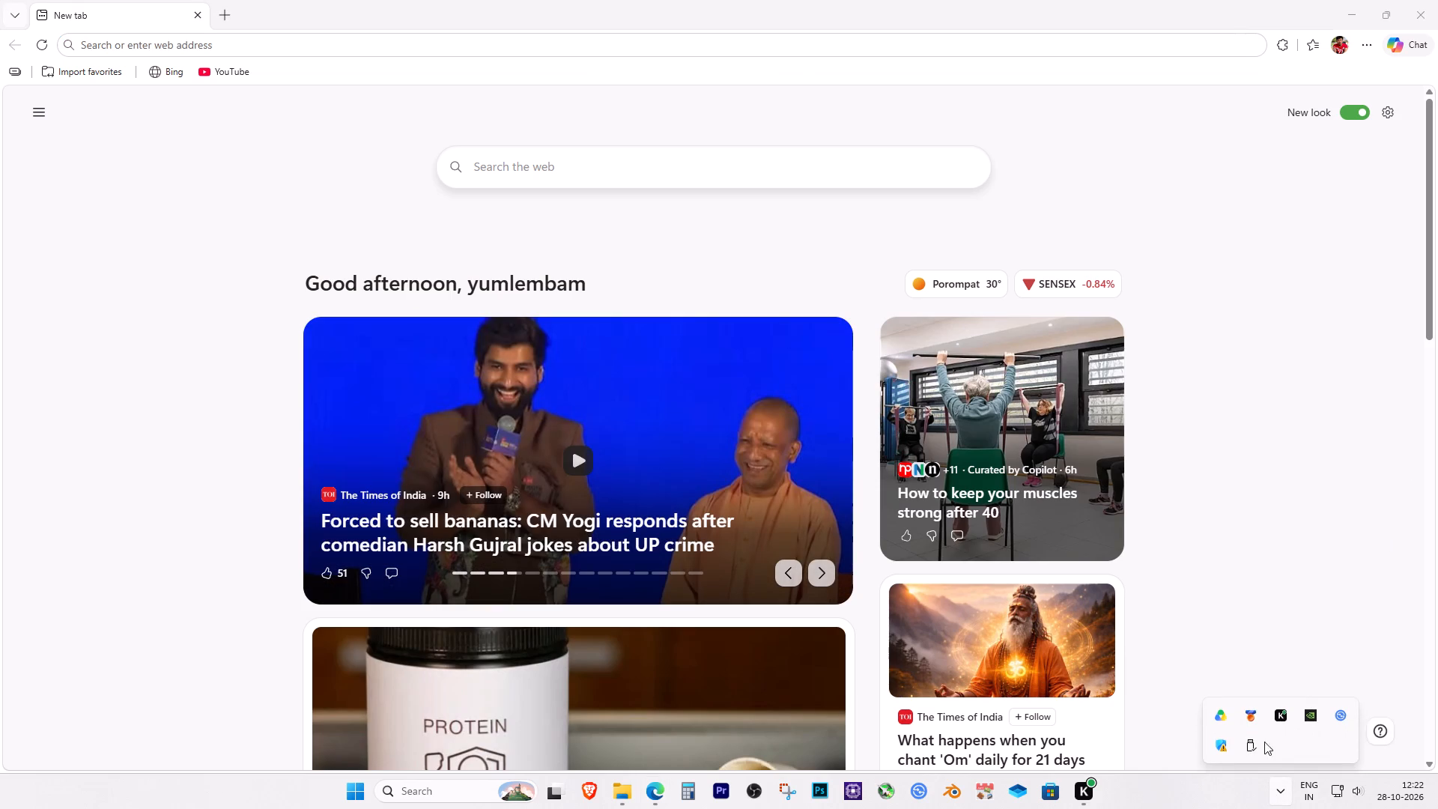
right_click(1249, 719)
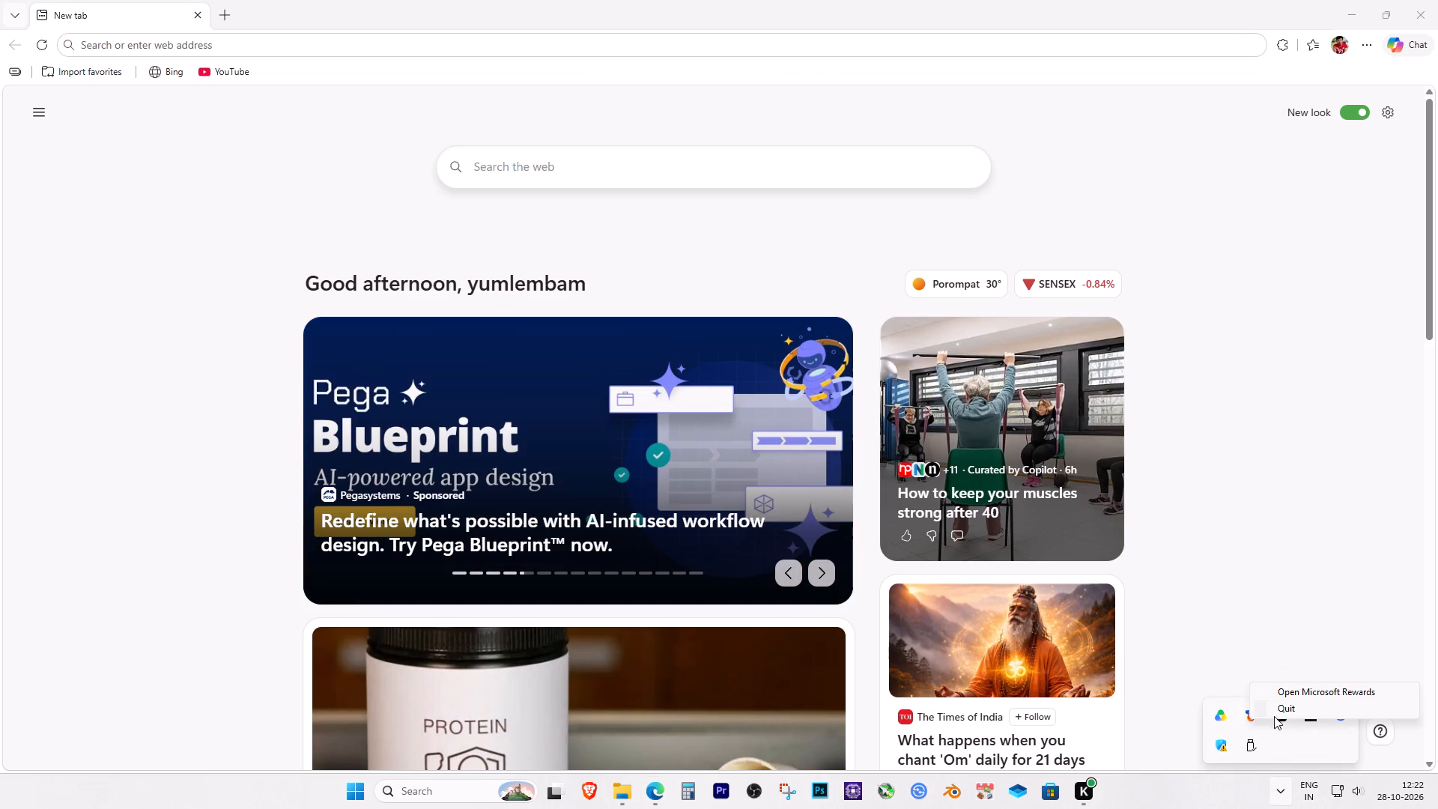
left_click(1311, 712)
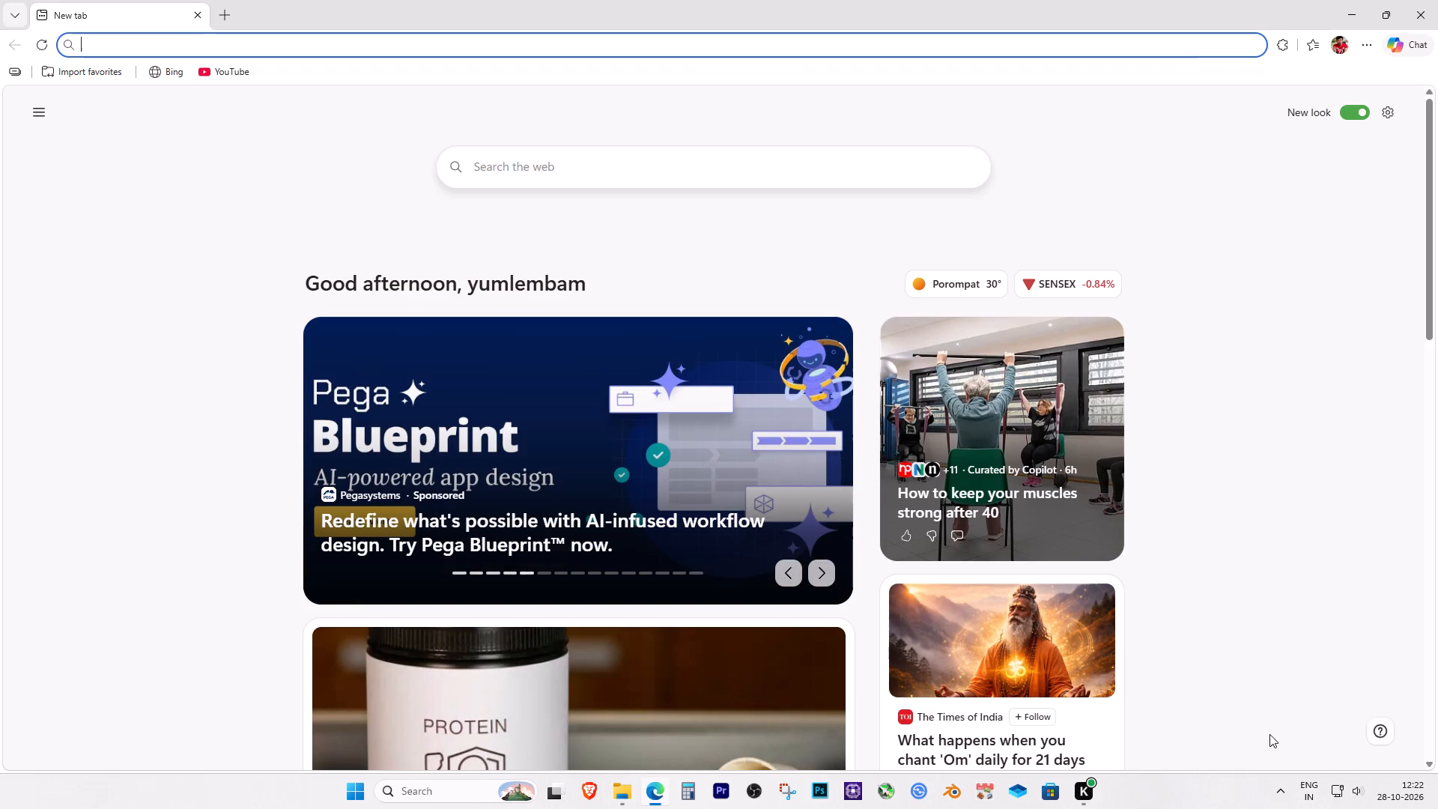
left_click(1281, 791)
left_click(1281, 791)
left_click(1266, 516)
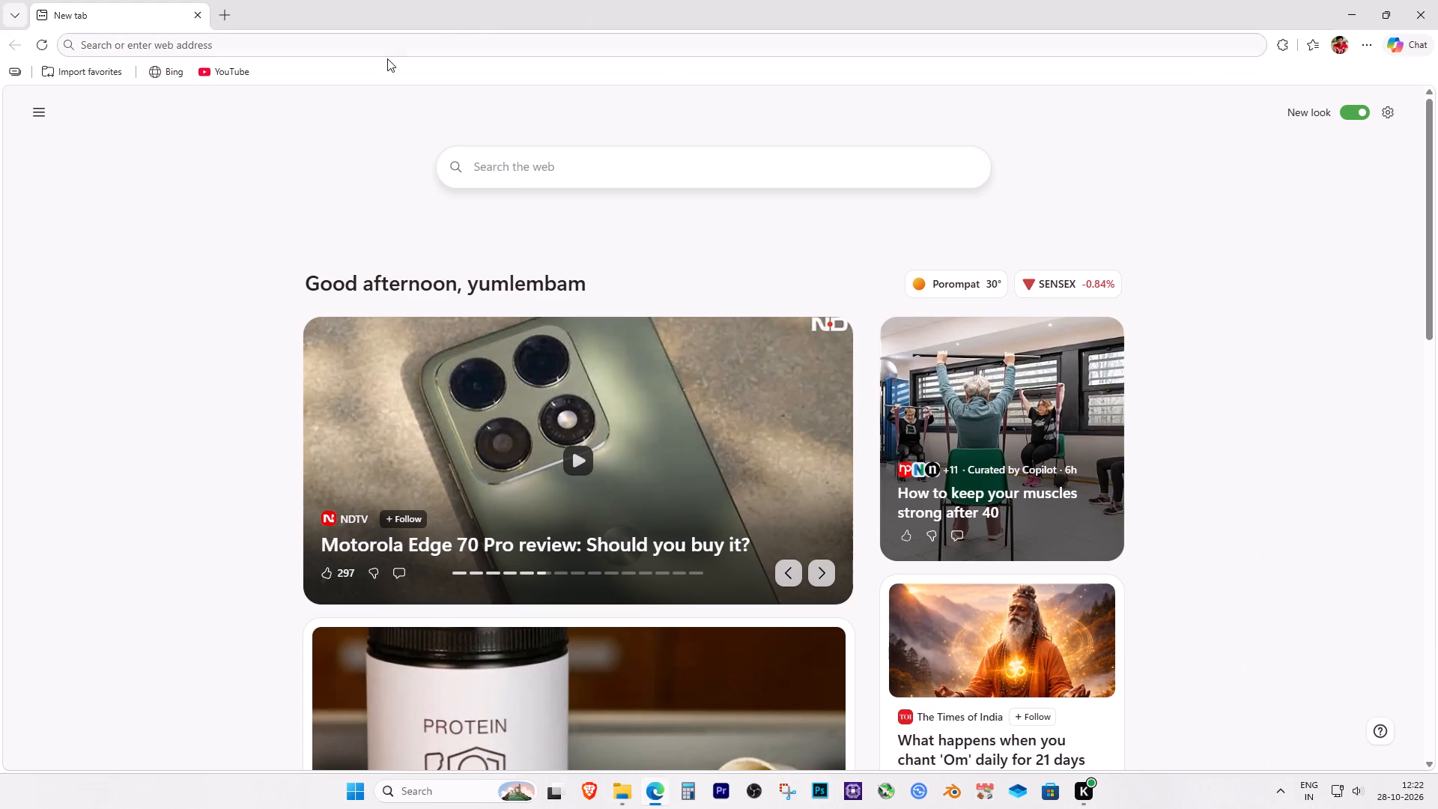
left_click(272, 41)
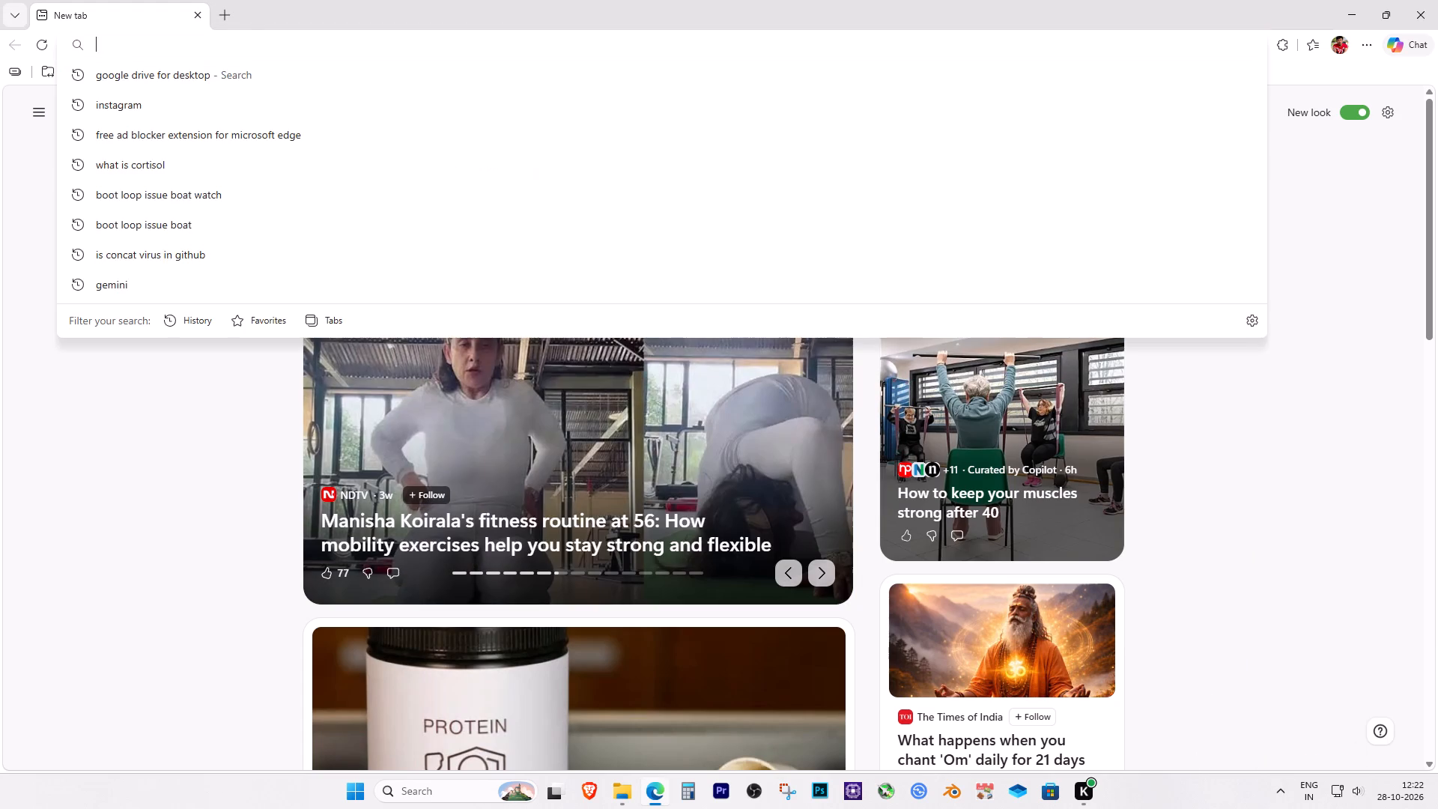
type("gemi")
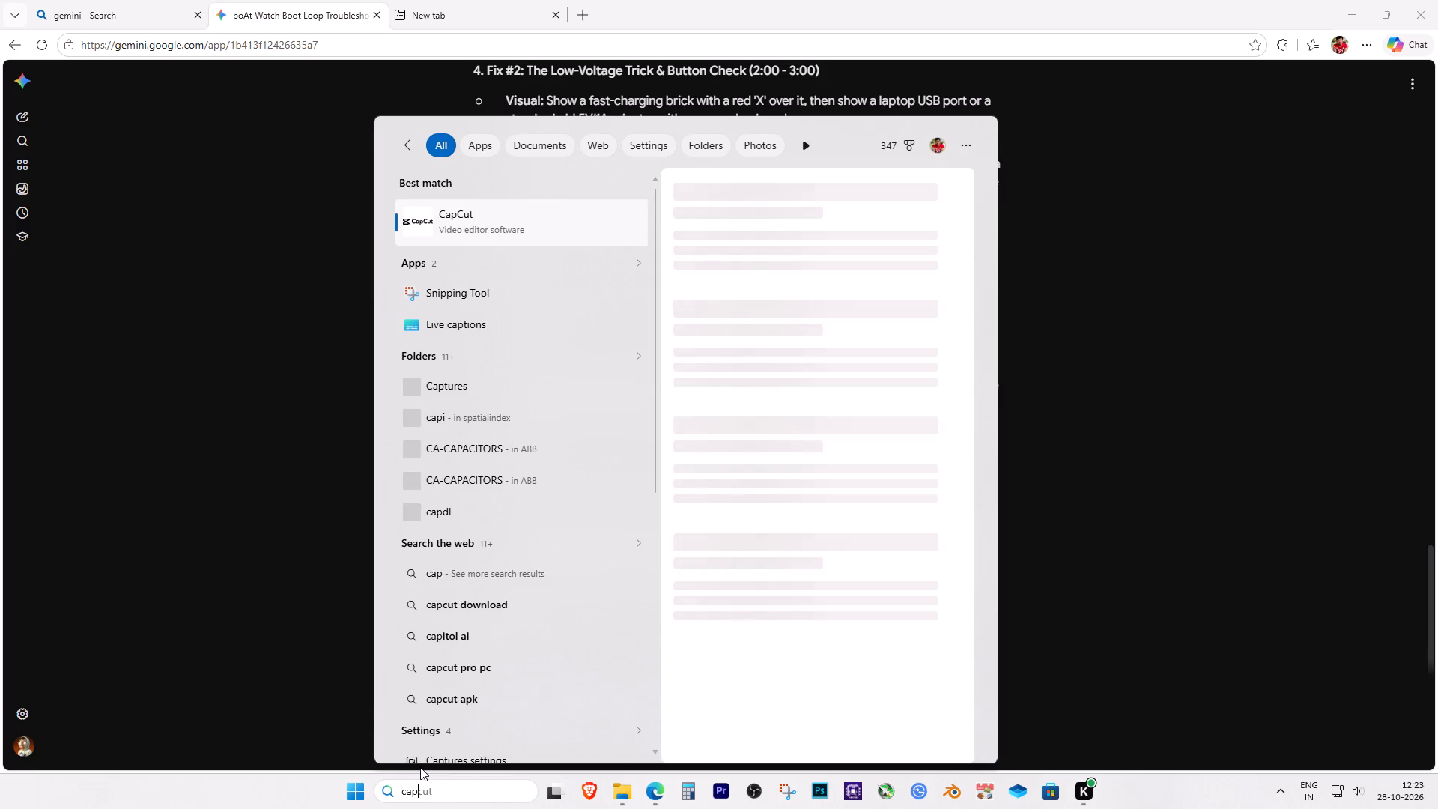
key("BackSpace")
key("BackSpace")
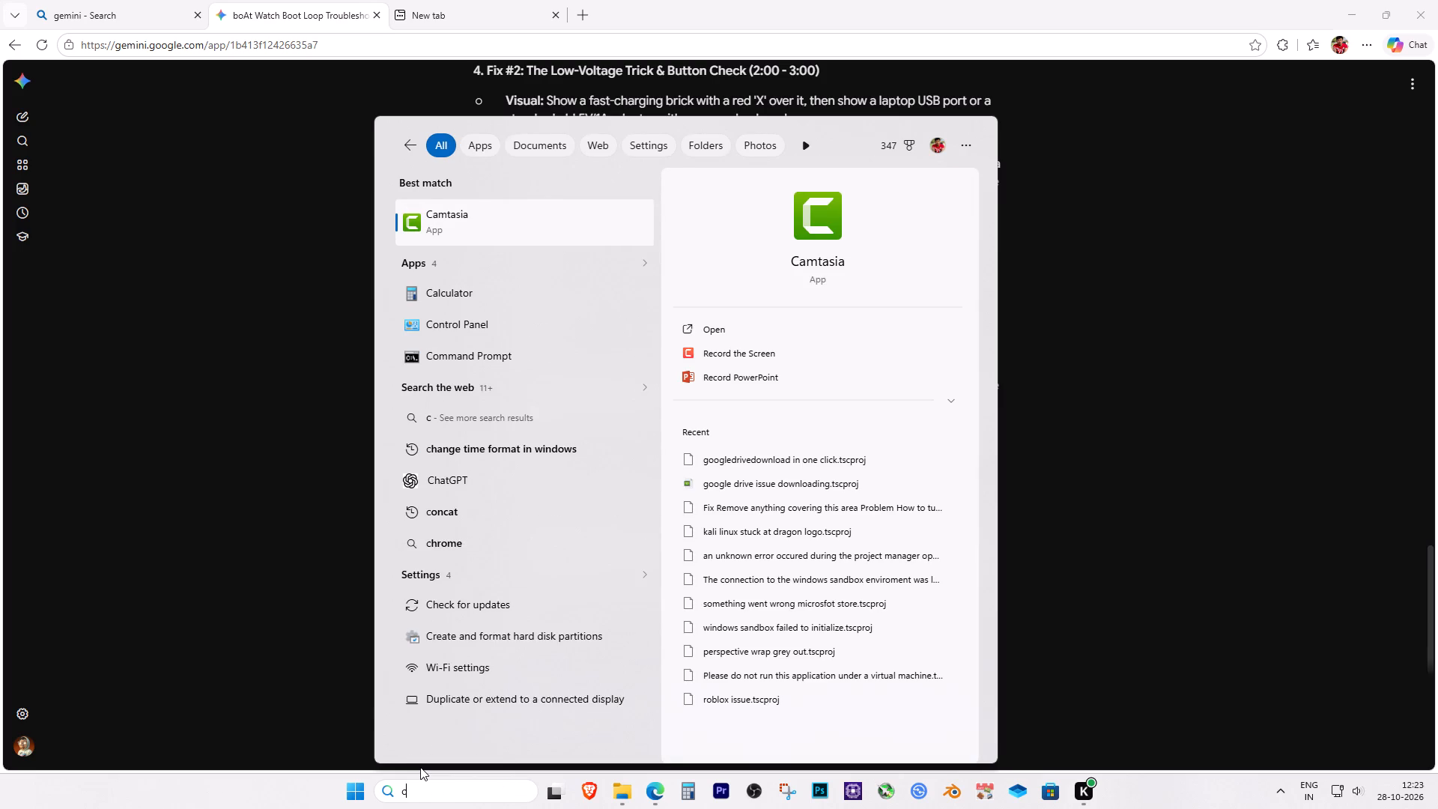
type("on")
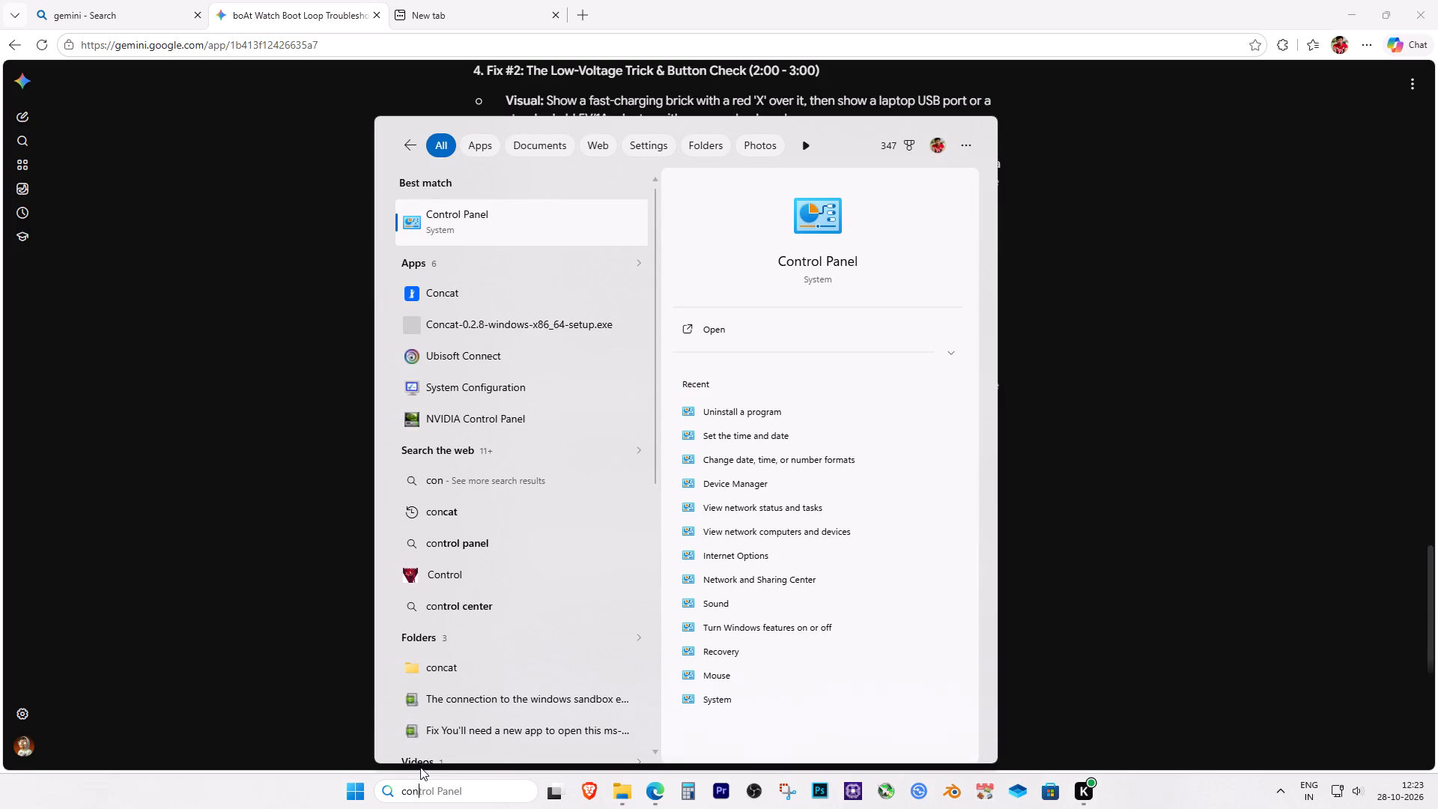
type("ca")
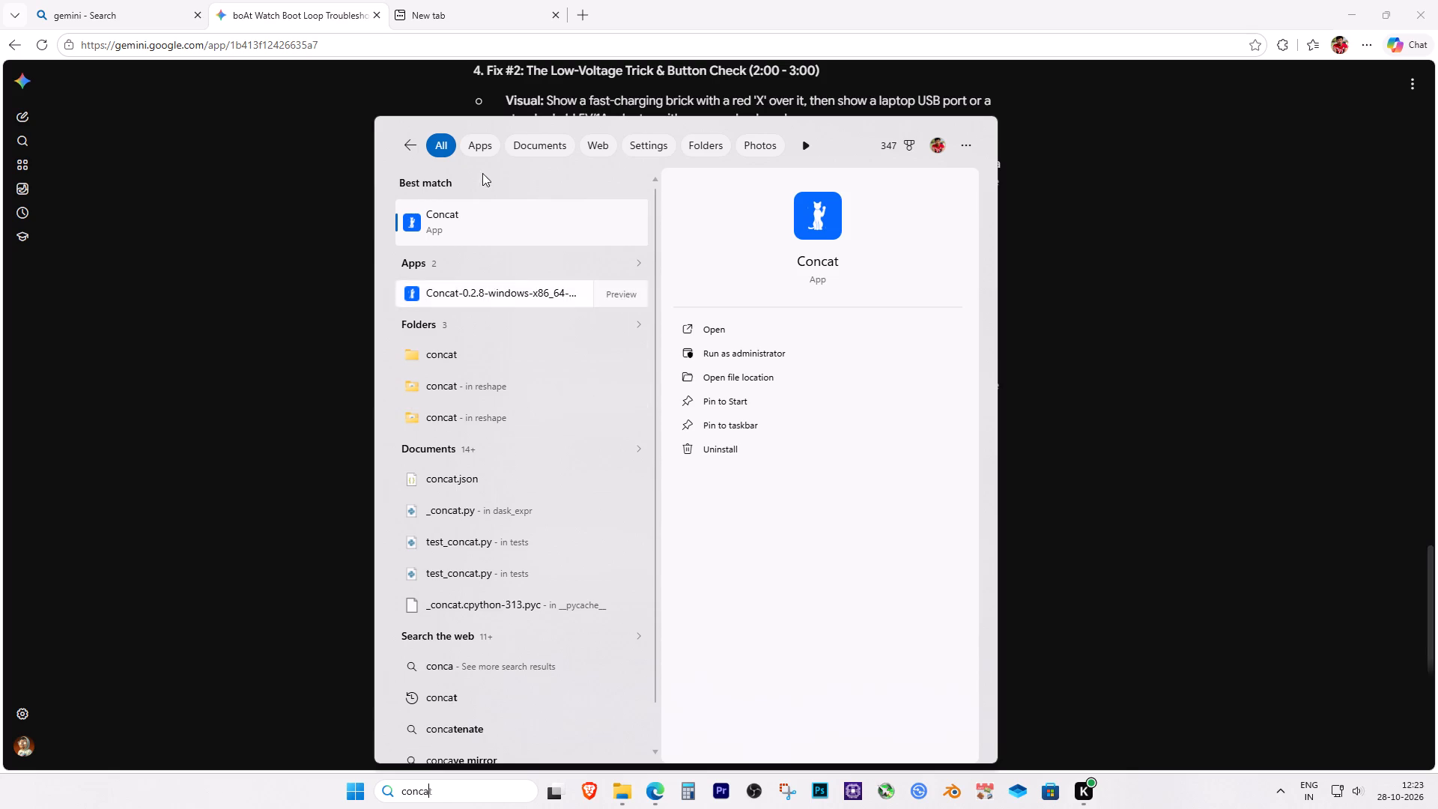
left_click(483, 226)
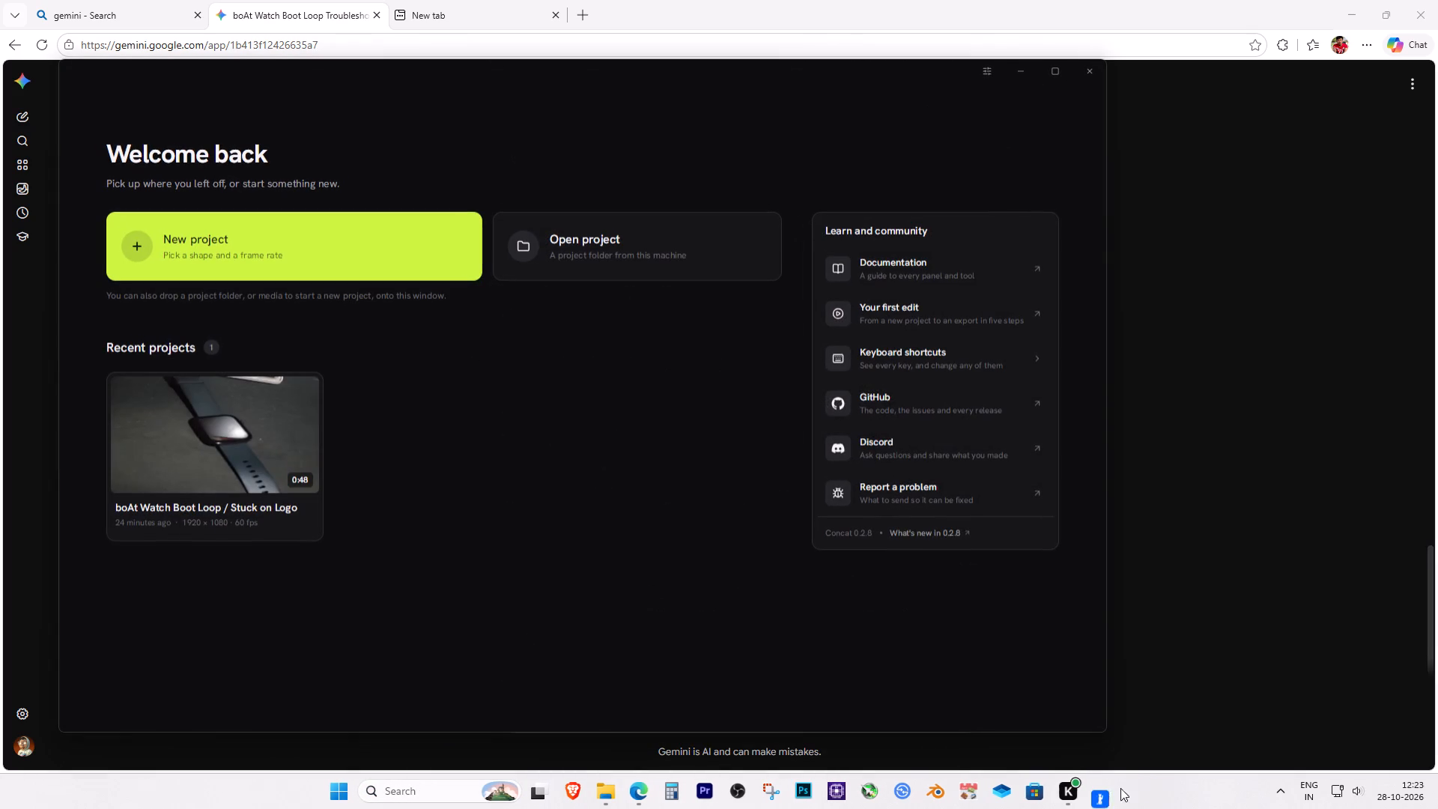
Pin Concat to the taskbar.
right_click(1103, 791)
left_click(1073, 727)
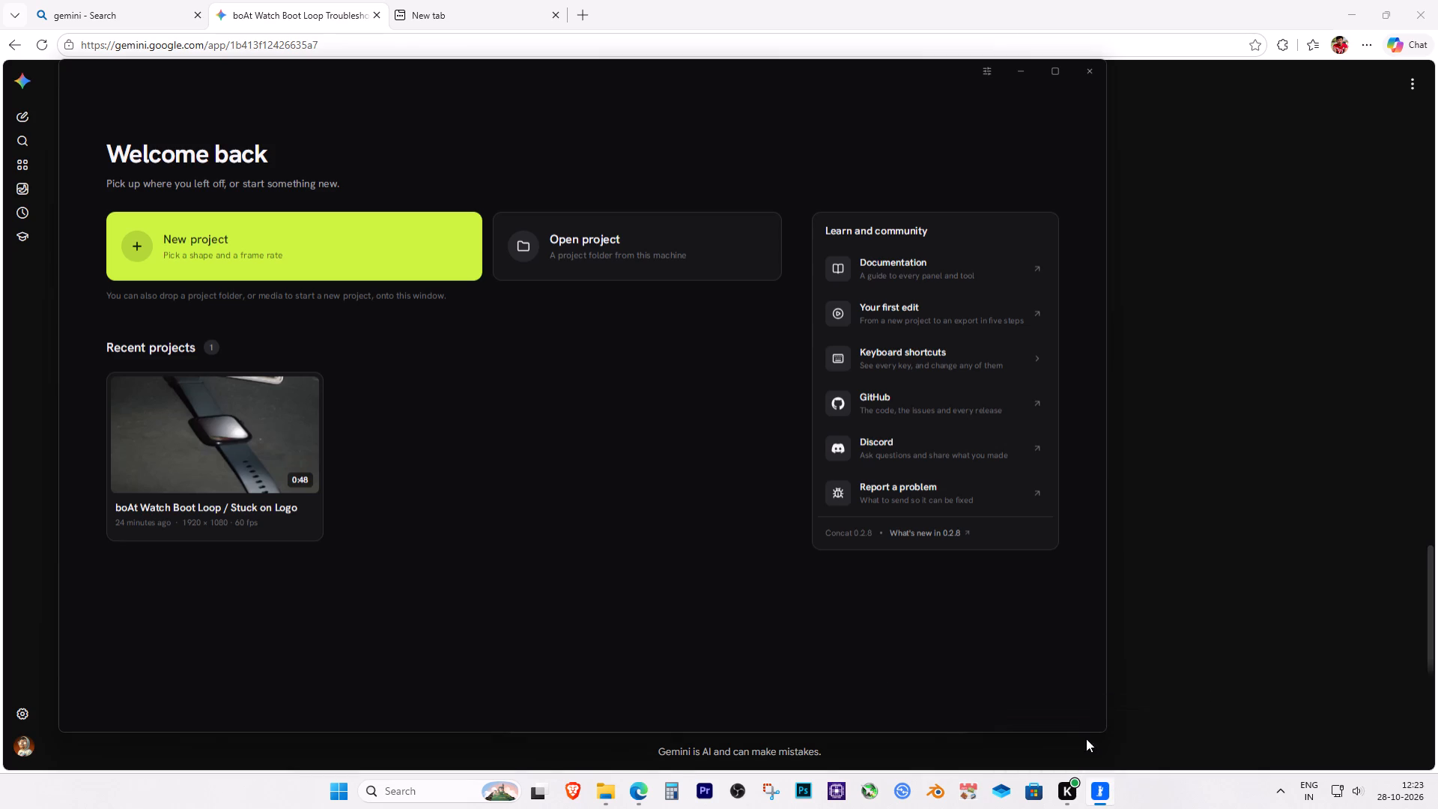
Open the recent project boAt Watch Boot Loop / Stuck on Logo in a maximized window, leaving its missing media unlinked.
left_click(267, 434)
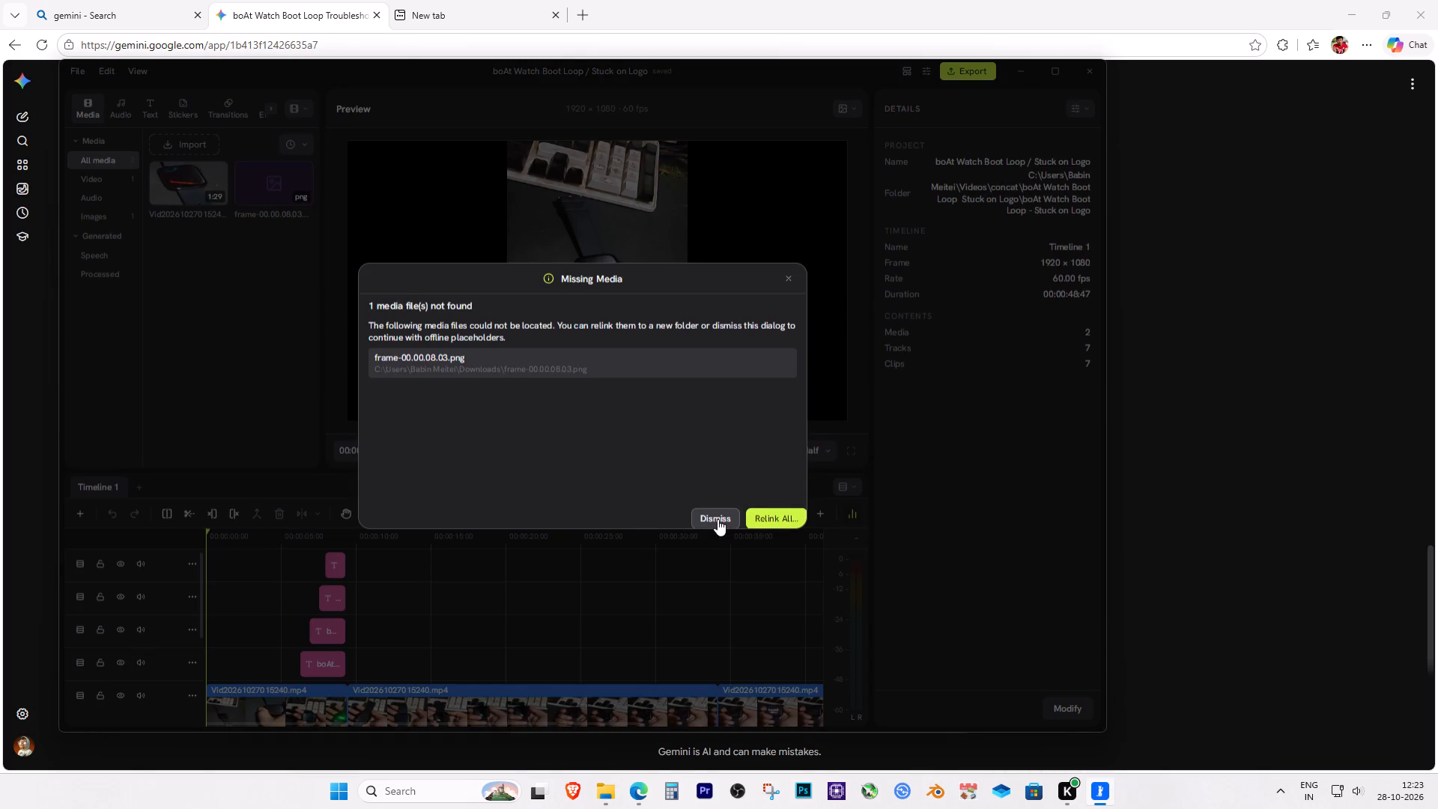
left_click(716, 519)
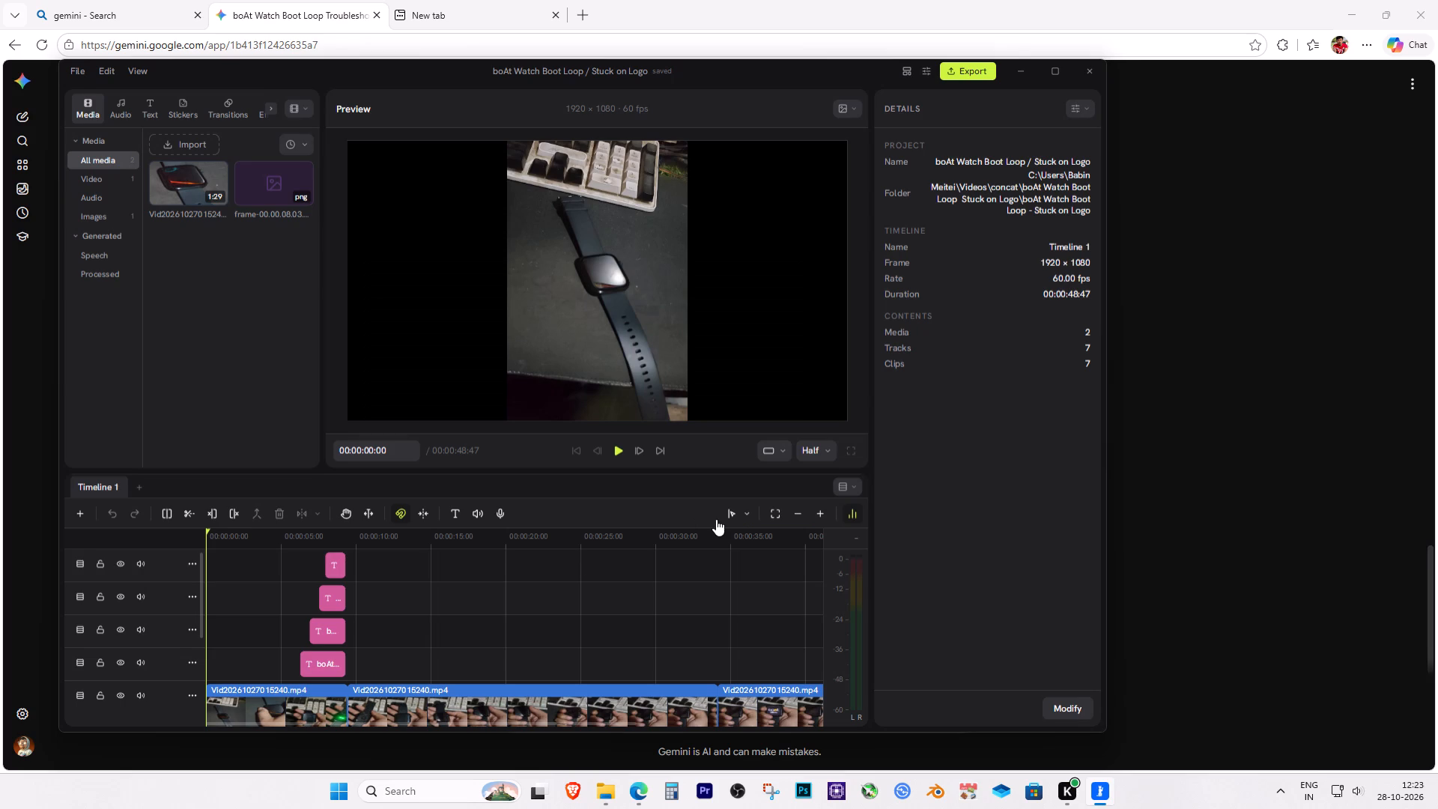
scroll(445, 648, "down", 2)
scroll(445, 648, "up", 2)
scroll(445, 648, "down", 2)
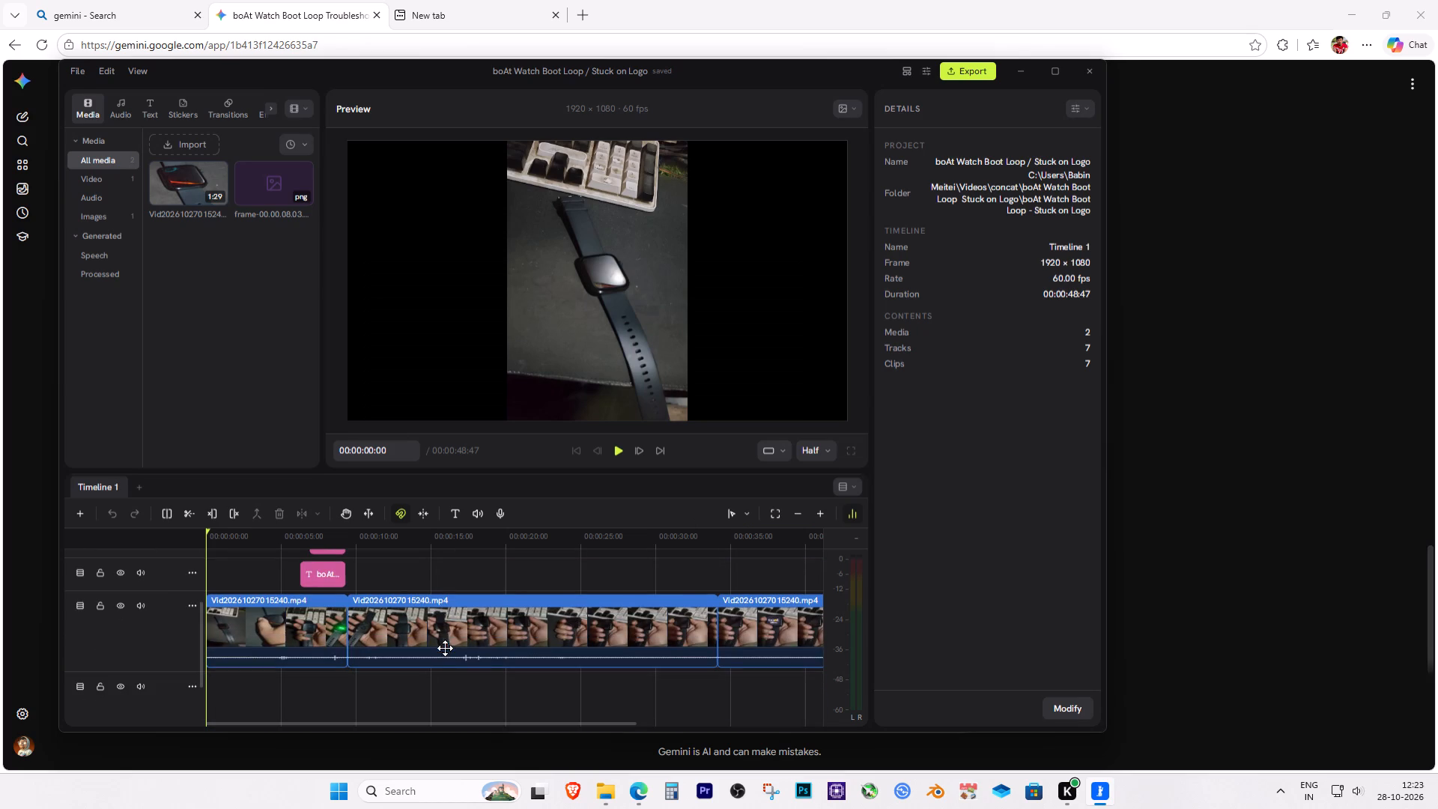
left_click(1063, 74)
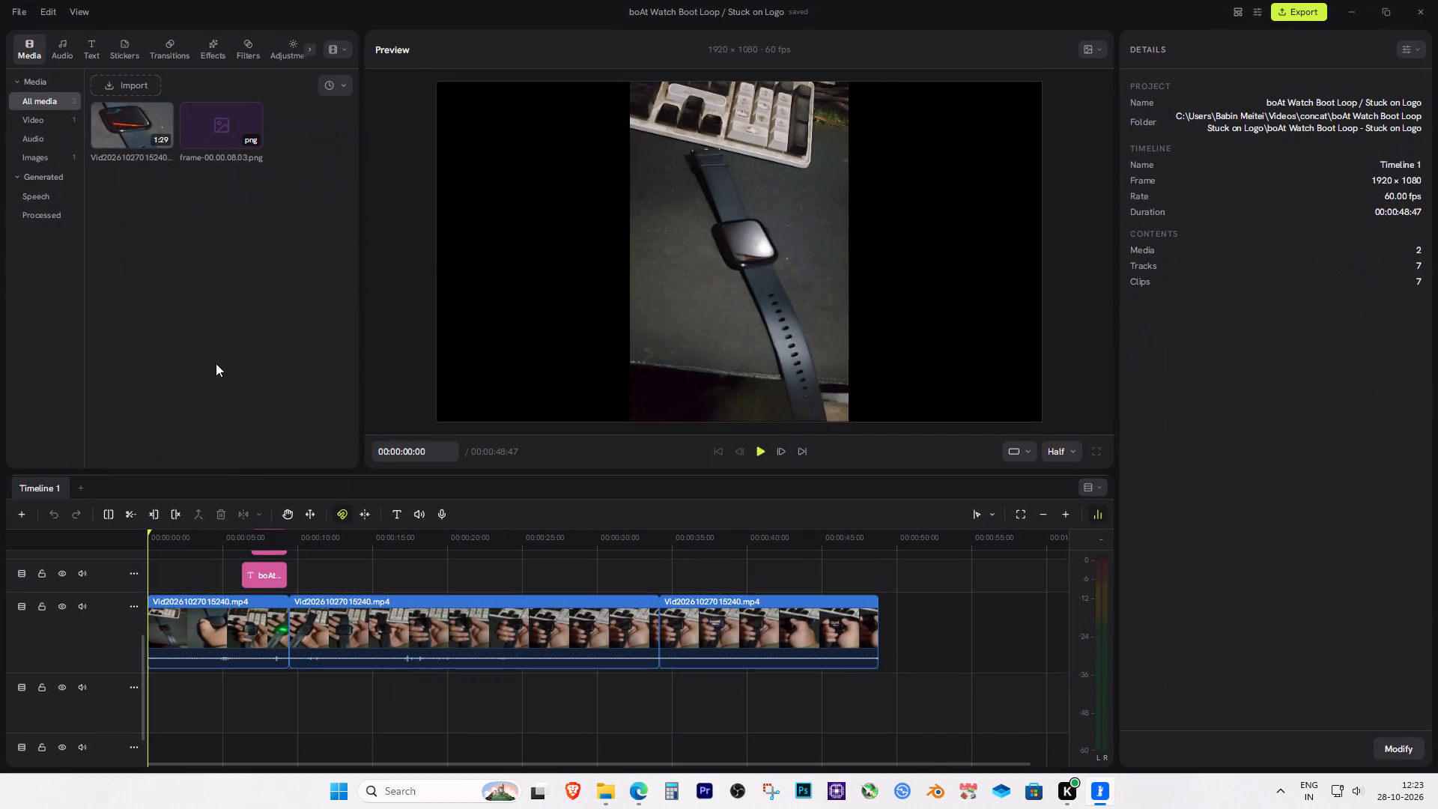
Remove the missing image frame-00.00.08.03.png from the project's media.
right_click(215, 234)
left_click(200, 121)
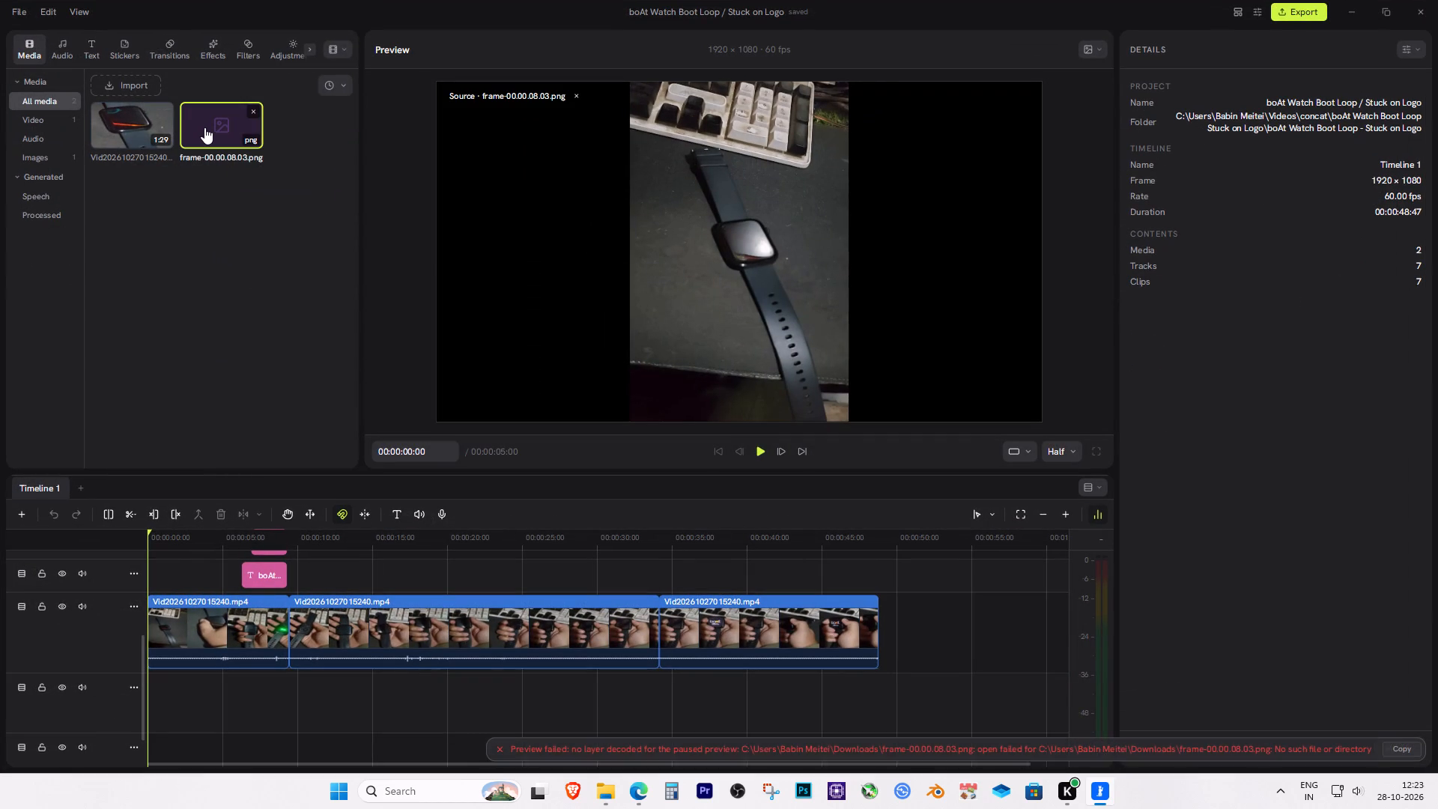
right_click(204, 128)
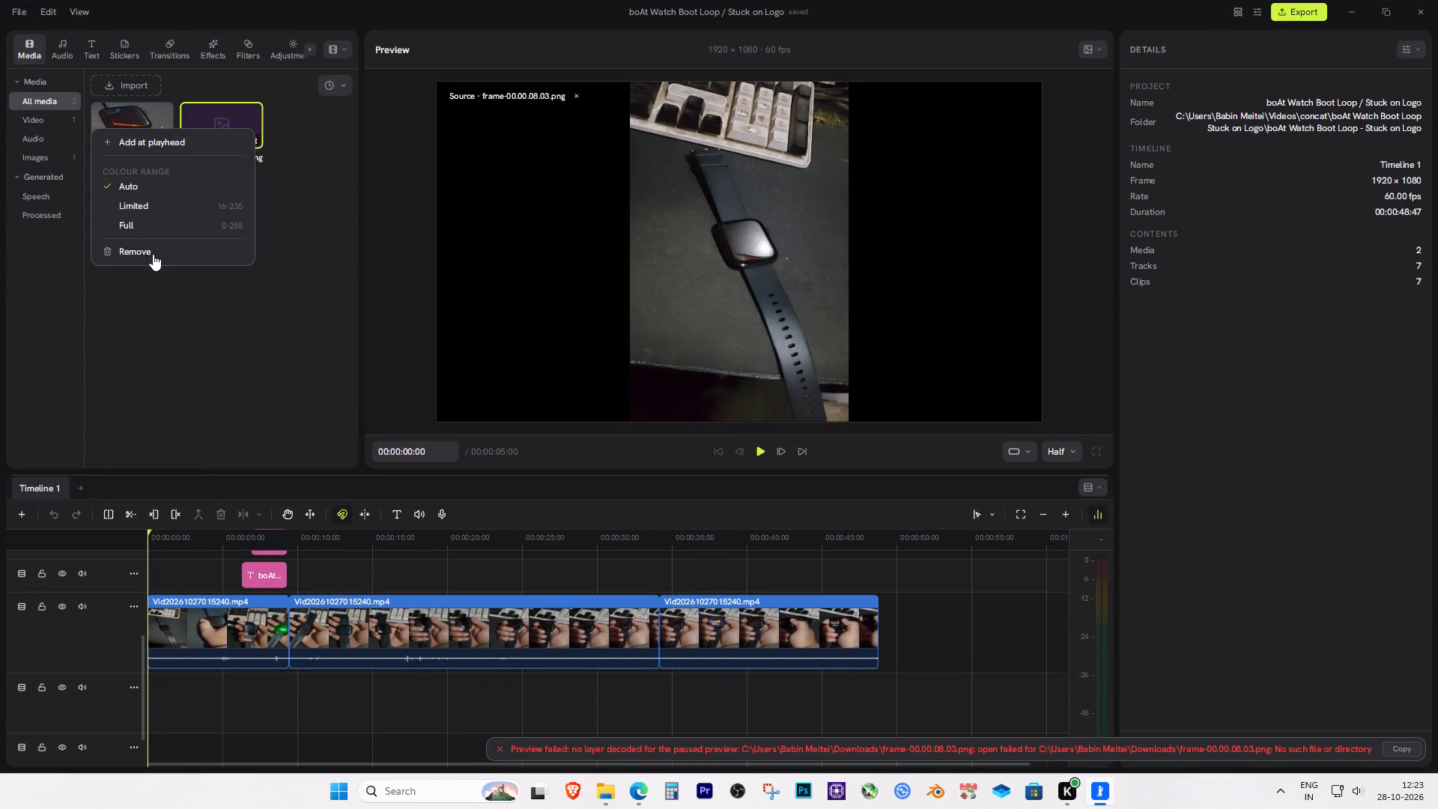
left_click(154, 254)
right_click(197, 171)
right_click(195, 244)
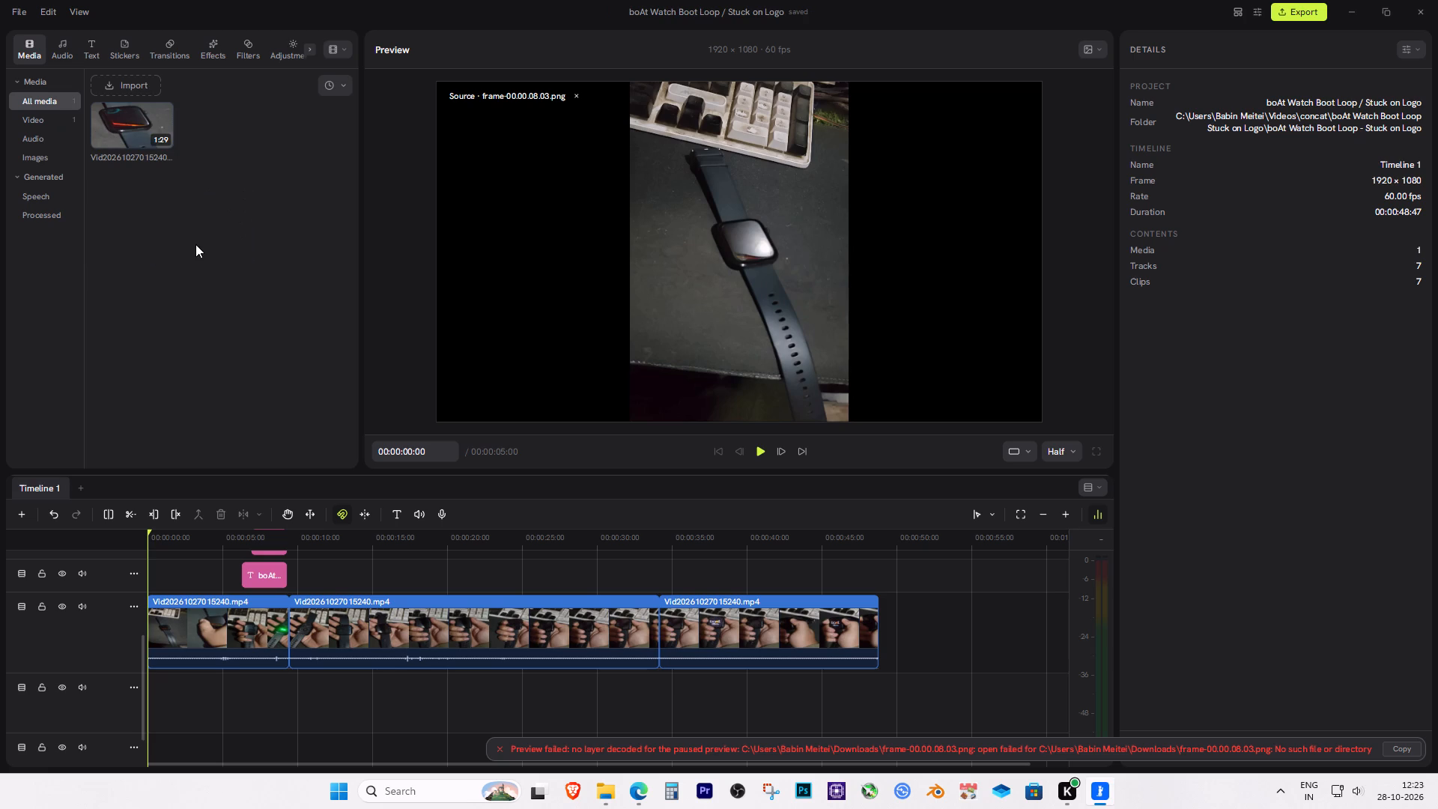
Start importing sounds into the personal sound library and browse to Videos > sound effect > 500+ Sound Effects.
left_click(47, 131)
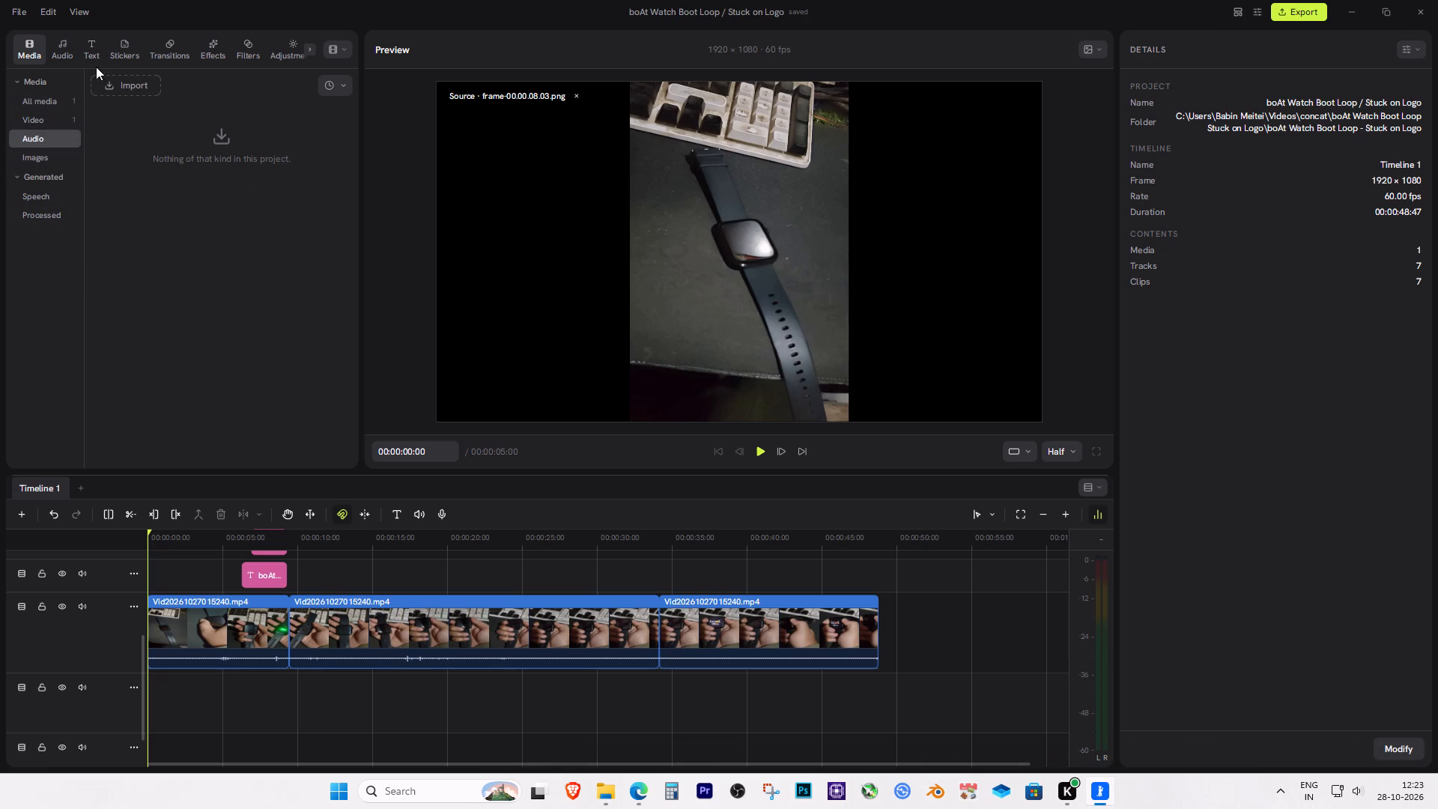
left_click(67, 54)
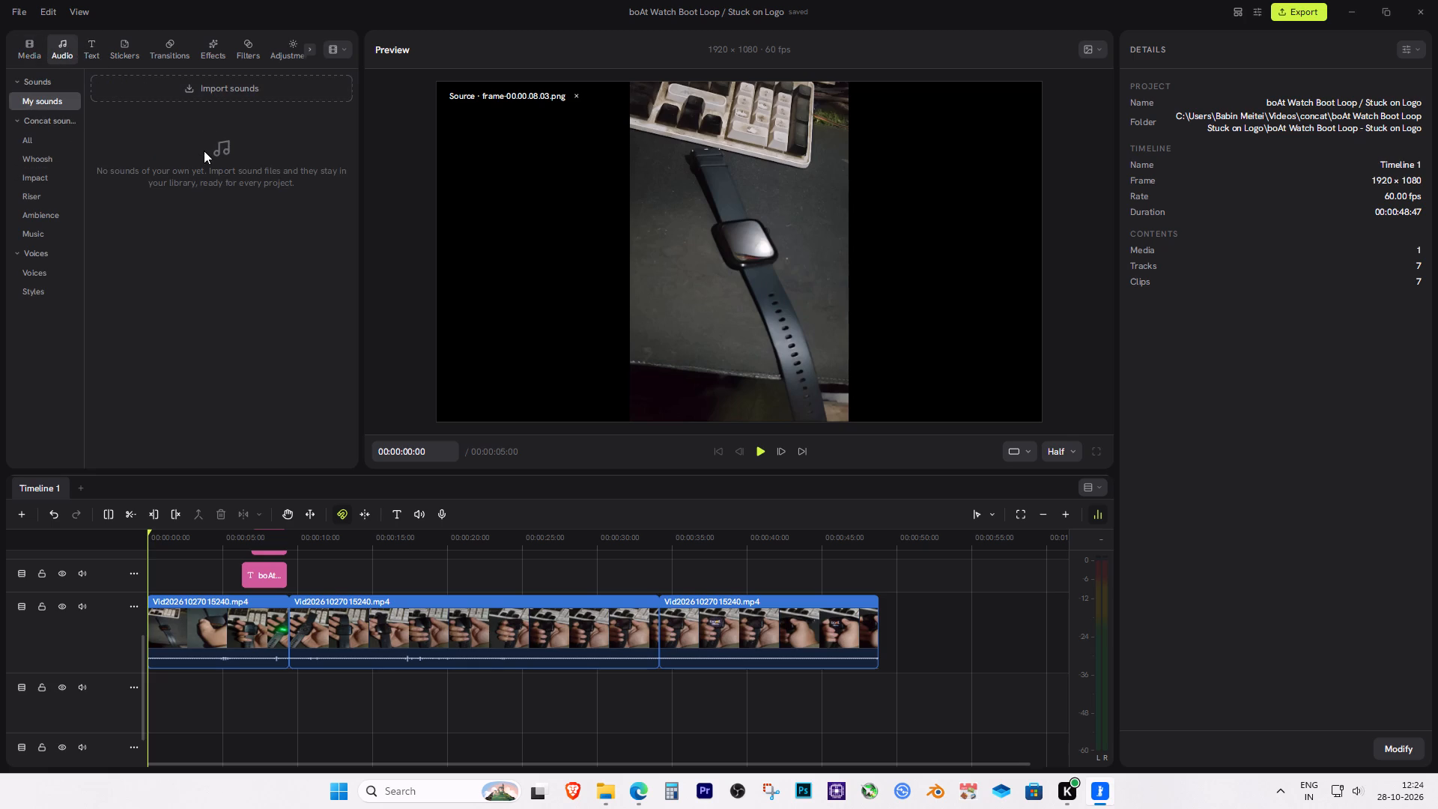
left_click(219, 100)
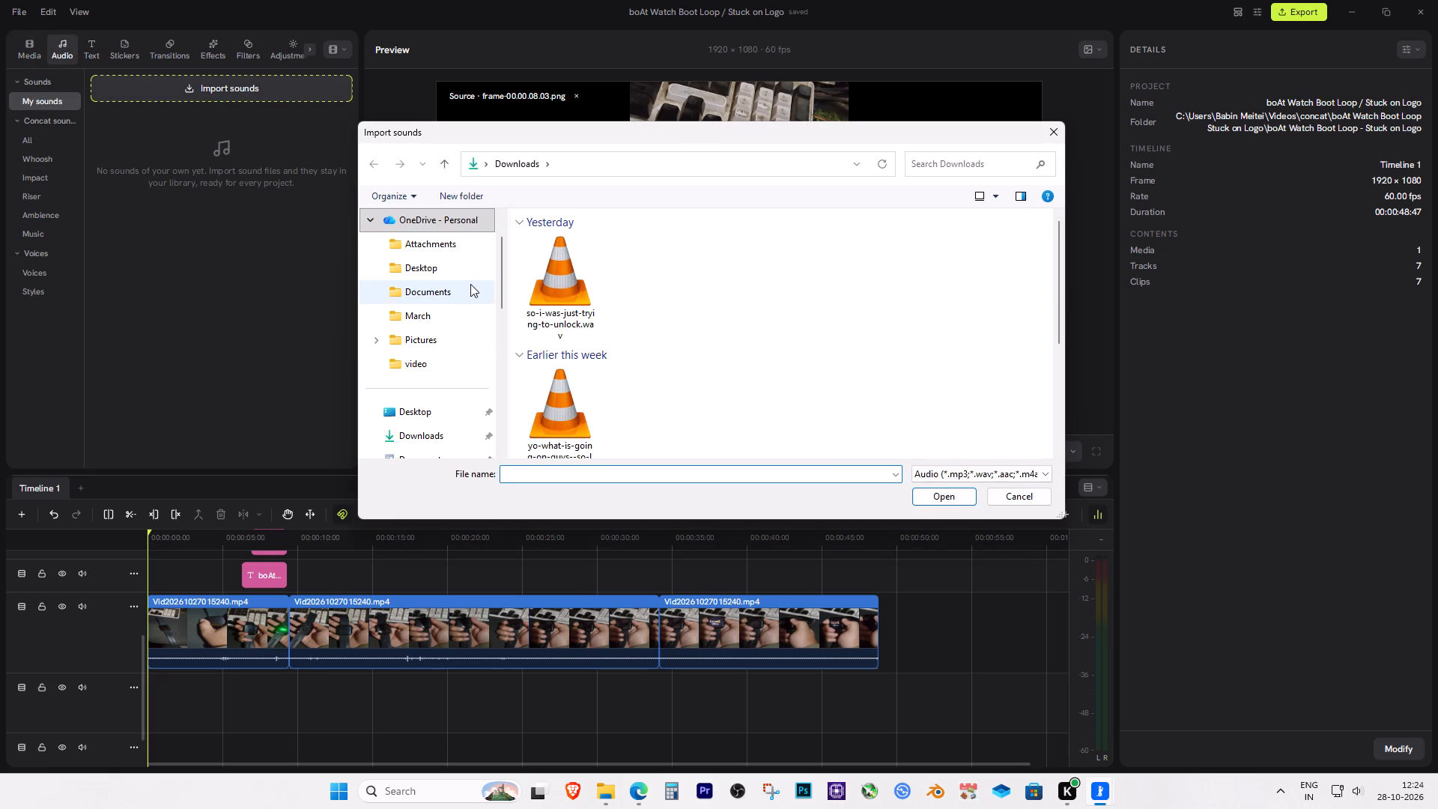
scroll(435, 425, "down", 1)
scroll(434, 418, "up", 1)
scroll(409, 419, "down", 1)
left_click(416, 289)
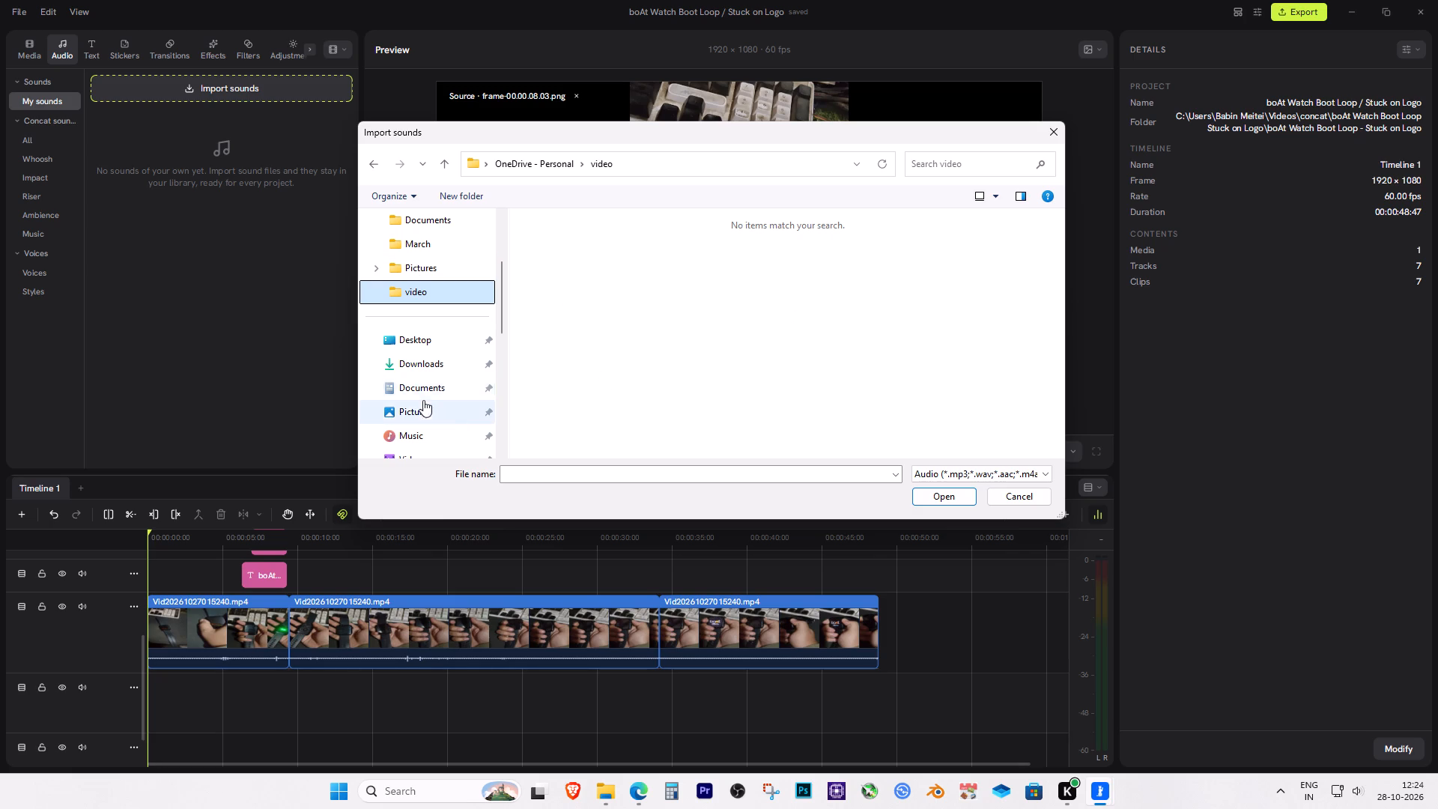
scroll(404, 359, "up", 2)
scroll(409, 373, "down", 3)
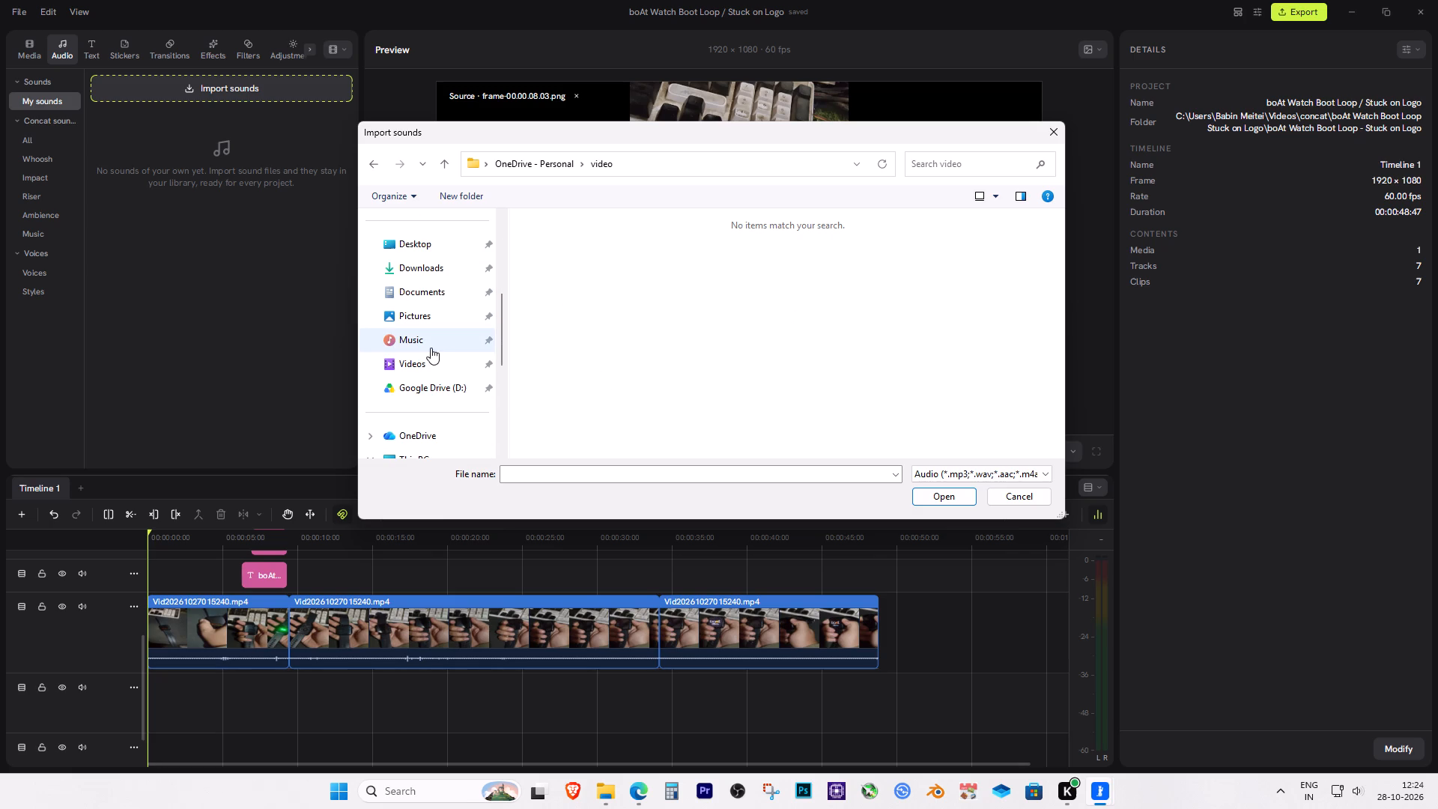
left_click(424, 357)
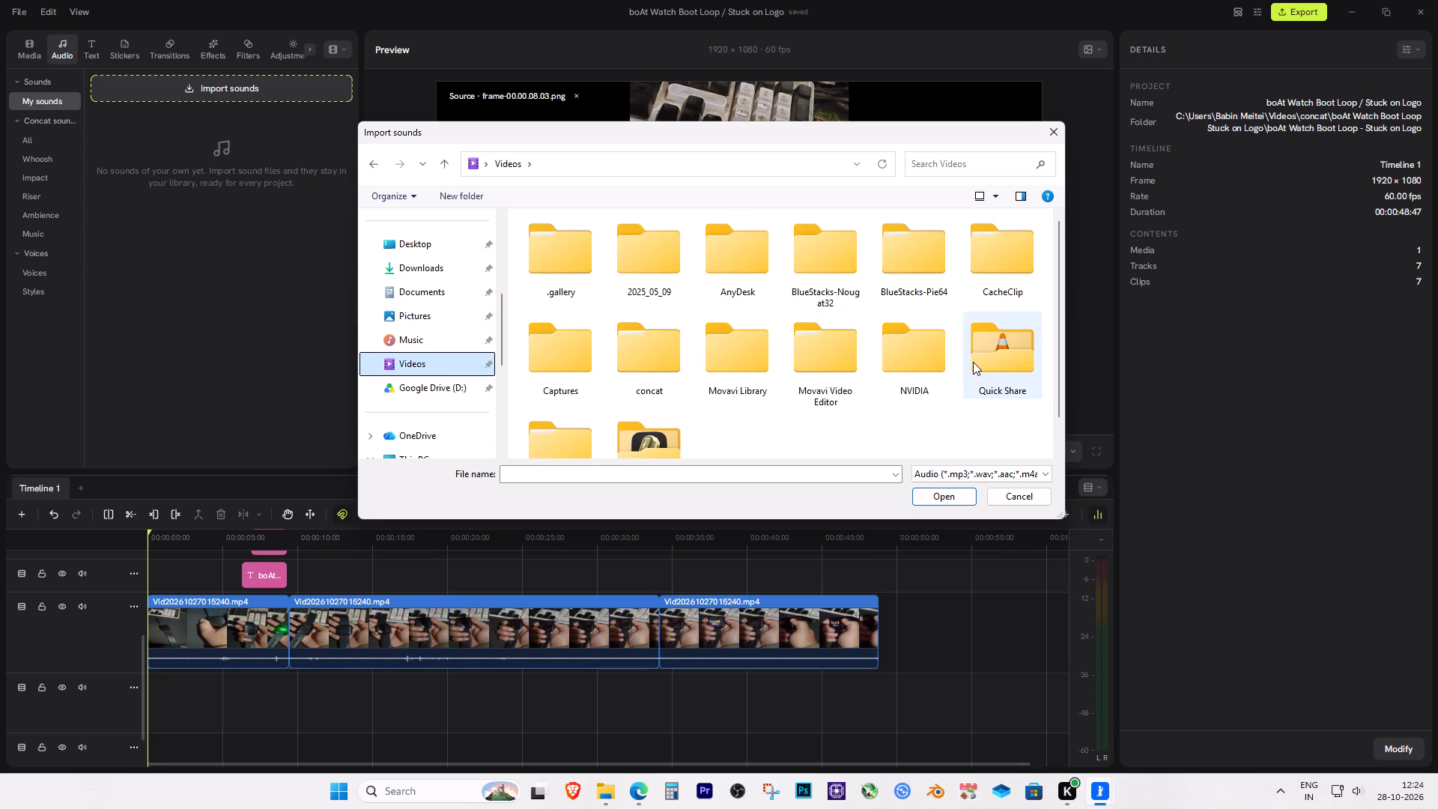
scroll(694, 427, "down", 1)
double_click(586, 413)
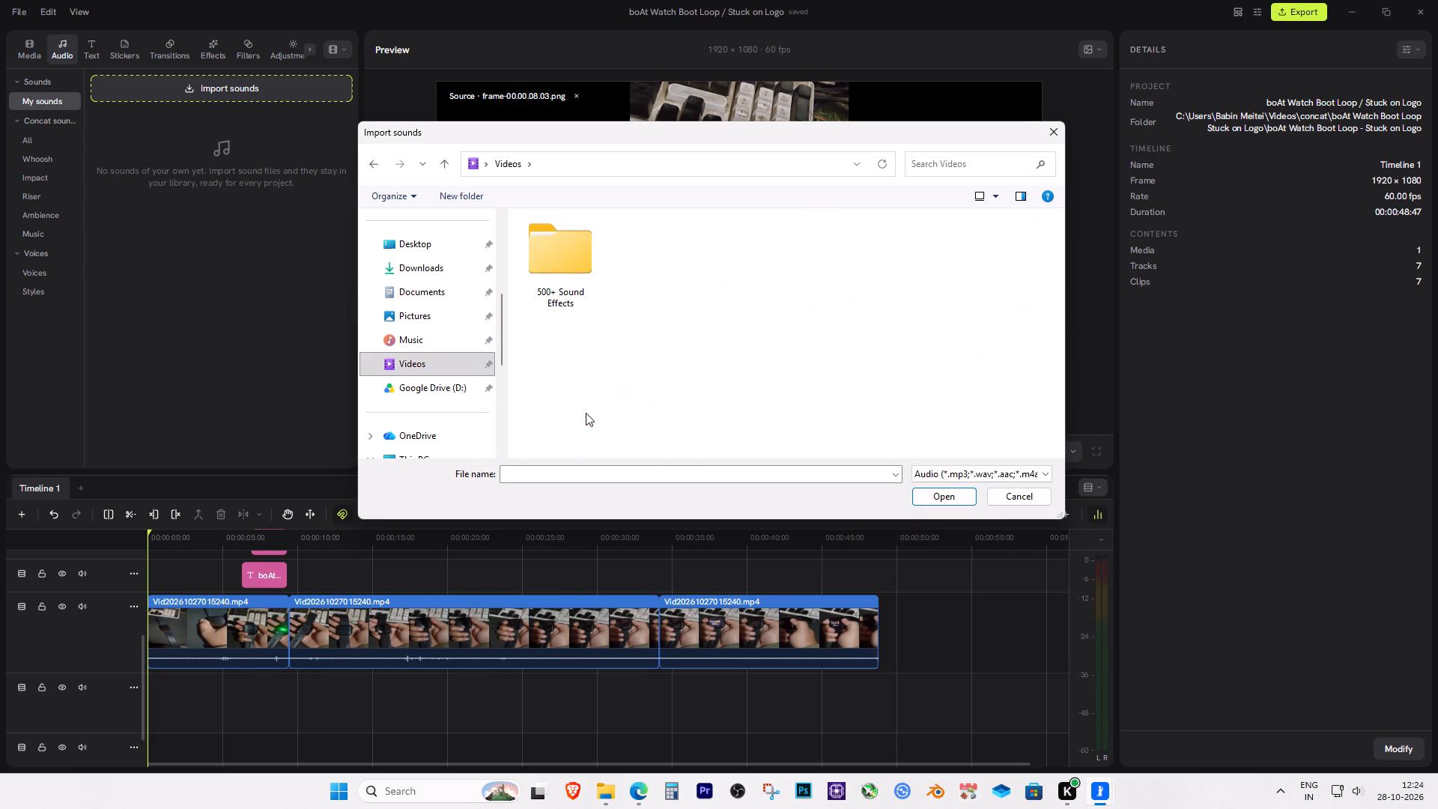
double_click(544, 263)
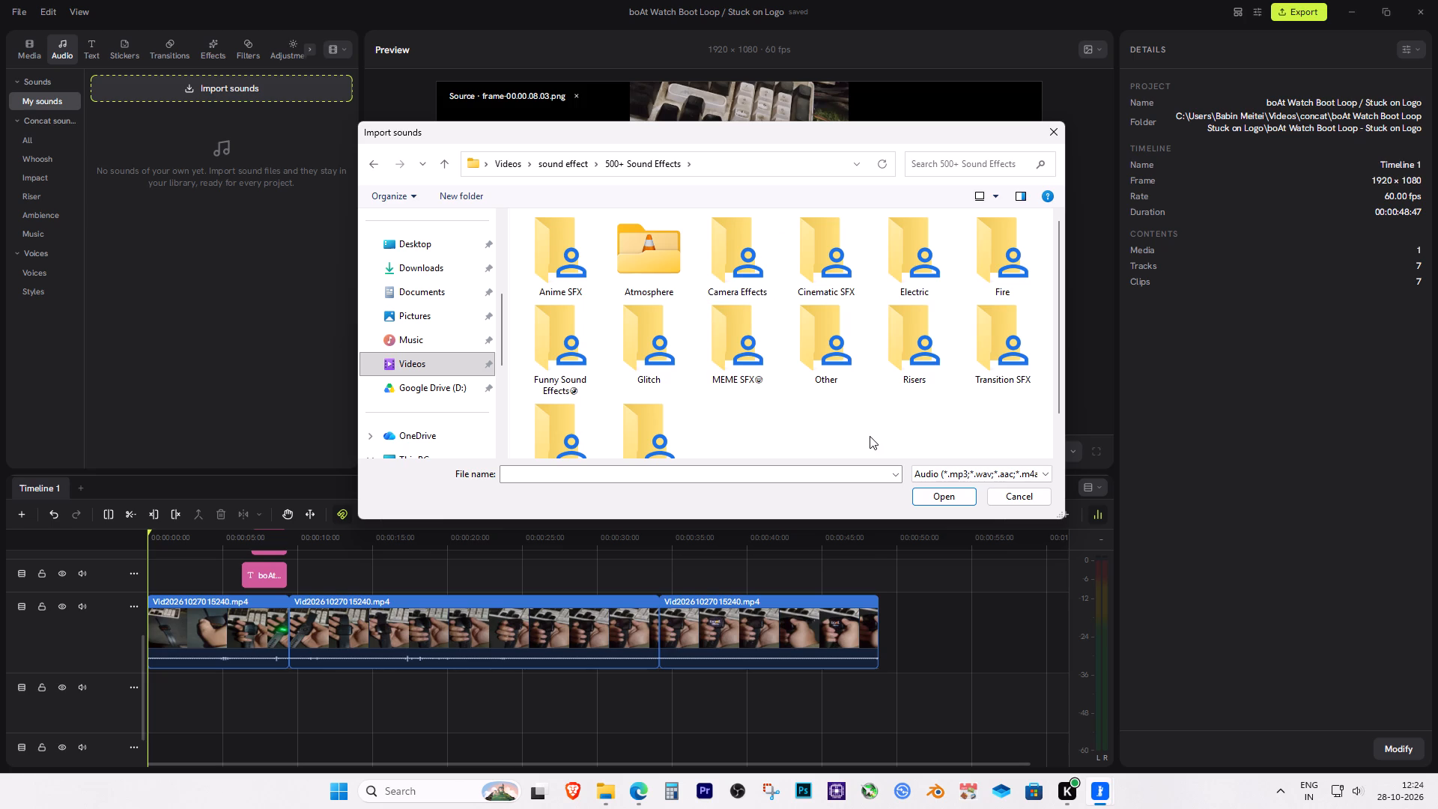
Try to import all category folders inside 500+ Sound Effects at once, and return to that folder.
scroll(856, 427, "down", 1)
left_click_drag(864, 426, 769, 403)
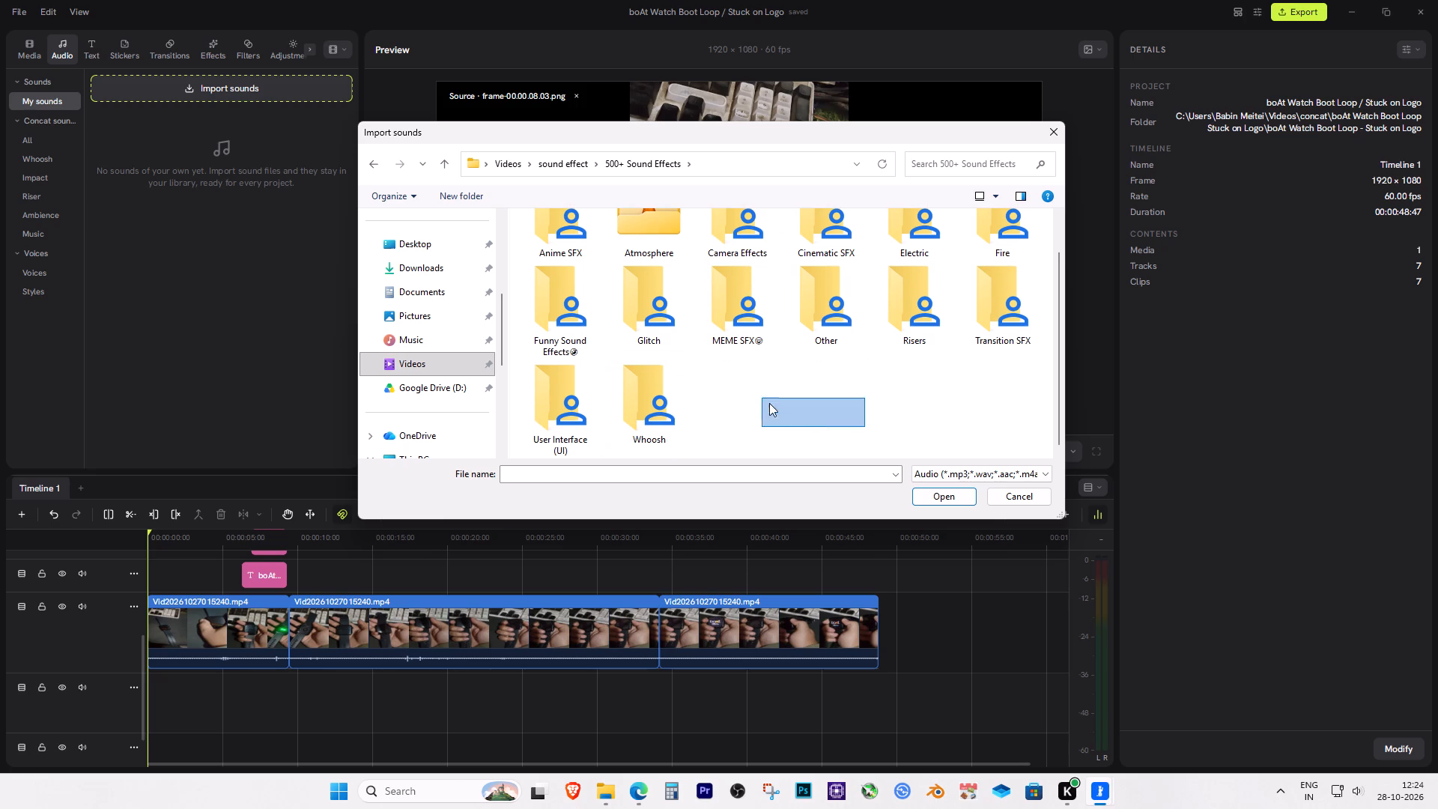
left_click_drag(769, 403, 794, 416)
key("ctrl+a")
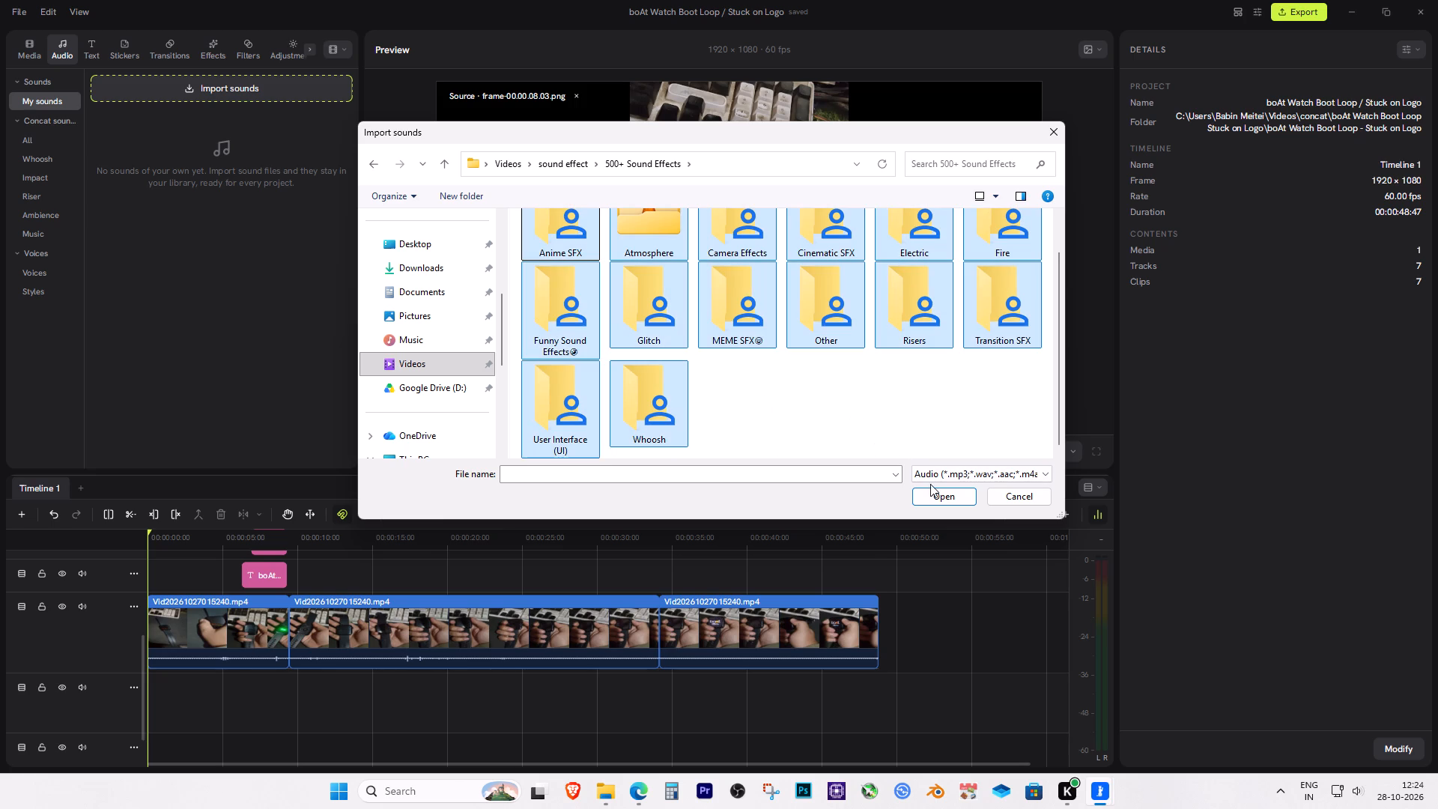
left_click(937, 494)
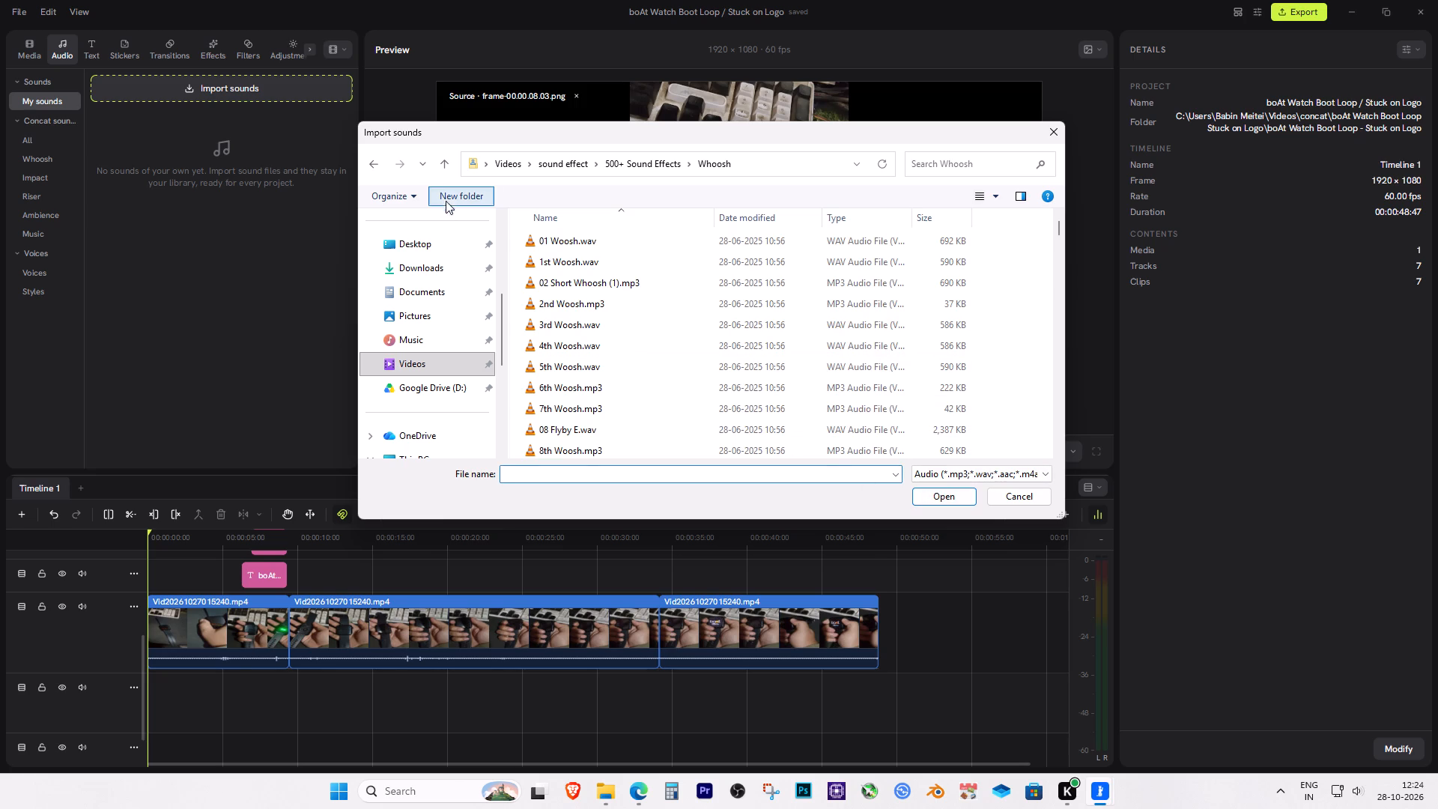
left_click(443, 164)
Import every audio file from the Anime SFX folder into the sound library.
scroll(769, 360, "up", 2)
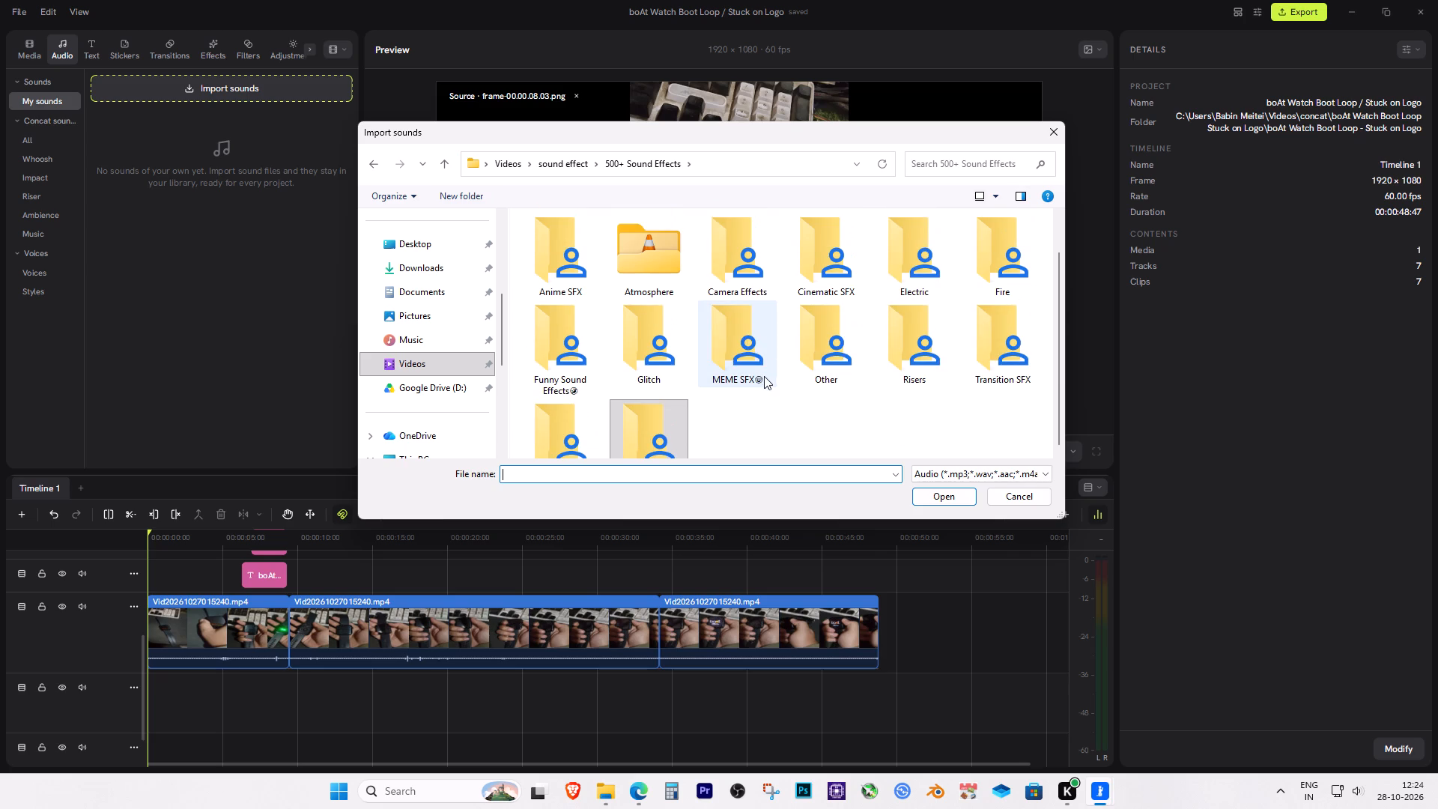
double_click(573, 261)
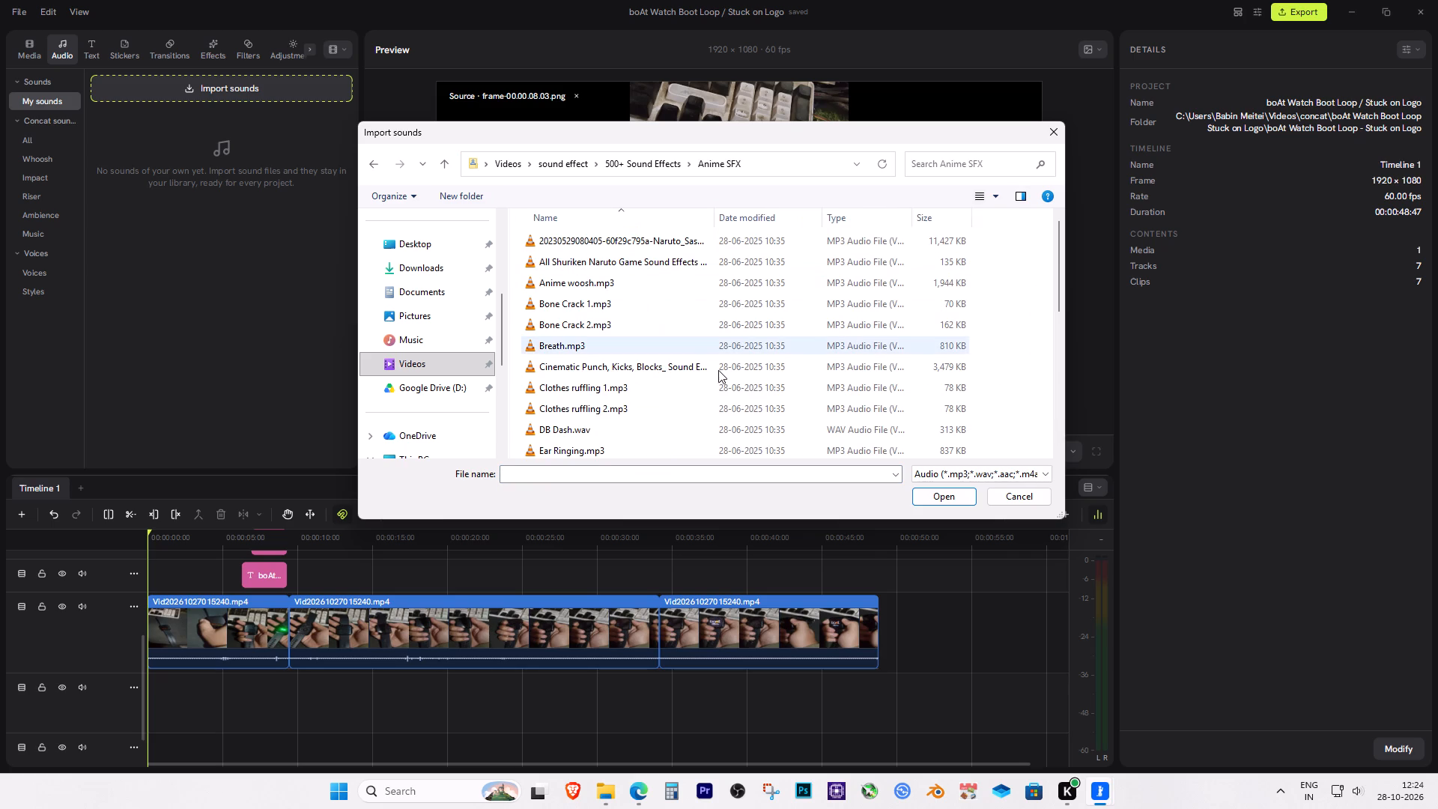
key("ctrl+a")
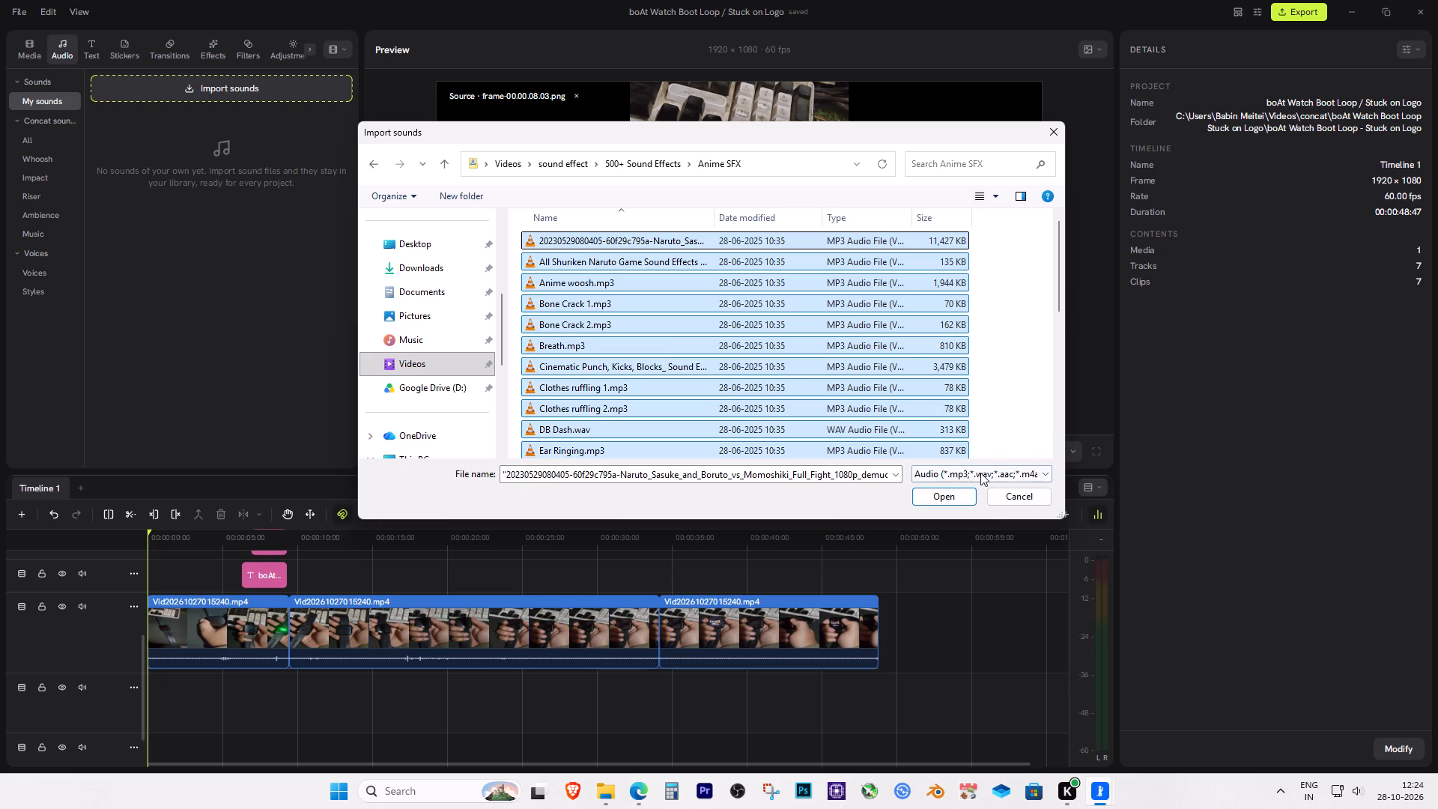
left_click(980, 473)
left_click(980, 473)
left_click(927, 500)
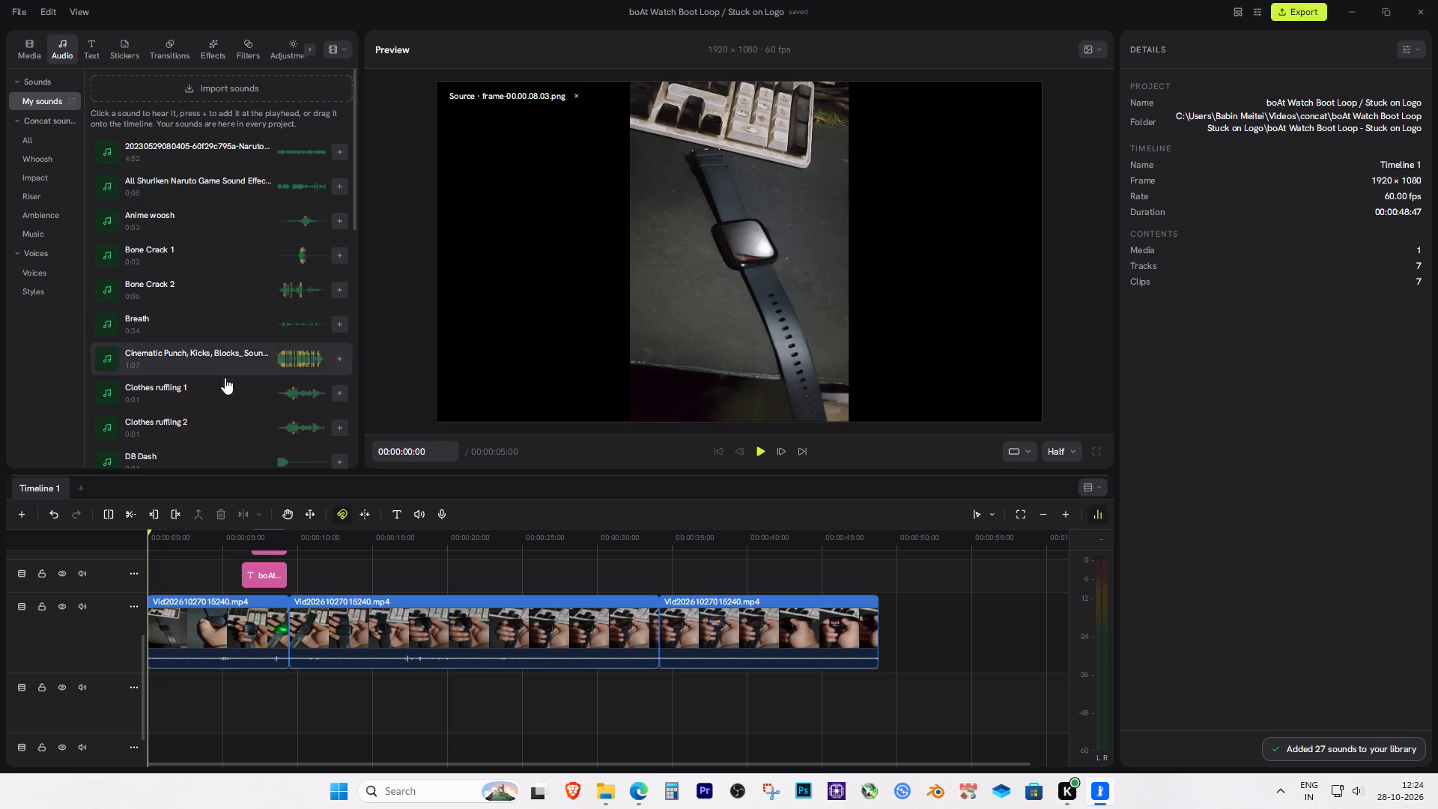
Look through the imported anime sounds and import every file from the Atmosphere folder into the library.
scroll(225, 378, "down", 15)
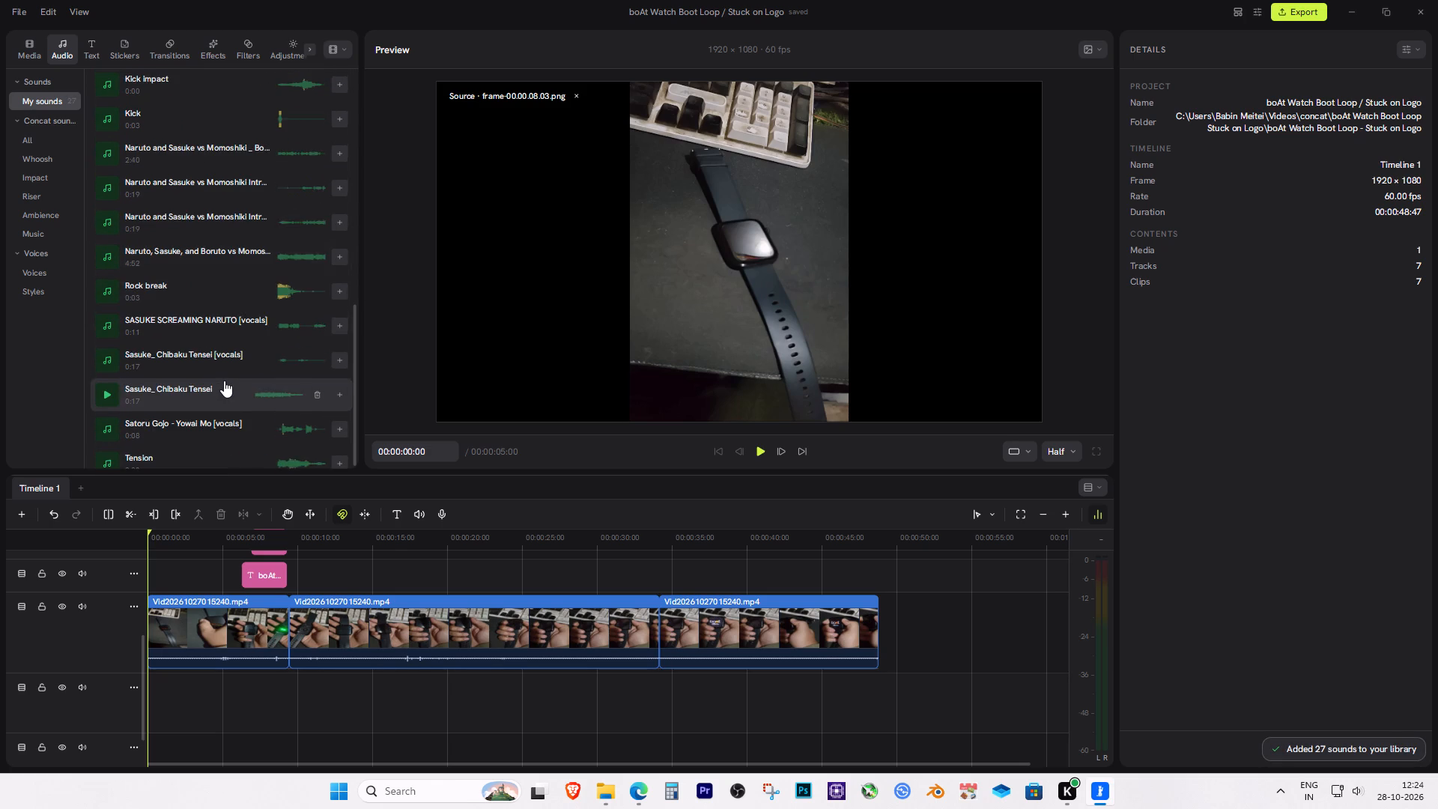
scroll(224, 381, "down", 1)
scroll(224, 381, "up", 20)
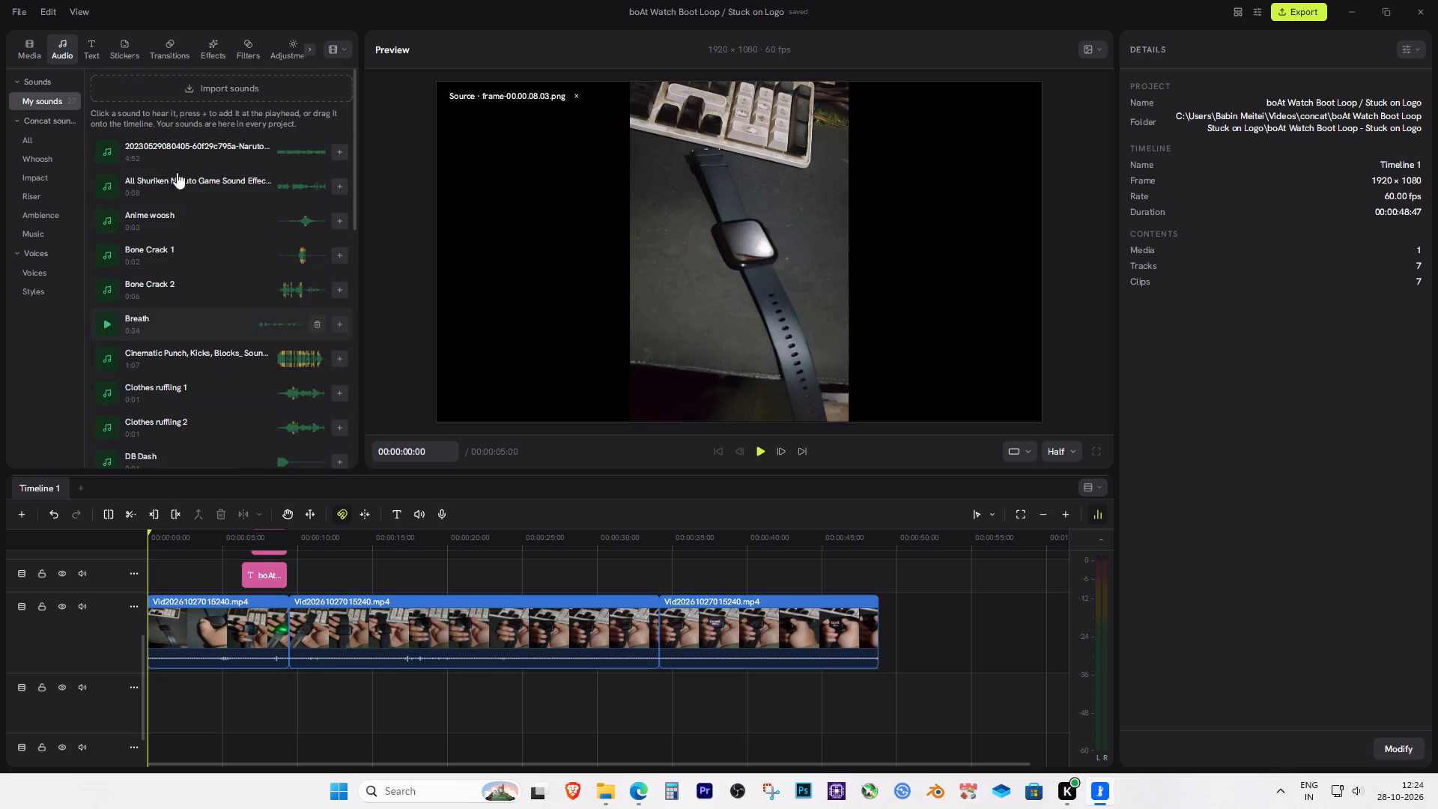
left_click(212, 85)
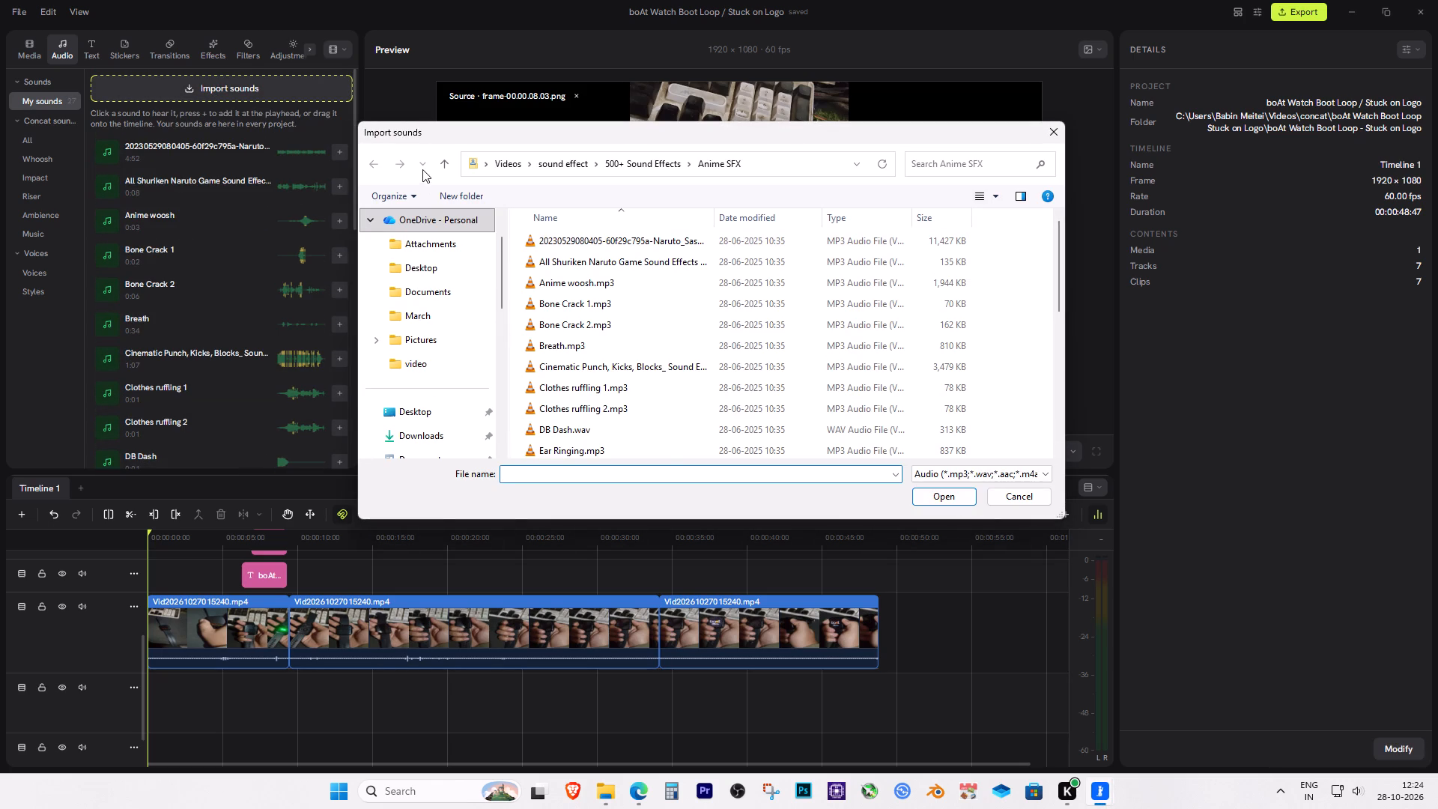
left_click(443, 169)
double_click(666, 268)
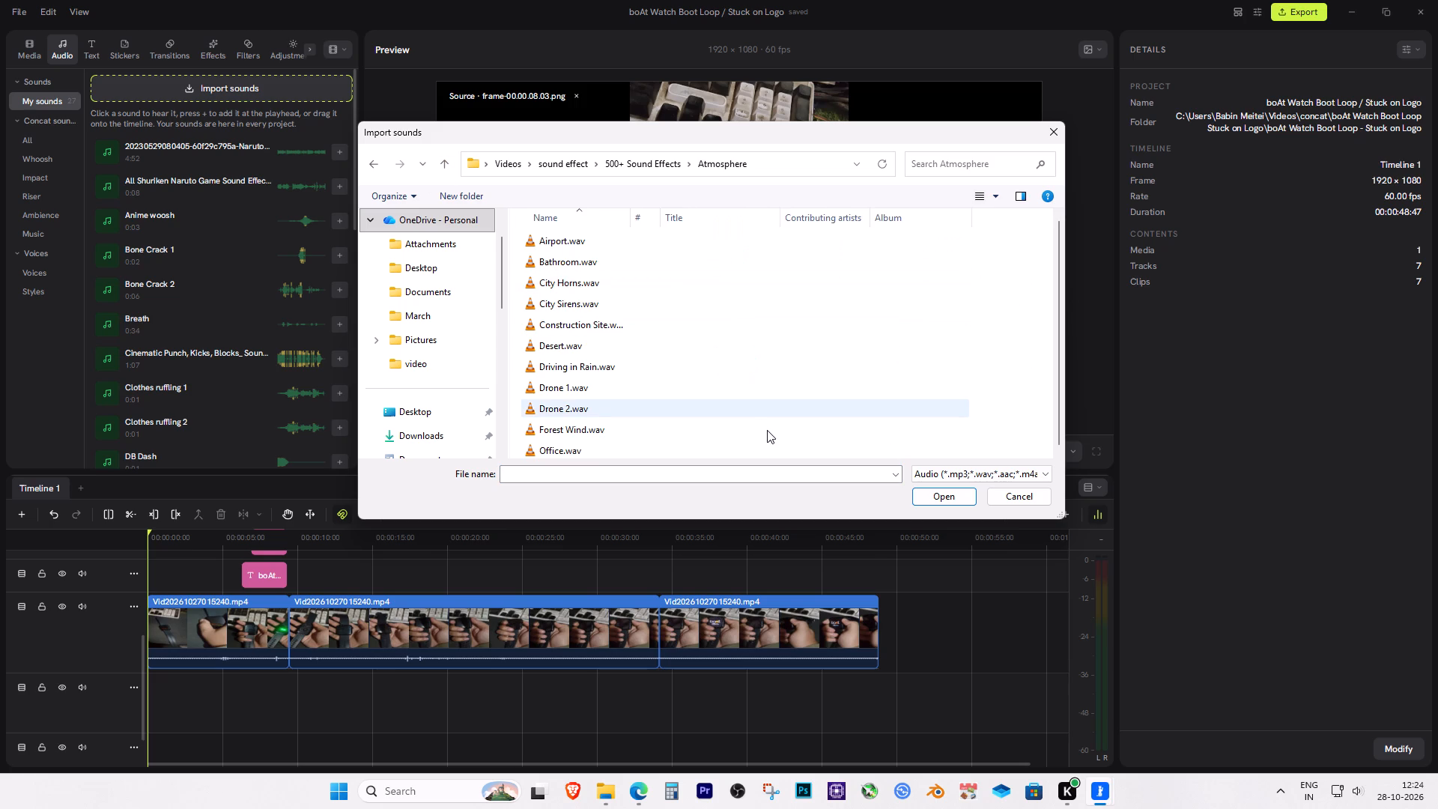
key("ctrl+a")
left_click(944, 491)
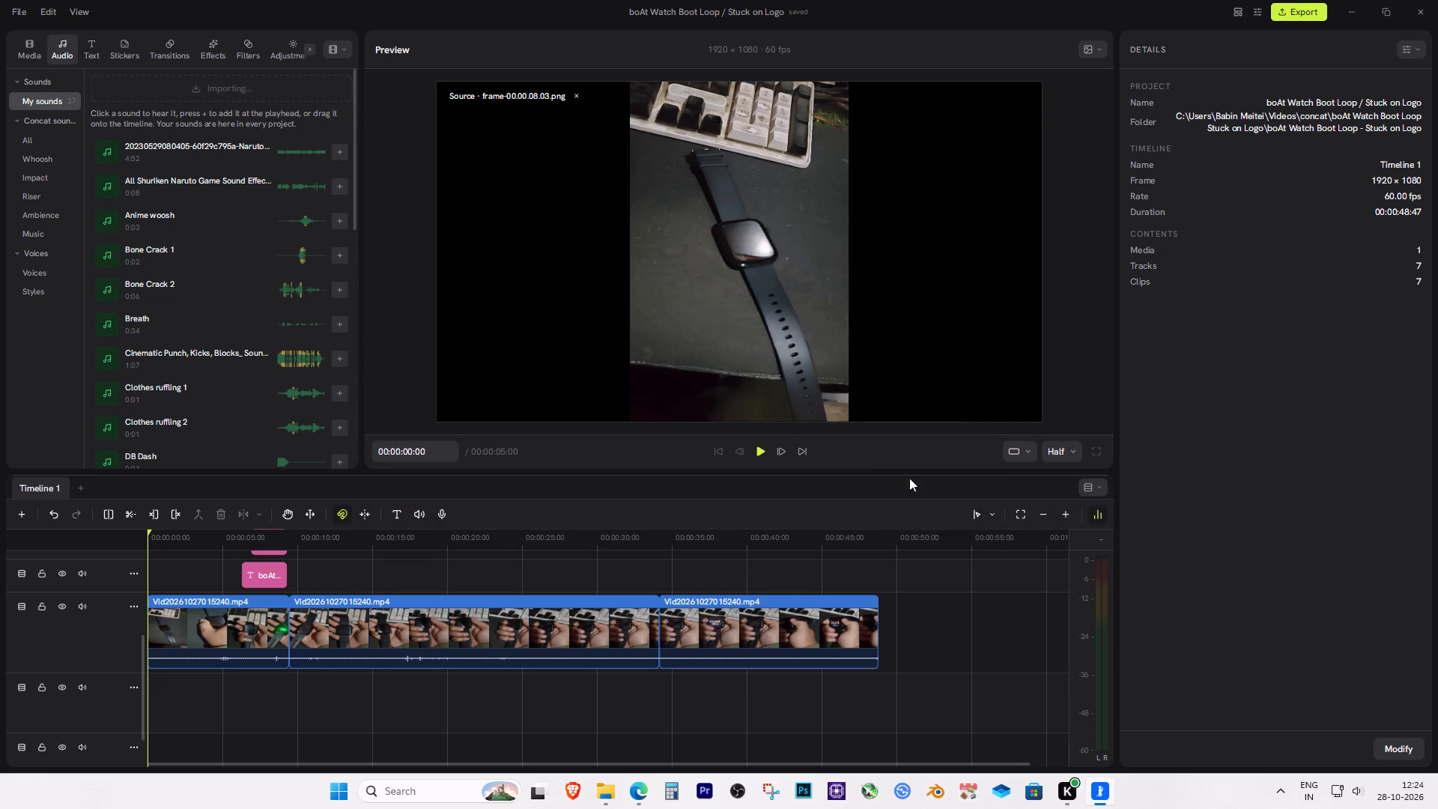
Import every audio file from the Camera Effects folder into the sound library.
left_click(219, 83)
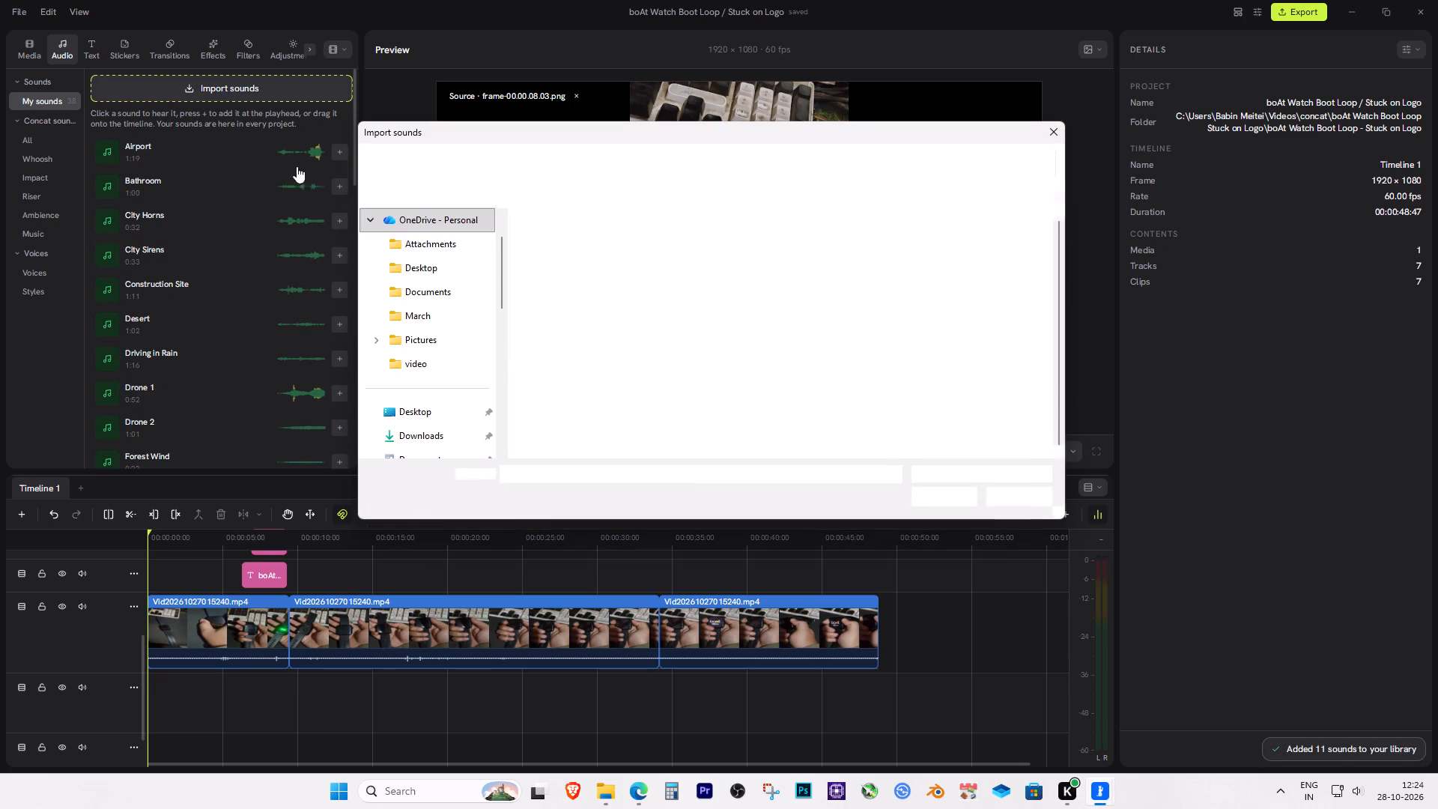
left_click(440, 169)
double_click(756, 270)
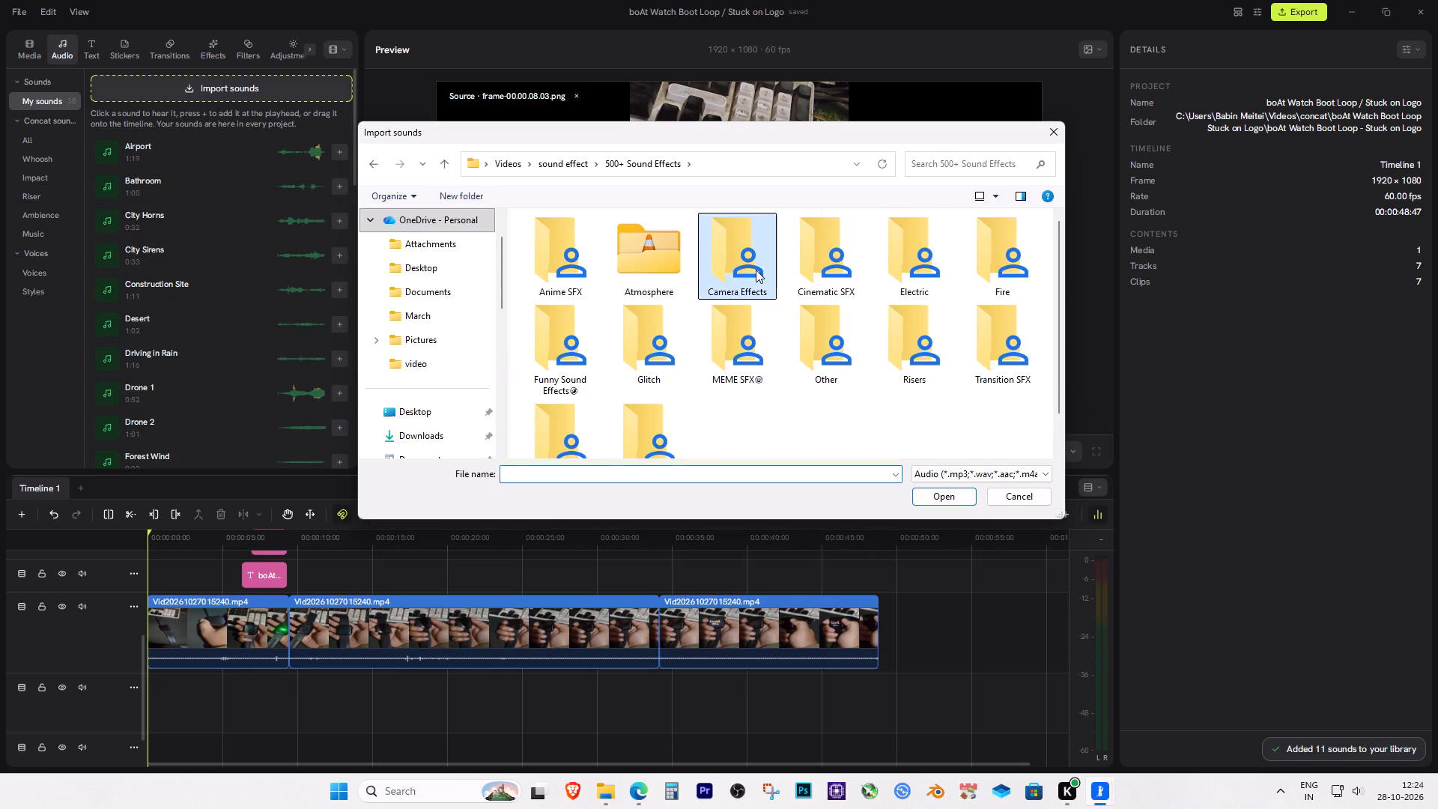
key("ctrl+a")
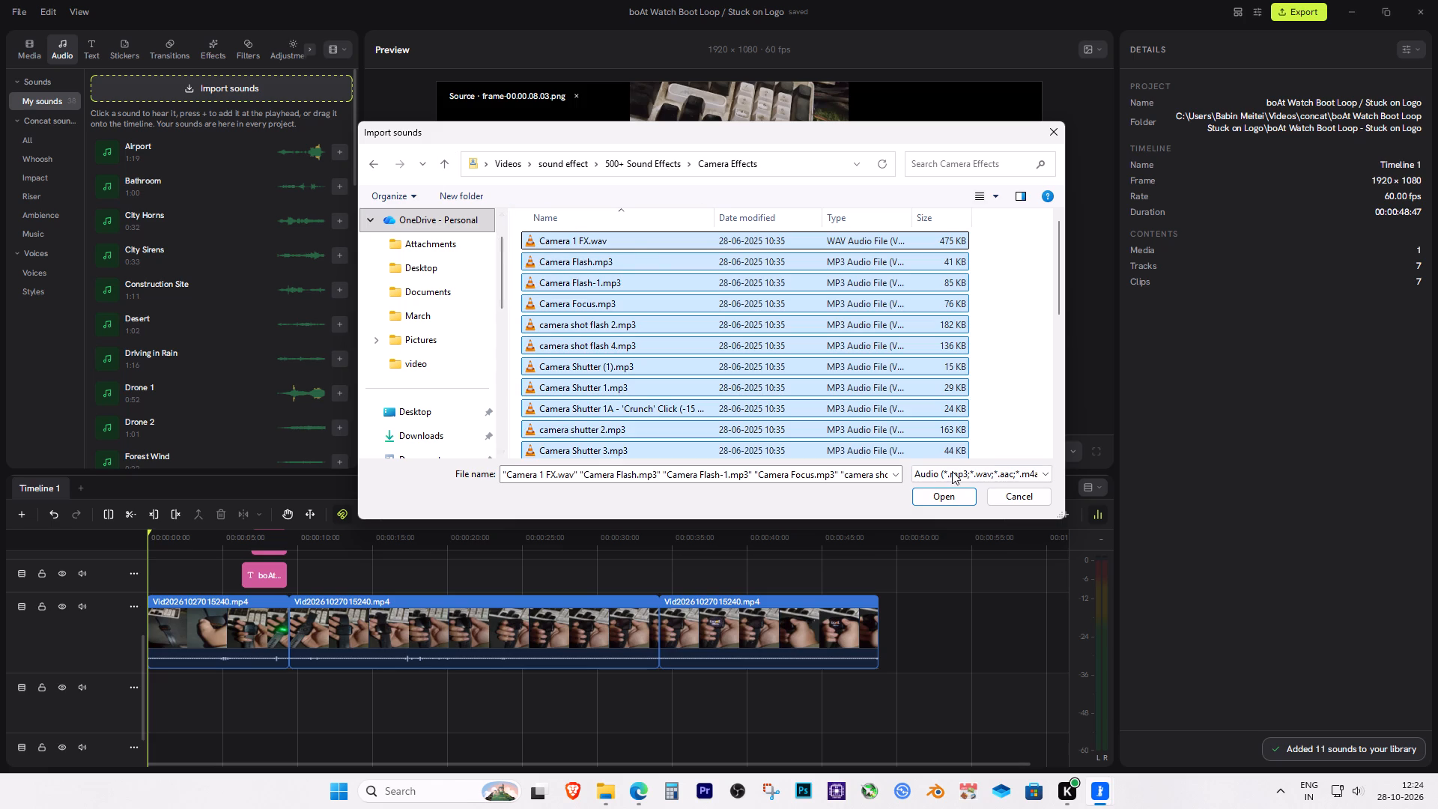
left_click(944, 497)
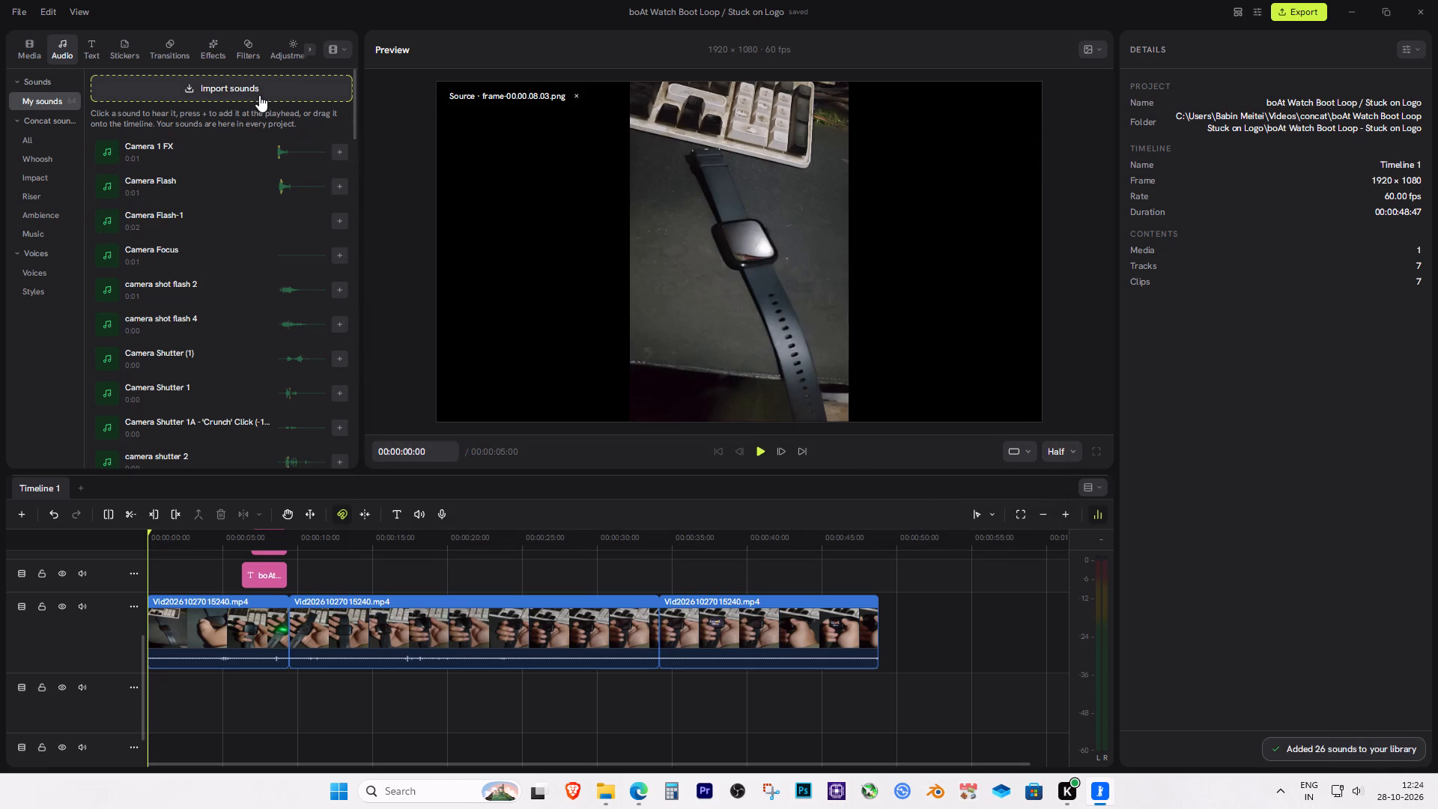
Import every audio file from the Cinematic SFX folder into the sound library.
left_click(259, 95)
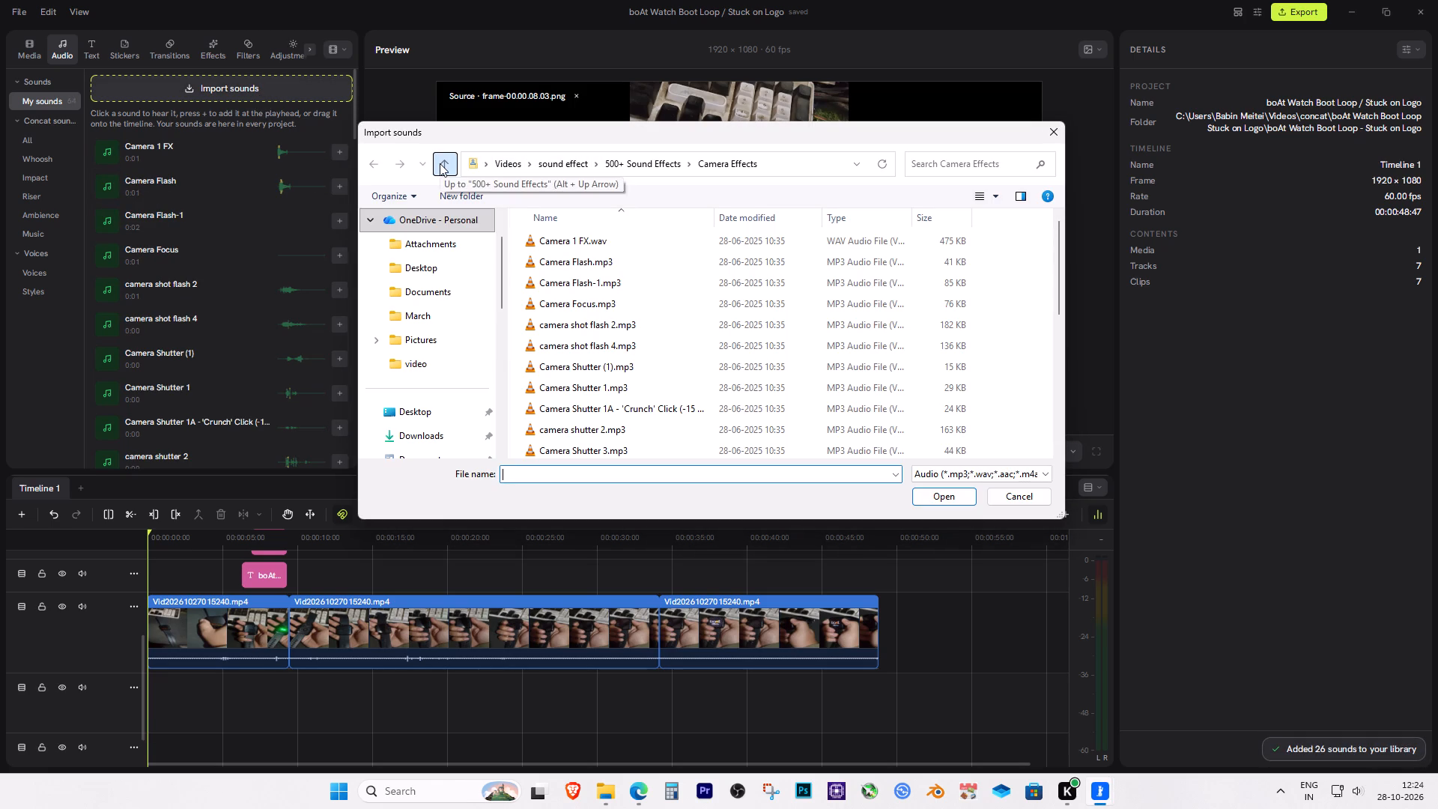
left_click(440, 163)
double_click(817, 261)
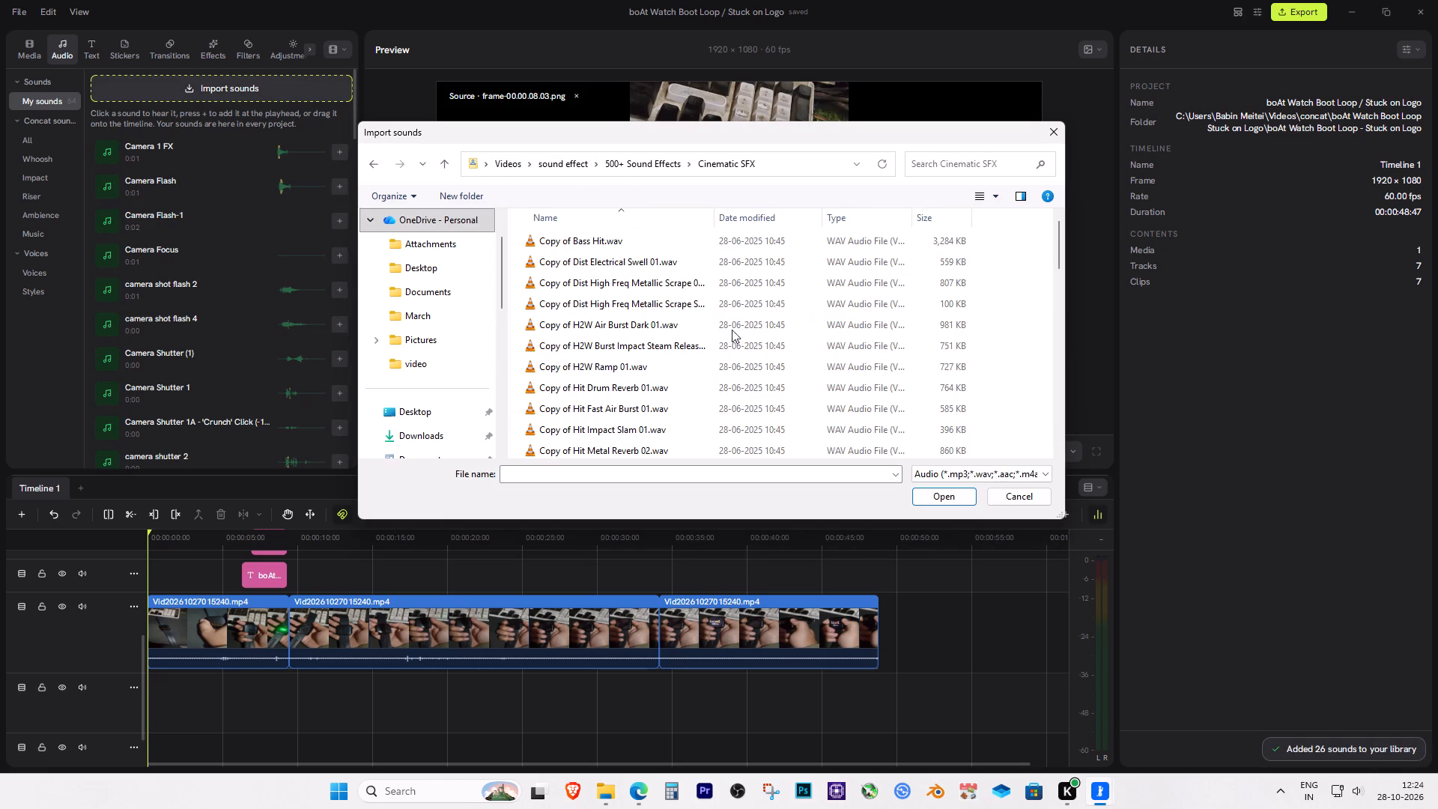
key("ctrl+a")
left_click(949, 488)
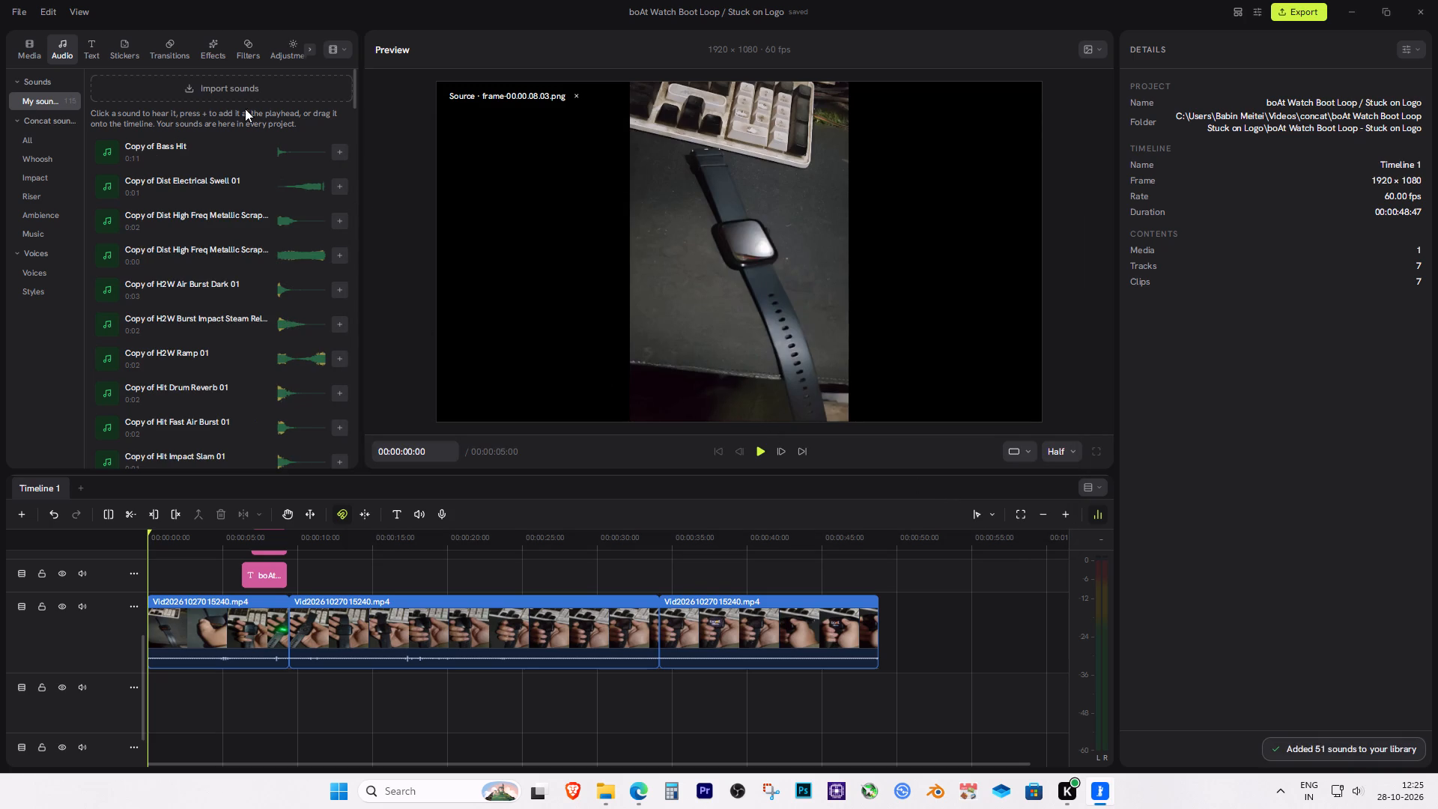
Import every audio file from the Electric folder into the sound library.
left_click(246, 89)
left_click(448, 168)
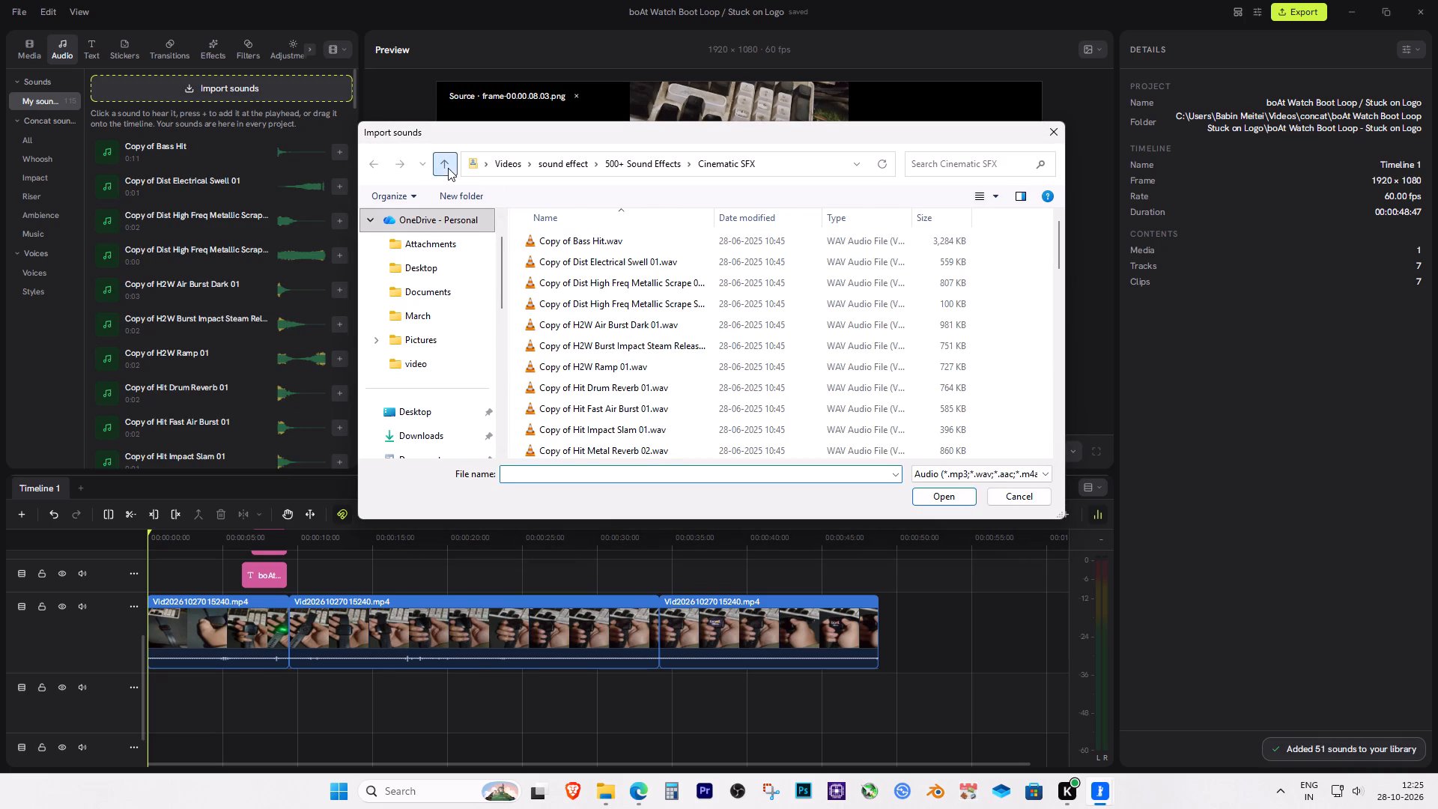
double_click(926, 271)
key("ctrl+a")
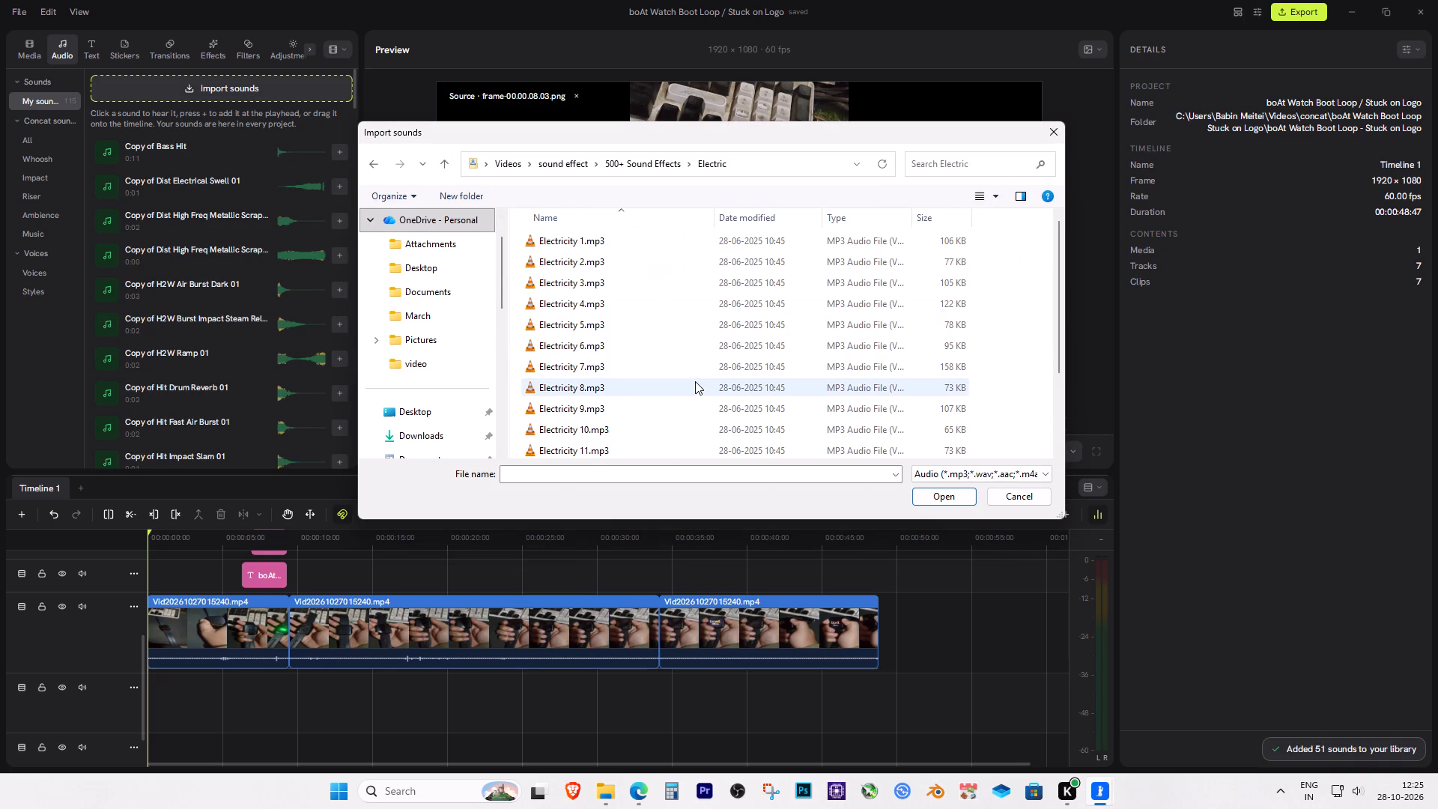
left_click(949, 494)
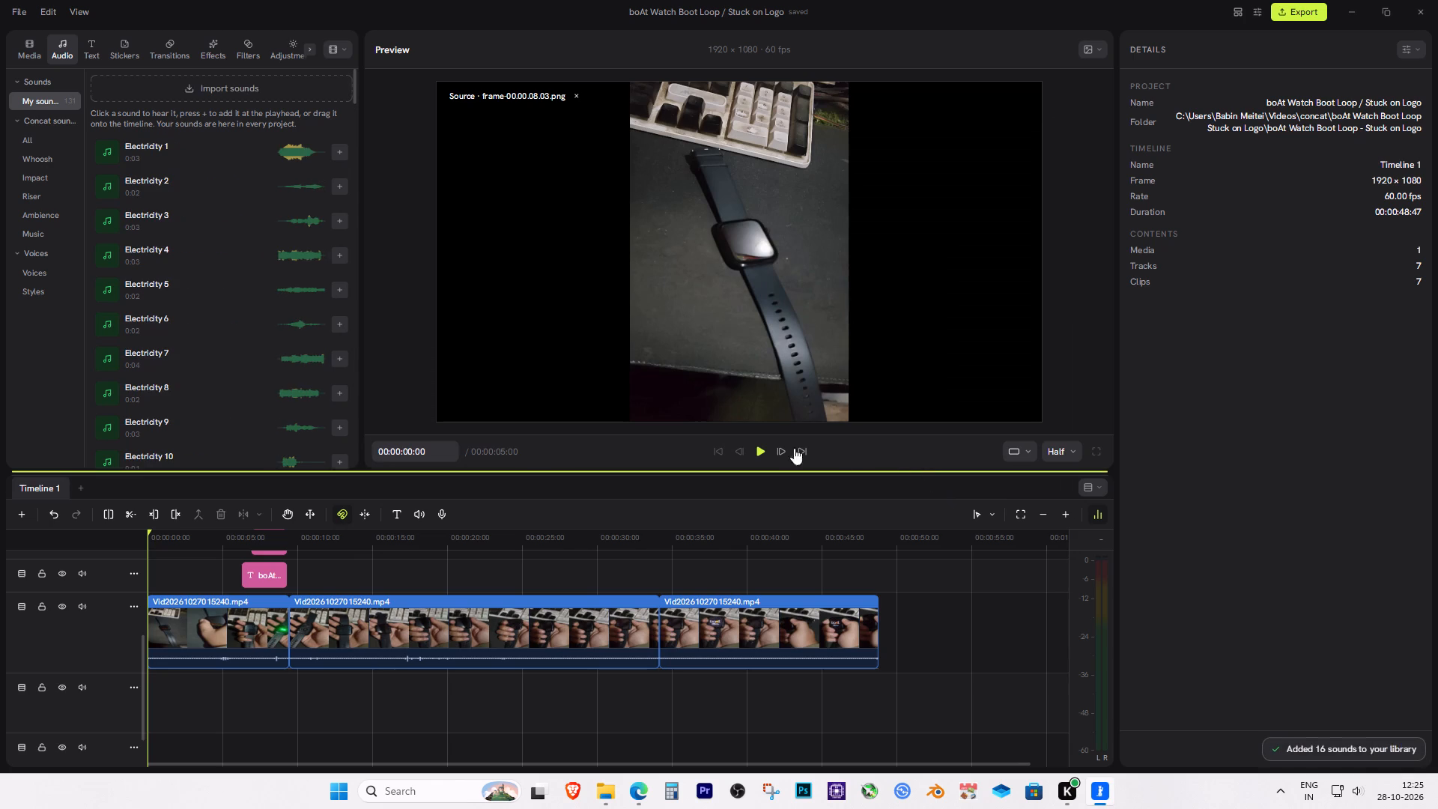
Import every audio file from the Fire folder into the sound library.
left_click(231, 89)
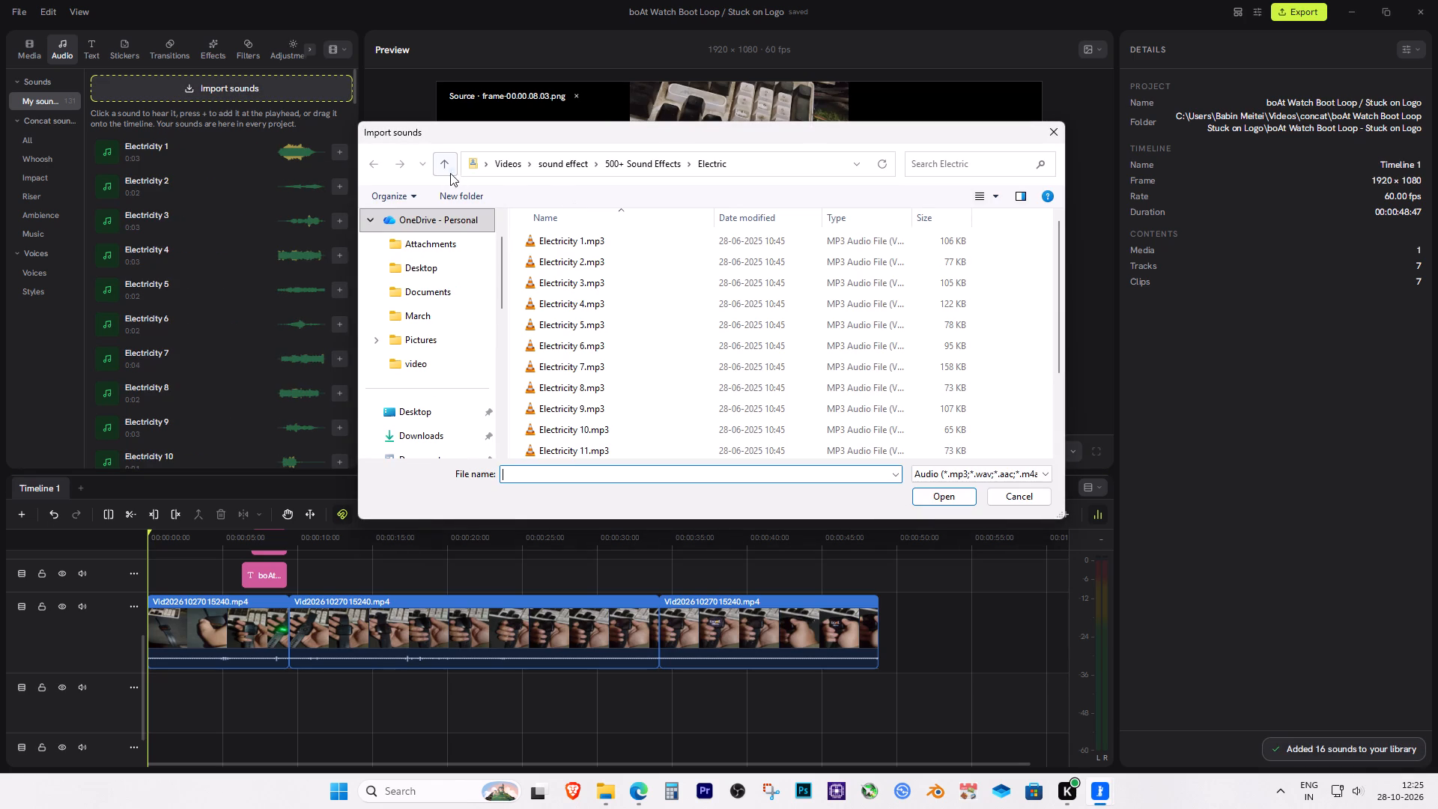
left_click(446, 166)
double_click(980, 261)
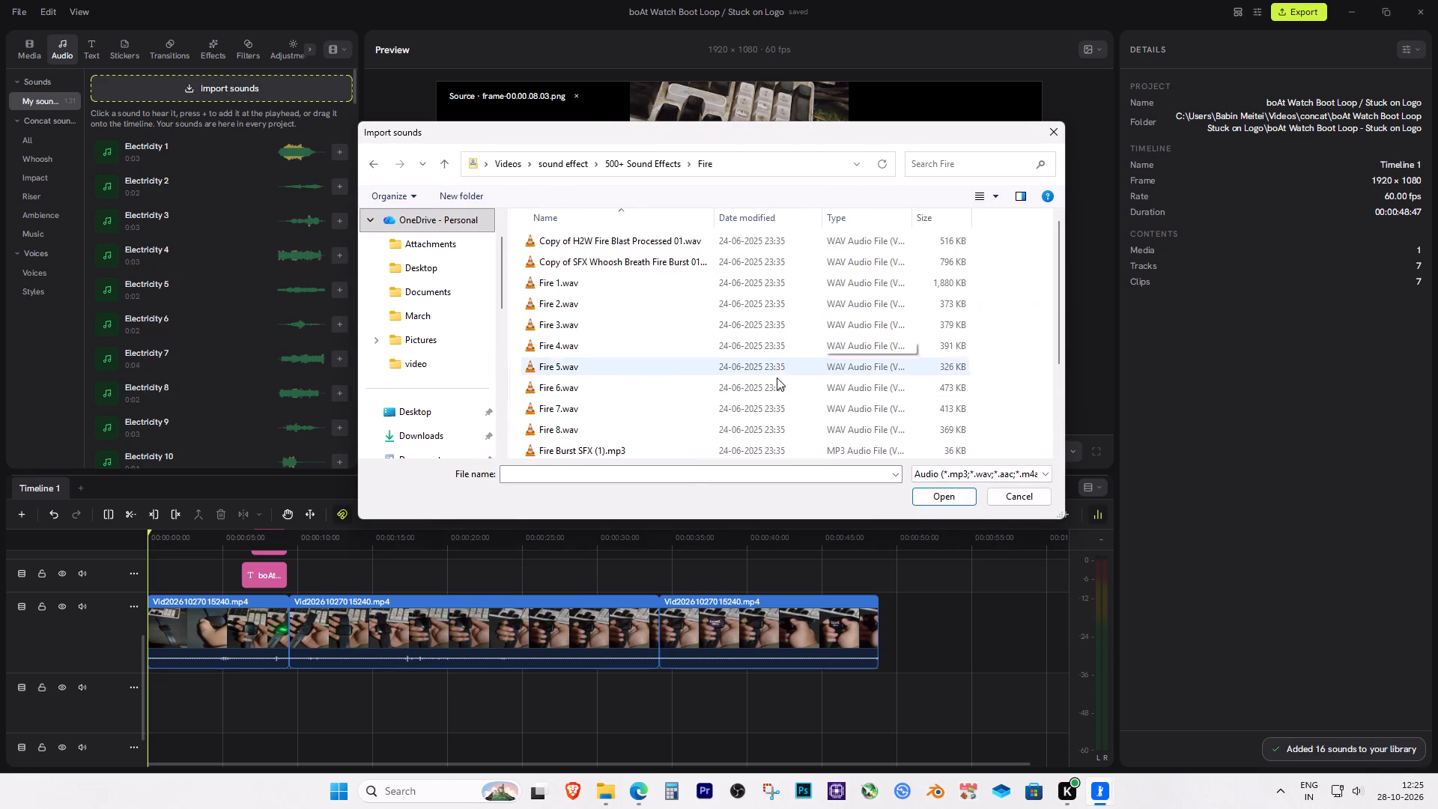
key("ctrl+a")
left_click(964, 500)
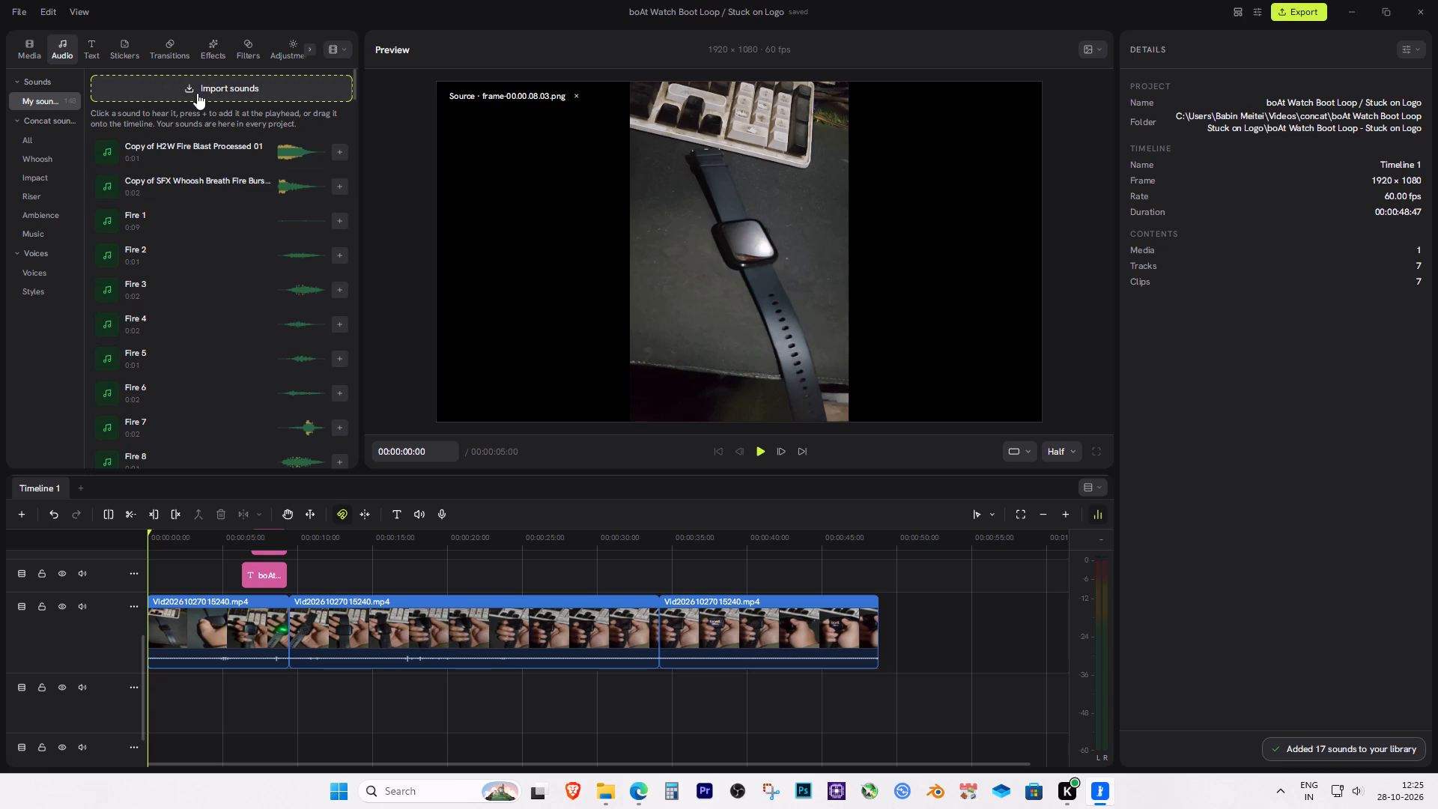
Import every audio file from the Funny Sound Effects folder into the sound library.
left_click(197, 93)
left_click(437, 173)
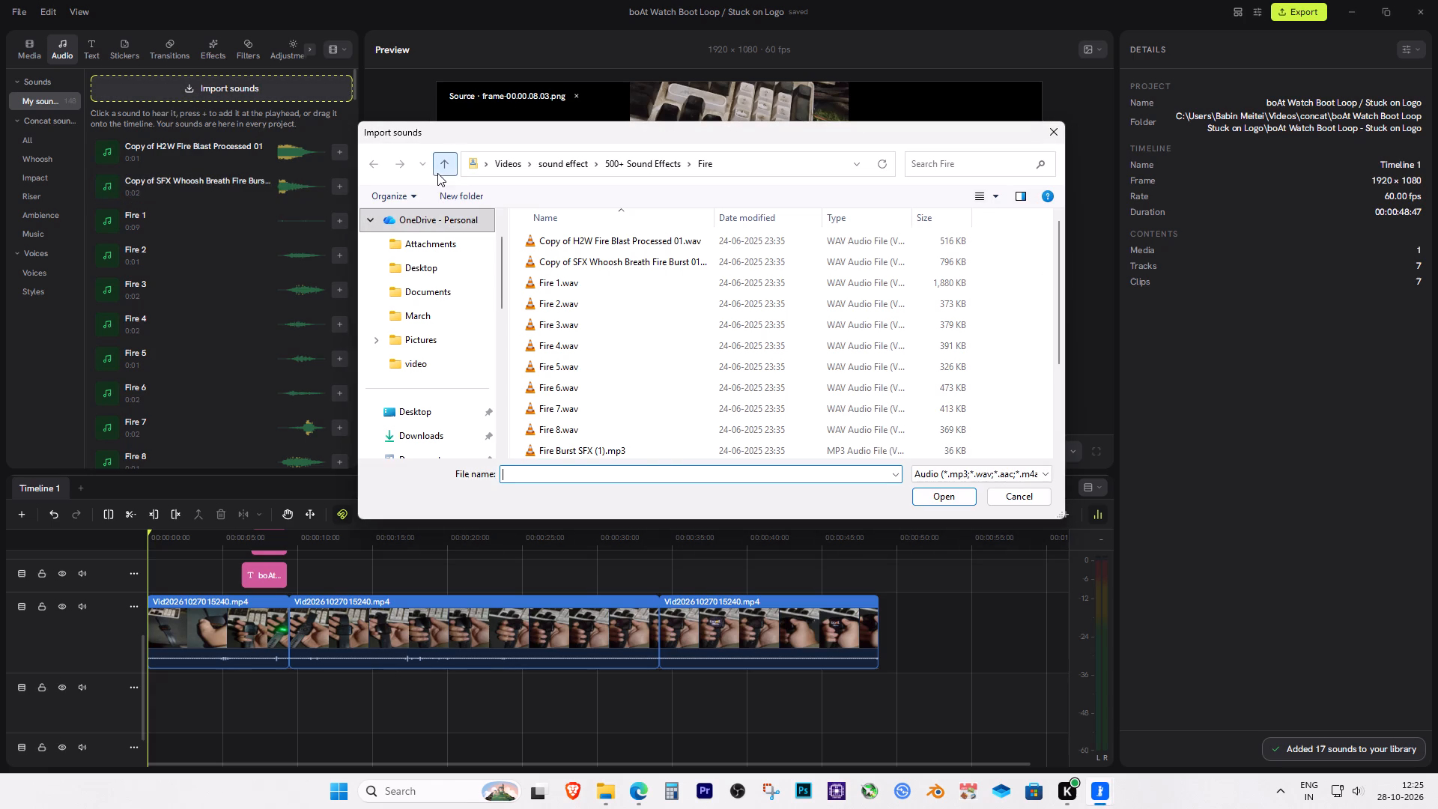
double_click(559, 325)
key("ctrl+a")
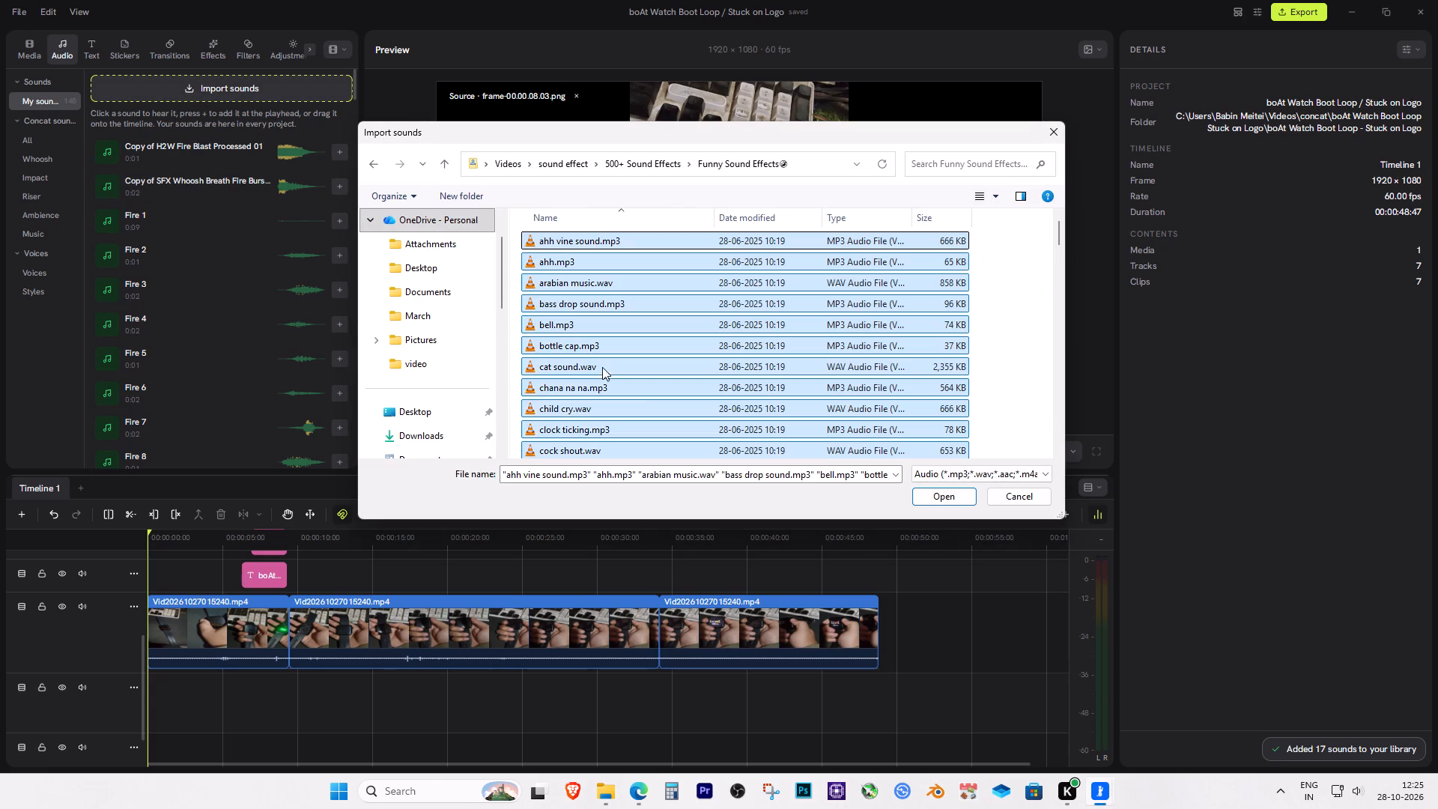
left_click(956, 498)
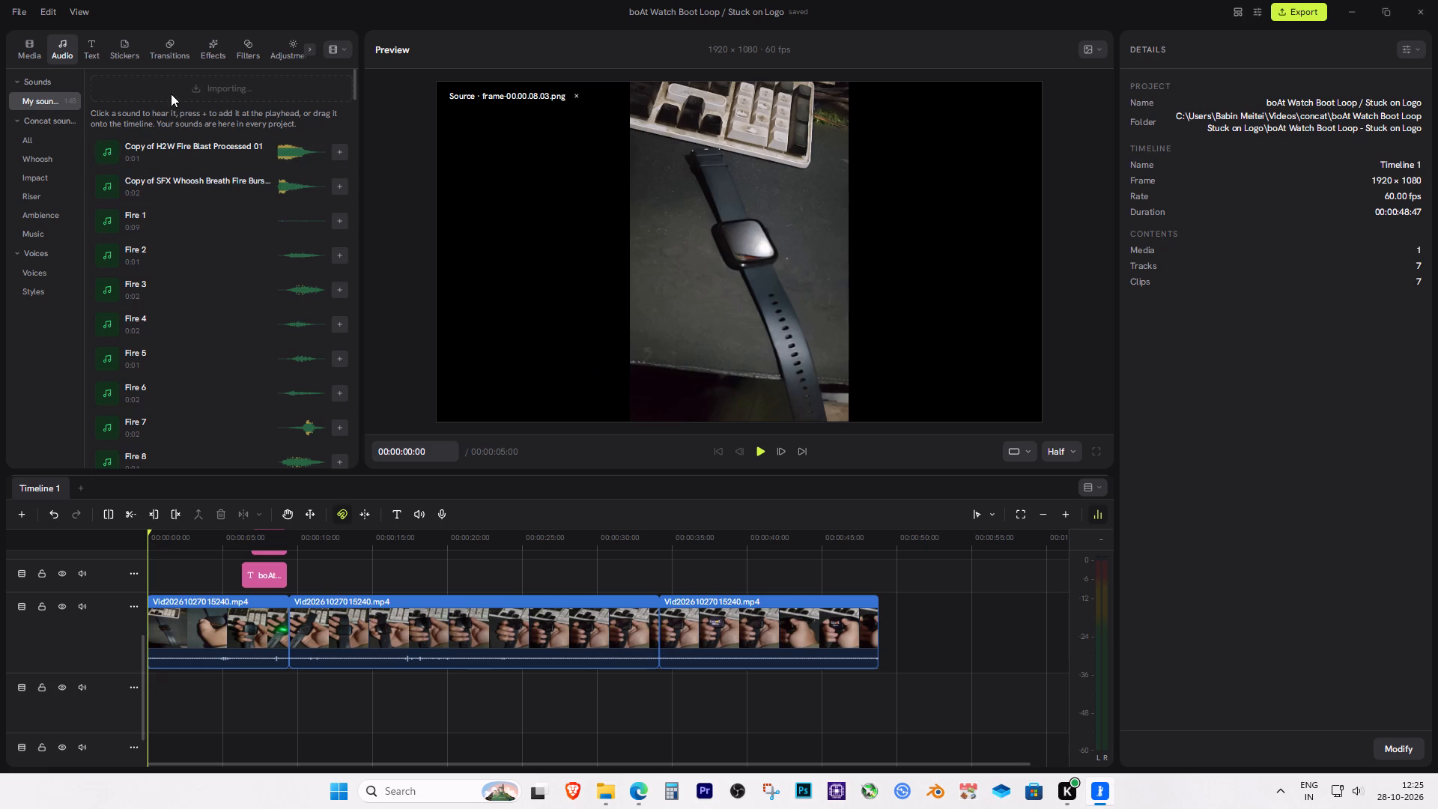
Import every audio file from the Glitch folder into the sound library.
left_click(212, 82)
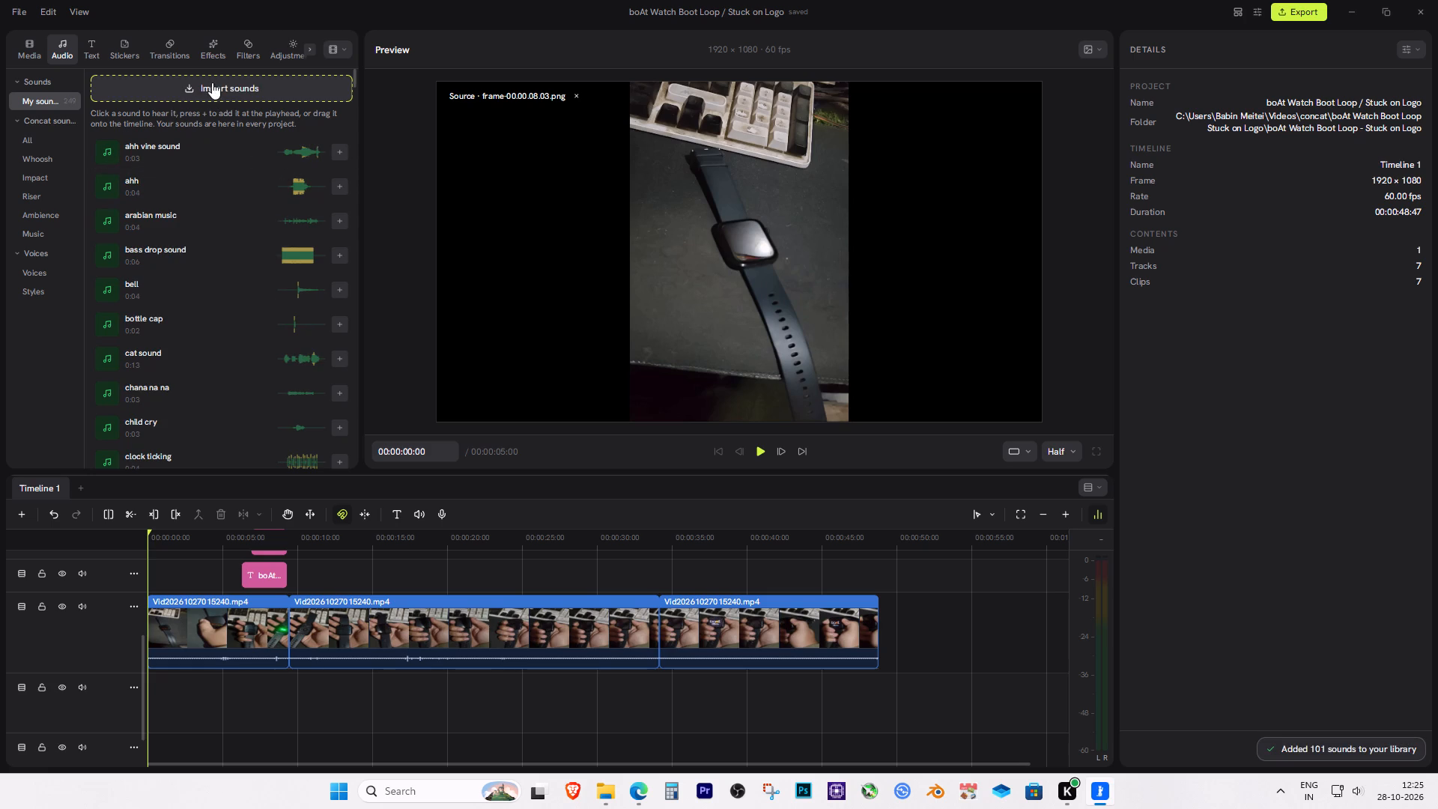
left_click(443, 160)
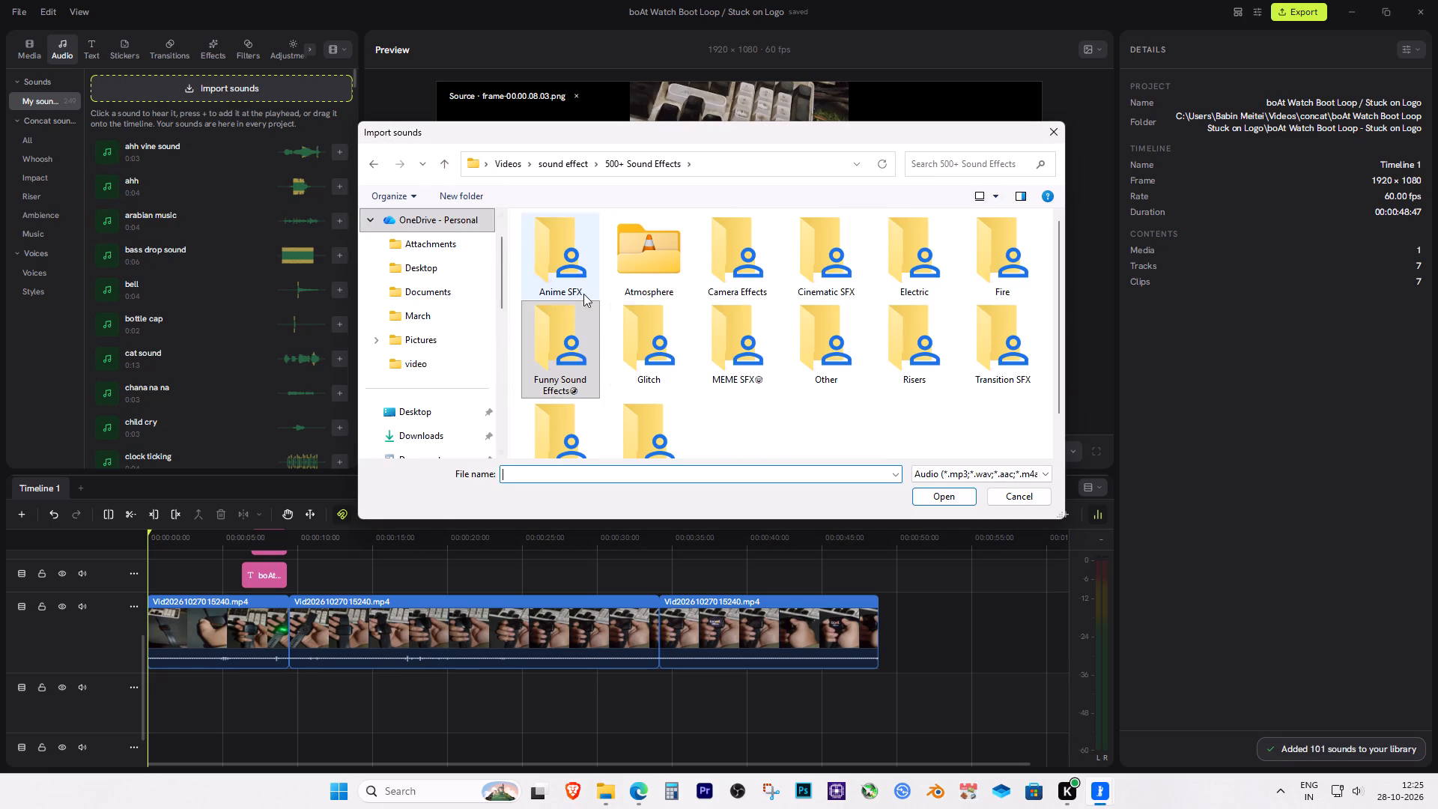
double_click(667, 324)
key("ctrl+a")
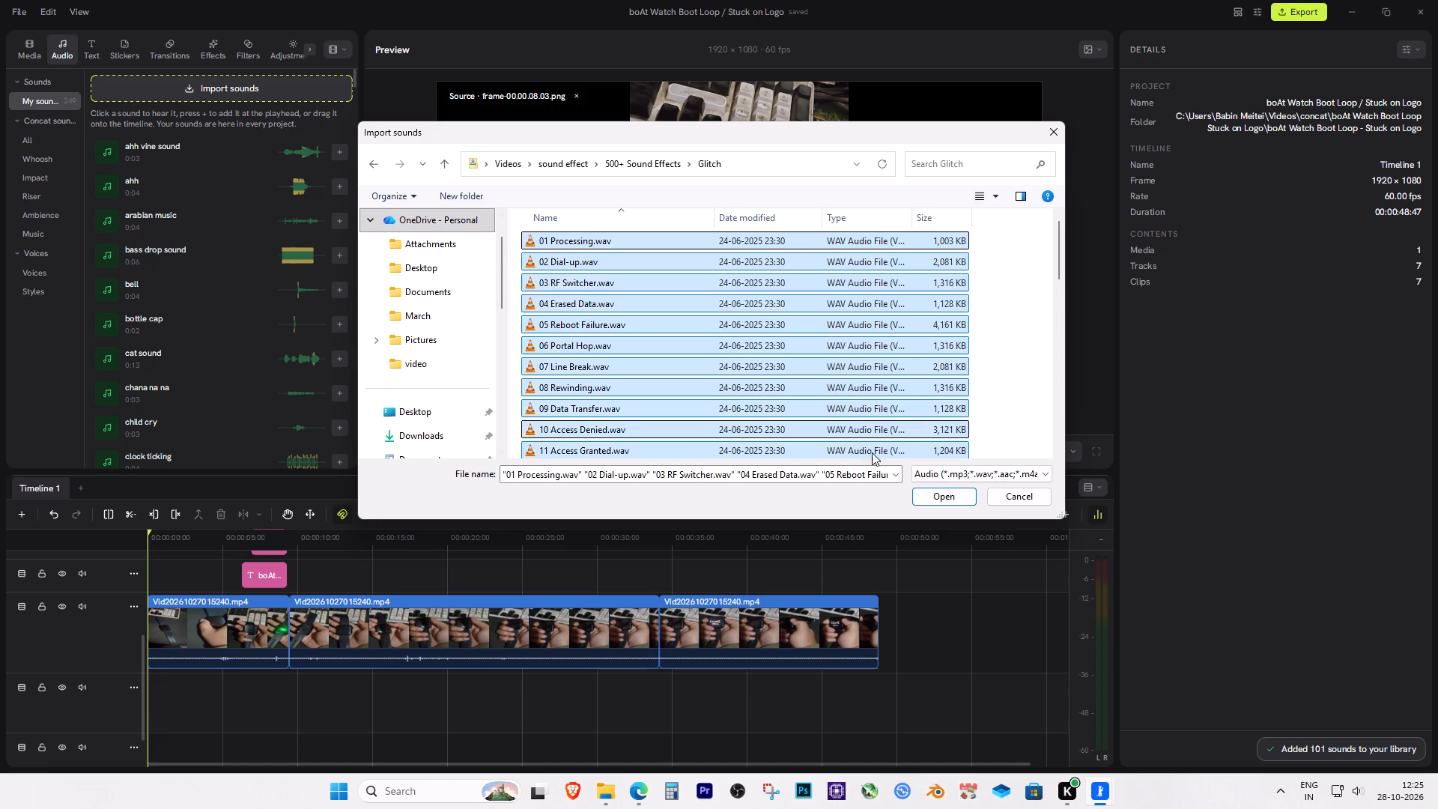
left_click(955, 496)
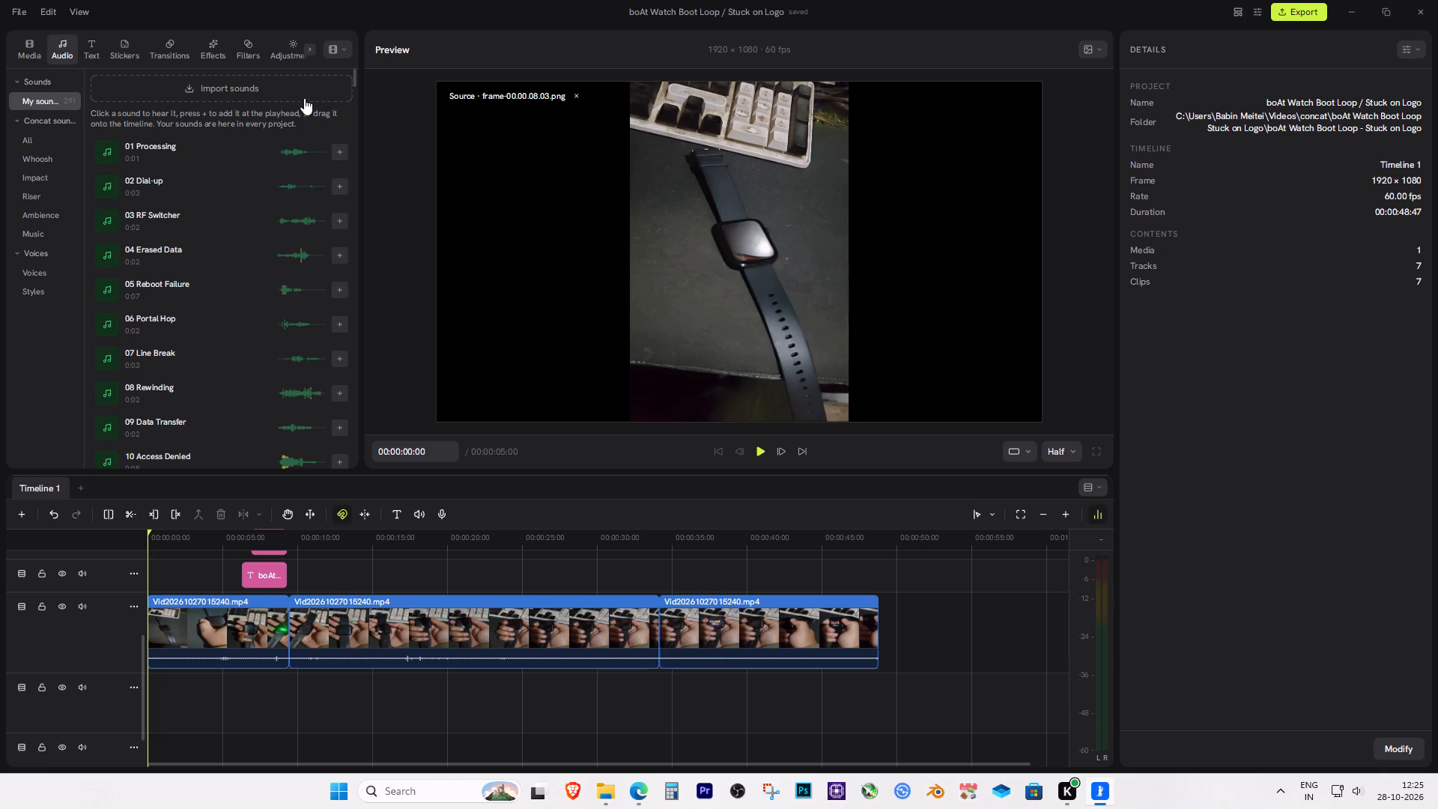
Import every audio file from the MEME SFX folder into the sound library.
left_click(262, 94)
left_click(446, 166)
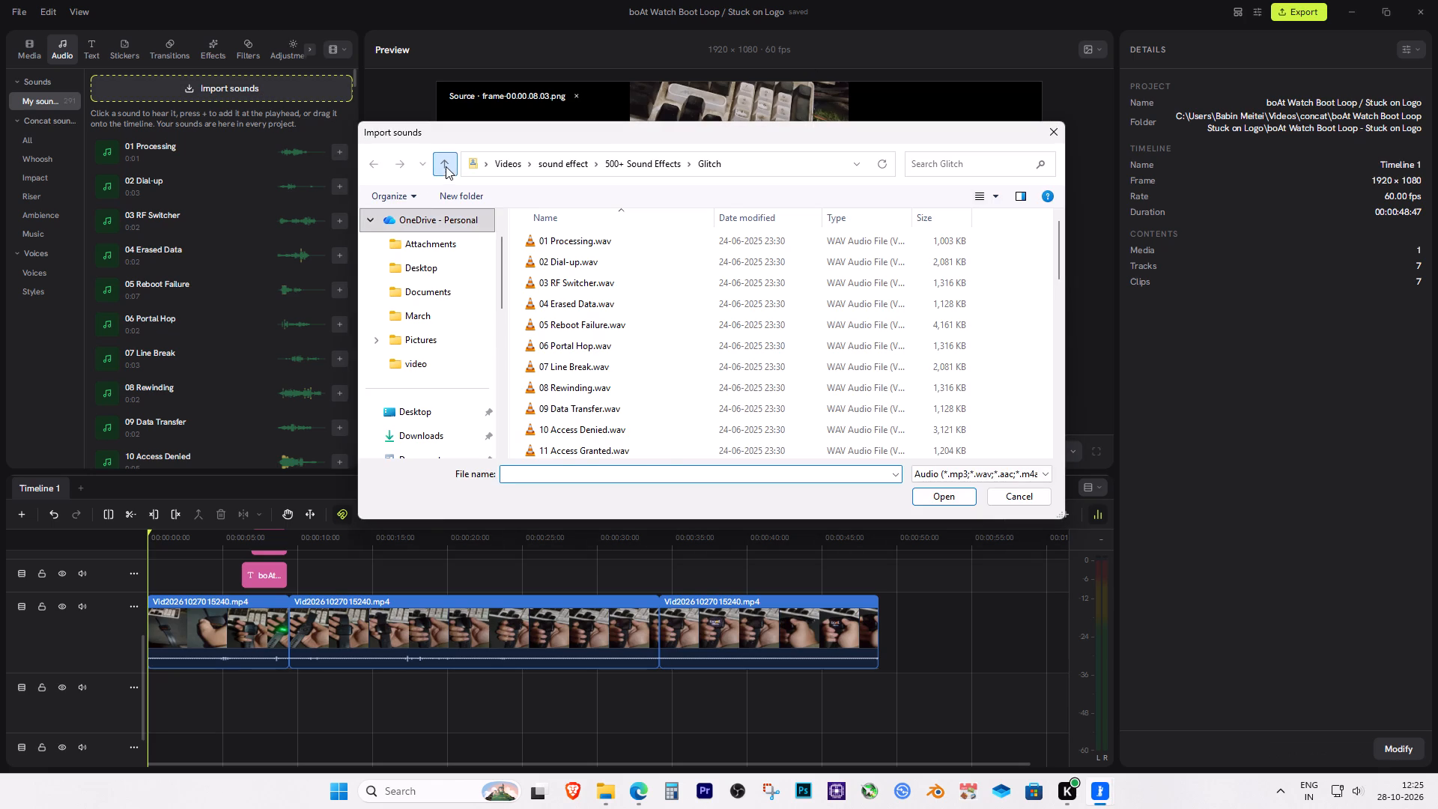
double_click(735, 353)
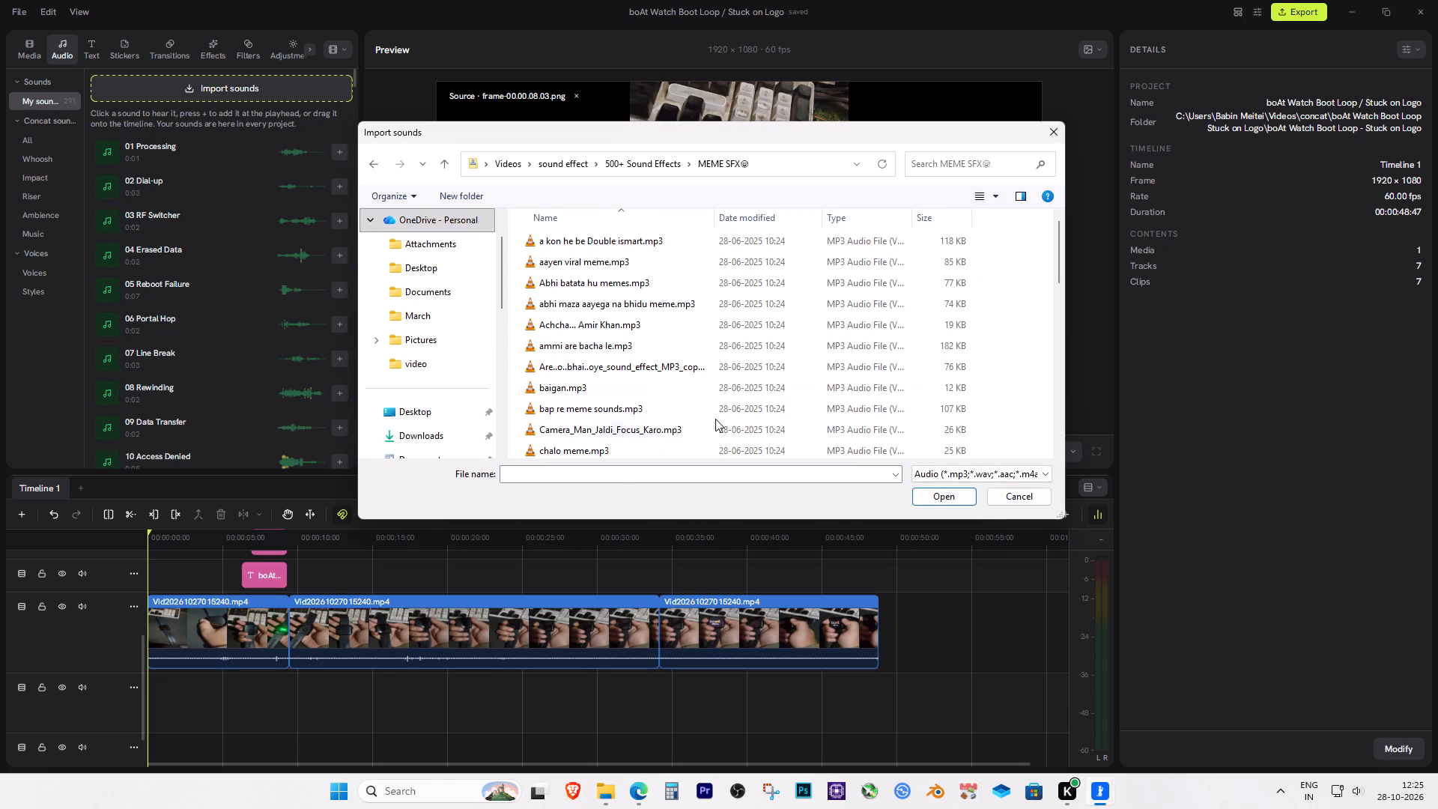
key("ctrl+a")
left_click(931, 496)
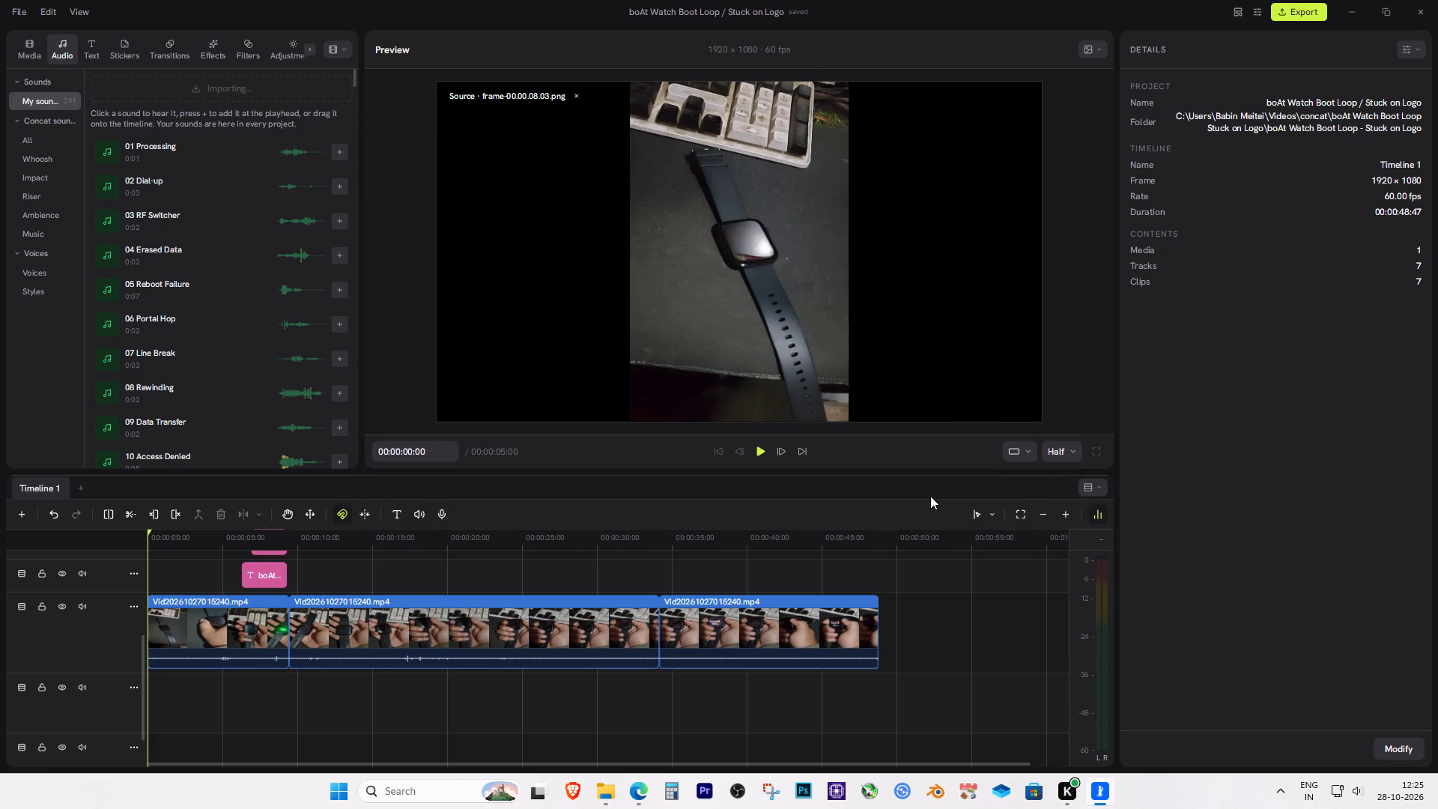
Import every audio file from the Other folder into the sound library.
left_click(218, 85)
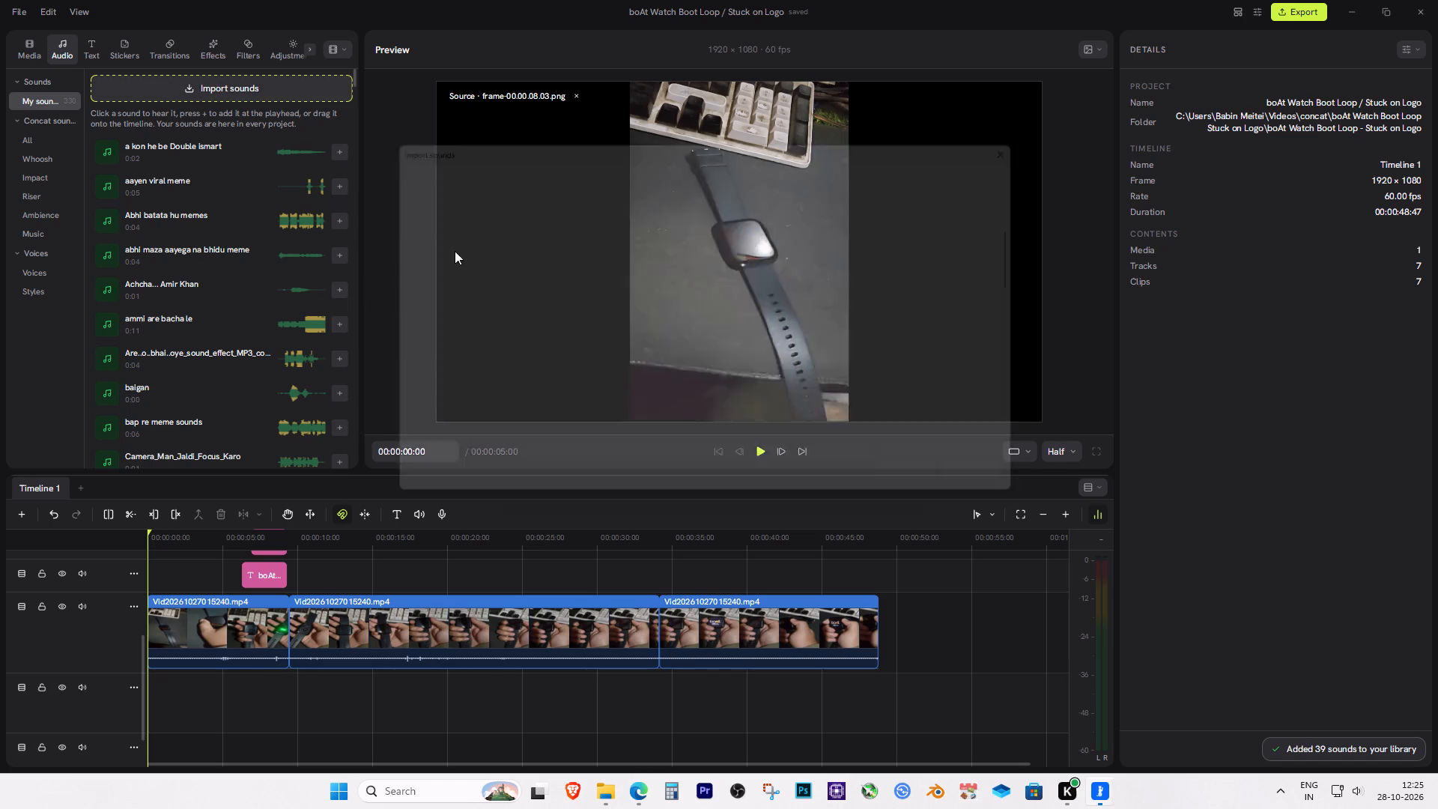
left_click(443, 169)
double_click(849, 333)
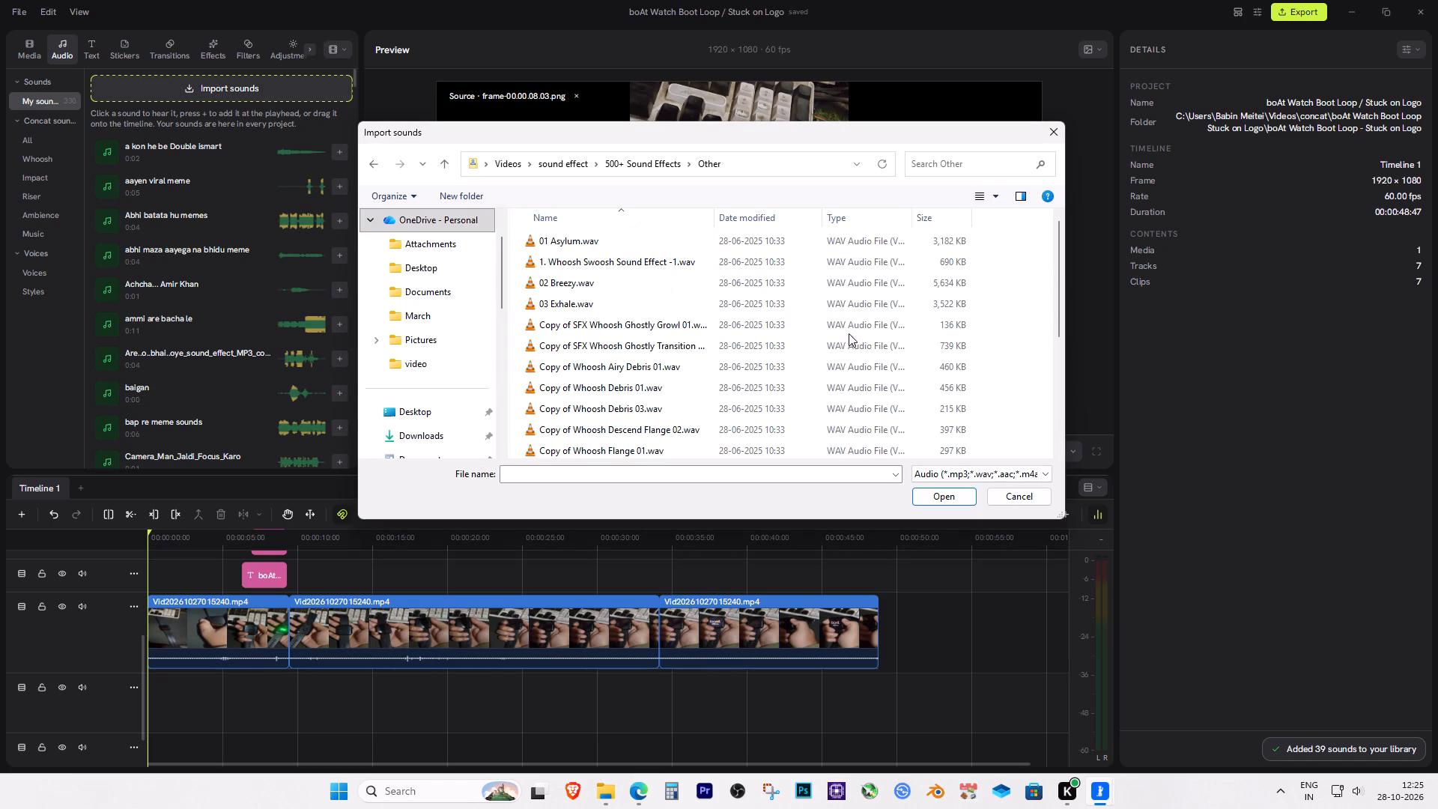
key("ctrl+a")
left_click(972, 494)
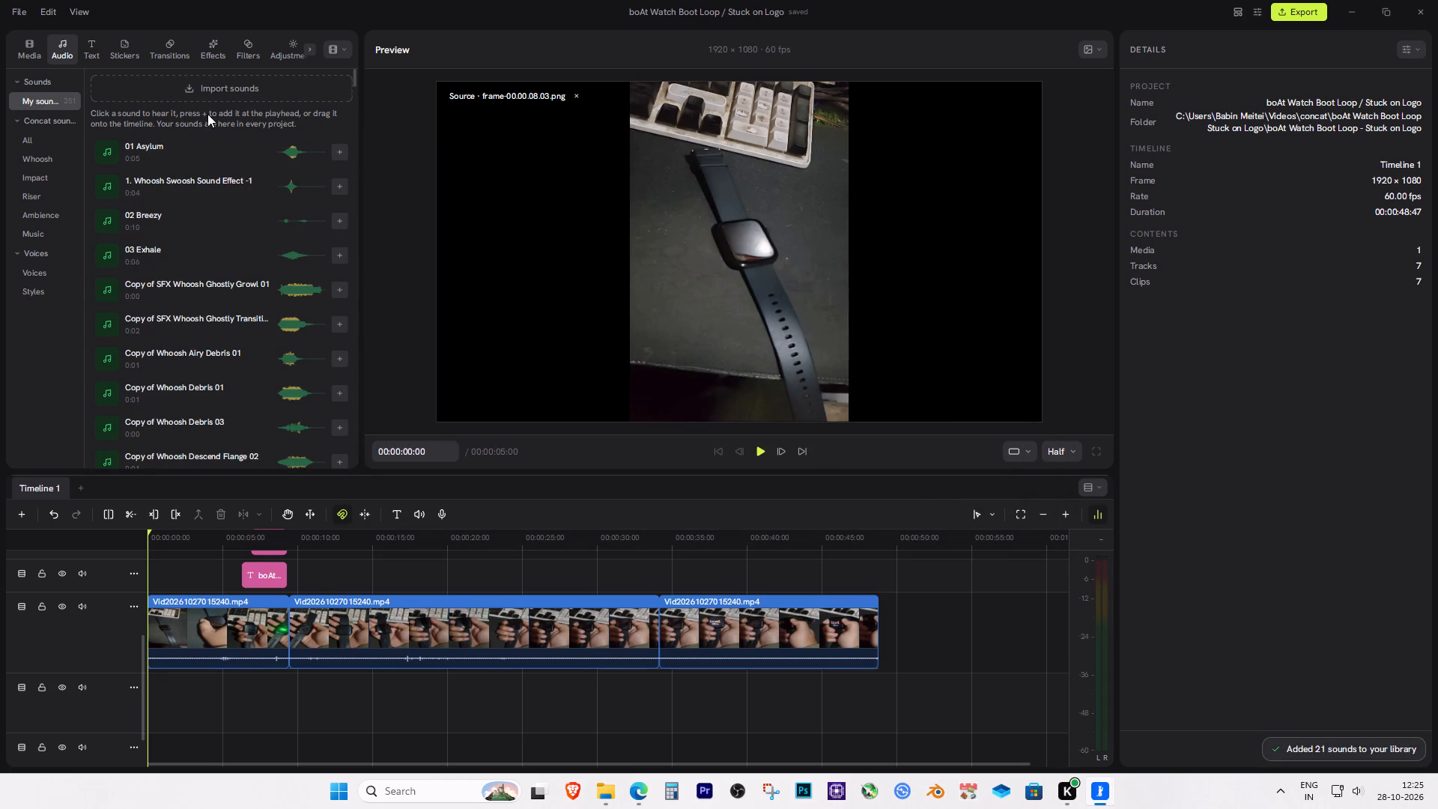
Import every audio file from the Risers folder into the sound library.
left_click(225, 94)
left_click(444, 163)
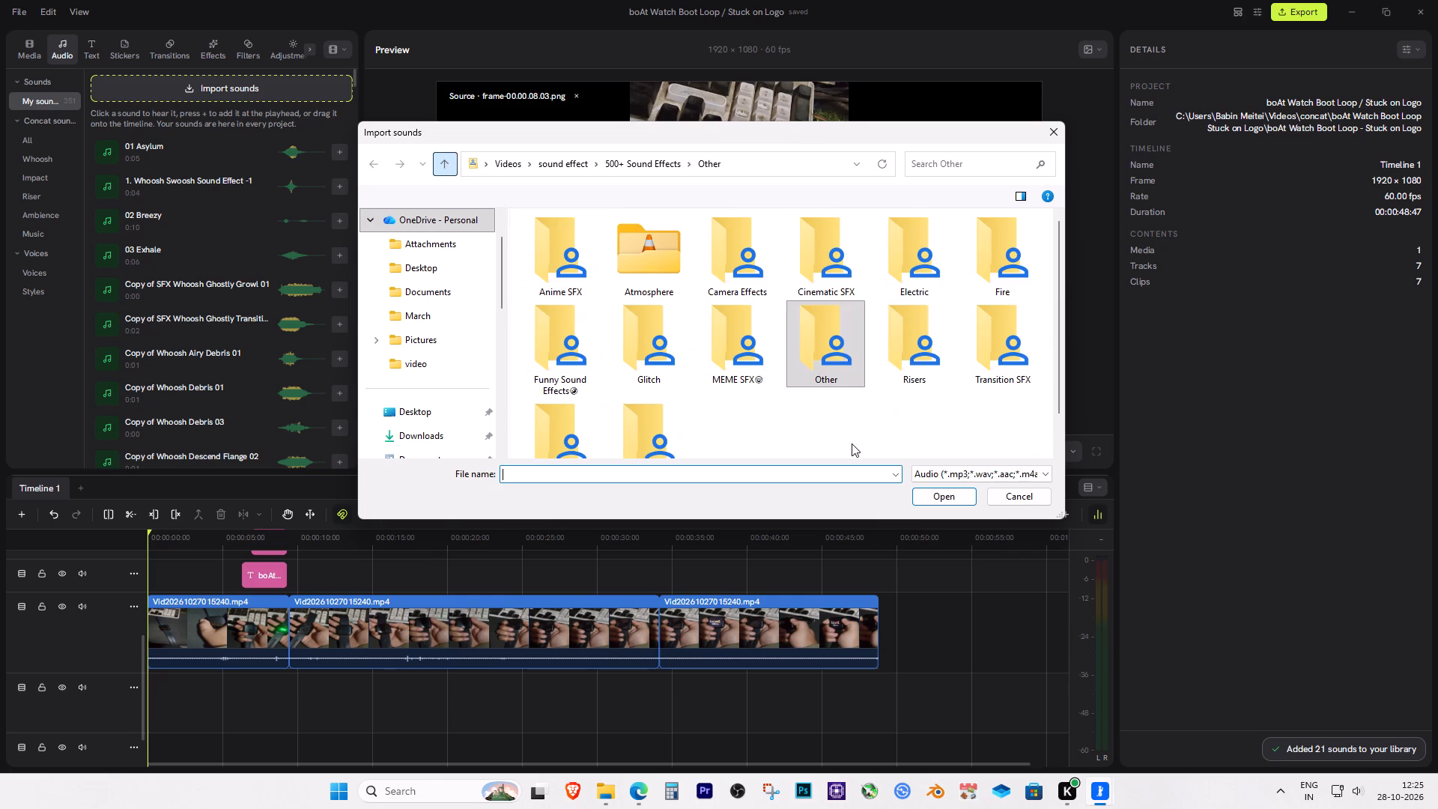
double_click(910, 342)
key("ctrl+a")
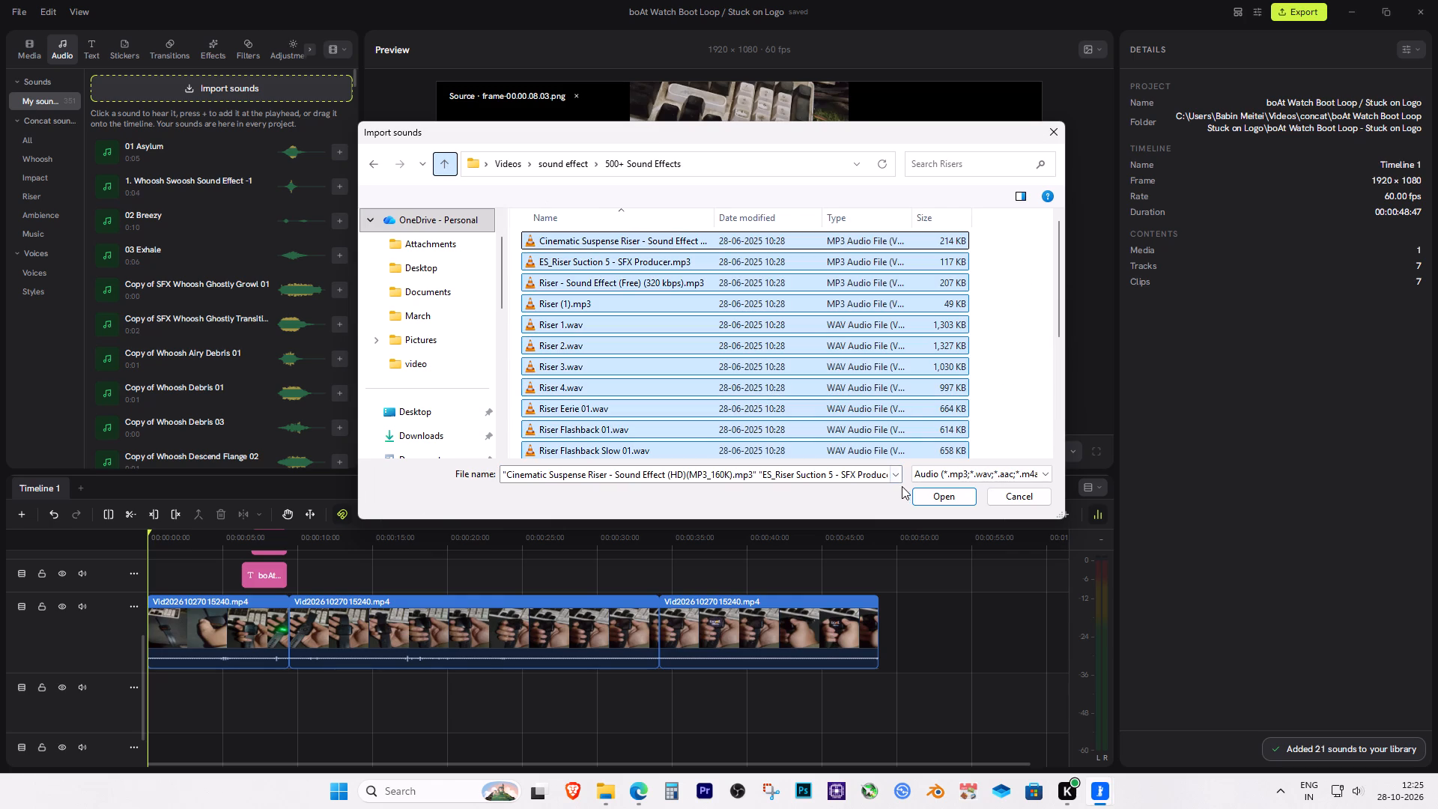
left_click(936, 491)
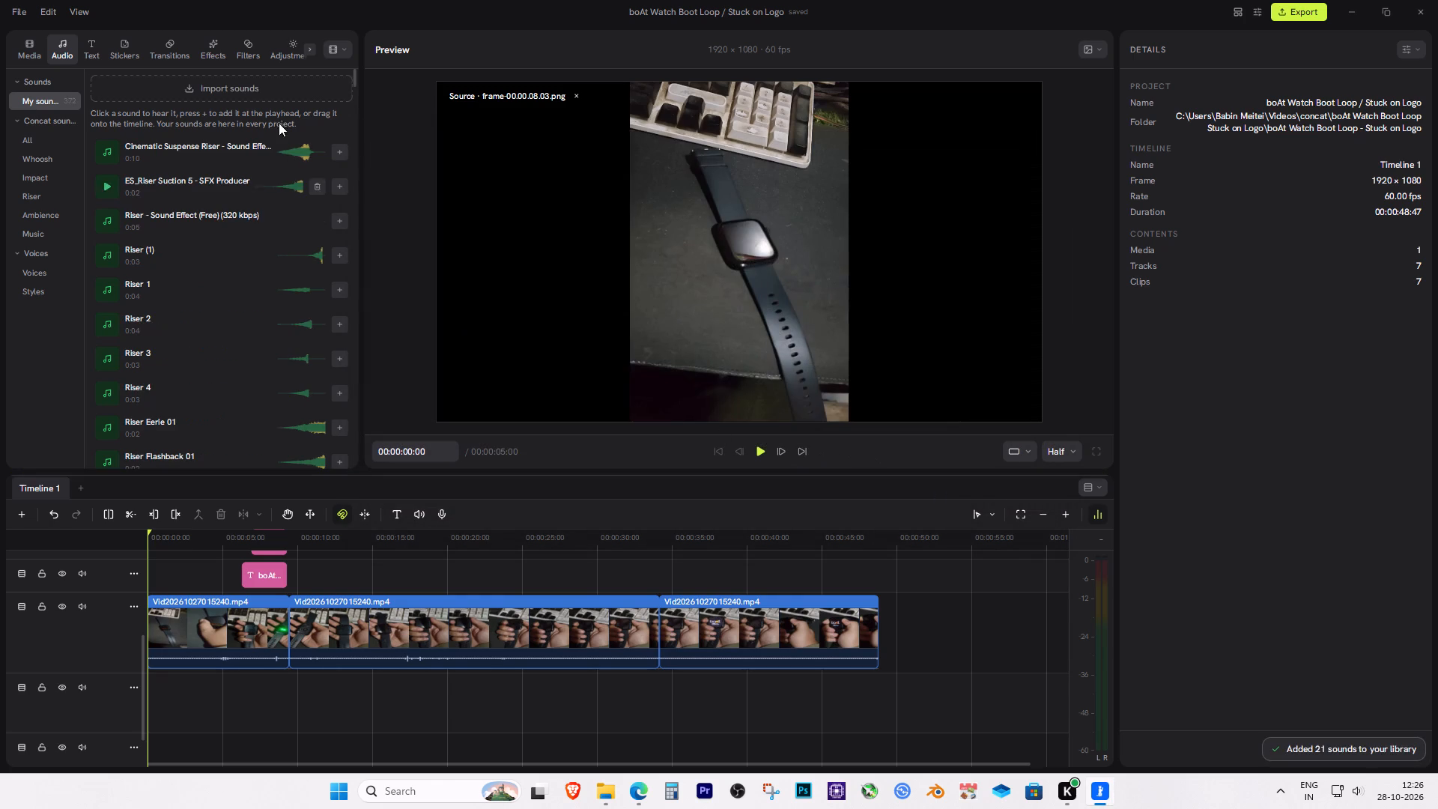
Import every audio file from the Transition SFX folder into the sound library.
left_click(258, 93)
left_click(437, 162)
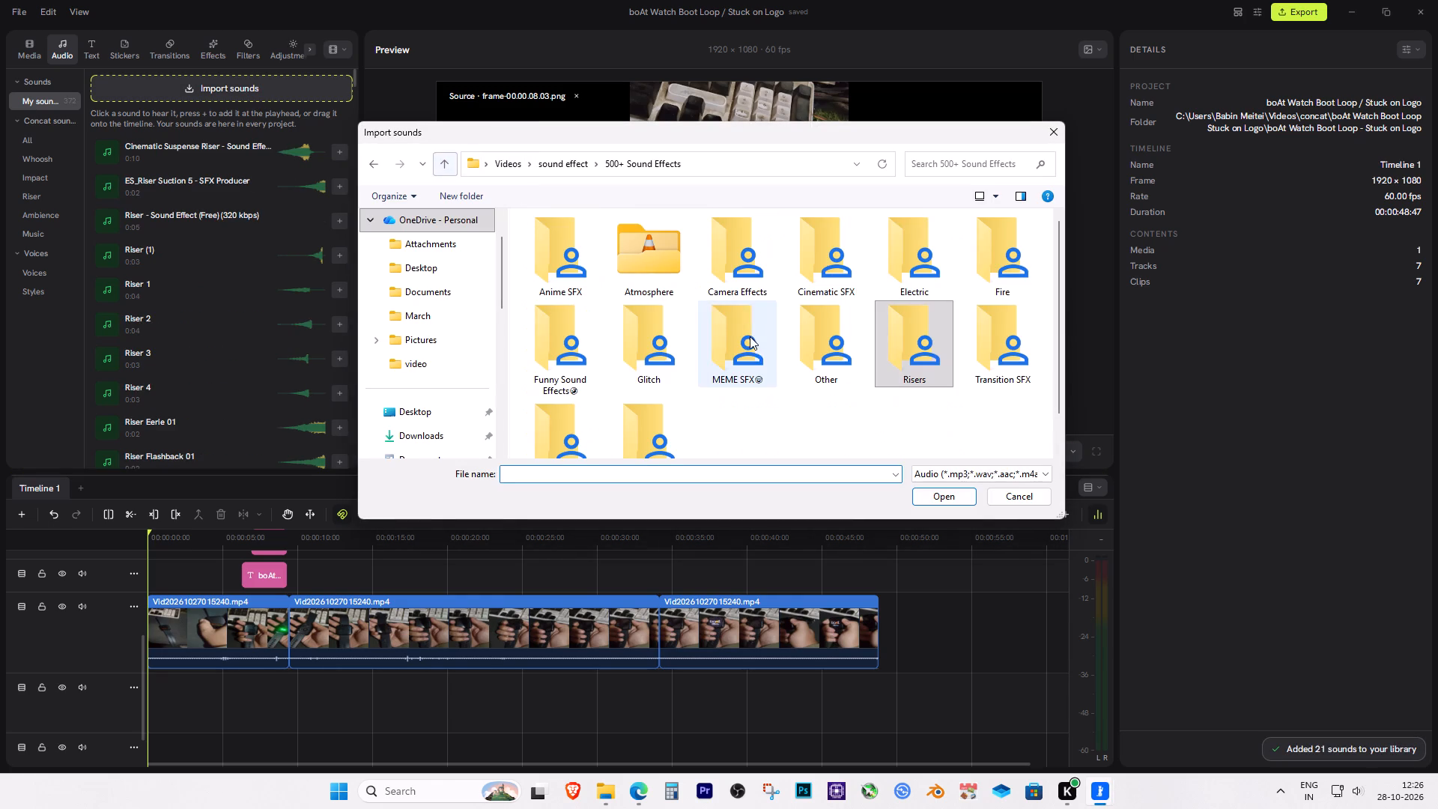
double_click(988, 333)
key("ctrl+a")
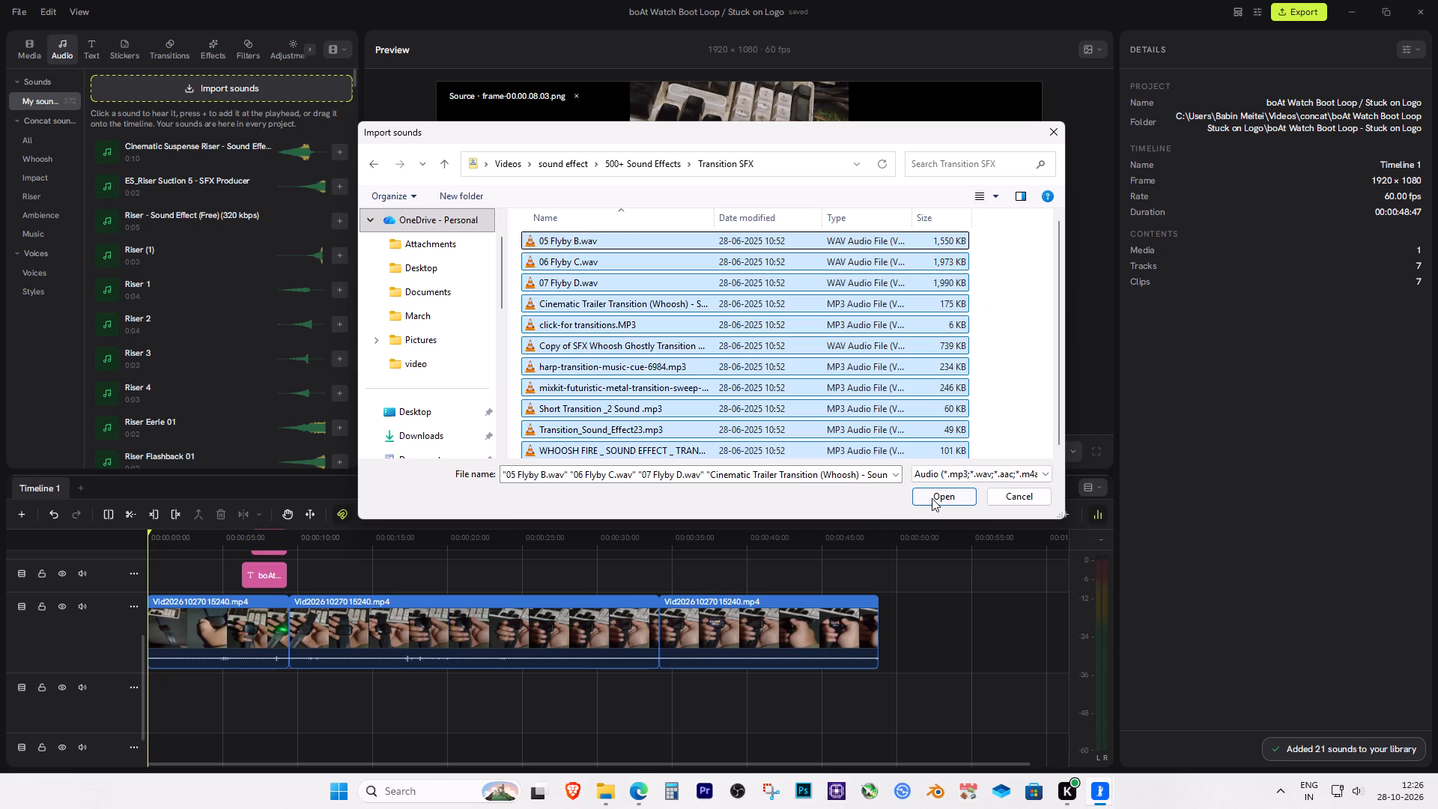
left_click(932, 498)
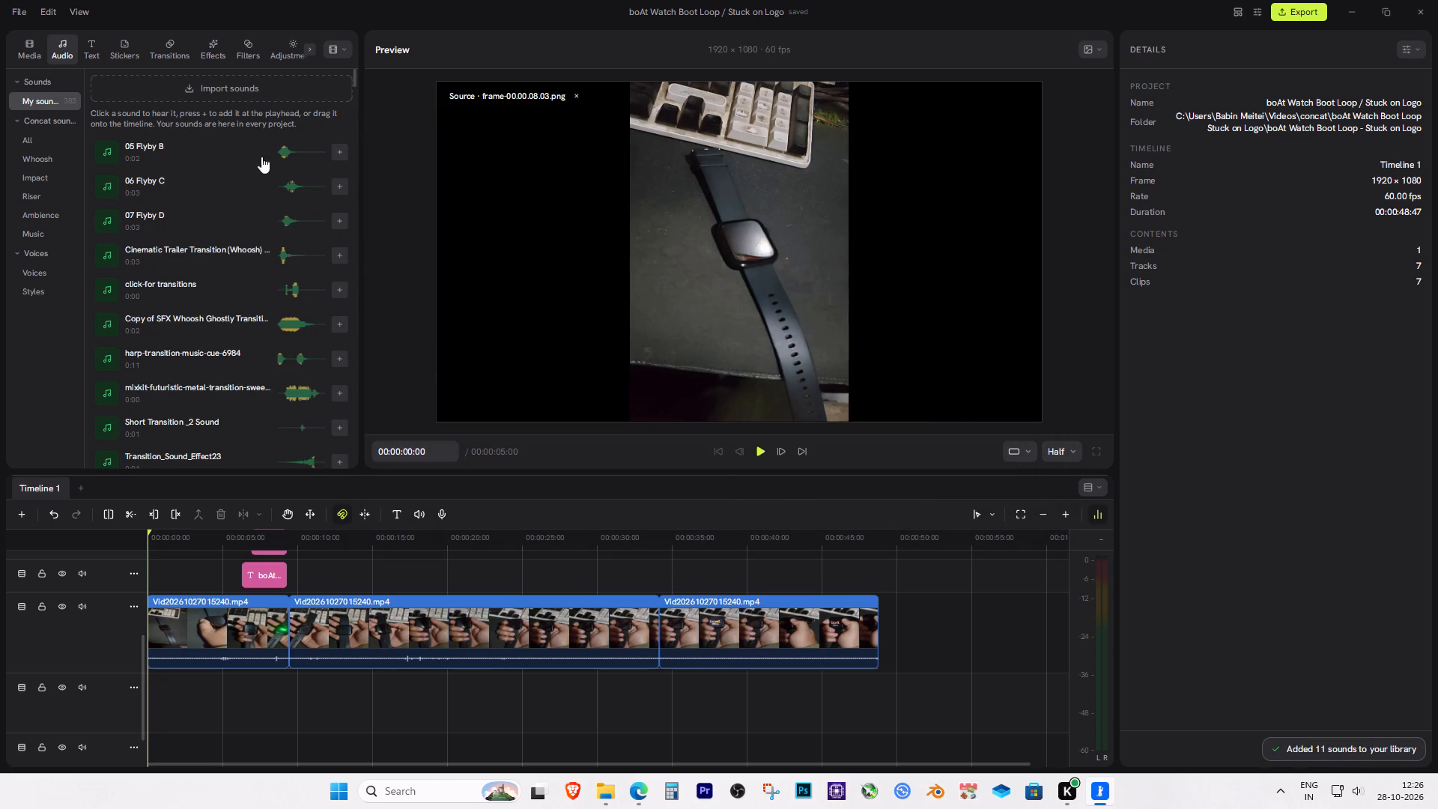
Import every audio file from the User Interface (UI) folder into the sound library.
left_click(236, 93)
left_click(442, 161)
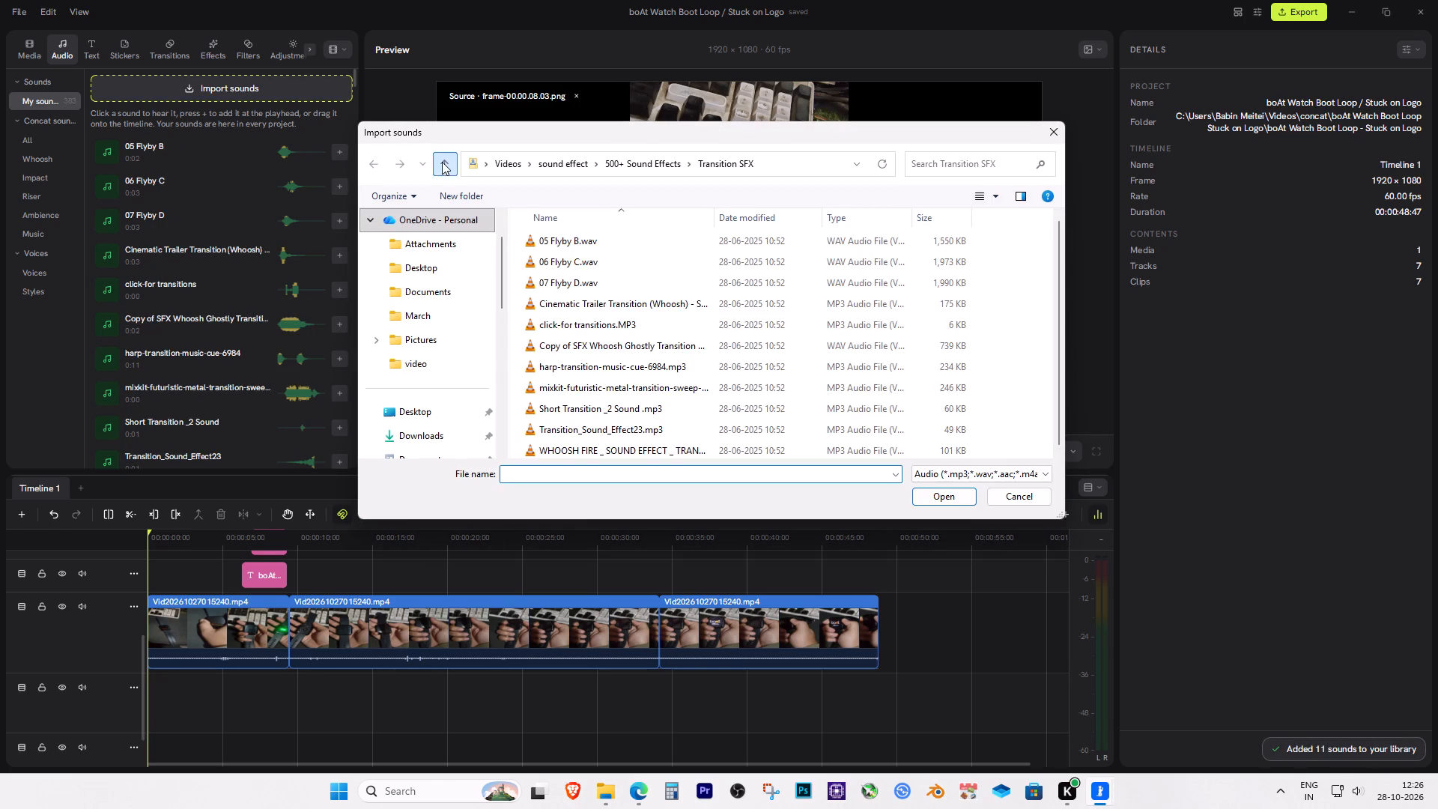
scroll(543, 414, "down", 2)
double_click(550, 397)
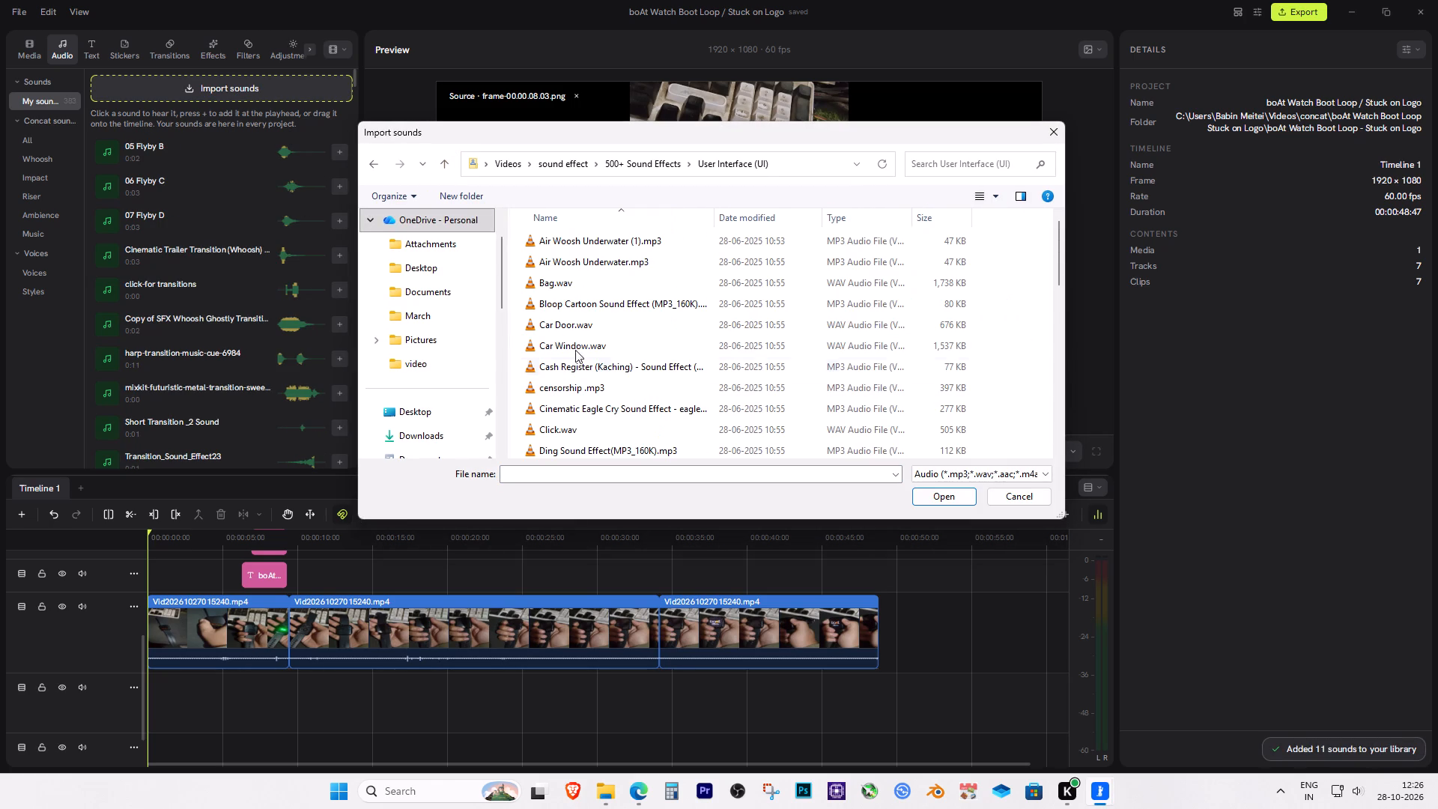
key("ctrl+a")
left_click(942, 506)
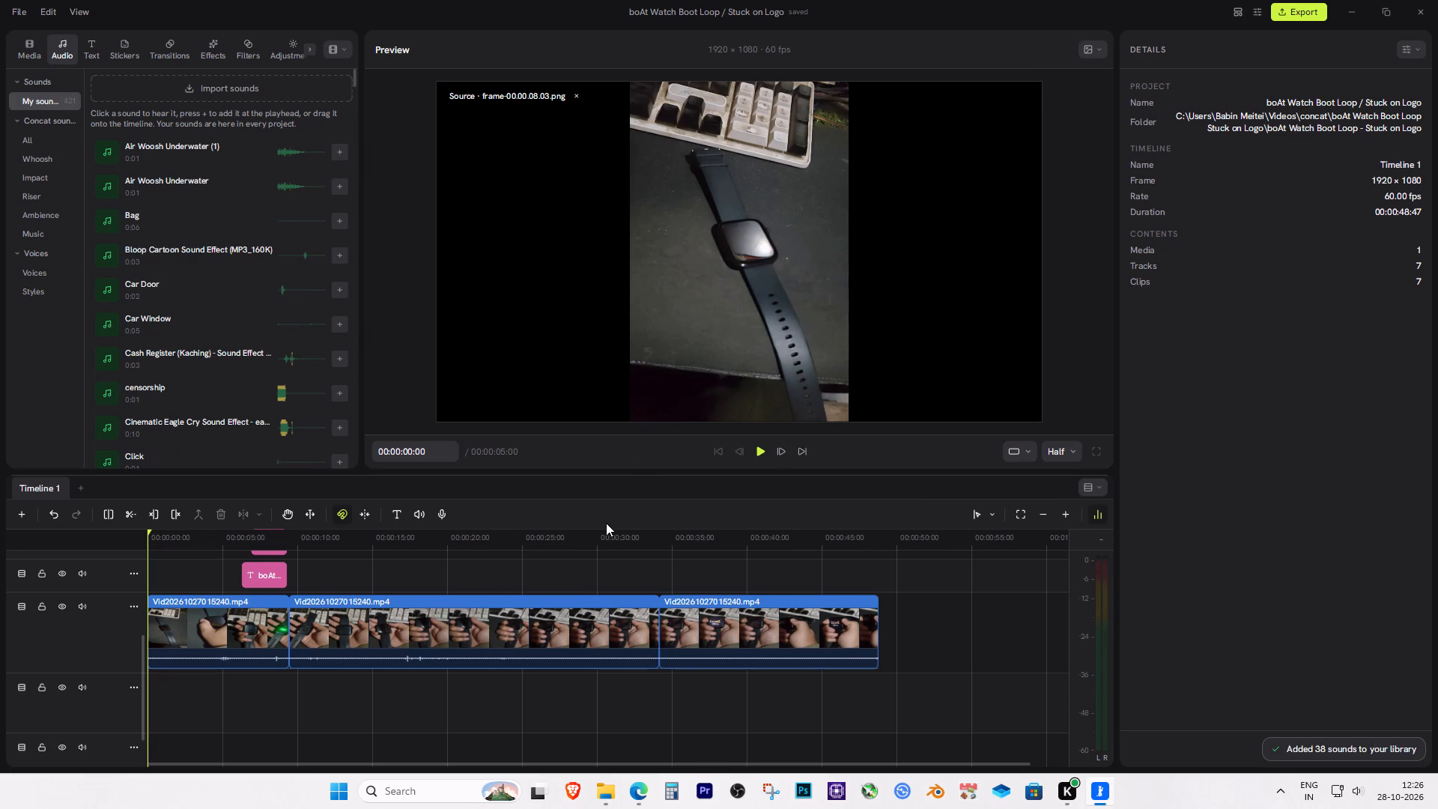
Import every audio file from the Whoosh folder into the sound library.
left_click(214, 100)
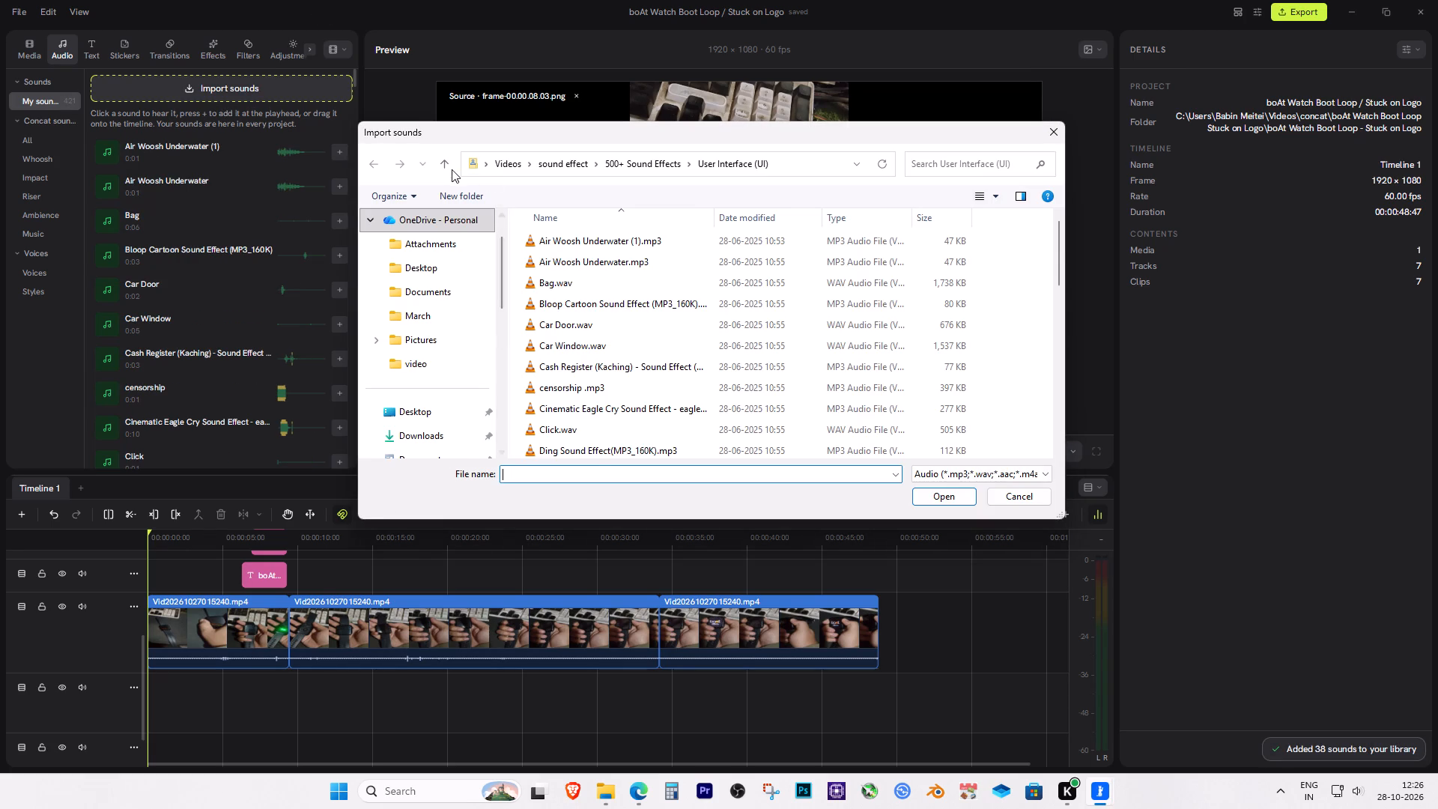
left_click(451, 169)
double_click(654, 399)
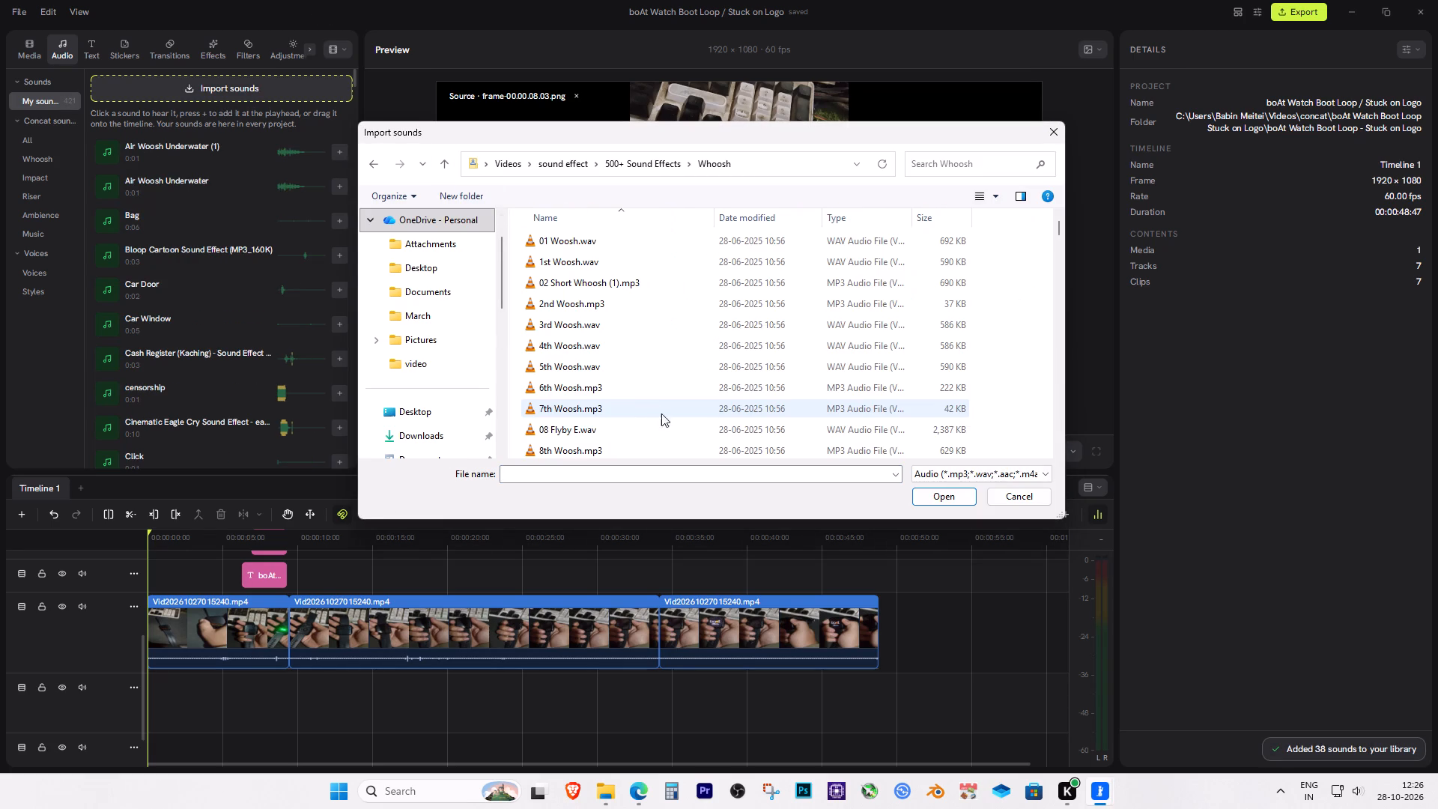
key("ctrl+a")
left_click(964, 499)
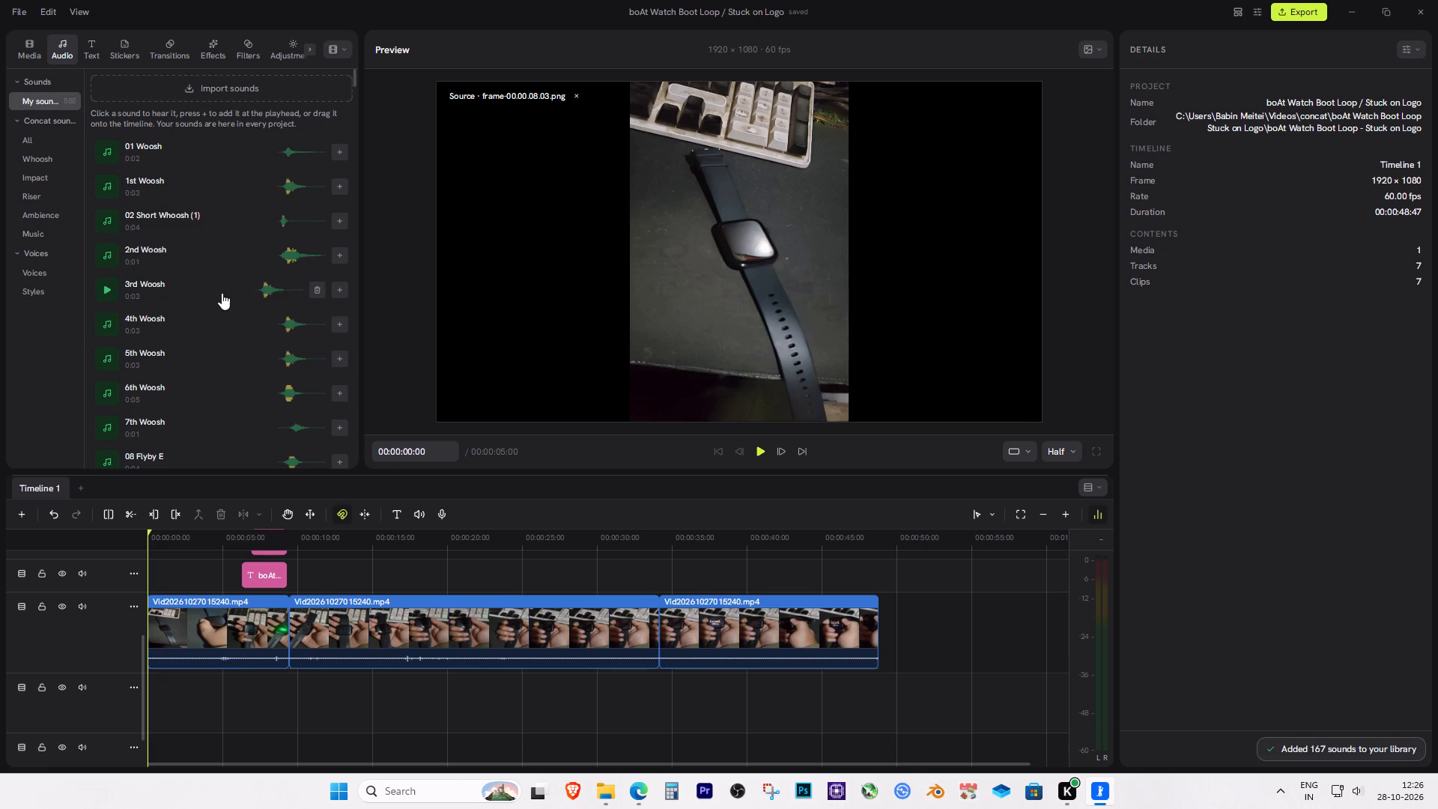
Listen to the imported sounds 01 Woosh, 1st Woosh, 02 Short Whoosh (1) and 2nd Woosh.
left_click(169, 149)
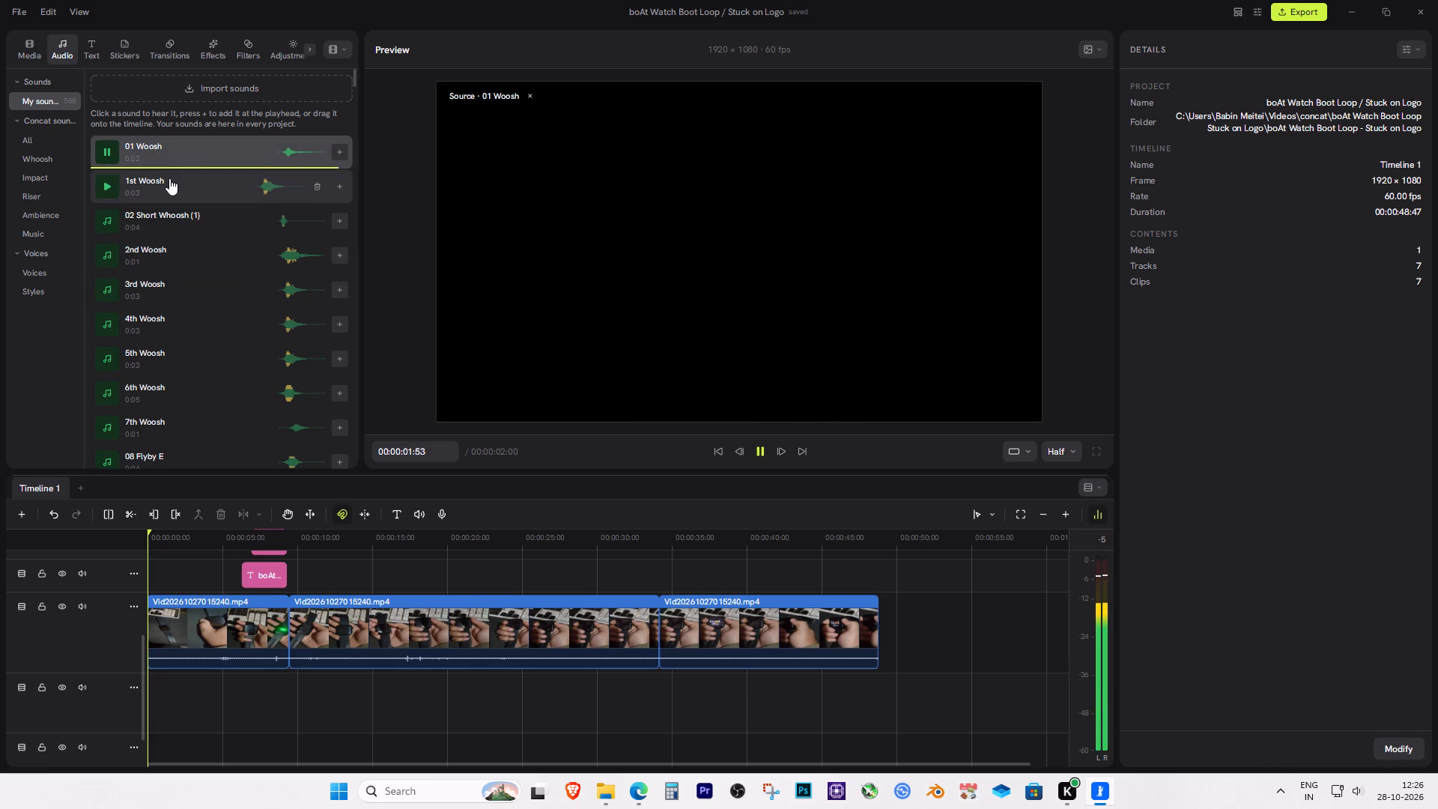
left_click(169, 178)
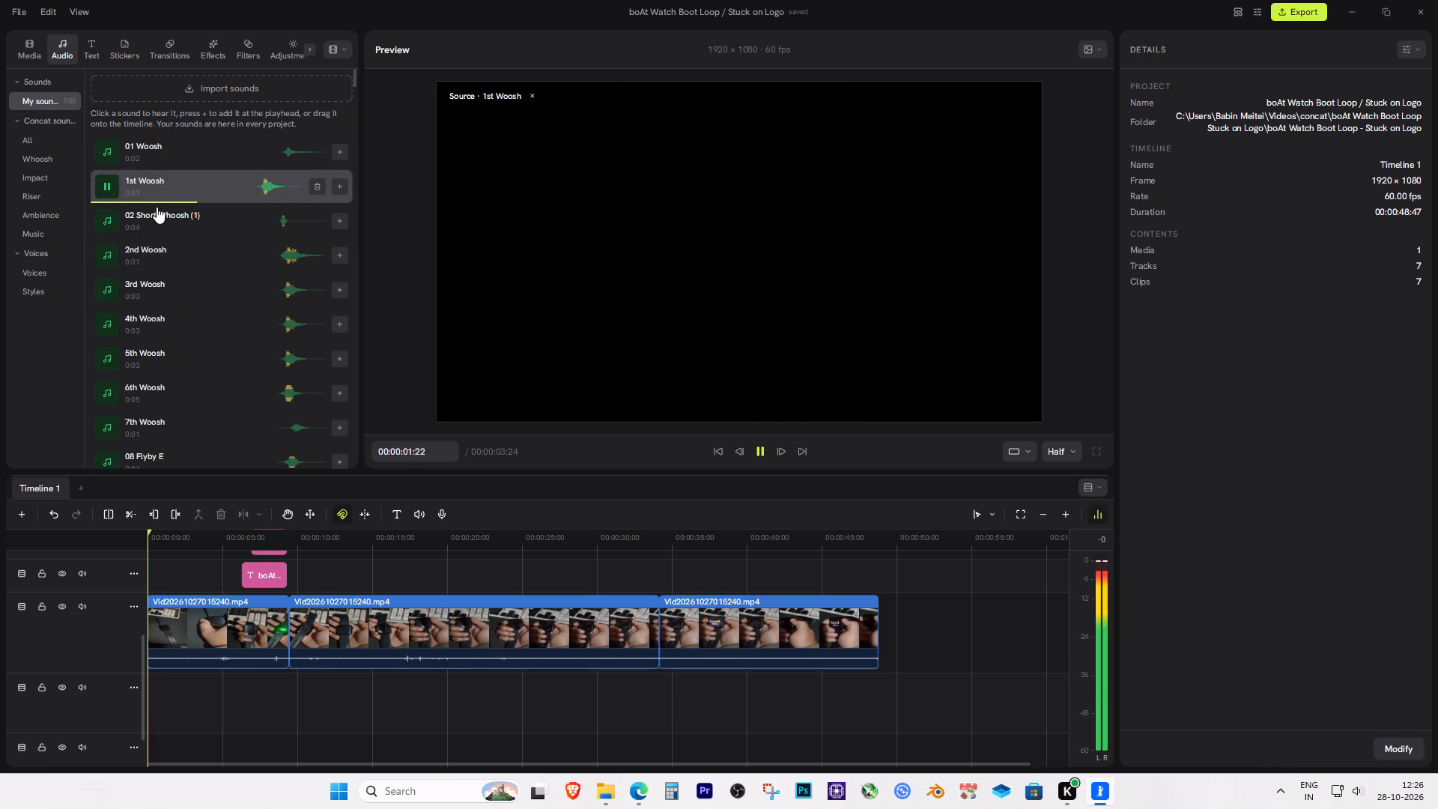
left_click(158, 210)
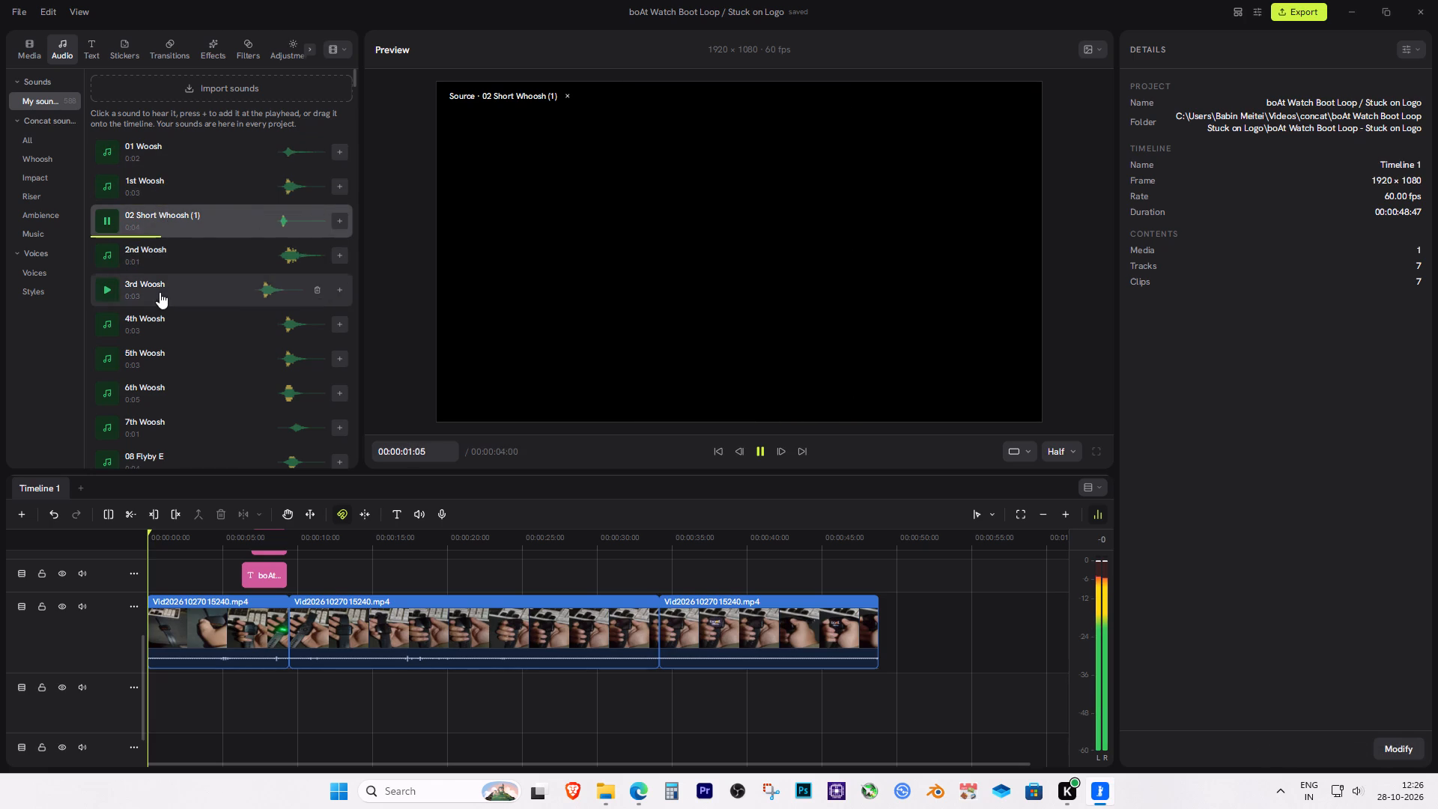
left_click(160, 252)
Move the timeline playhead to about 6 seconds, near the start of the pink boAt text clip.
left_click(240, 537)
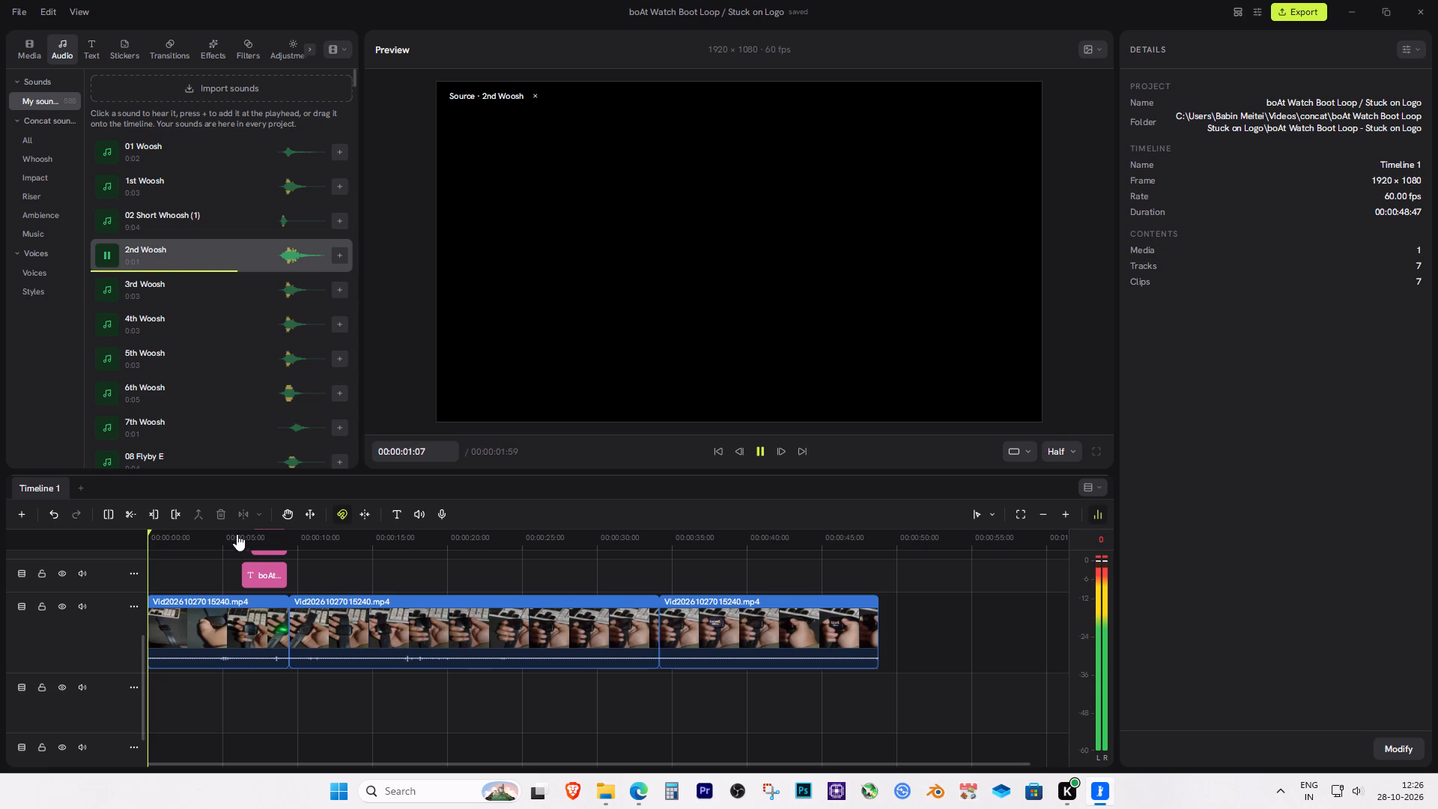
left_click(233, 527)
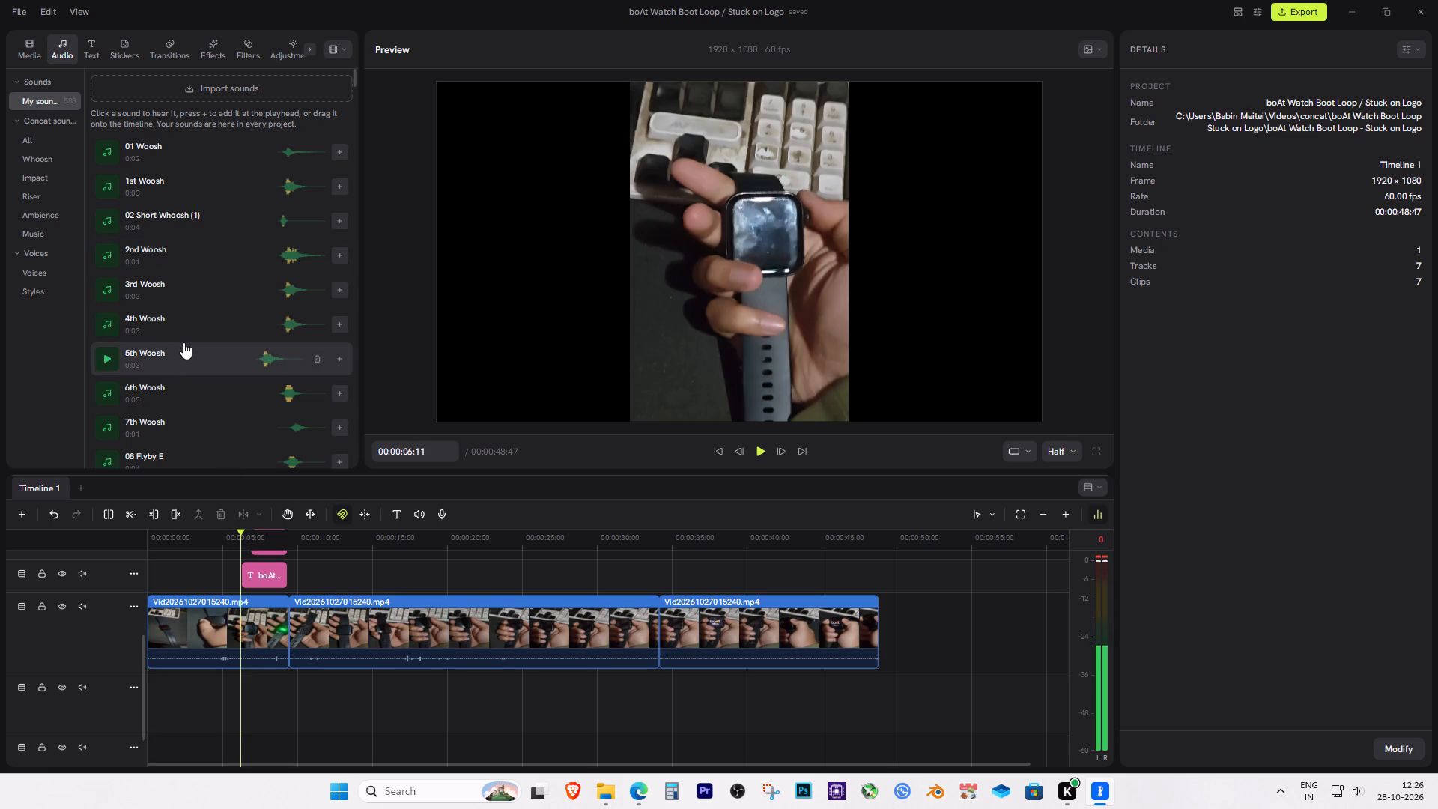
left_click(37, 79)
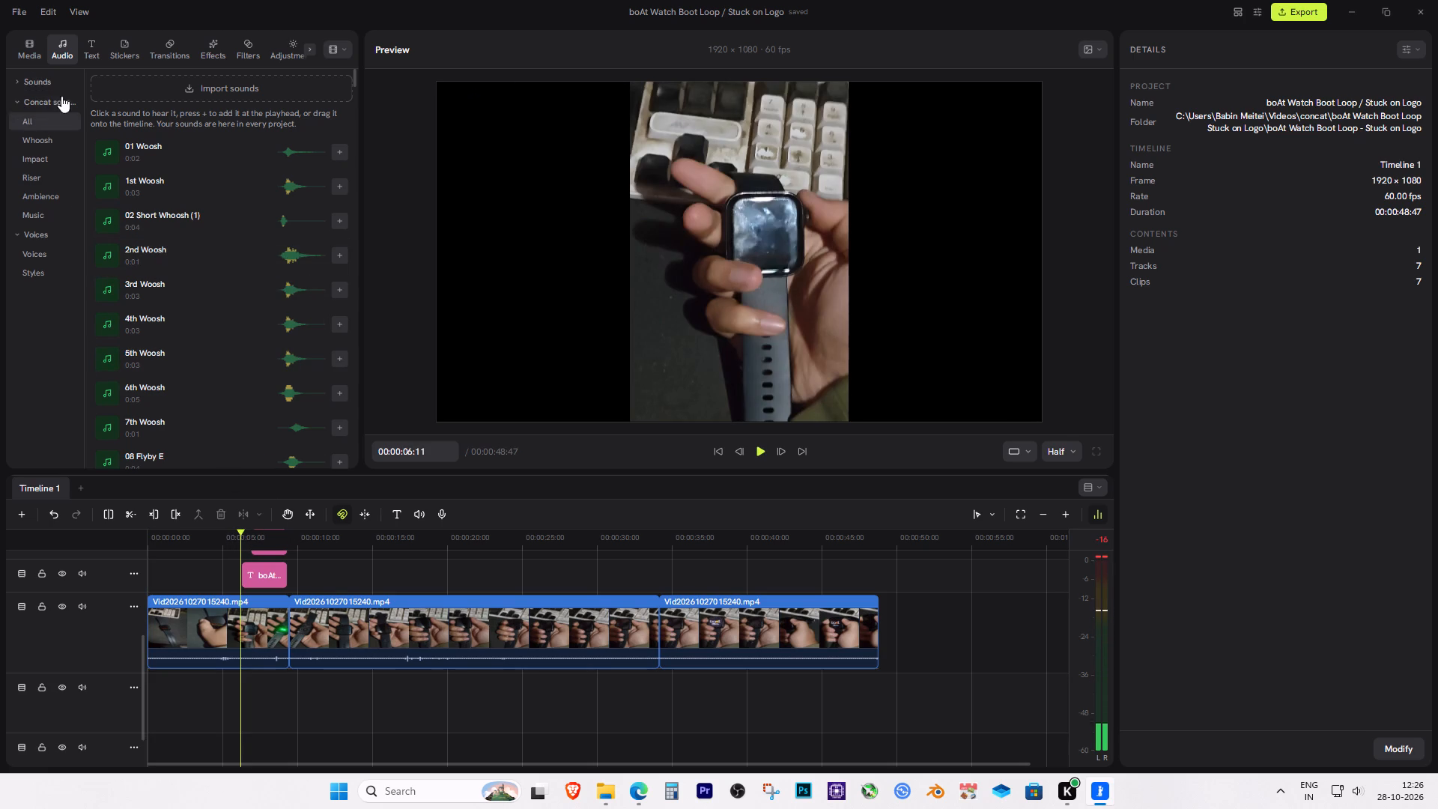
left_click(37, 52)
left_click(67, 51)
Listen to the imported sounds 08 Flyby E, 7th Woosh, 8th Woosh, 09 Long Breath A and 10th Woosh.
scroll(142, 320, "up", 1)
scroll(143, 322, "down", 2)
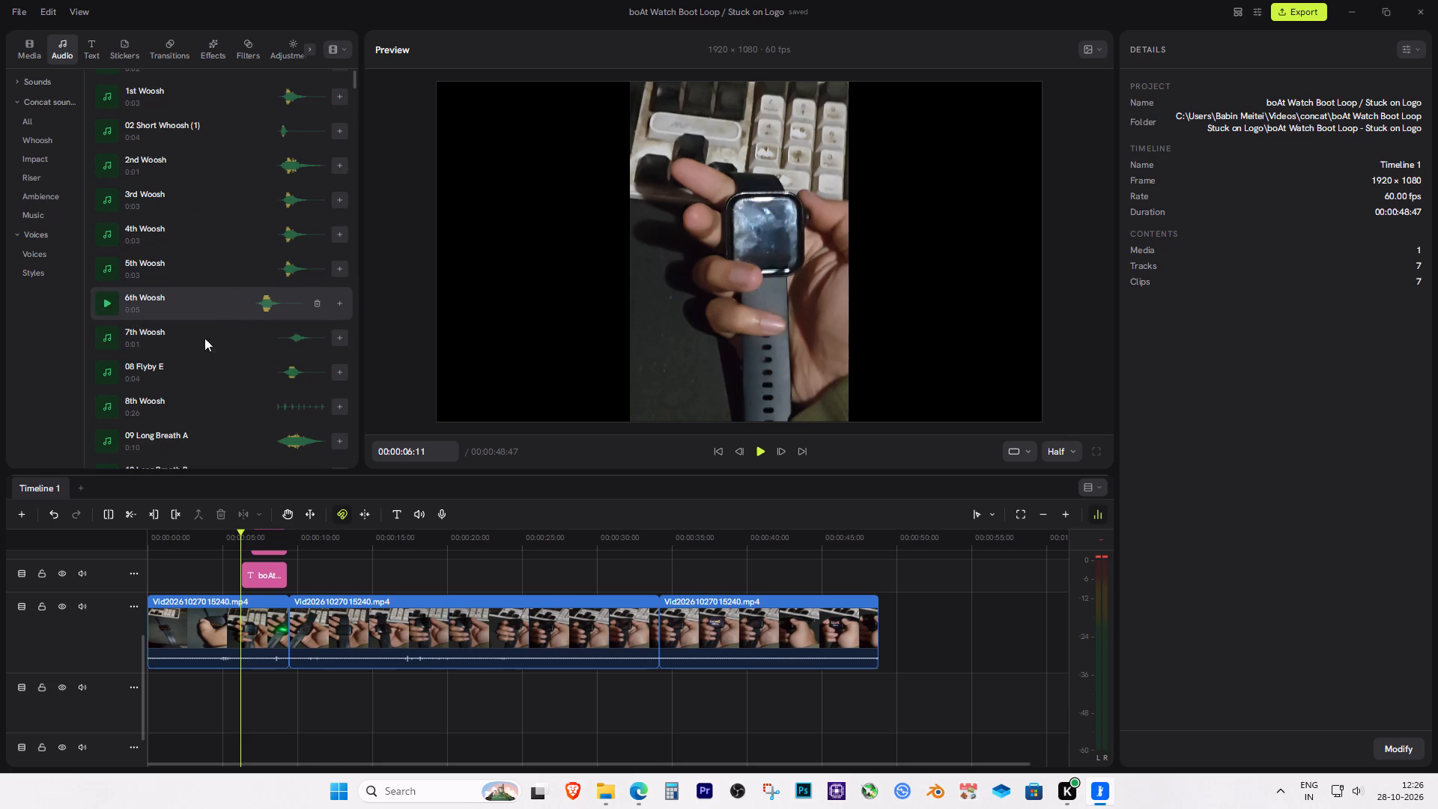
scroll(183, 360, "down", 1)
left_click(162, 326)
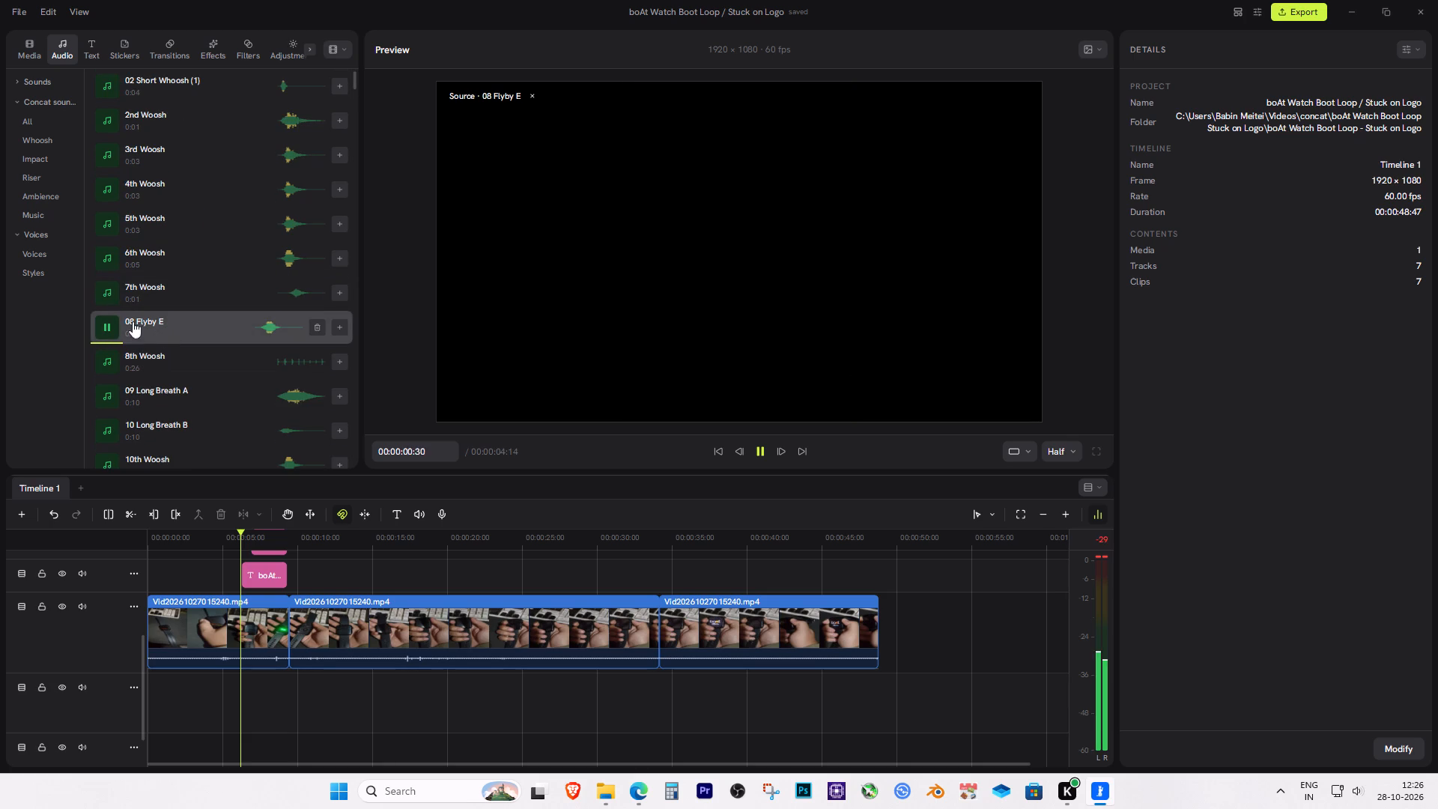
left_click(155, 294)
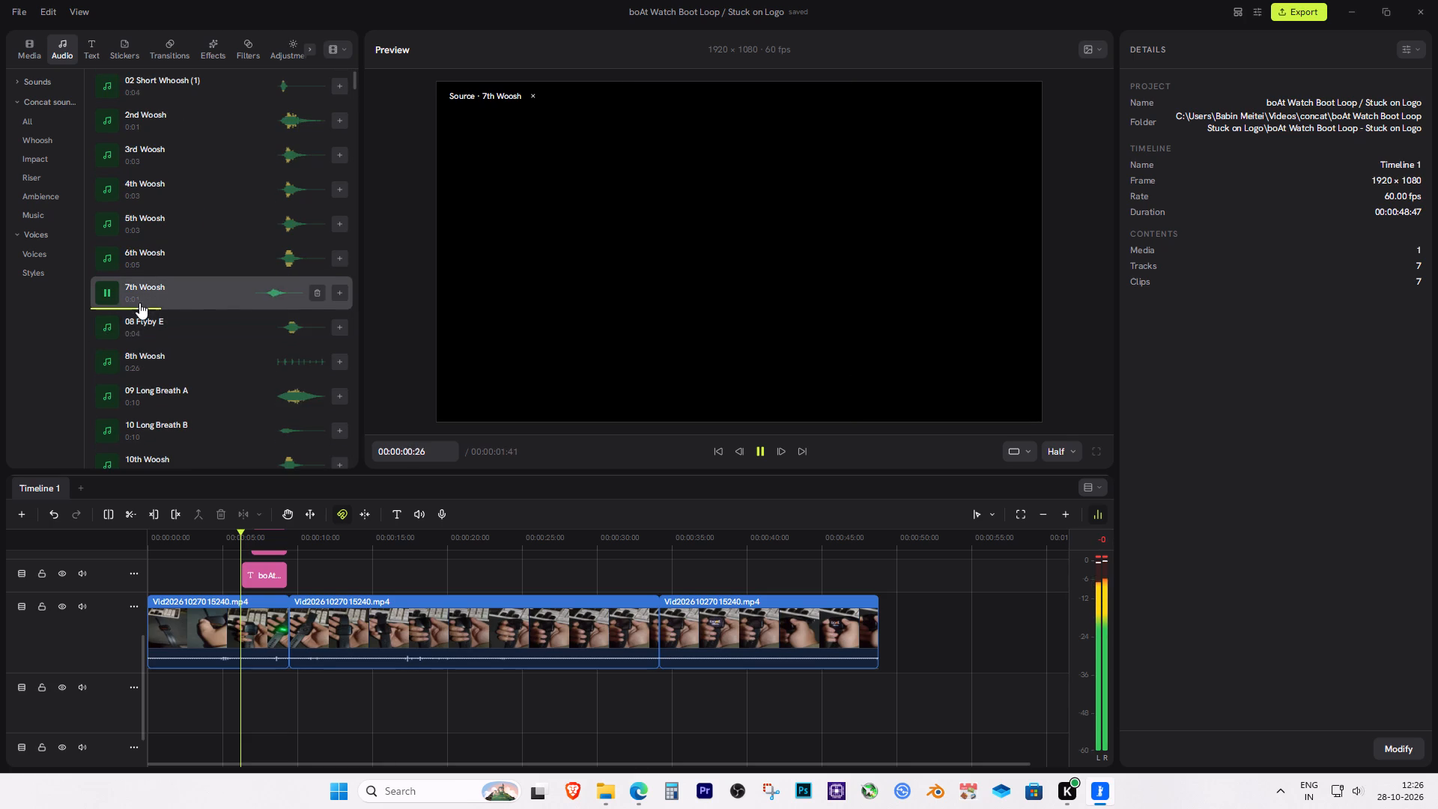
left_click(163, 363)
left_click(153, 385)
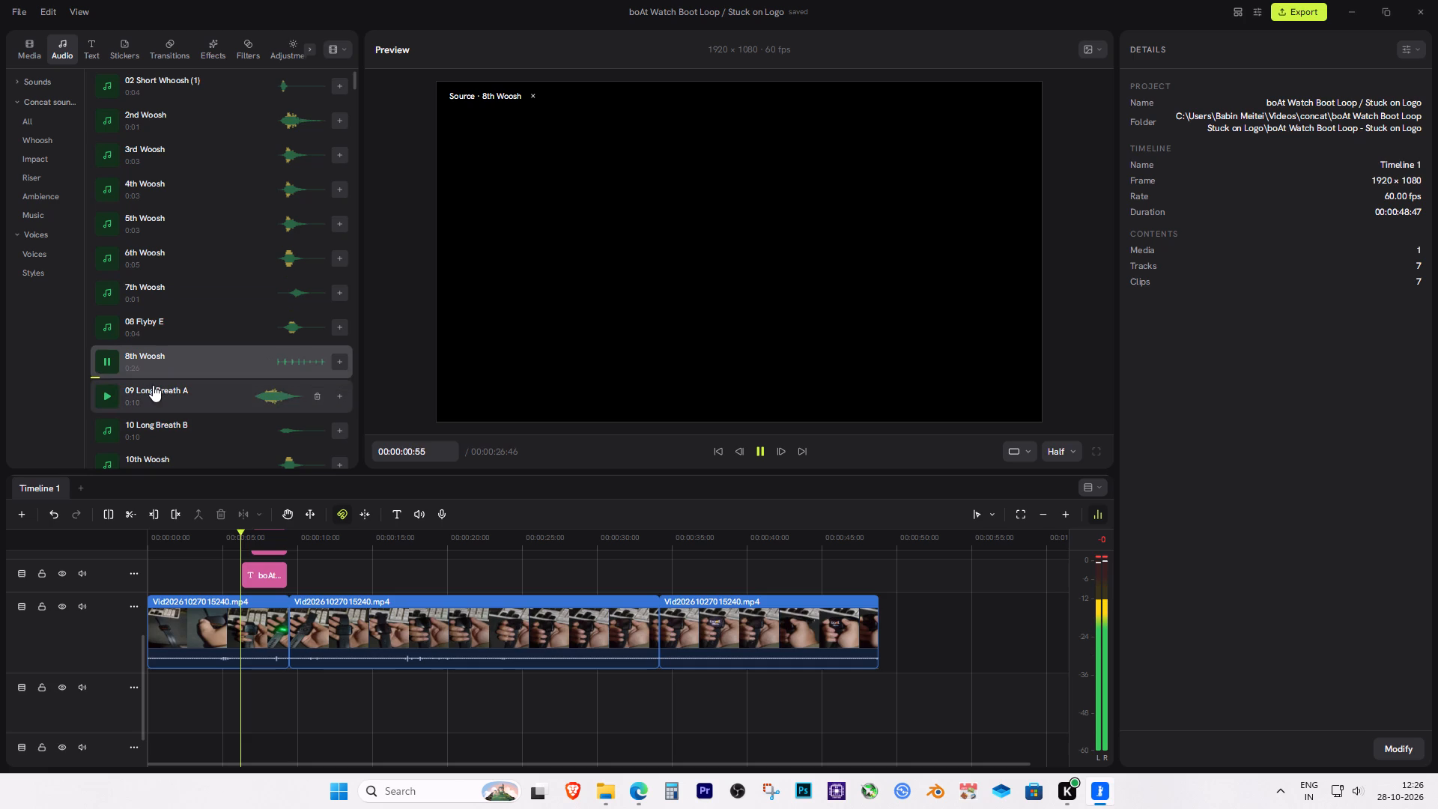
left_click(113, 393)
scroll(182, 431, "down", 1)
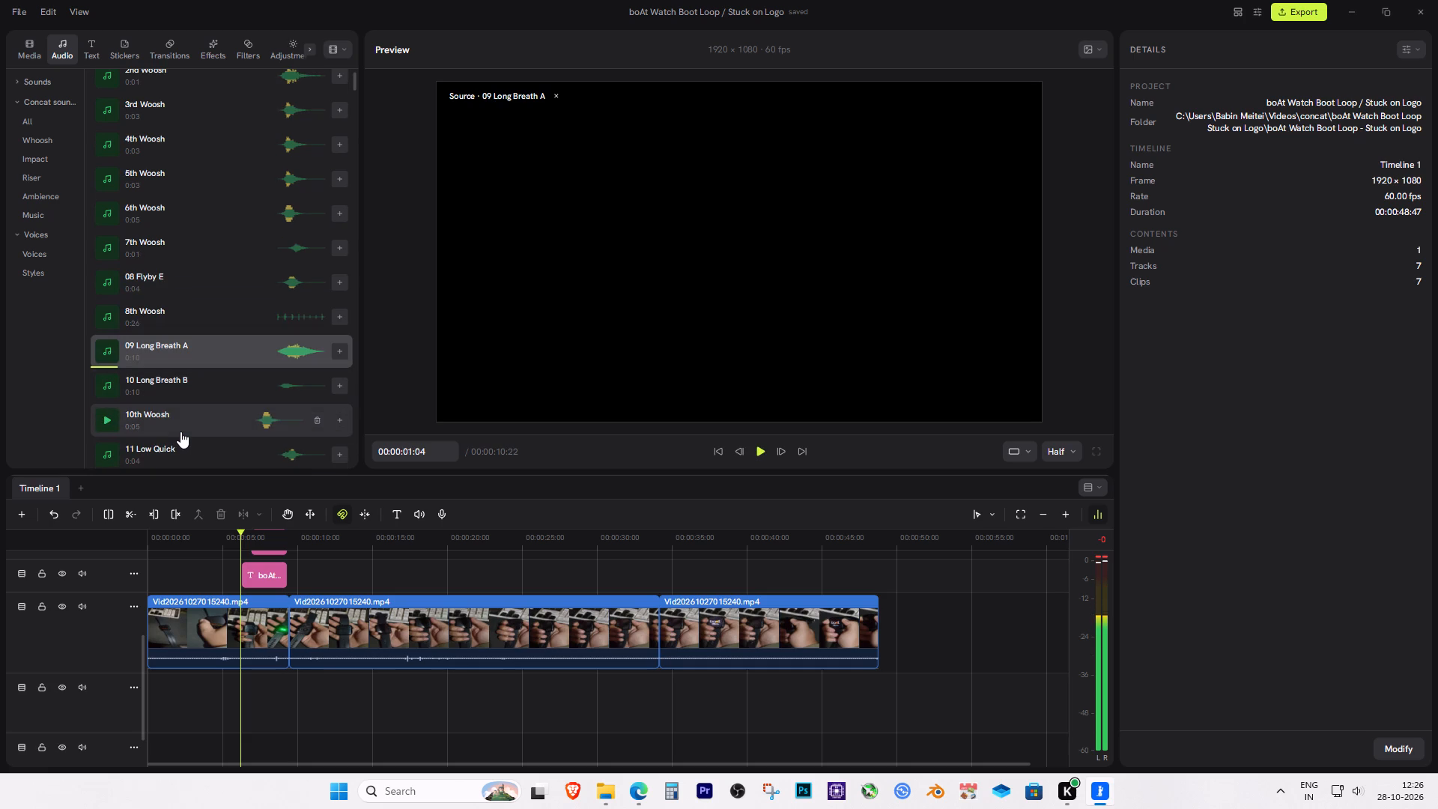
left_click(178, 420)
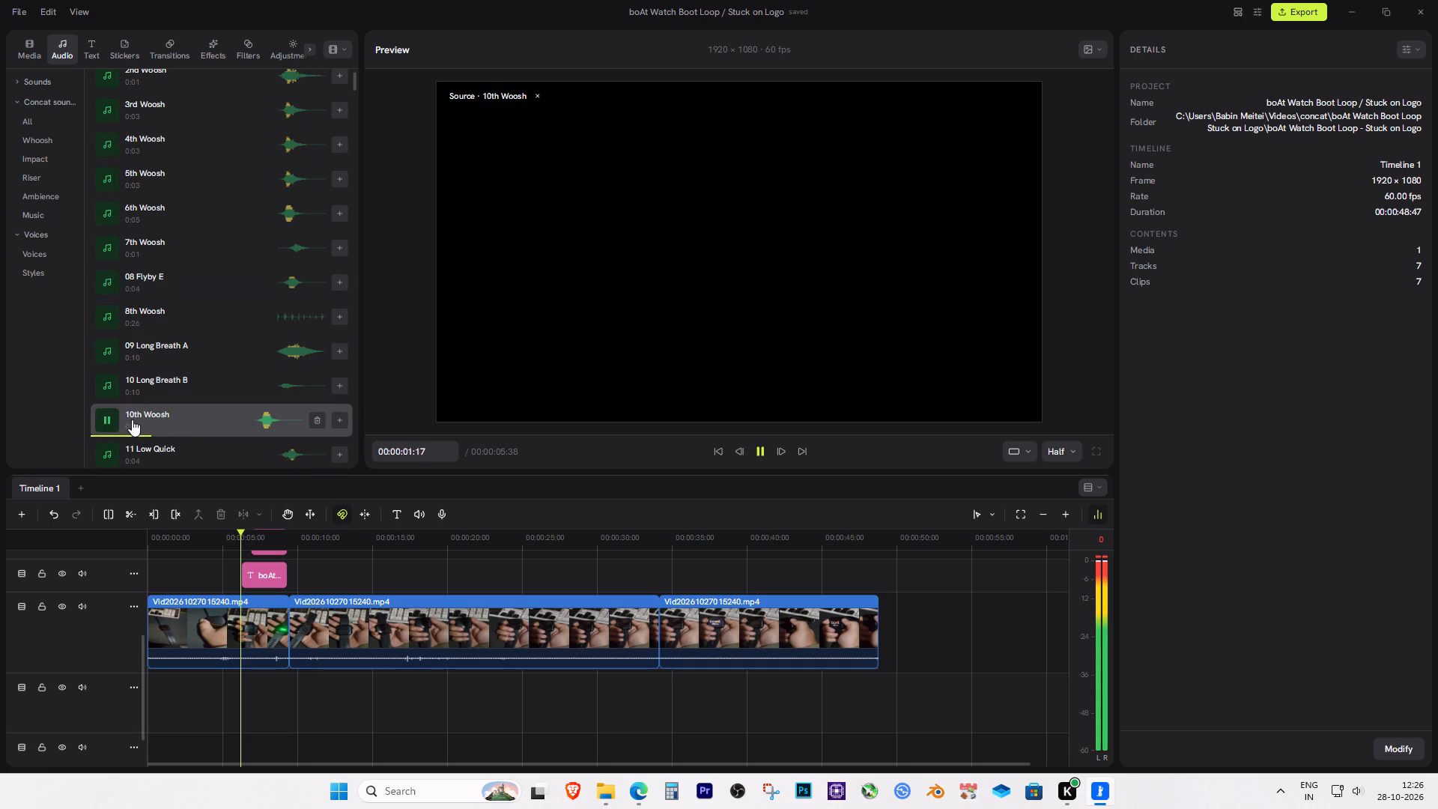
left_click(112, 413)
Listen to the imported sounds 11 Low Quick, 11th Woosh, 12 Fly On By, 12 Zoom by and 12th Woosh.
scroll(207, 437, "down", 2)
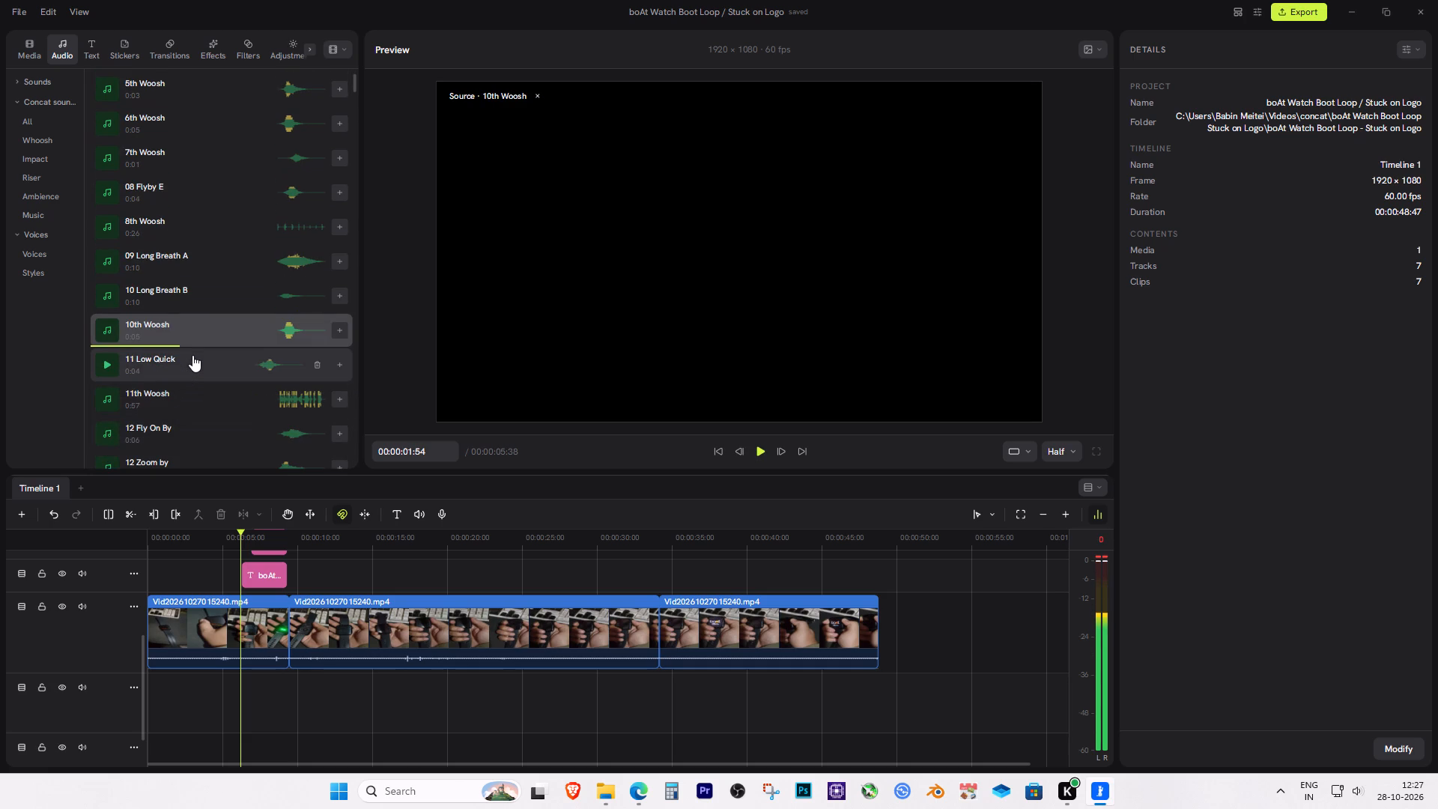
left_click(192, 356)
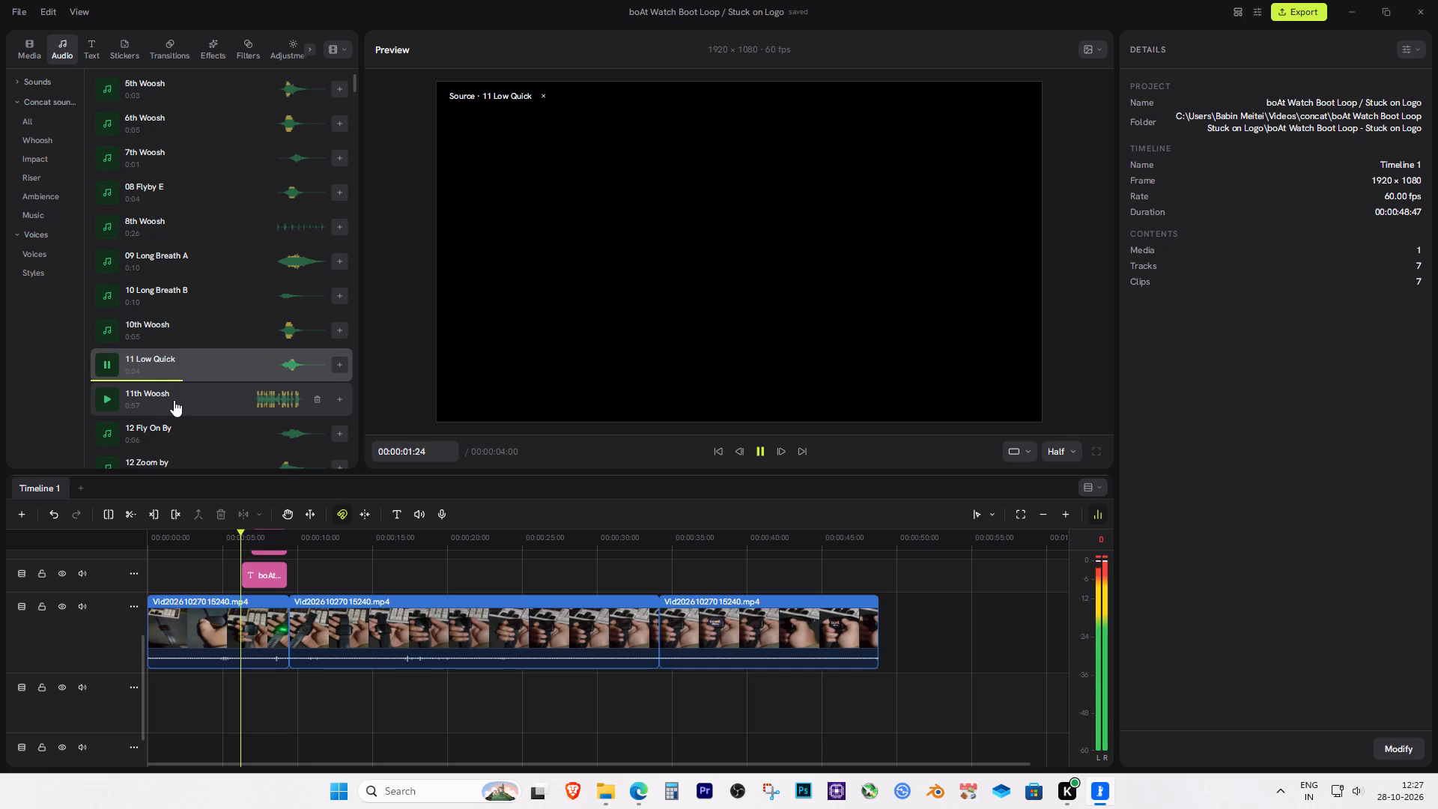
left_click(174, 400)
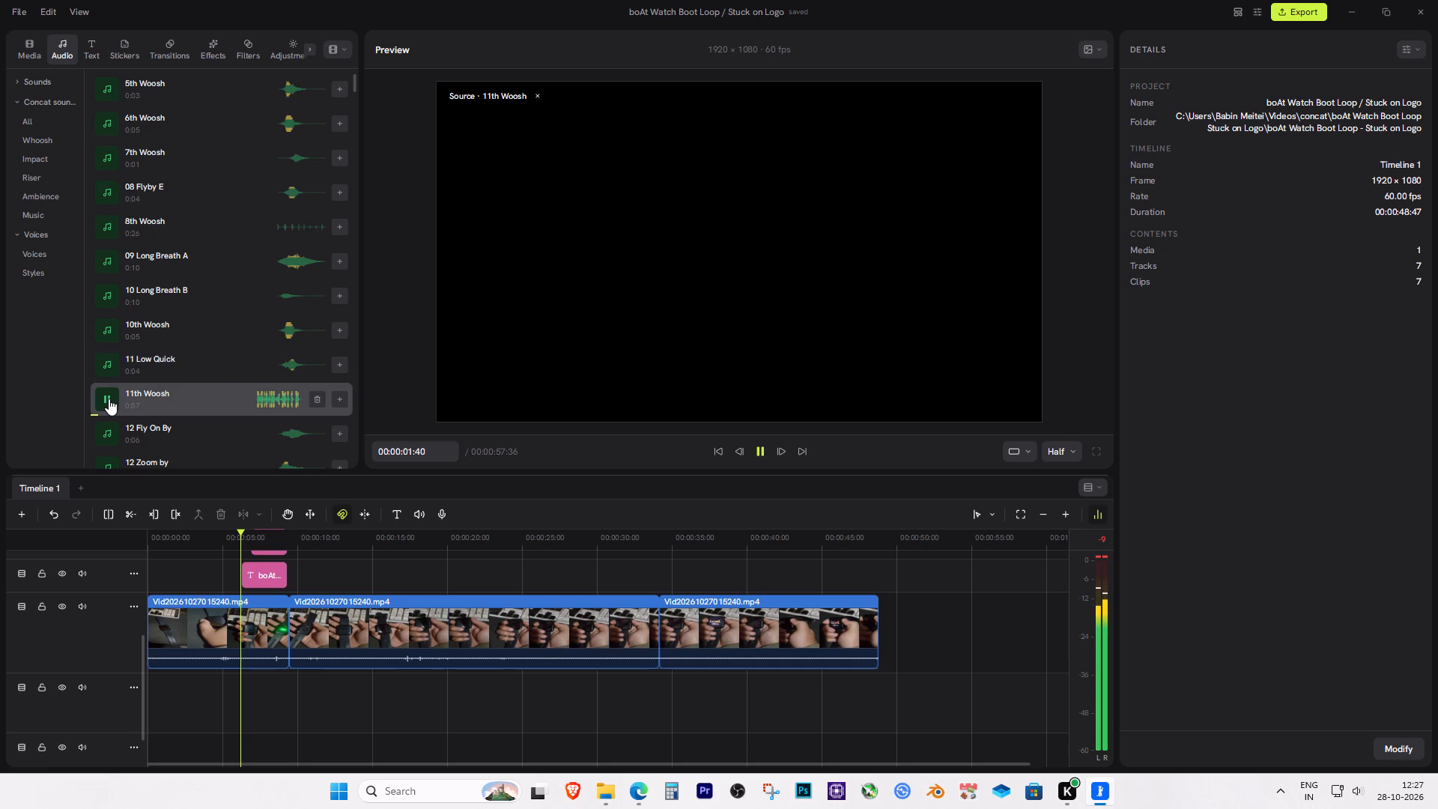
left_click(109, 399)
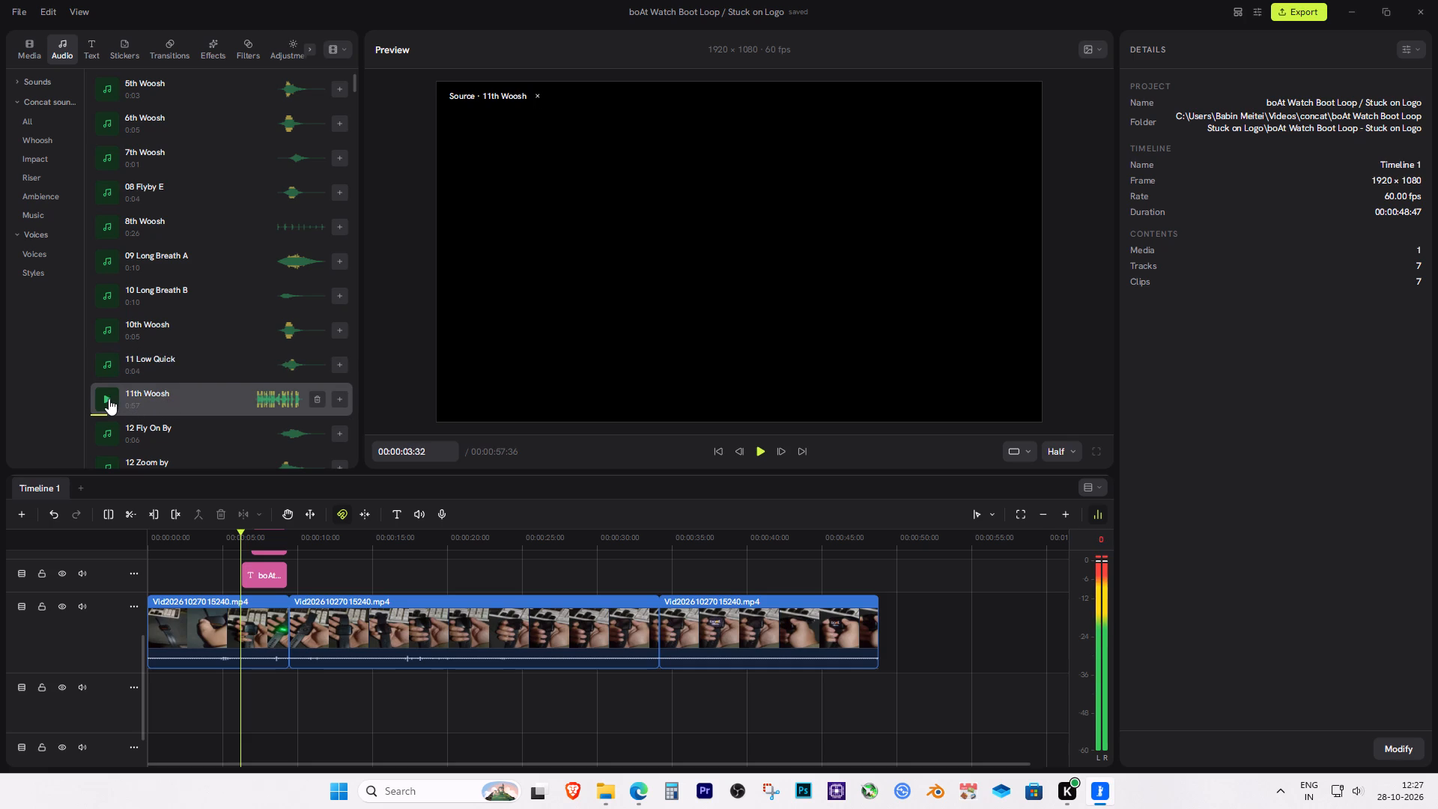
scroll(194, 410, "down", 1)
left_click(178, 383)
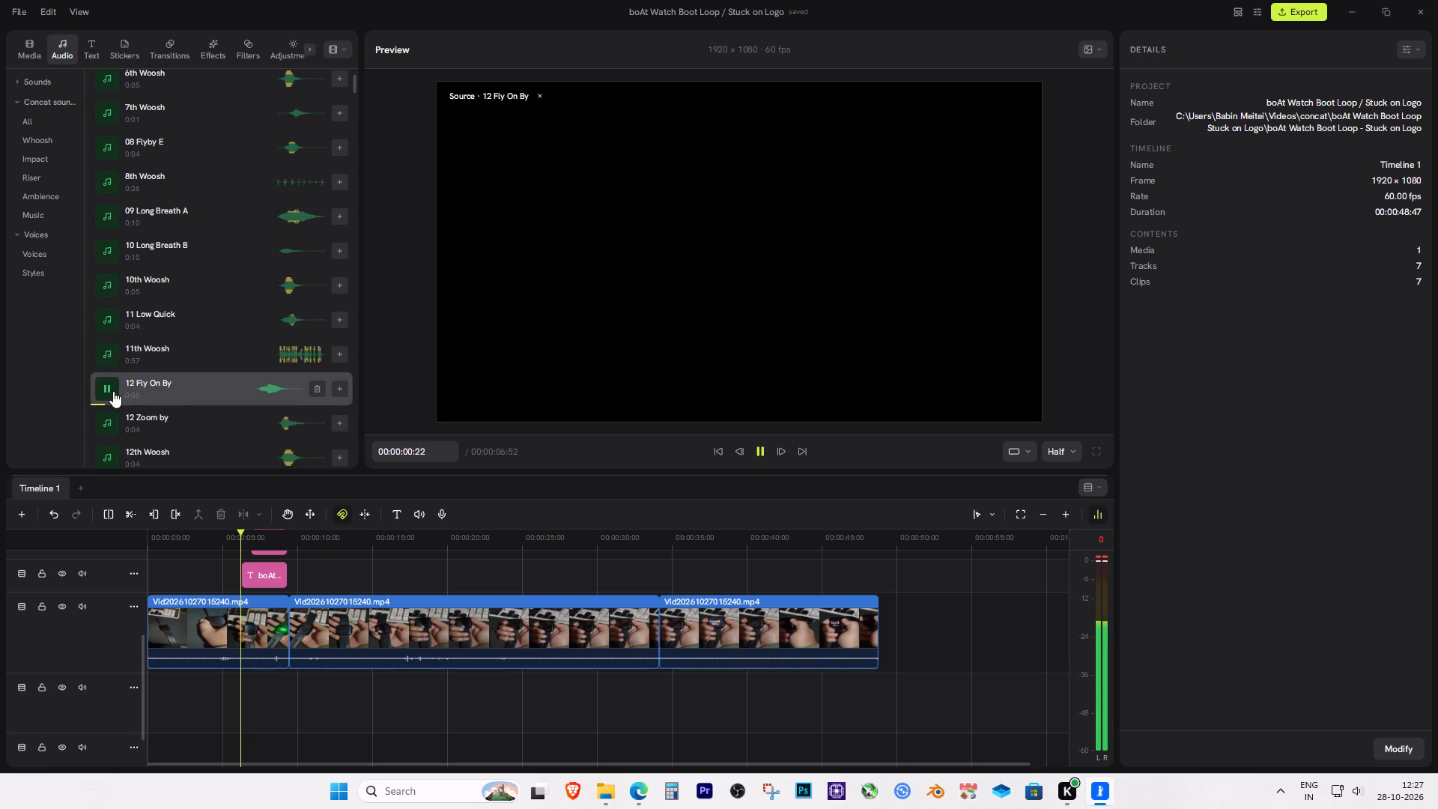
left_click(112, 390)
scroll(173, 416, "down", 1)
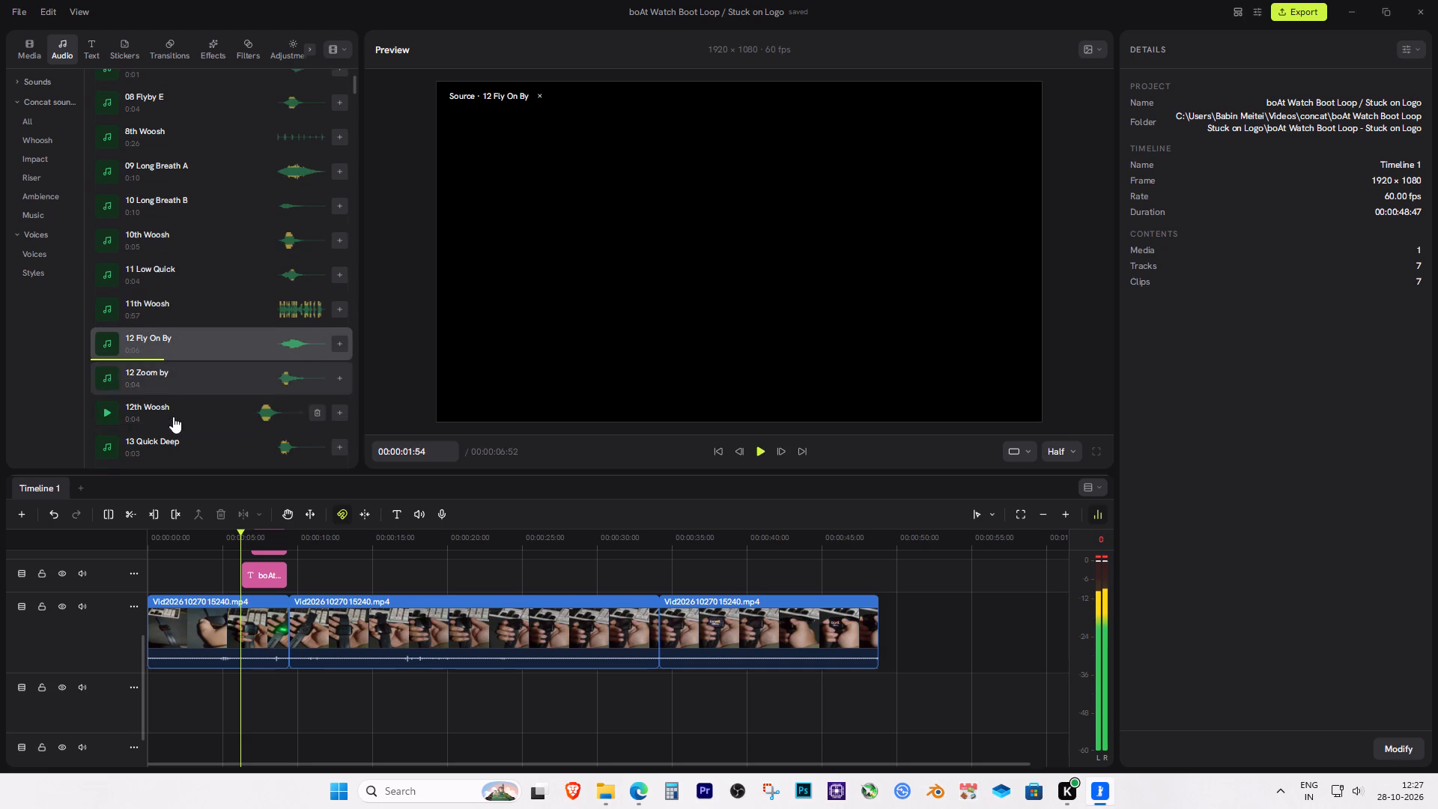
left_click(163, 383)
left_click(111, 378)
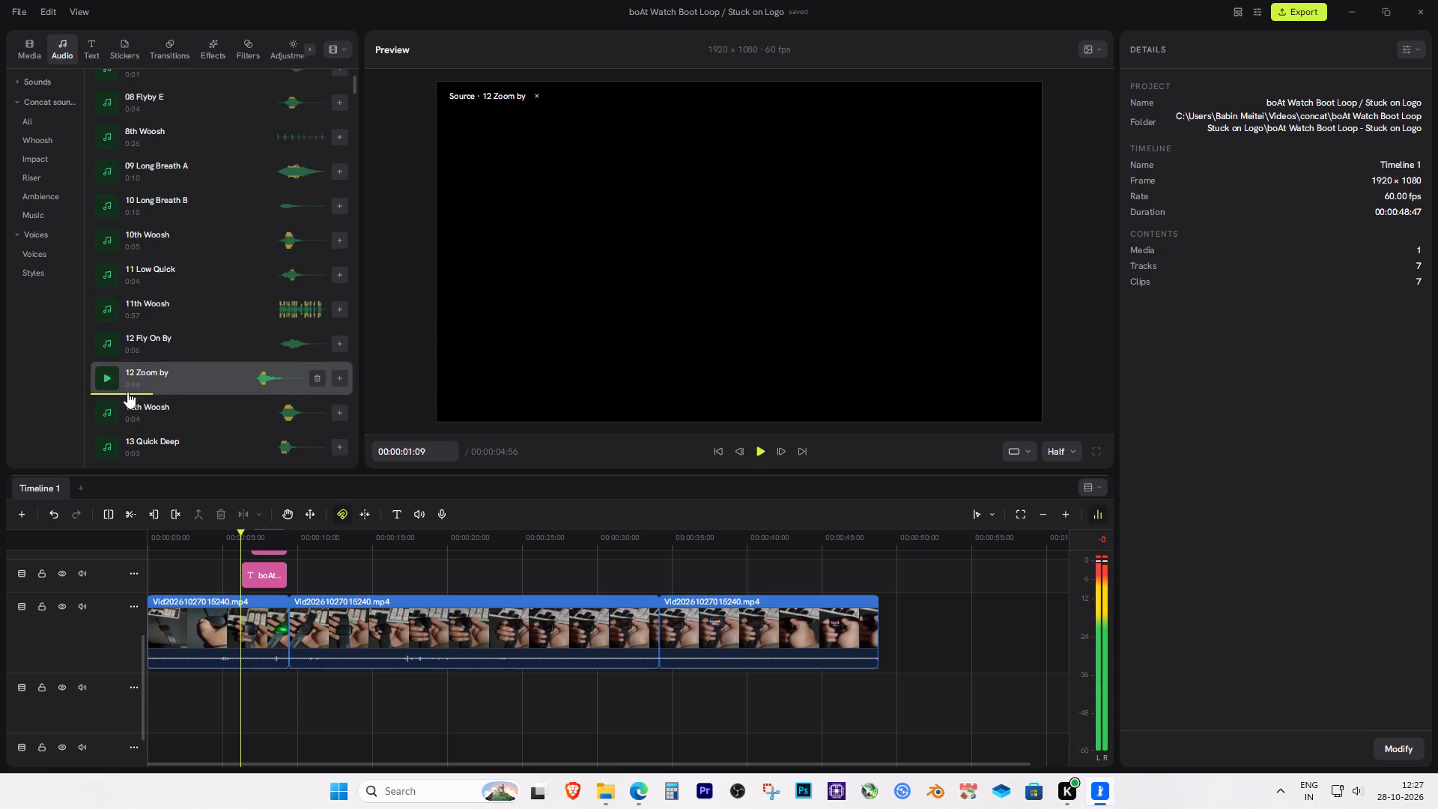
scroll(183, 418, "down", 1)
left_click(162, 369)
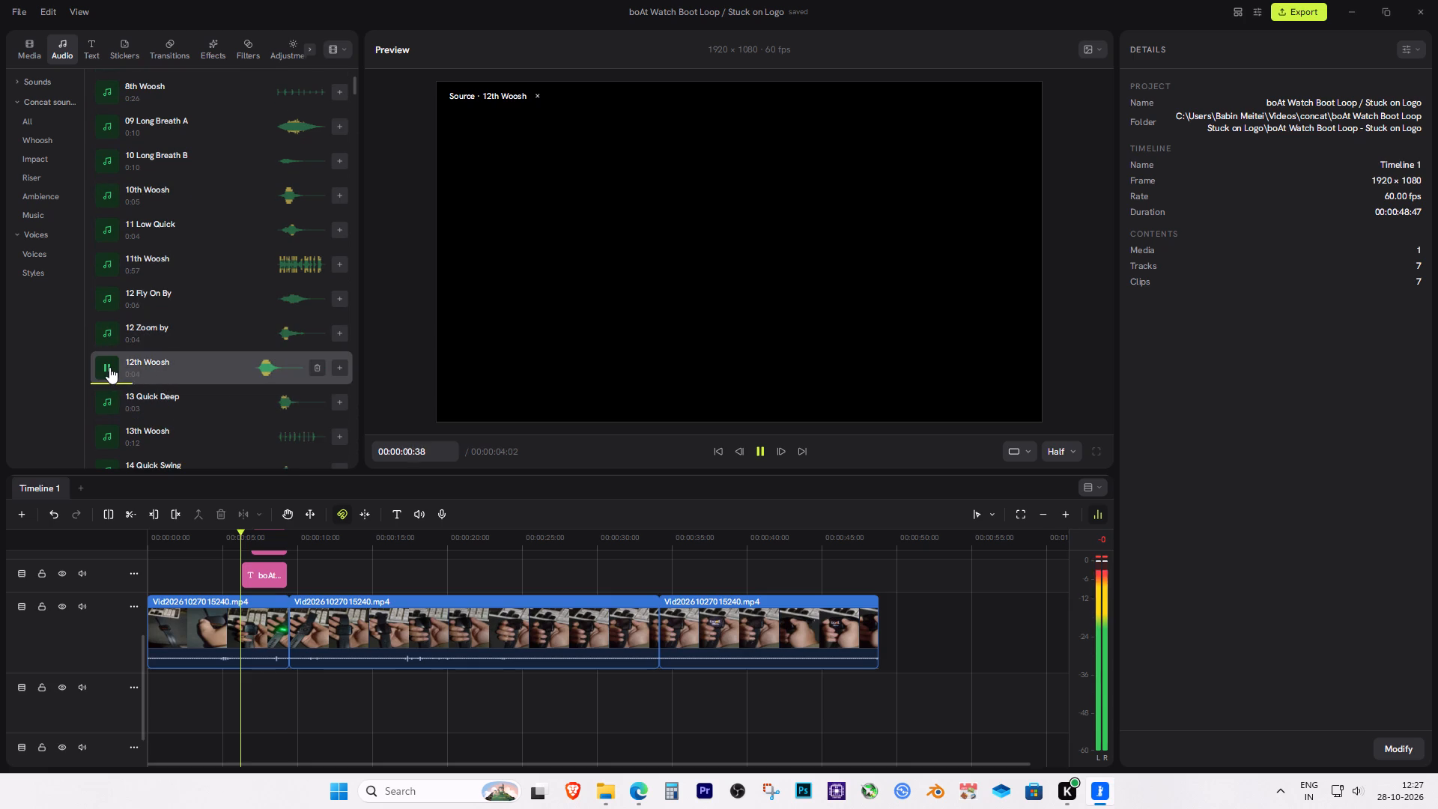
left_click(109, 367)
Lower the system sound volume to about 21.
left_click(1361, 786)
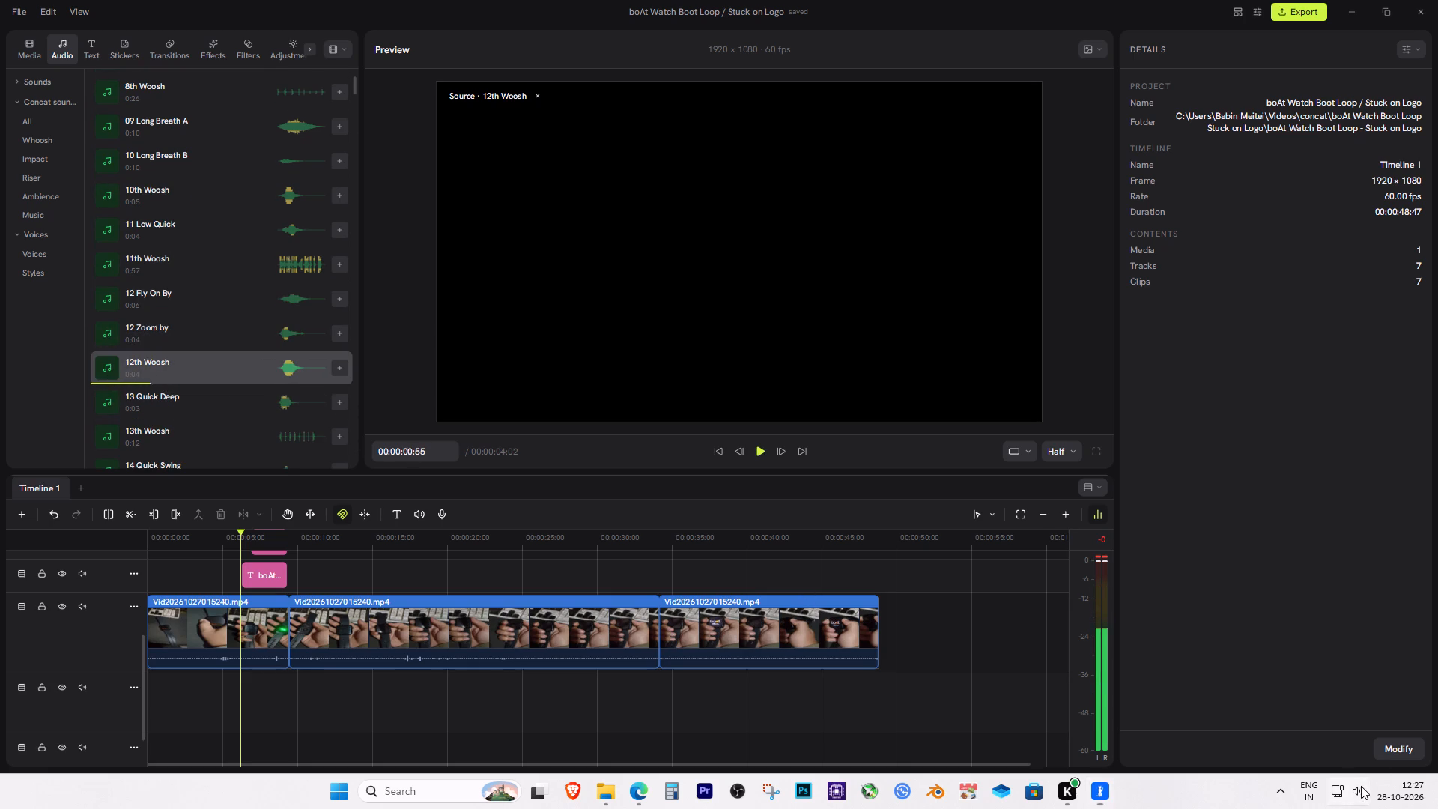
left_click_drag(1256, 703, 1240, 703)
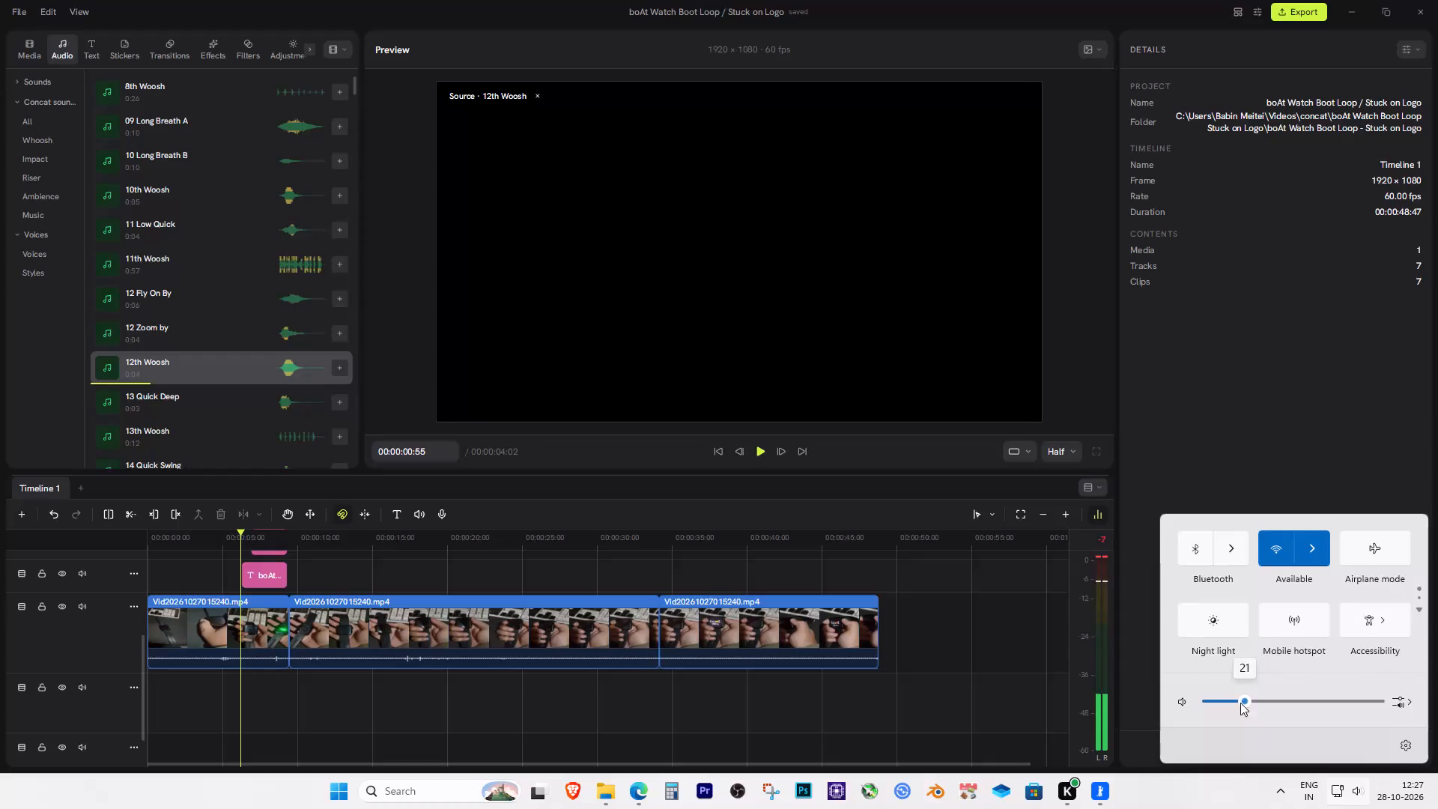
left_click_drag(1240, 703, 1239, 703)
left_click(1228, 795)
Listen to 13 Quick Deep, 13th Woosh, 14 Quick Swing (replaying it) and 14th Woosh.
scroll(163, 420, "down", 1)
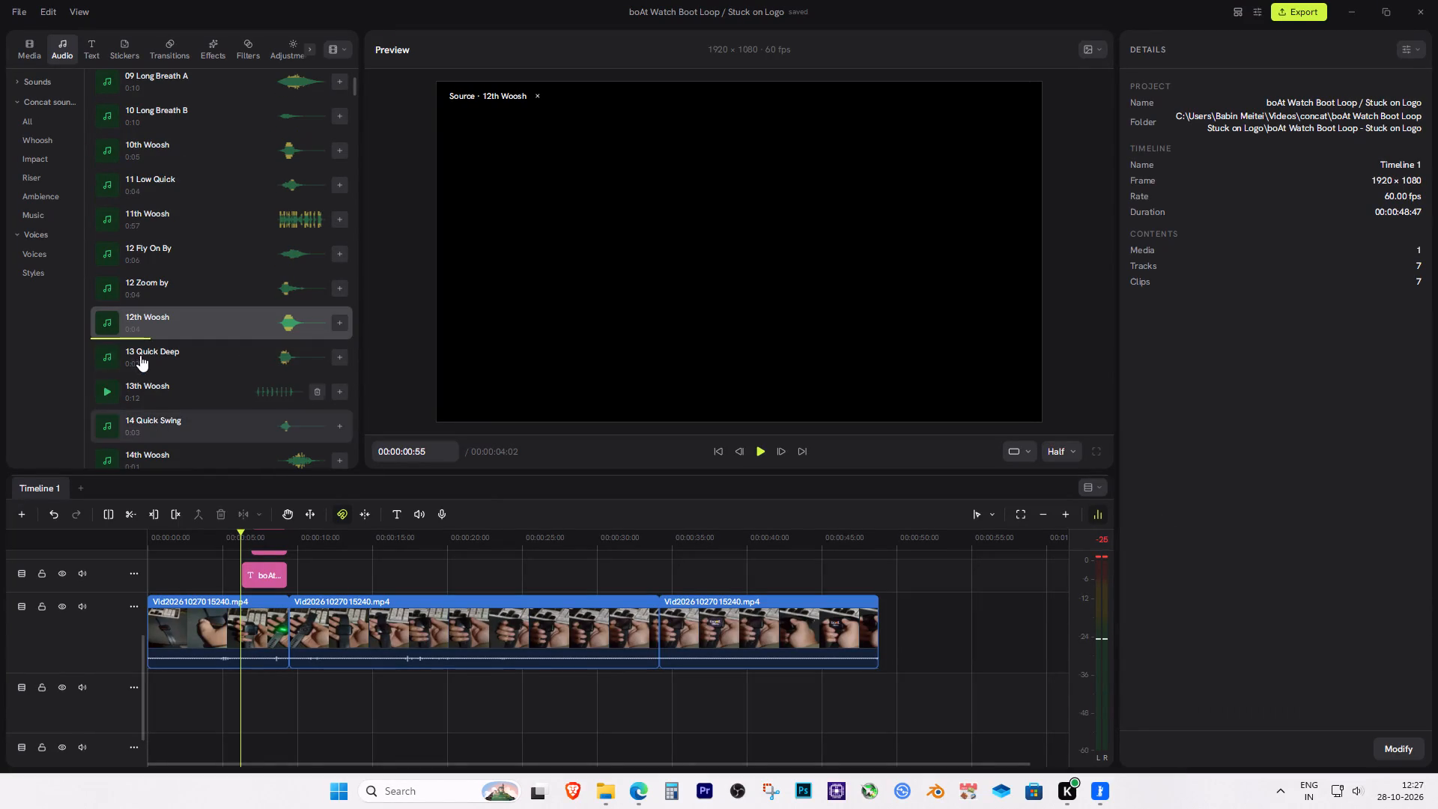
left_click(152, 358)
left_click(175, 390)
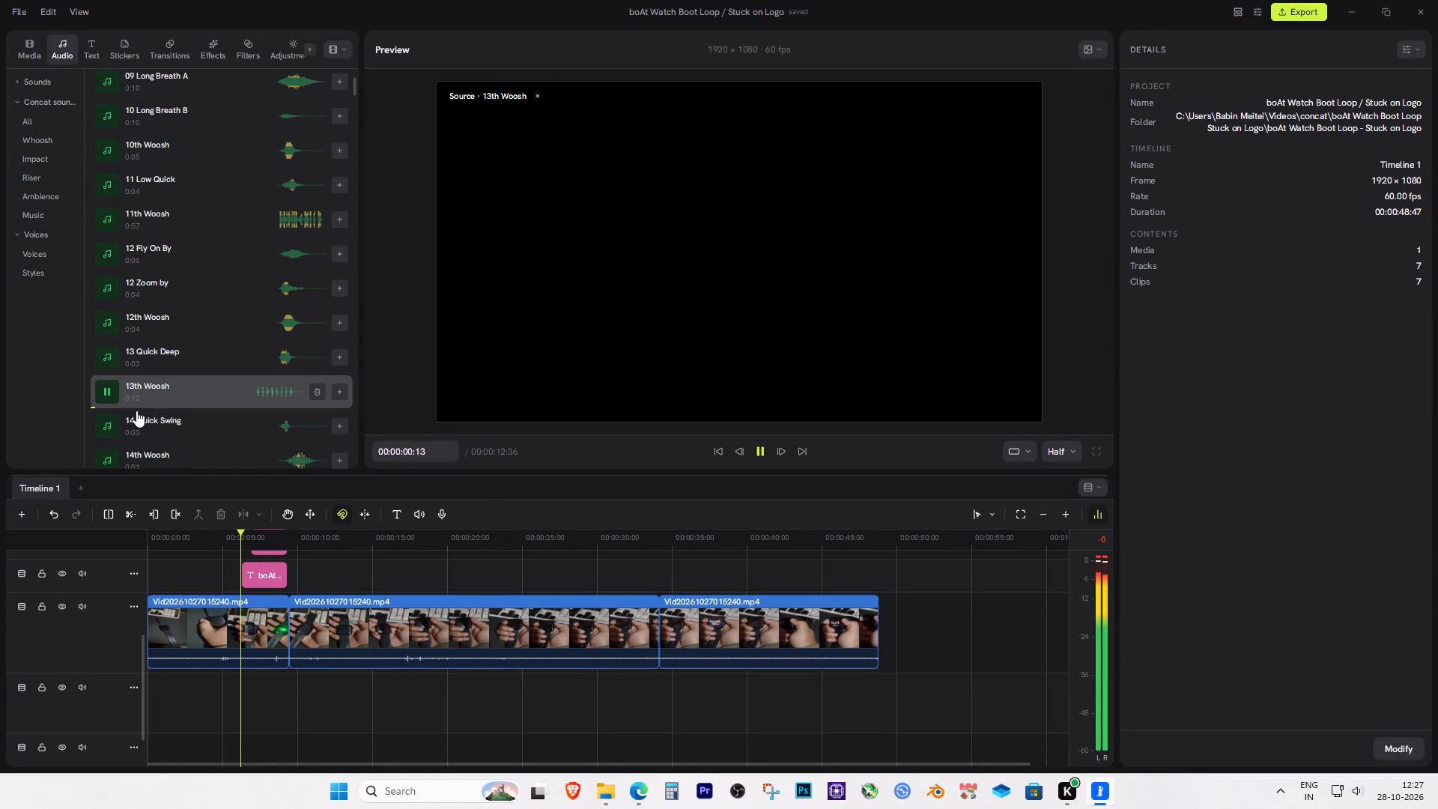
left_click(148, 418)
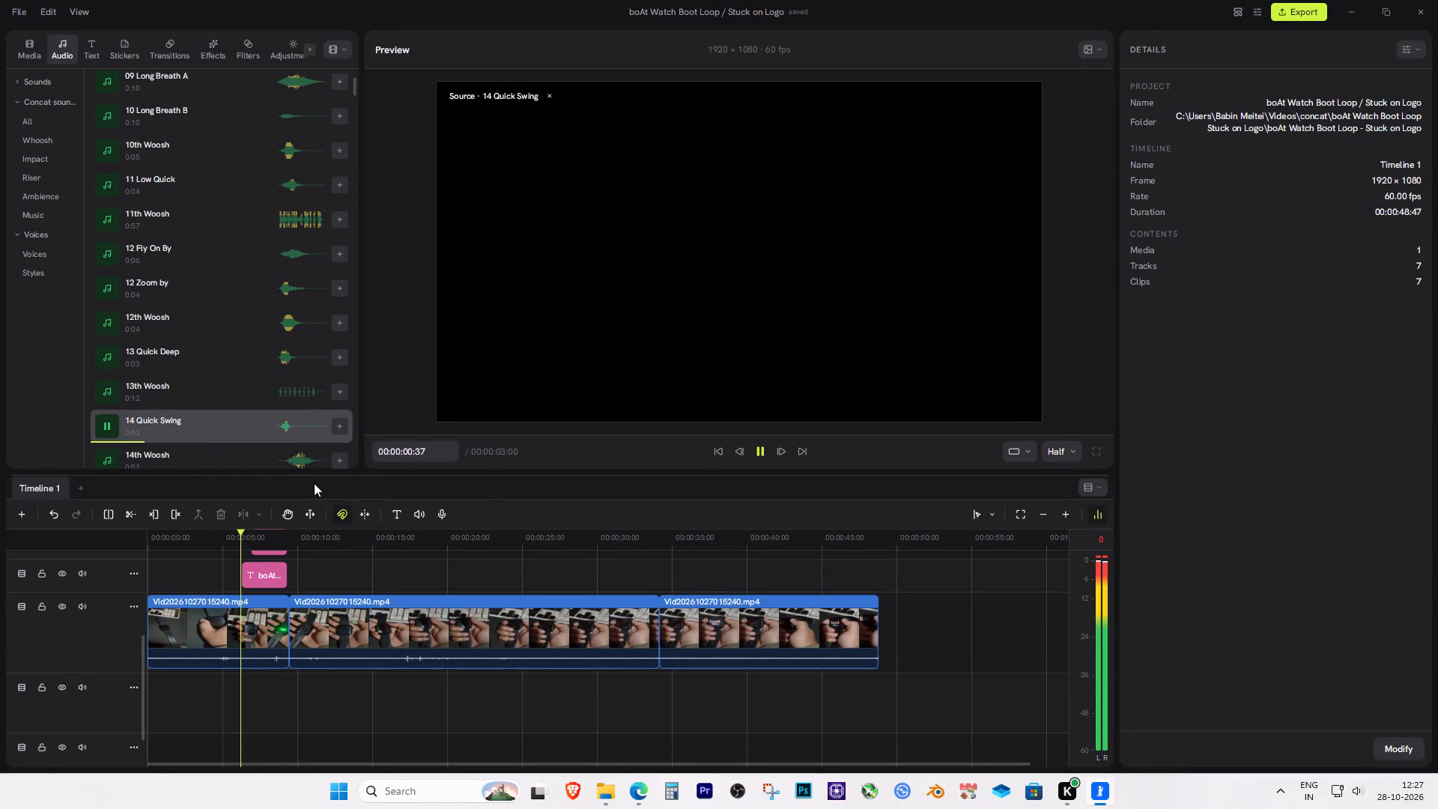
left_click(109, 431)
left_click(109, 431)
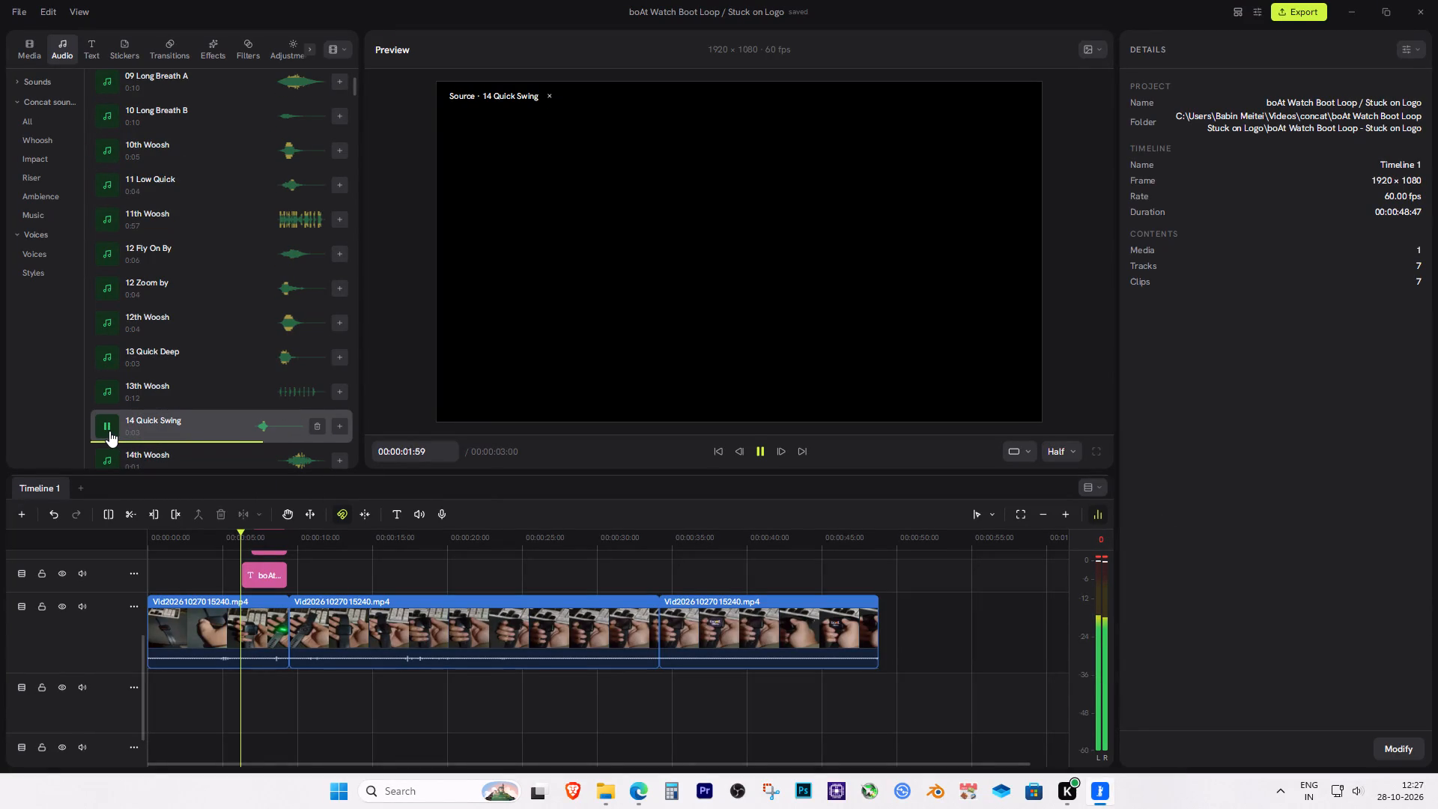
left_click(109, 431)
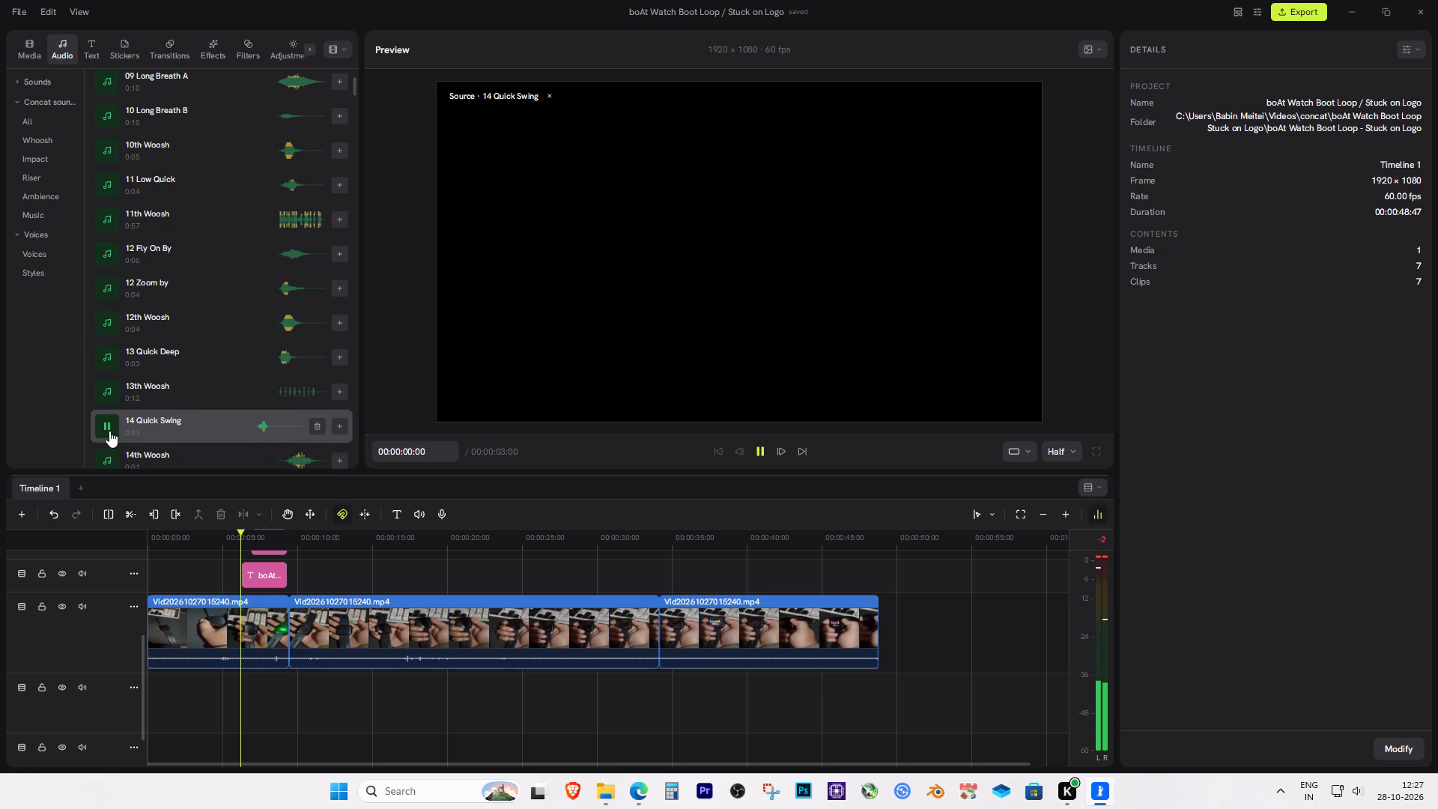
left_click(109, 431)
scroll(150, 447, "down", 1)
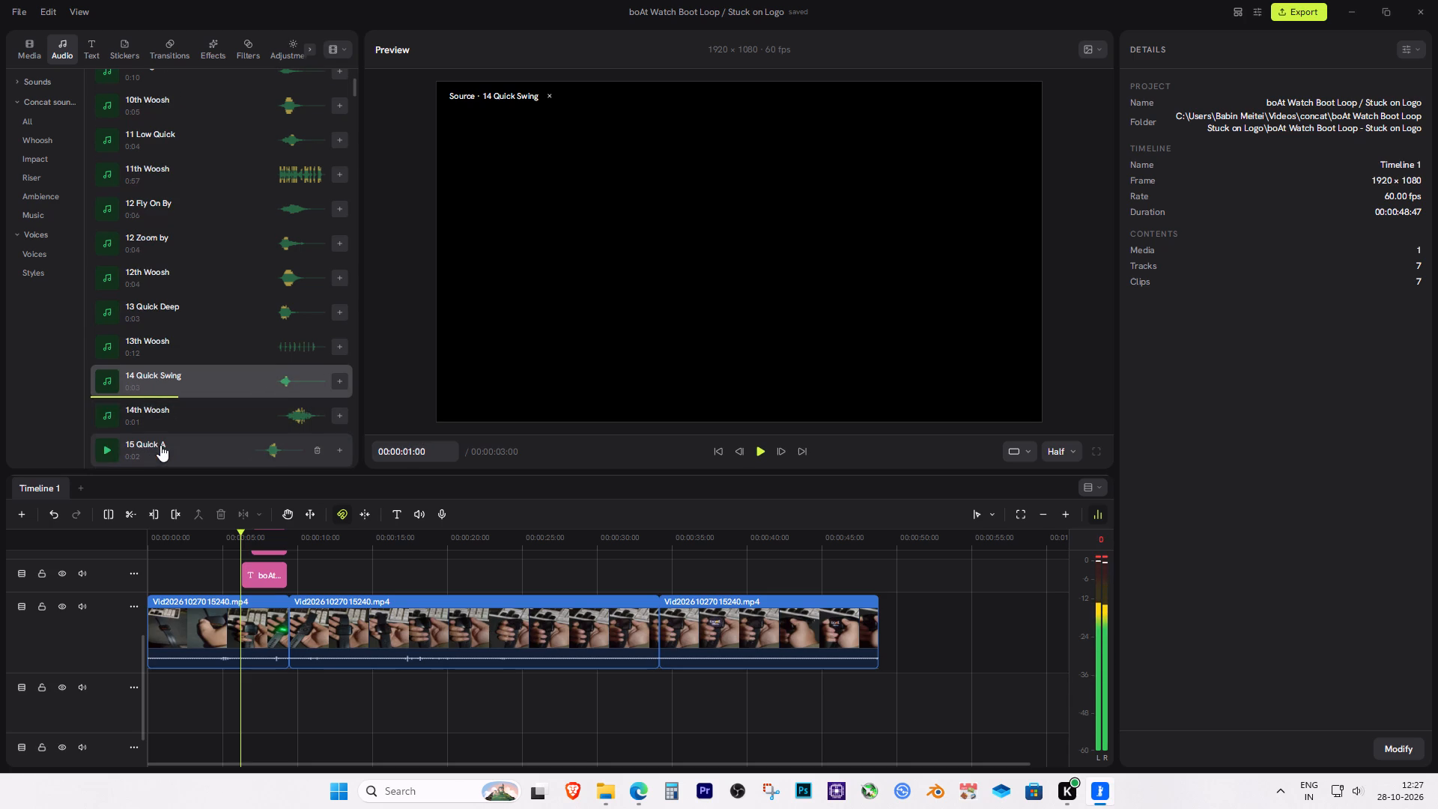
left_click(156, 416)
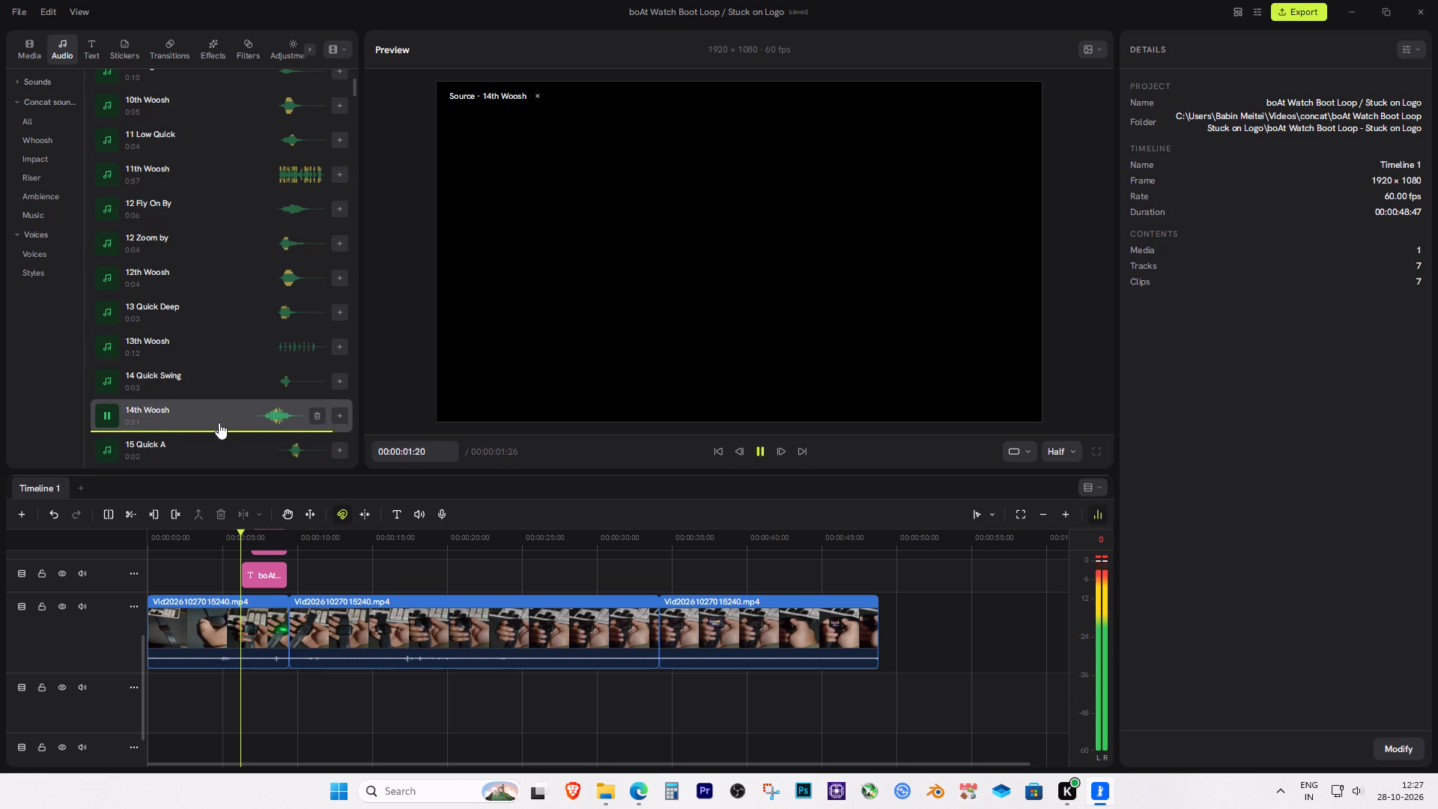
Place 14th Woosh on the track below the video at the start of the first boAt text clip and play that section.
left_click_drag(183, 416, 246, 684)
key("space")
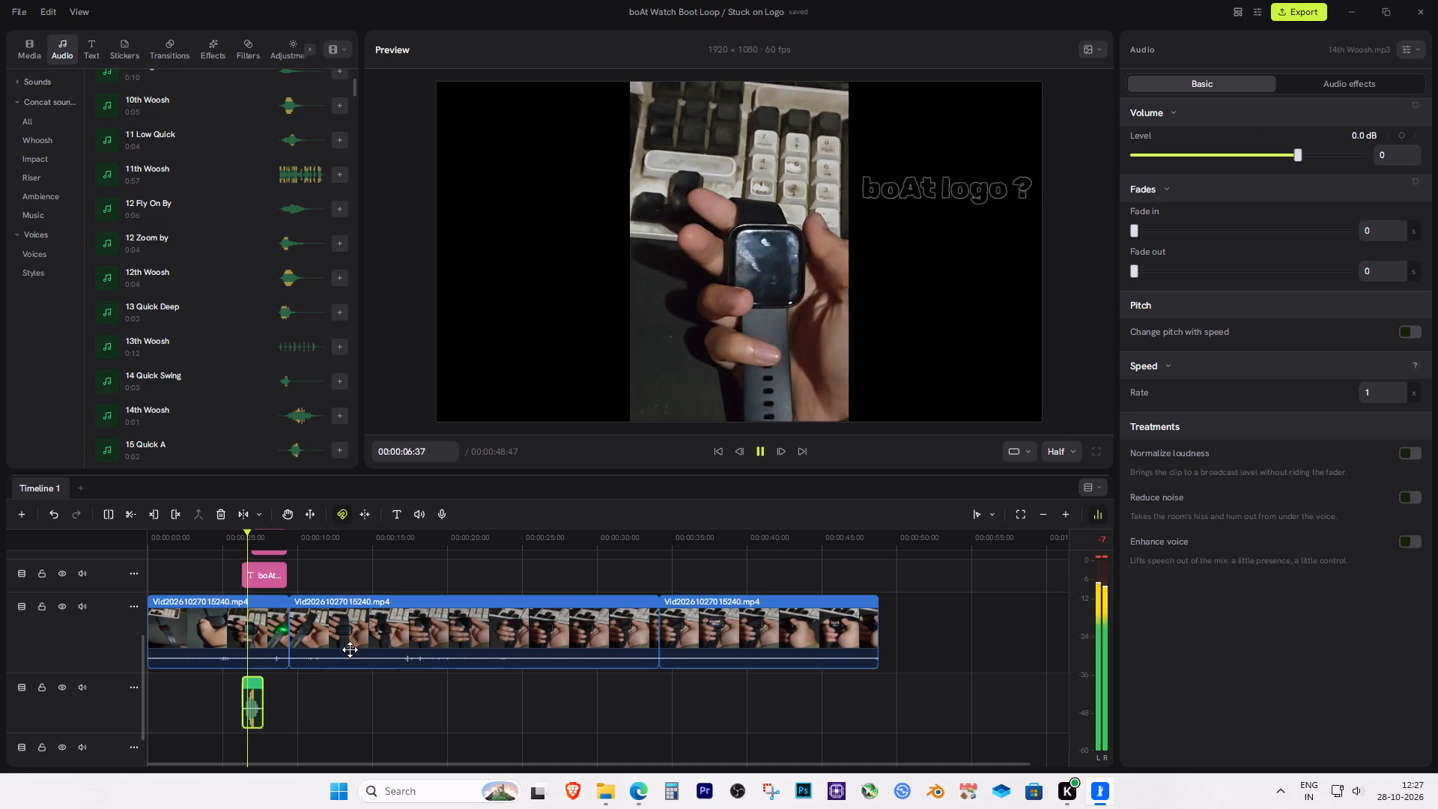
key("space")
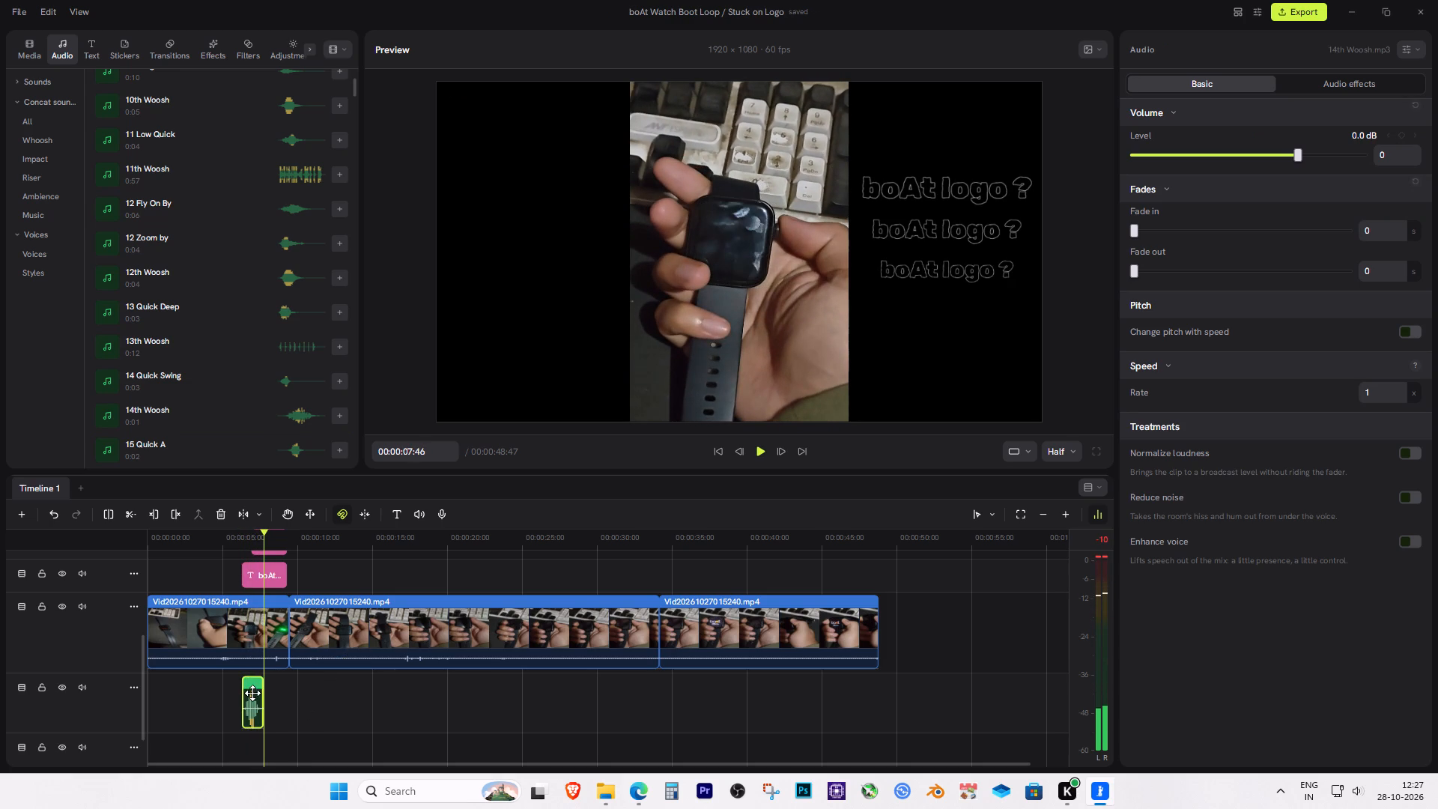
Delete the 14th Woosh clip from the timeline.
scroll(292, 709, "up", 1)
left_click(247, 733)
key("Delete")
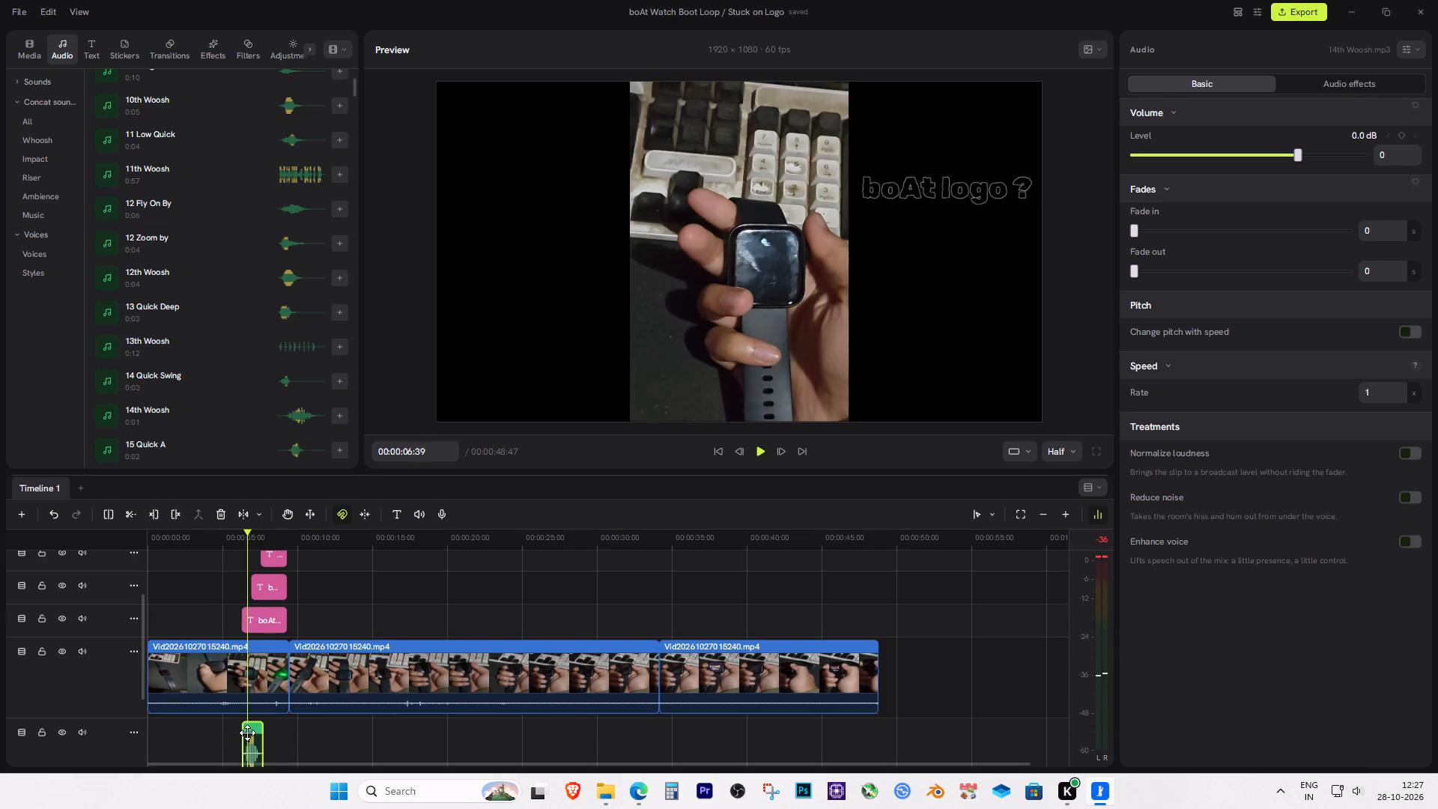
Listen to the imported sounds 15 Quick A, 15 Quick B.wav, 15th Woosh and 16 Singing By A.
scroll(174, 436, "down", 2)
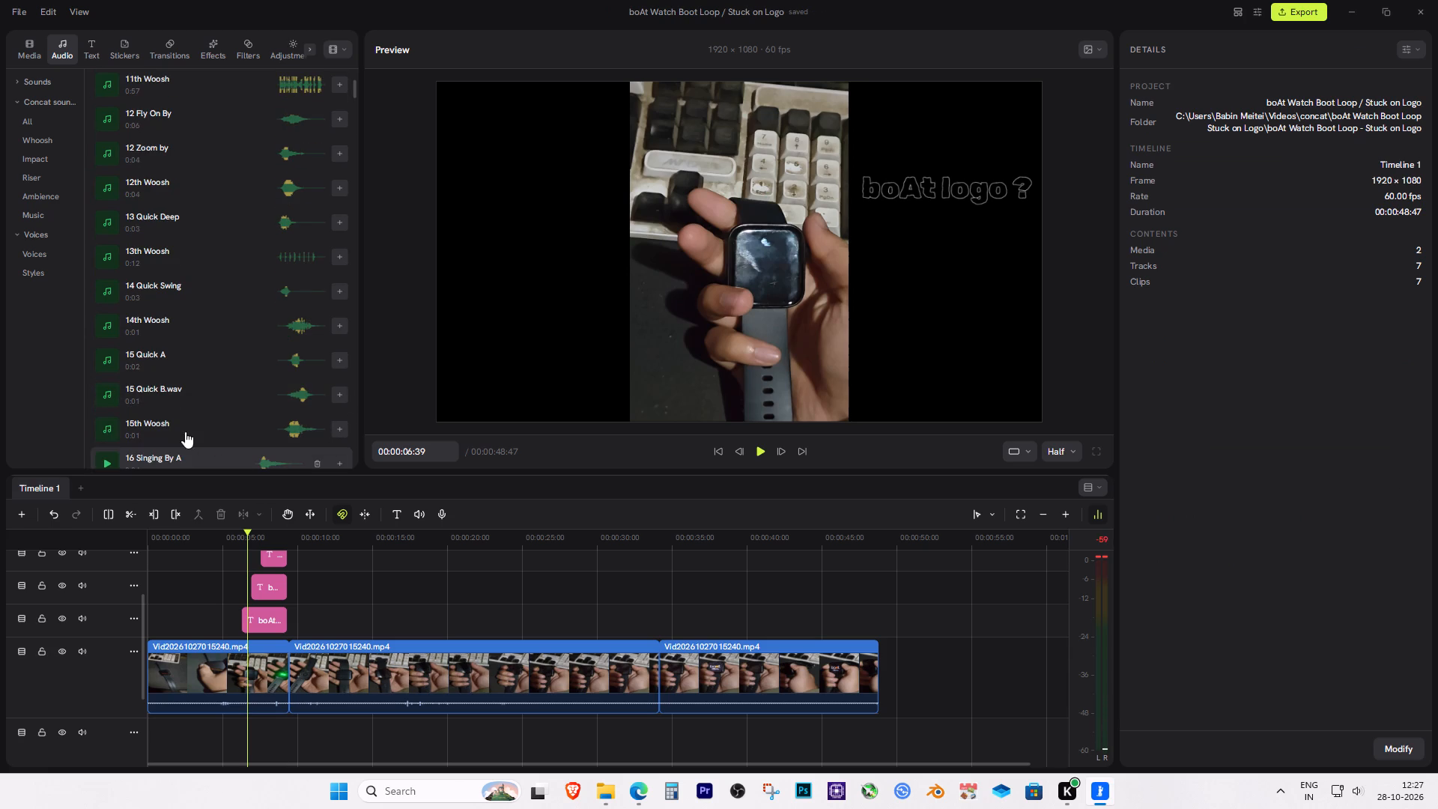
left_click(175, 352)
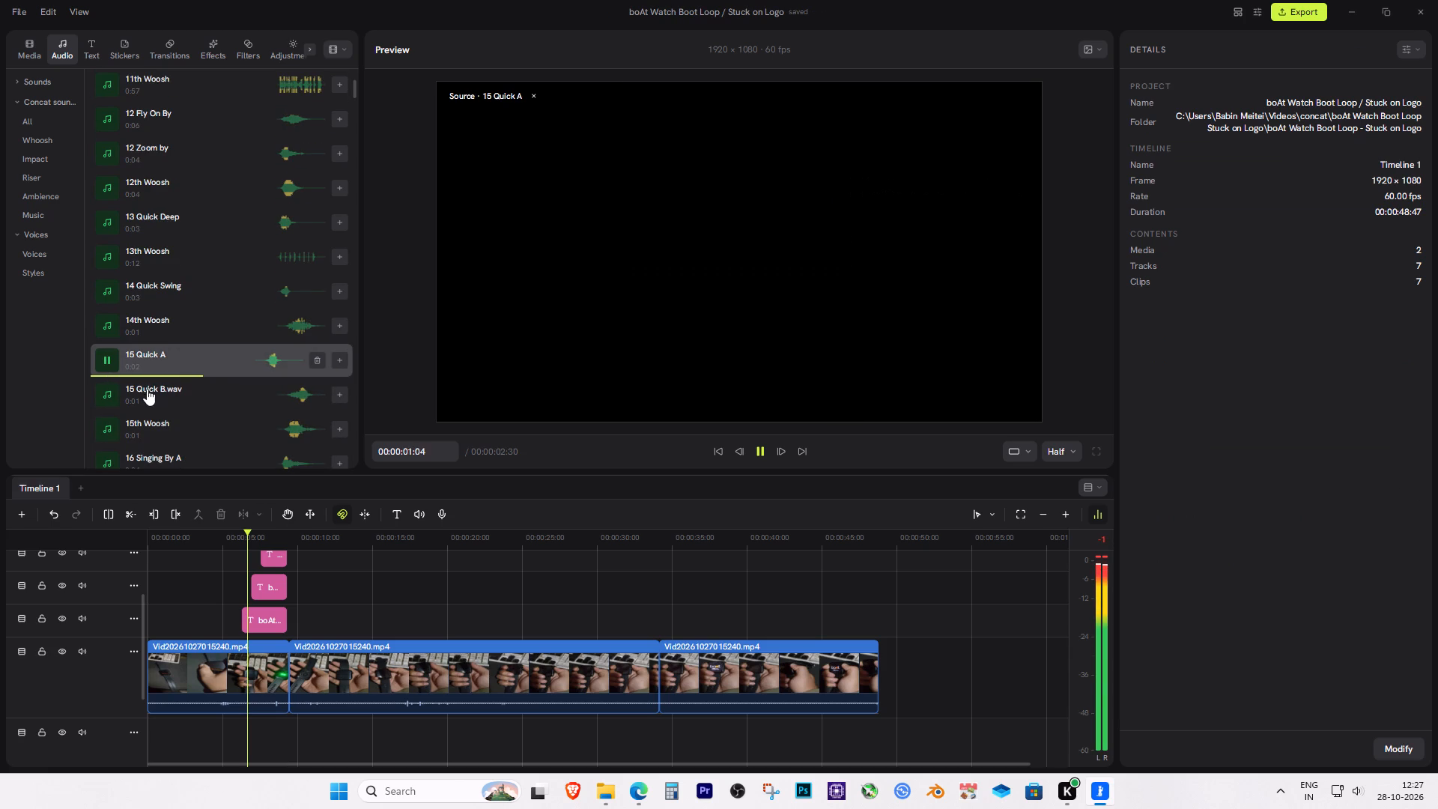
left_click(168, 396)
left_click(107, 396)
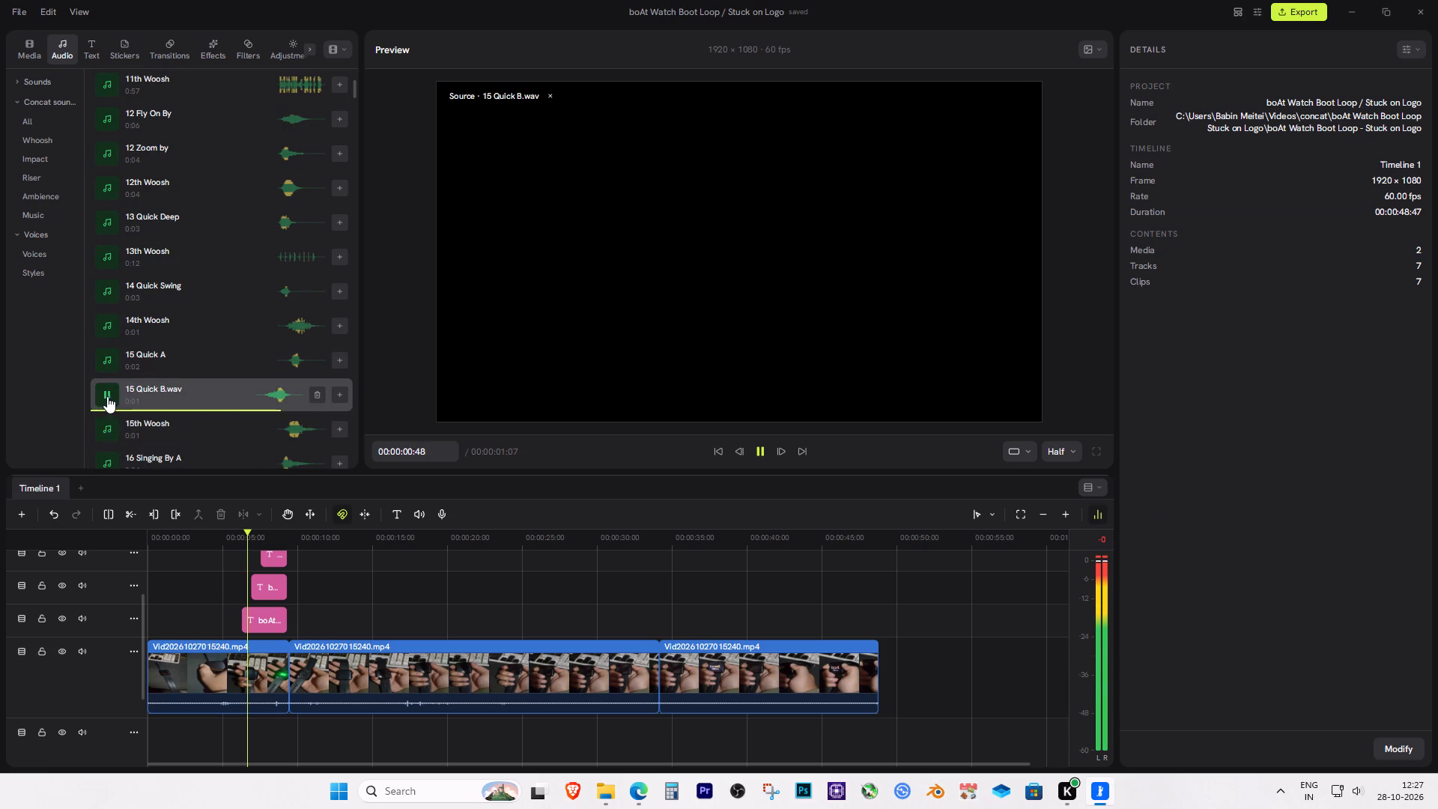
scroll(178, 433, "down", 1)
left_click(168, 387)
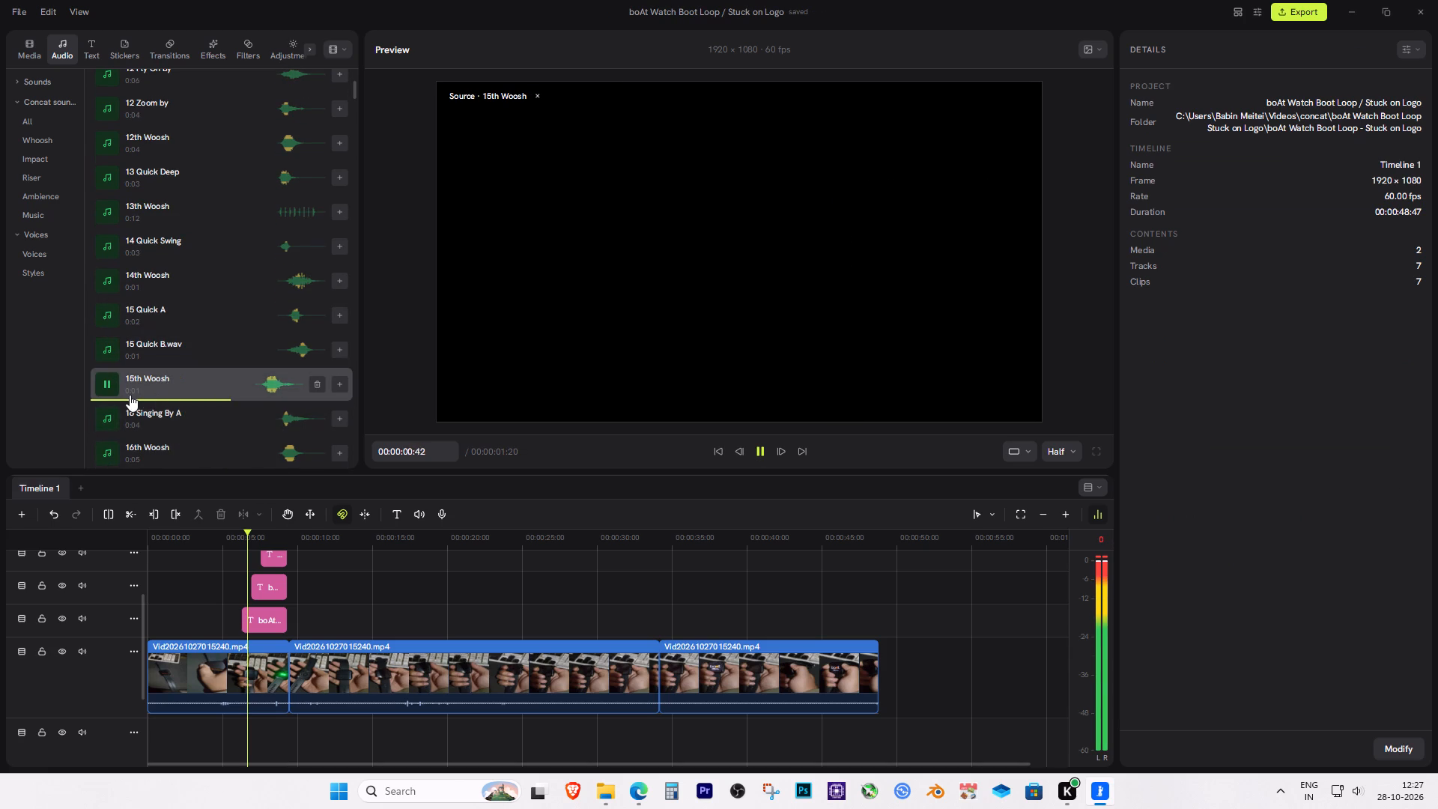
left_click(155, 417)
left_click(99, 417)
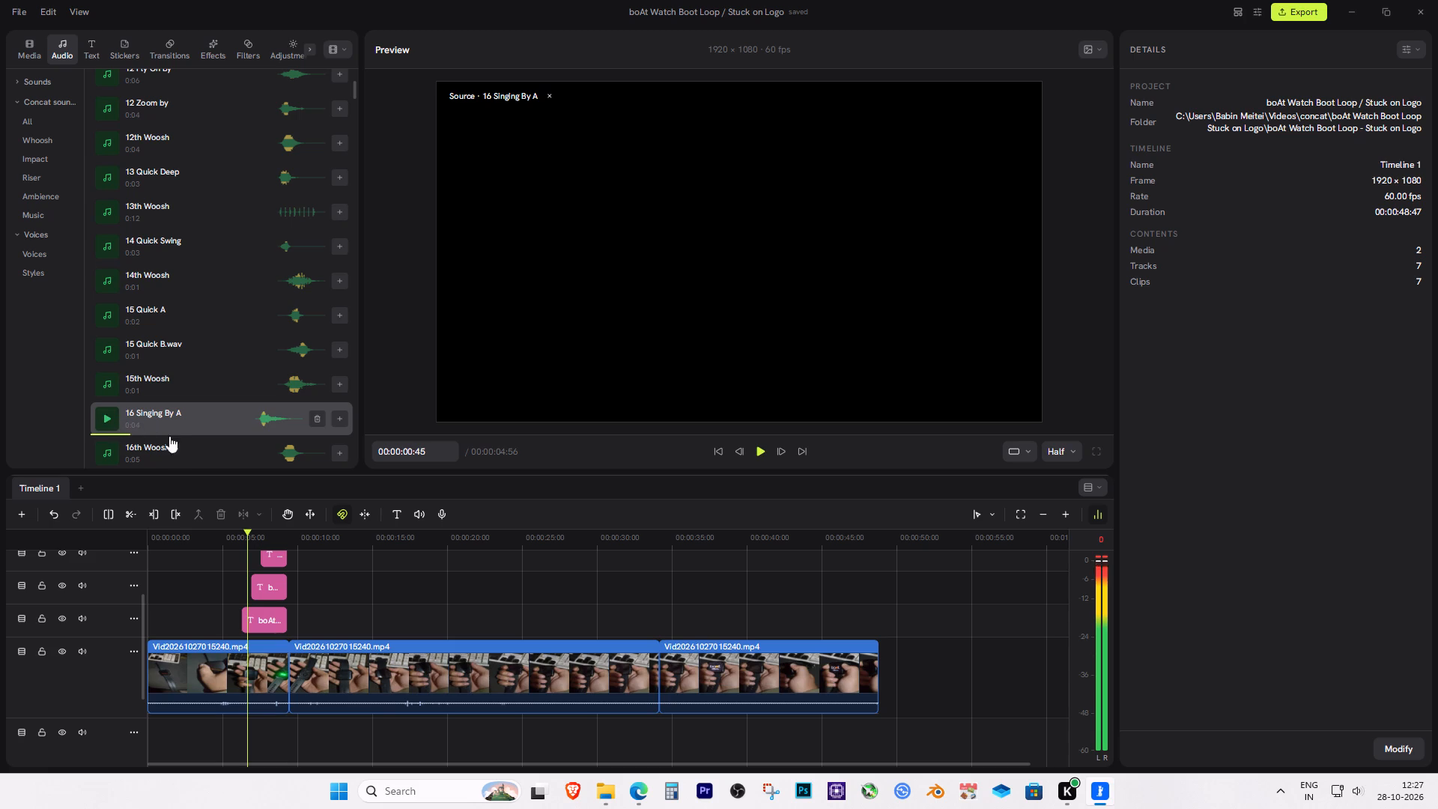
Listen to the imported sounds 17 Singing By B, 18th Woosh, 23 Whip Hit and 23rd Woosh.
scroll(178, 446, "down", 2)
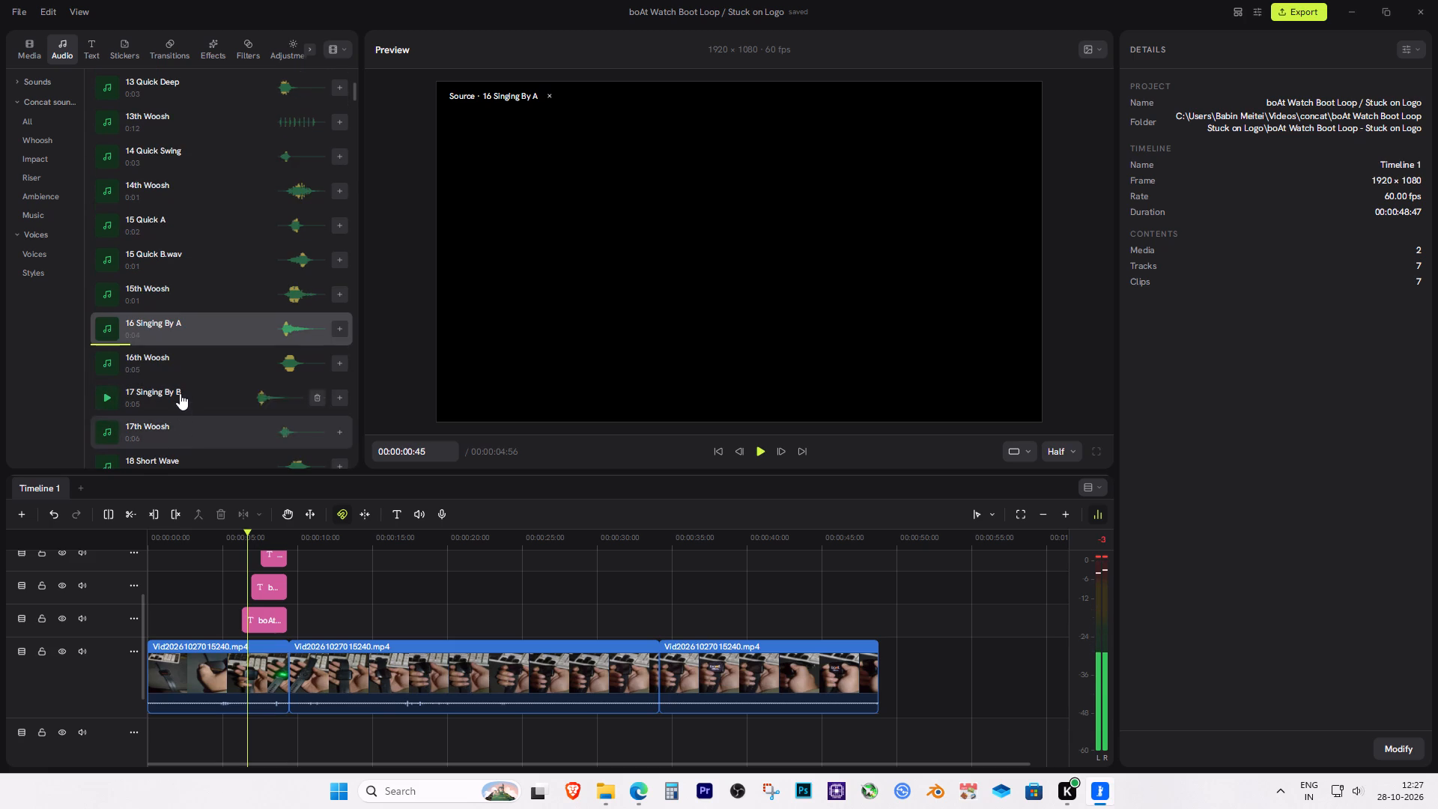
left_click(179, 398)
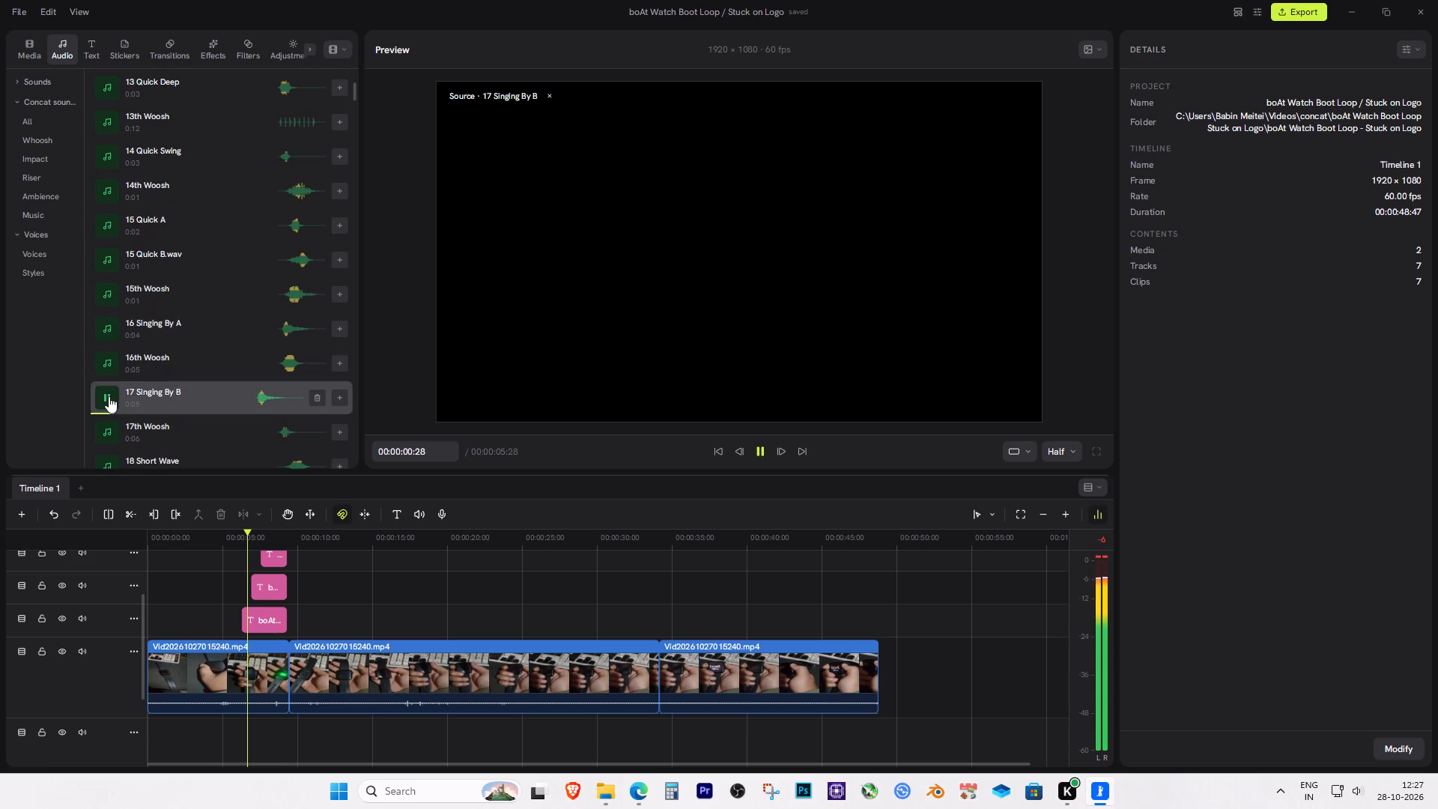
left_click(109, 396)
scroll(169, 443, "down", 2)
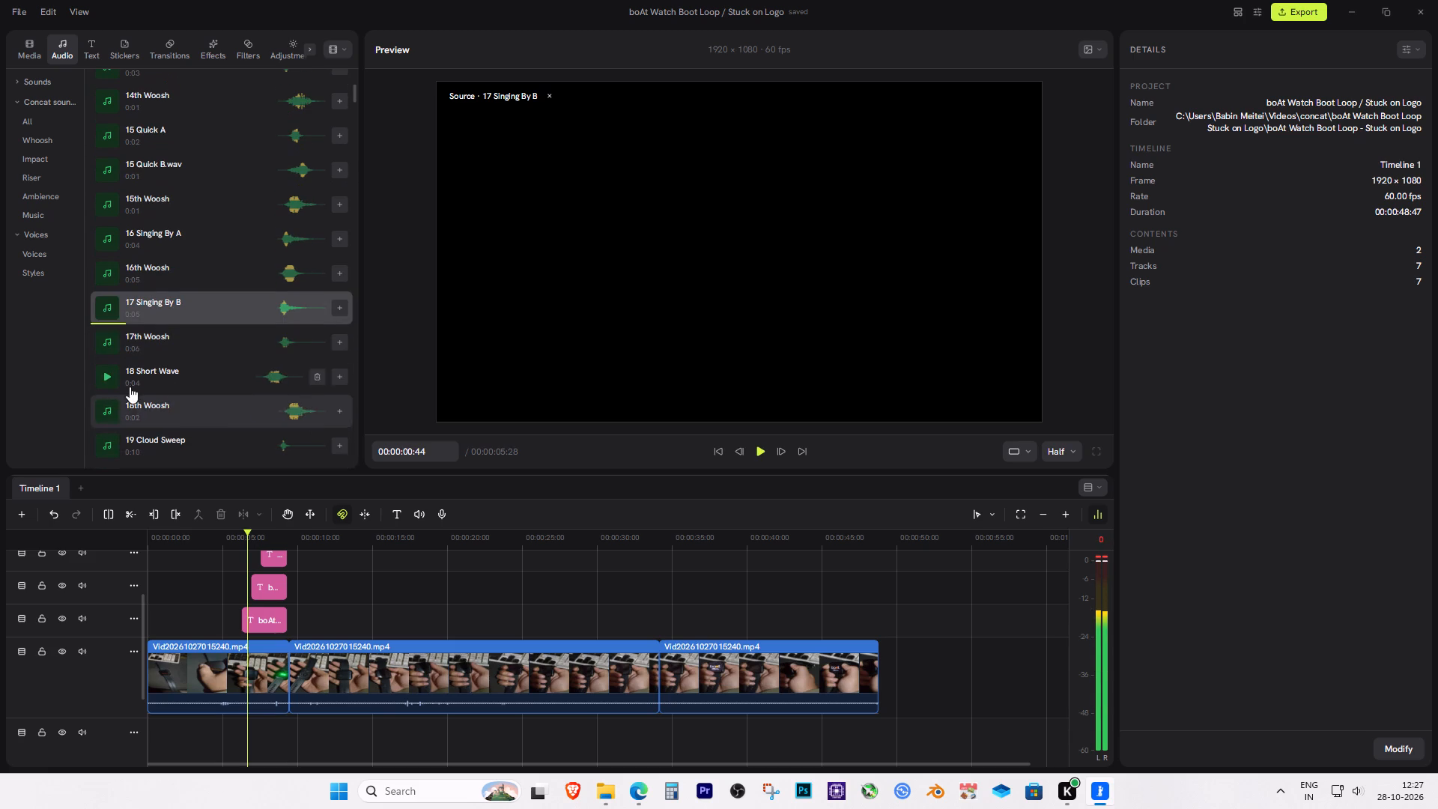
left_click(169, 411)
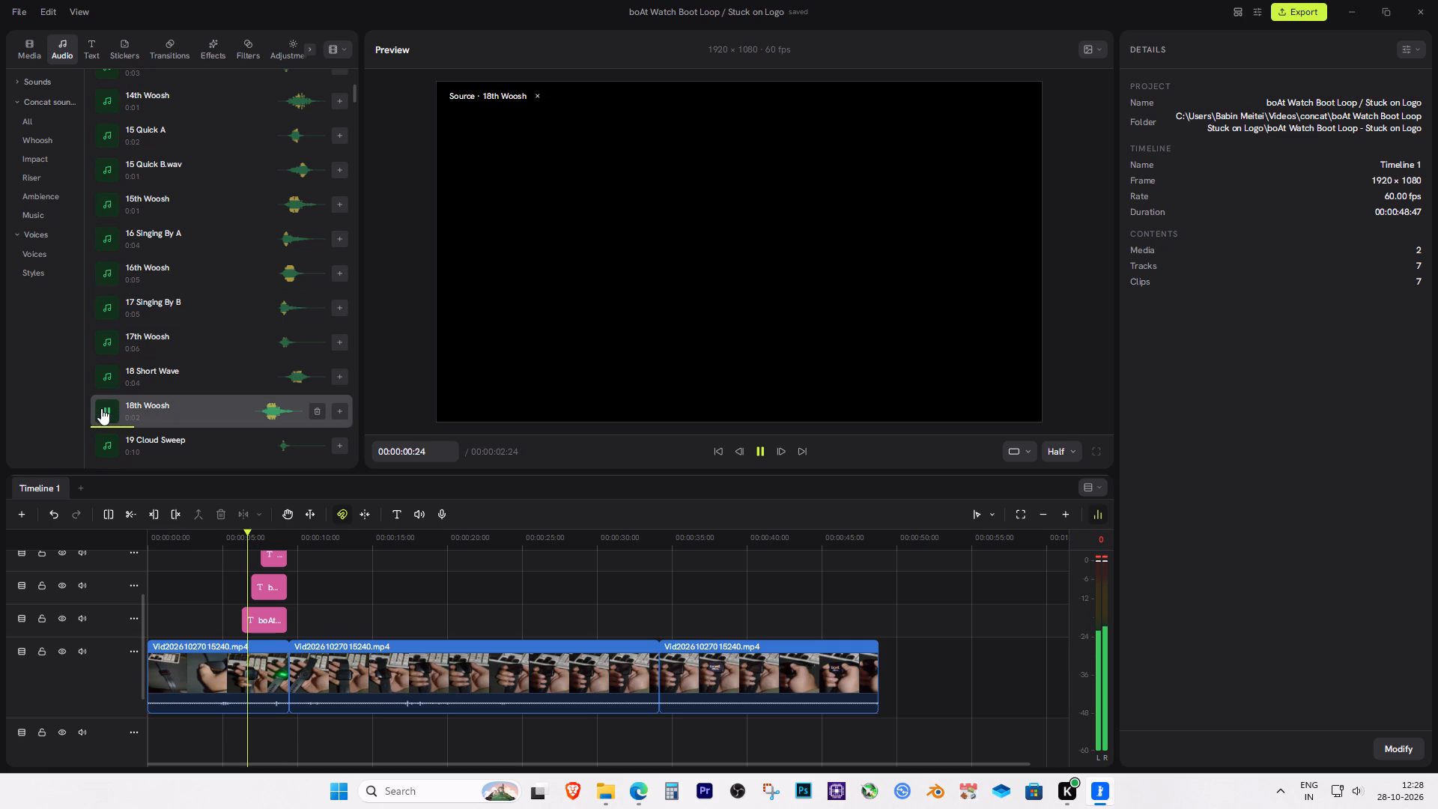
left_click(102, 408)
scroll(166, 429, "down", 1)
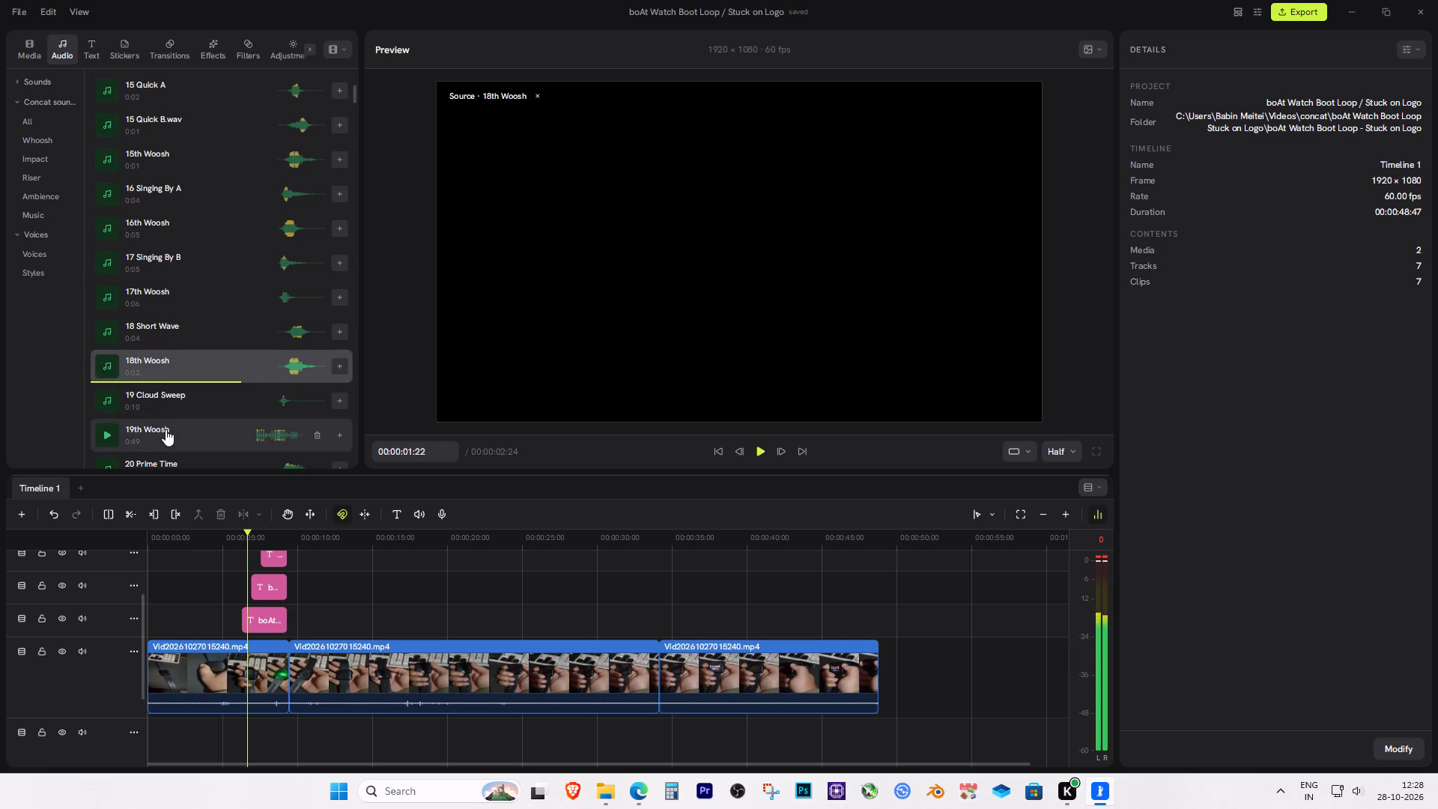
scroll(166, 429, "down", 4)
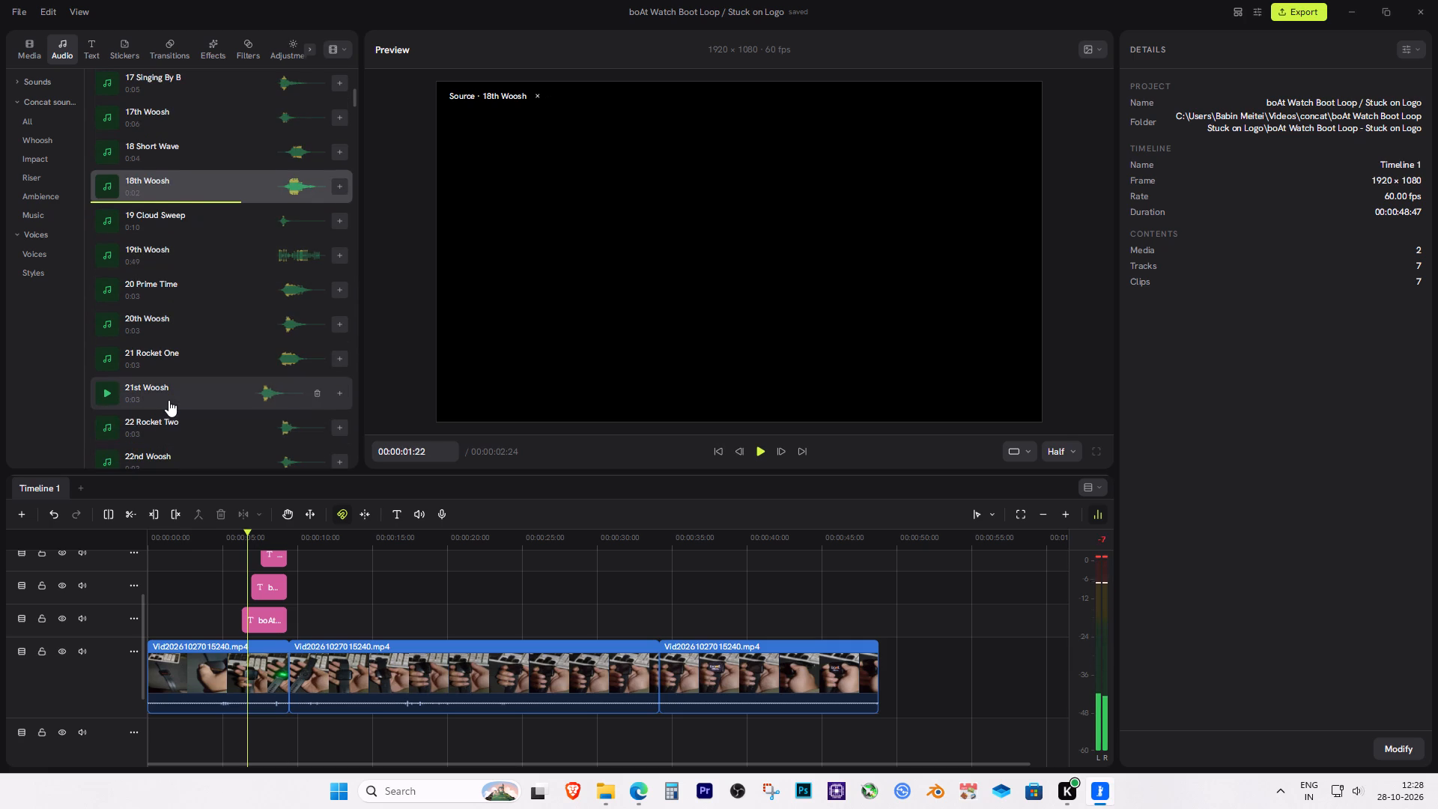
scroll(169, 400, "down", 2)
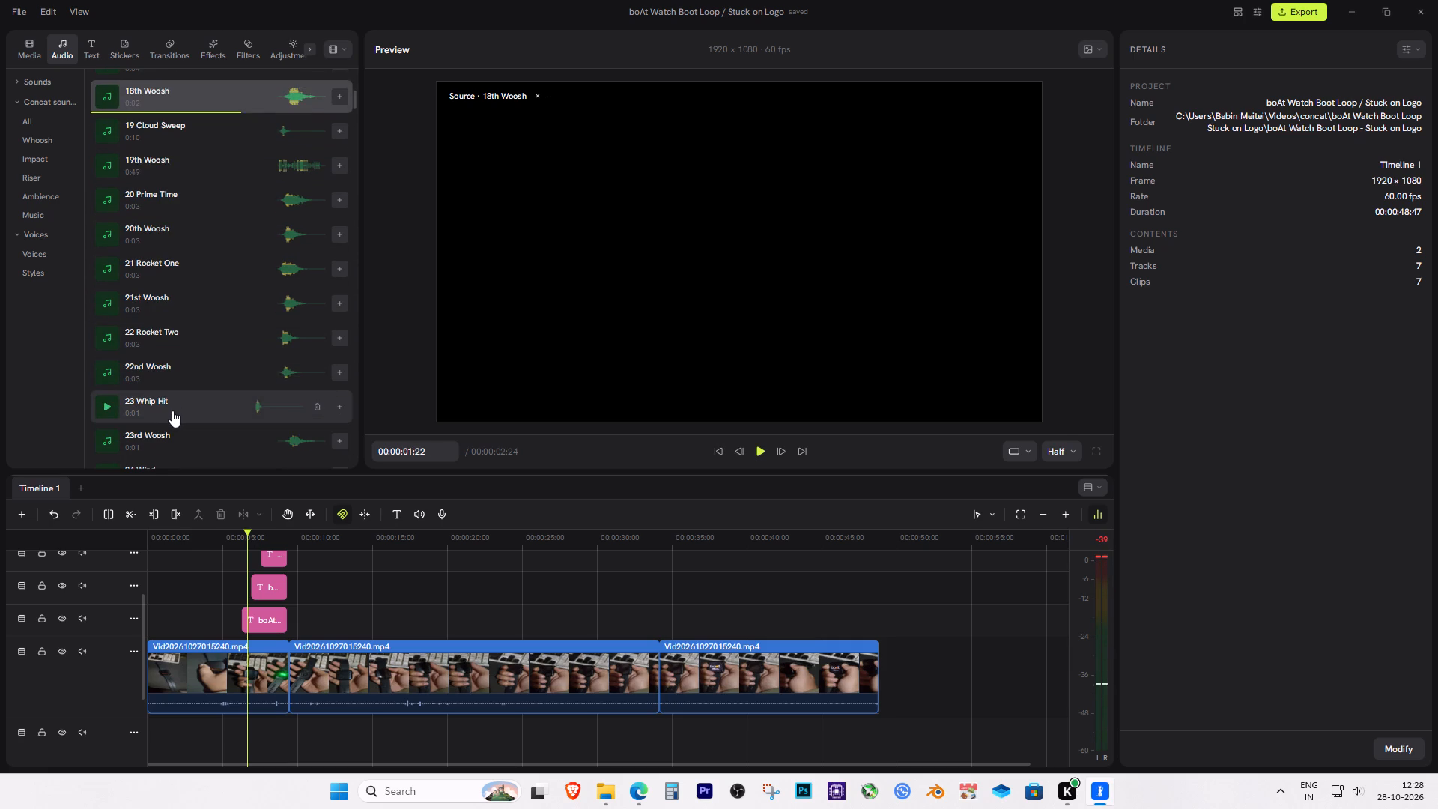
left_click(172, 410)
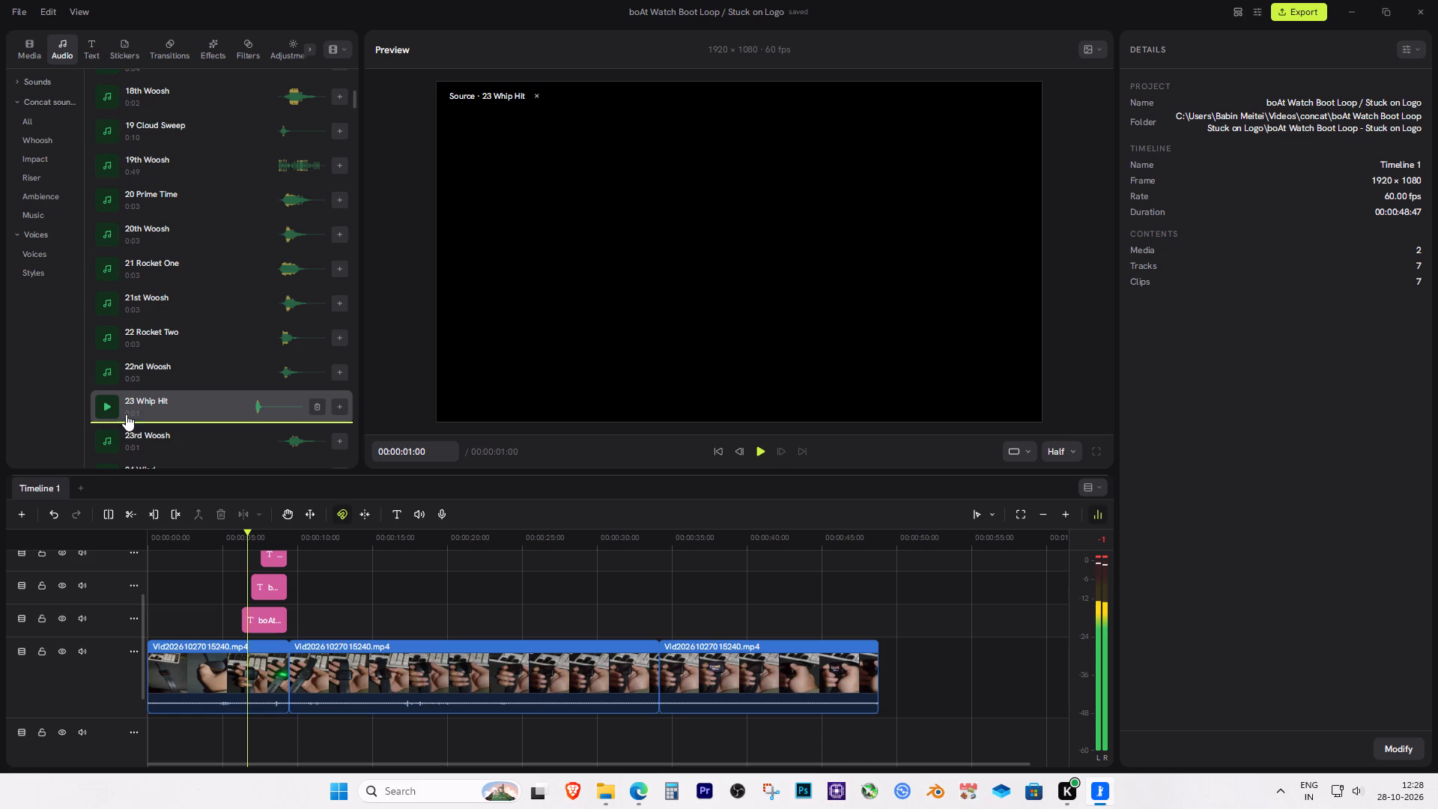
left_click(156, 438)
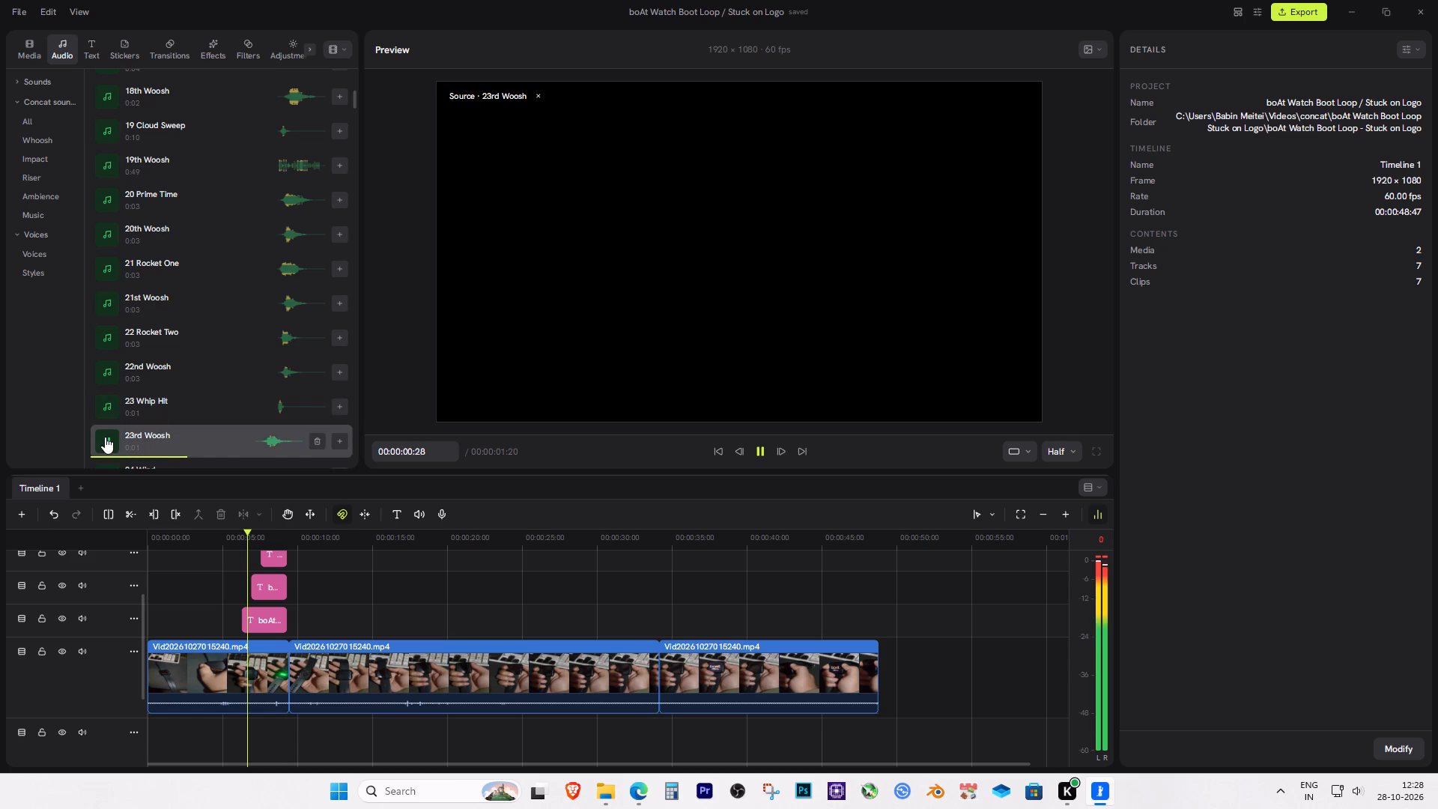
left_click(105, 437)
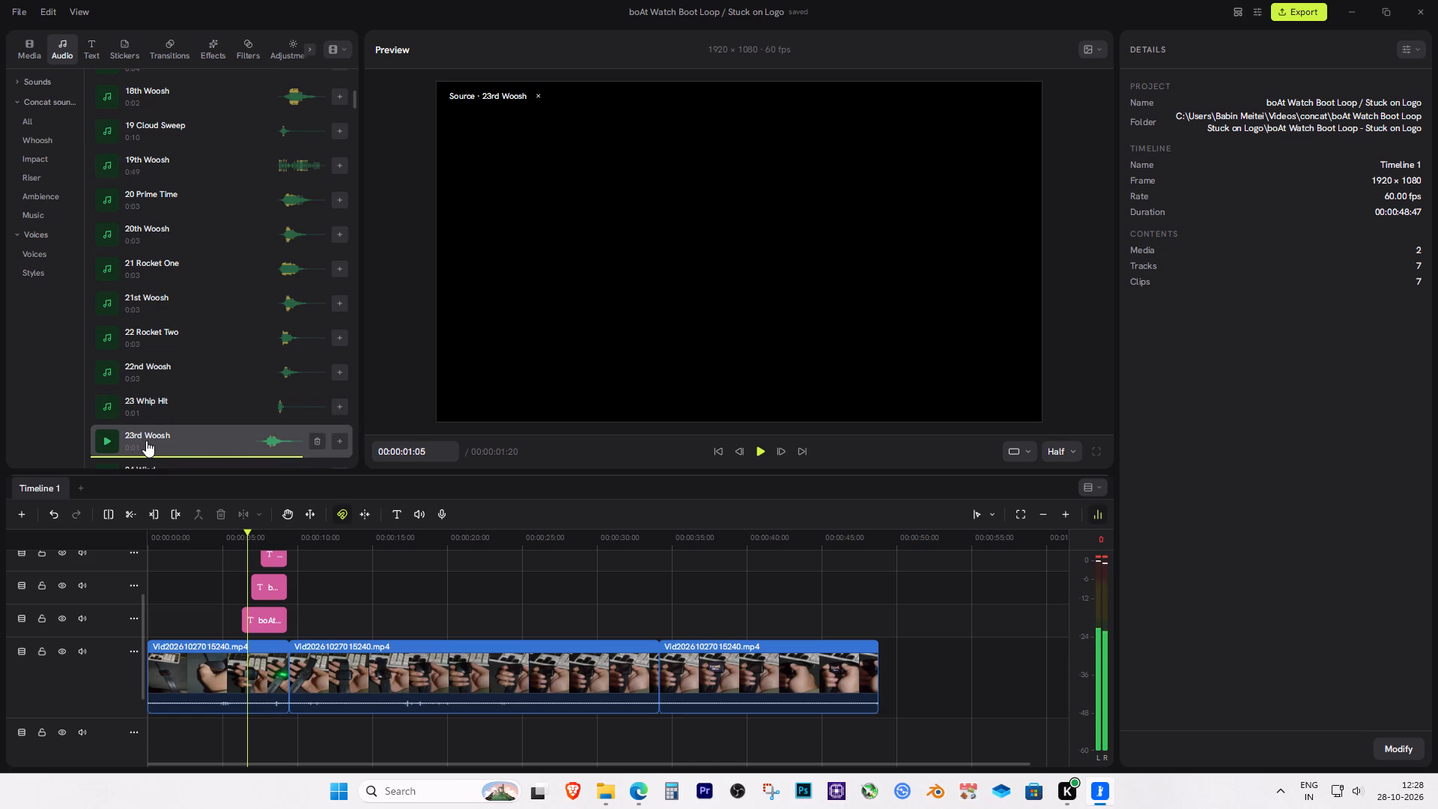
Place 23rd Woosh on the track below the video at the start of the first boAt text clip and play that section.
left_click_drag(148, 443, 242, 726)
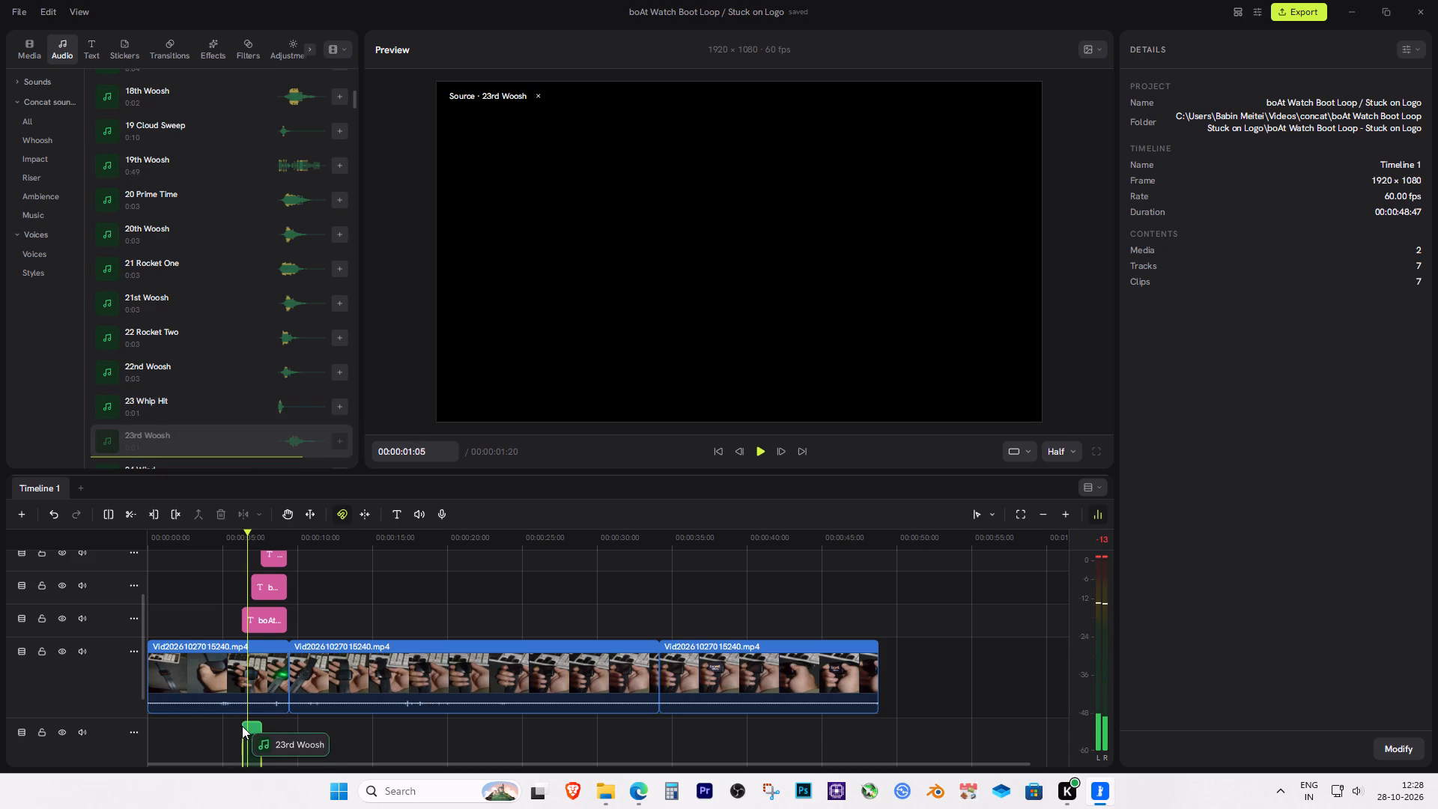
left_click_drag(242, 726, 242, 725)
left_click(224, 543)
key("space")
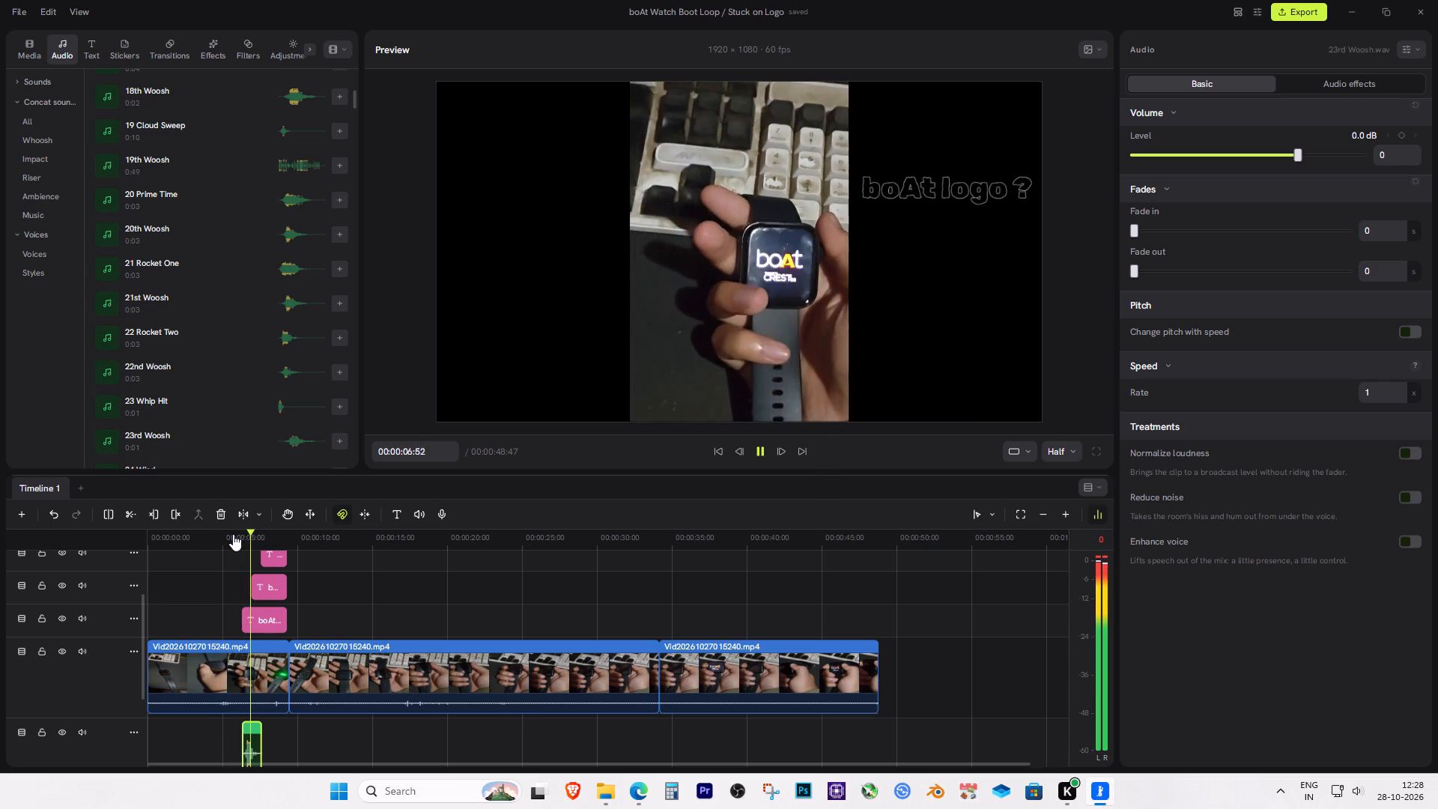
key("space")
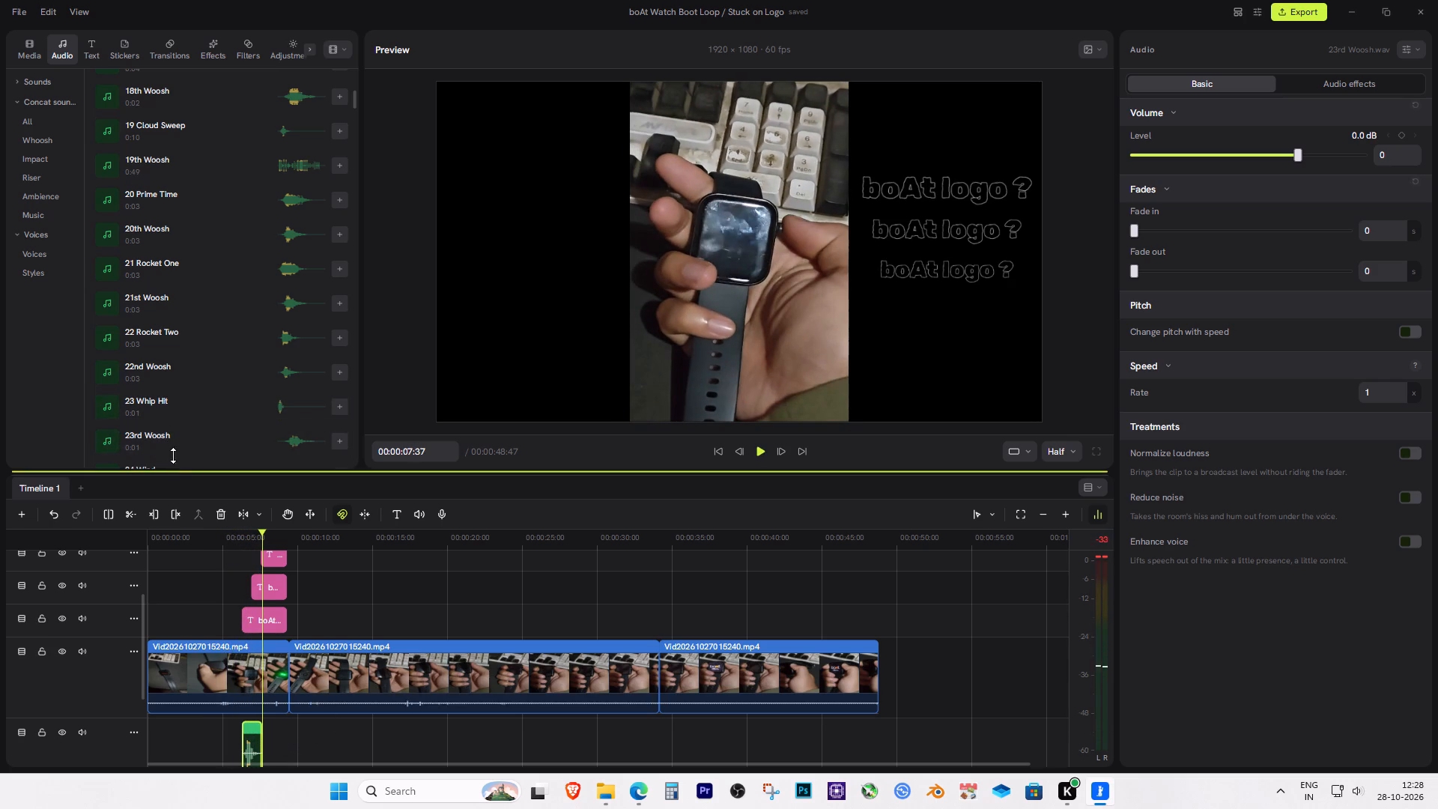
Replay the source sounds 23rd Woosh and 23 Whip Hit, and listen to 25th Woosh for comparison.
scroll(169, 446, "down", 1)
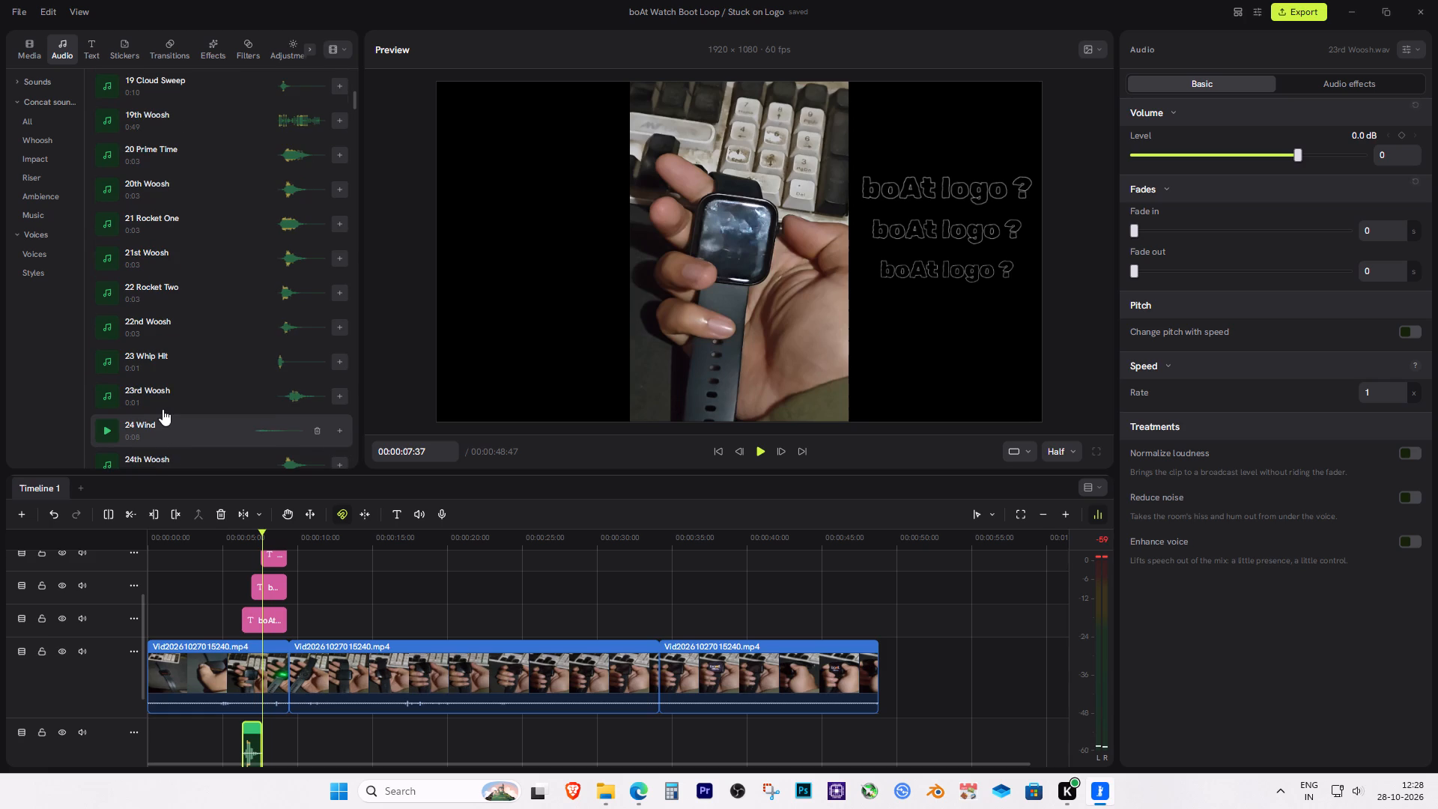
left_click(163, 392)
left_click(103, 400)
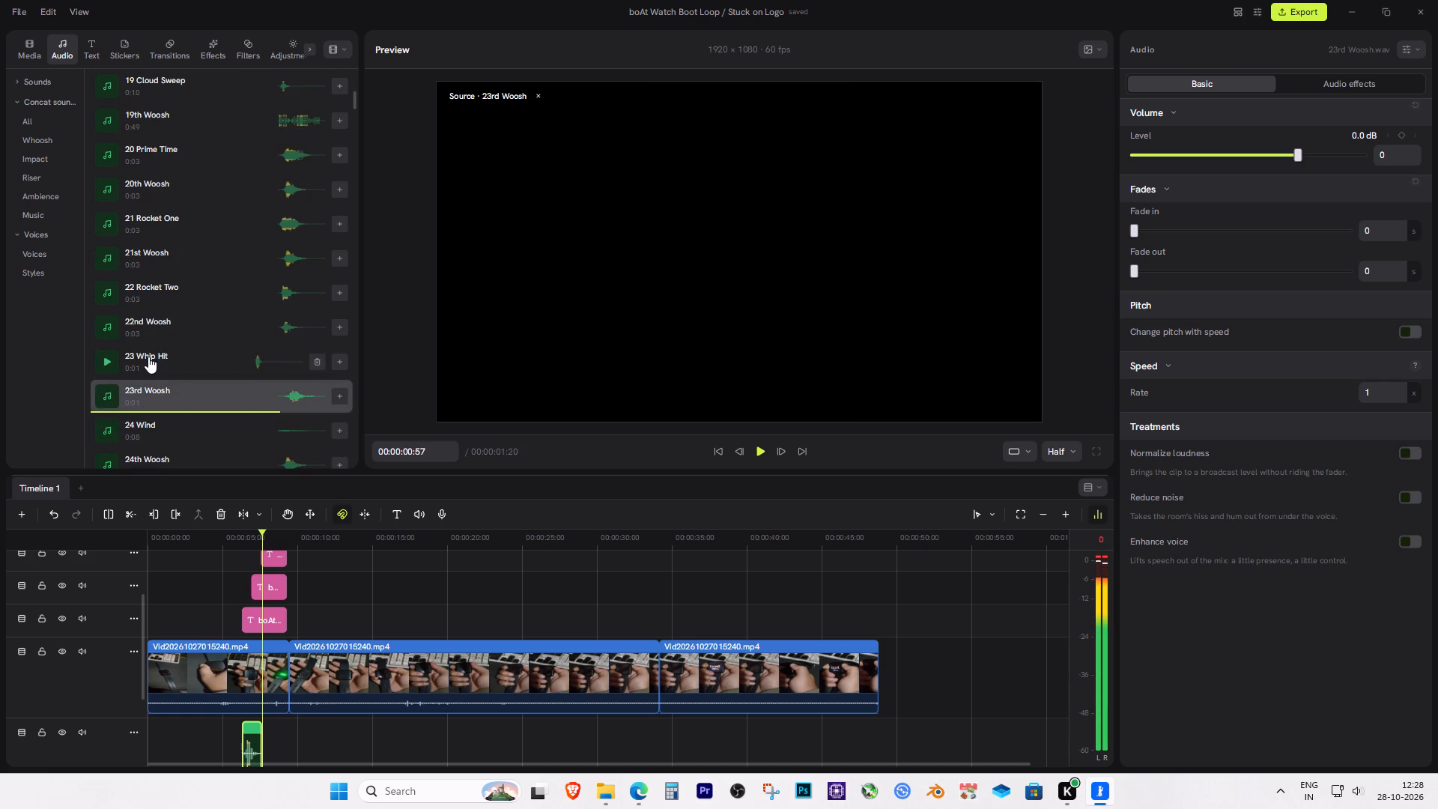
left_click(151, 355)
left_click(108, 363)
scroll(175, 438, "down", 2)
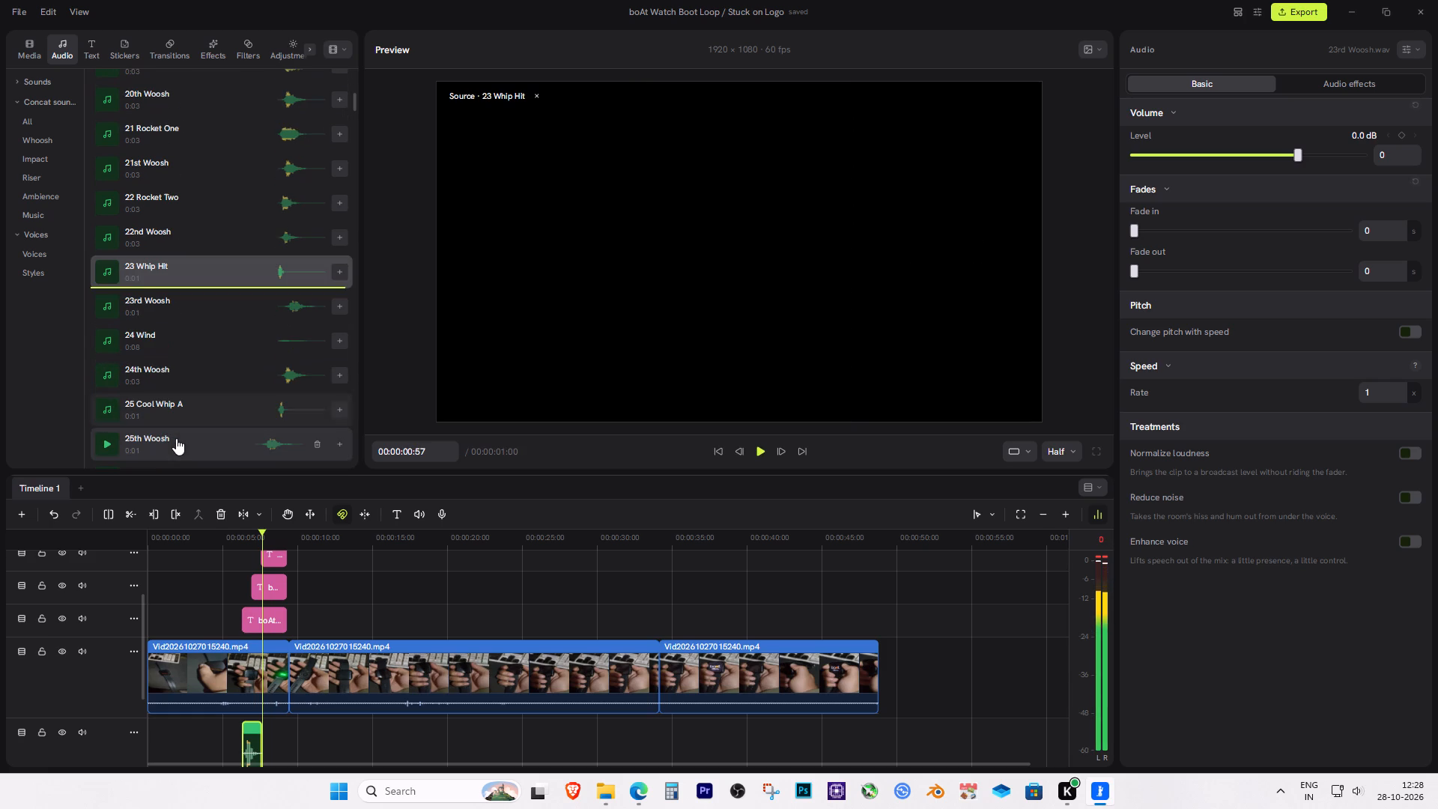
left_click(176, 438)
left_click(111, 445)
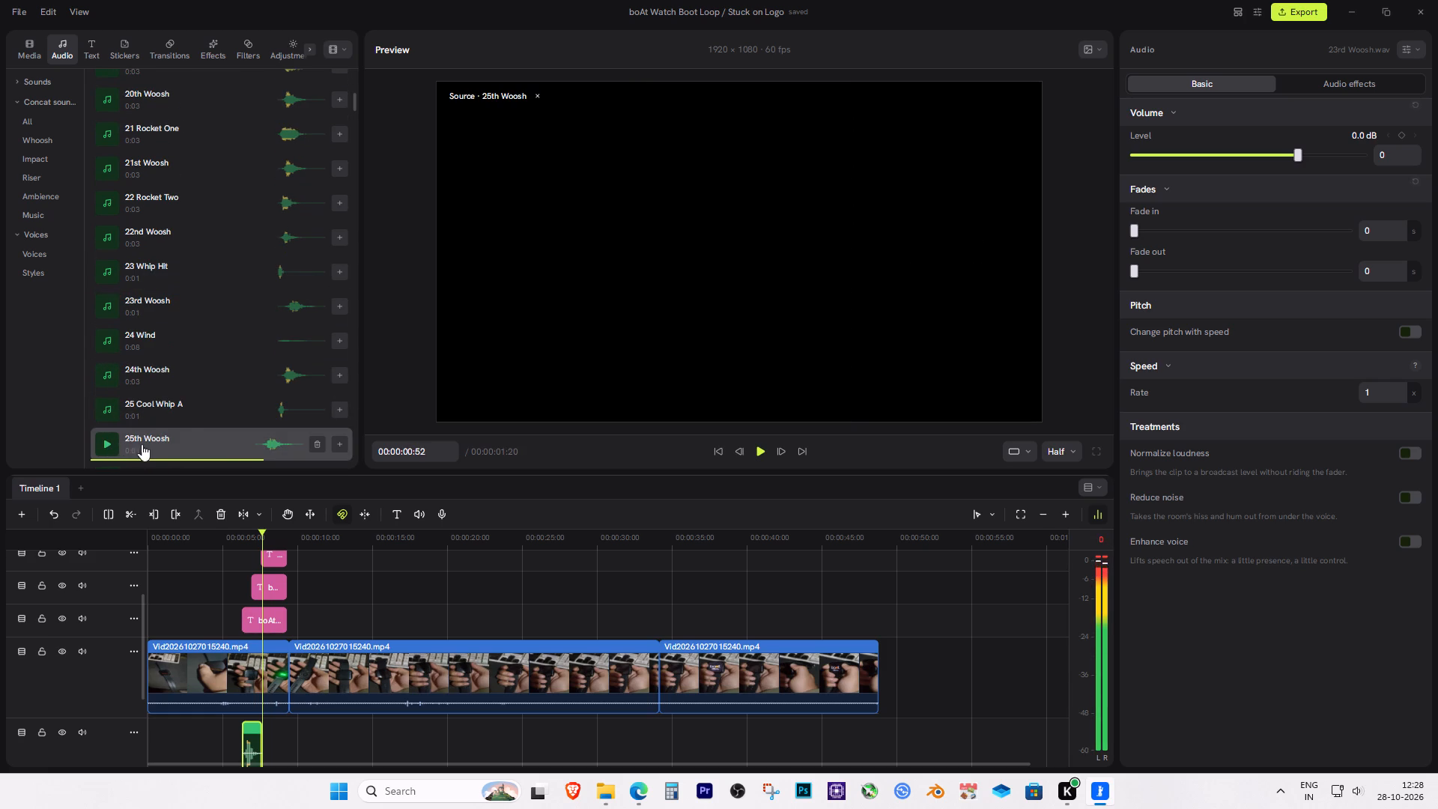
Listen to 26 Cool Whip B, 27 Quick Swing A, 28 Quick Swing B, 29 Swing A, 30 Swing B and Air Woosh Underwater.
scroll(184, 425, "down", 2)
left_click(170, 389)
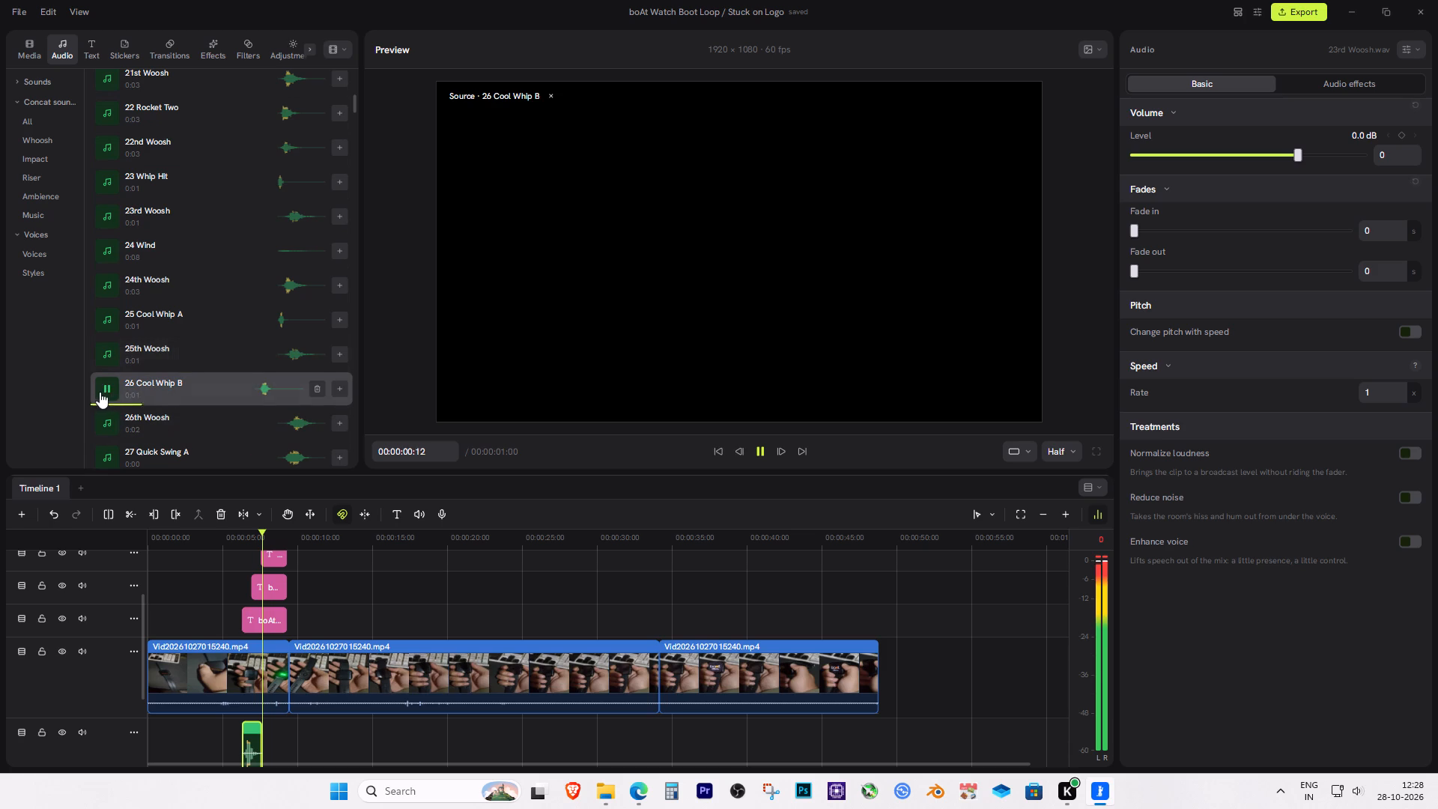
scroll(155, 432, "down", 1)
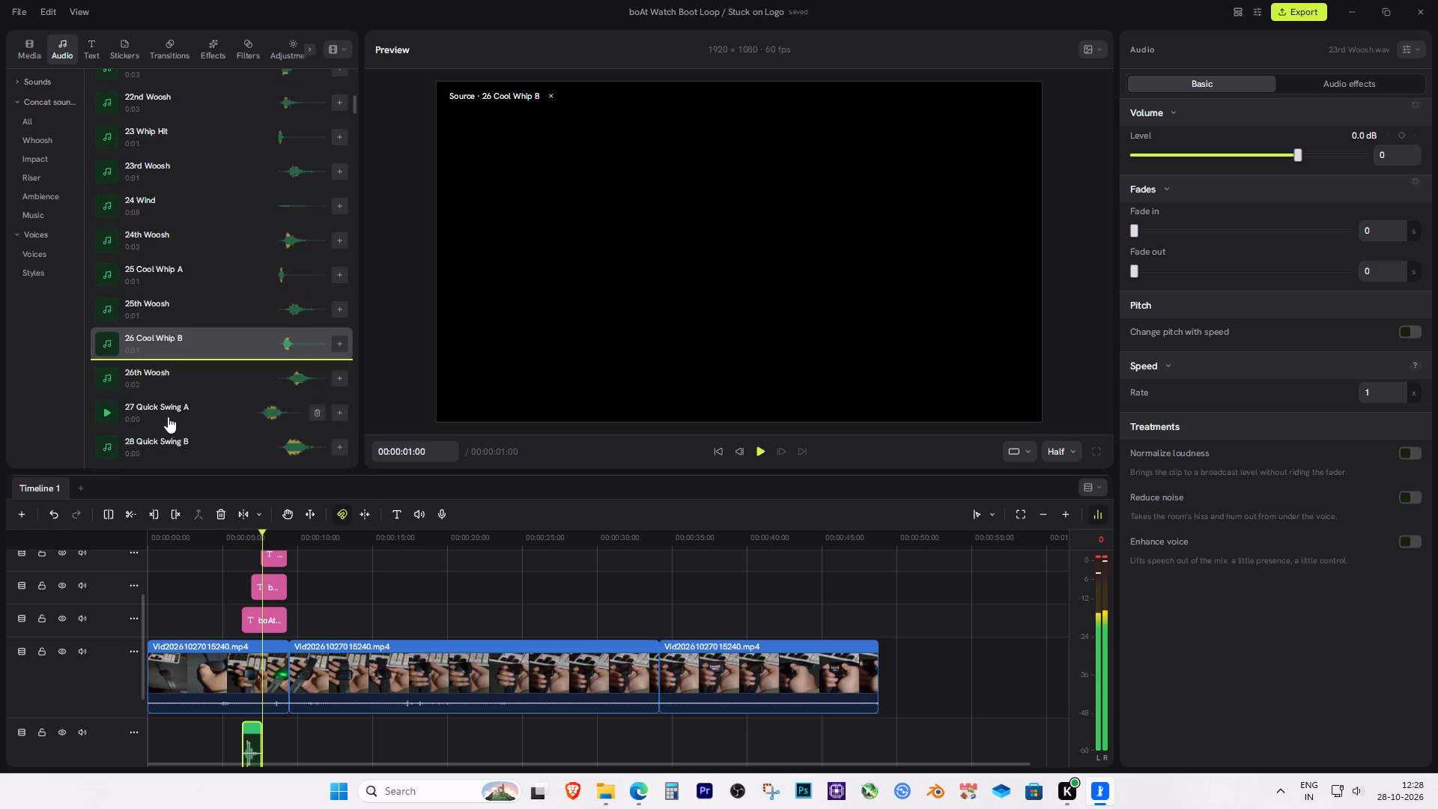
left_click(177, 407)
scroll(168, 433, "down", 2)
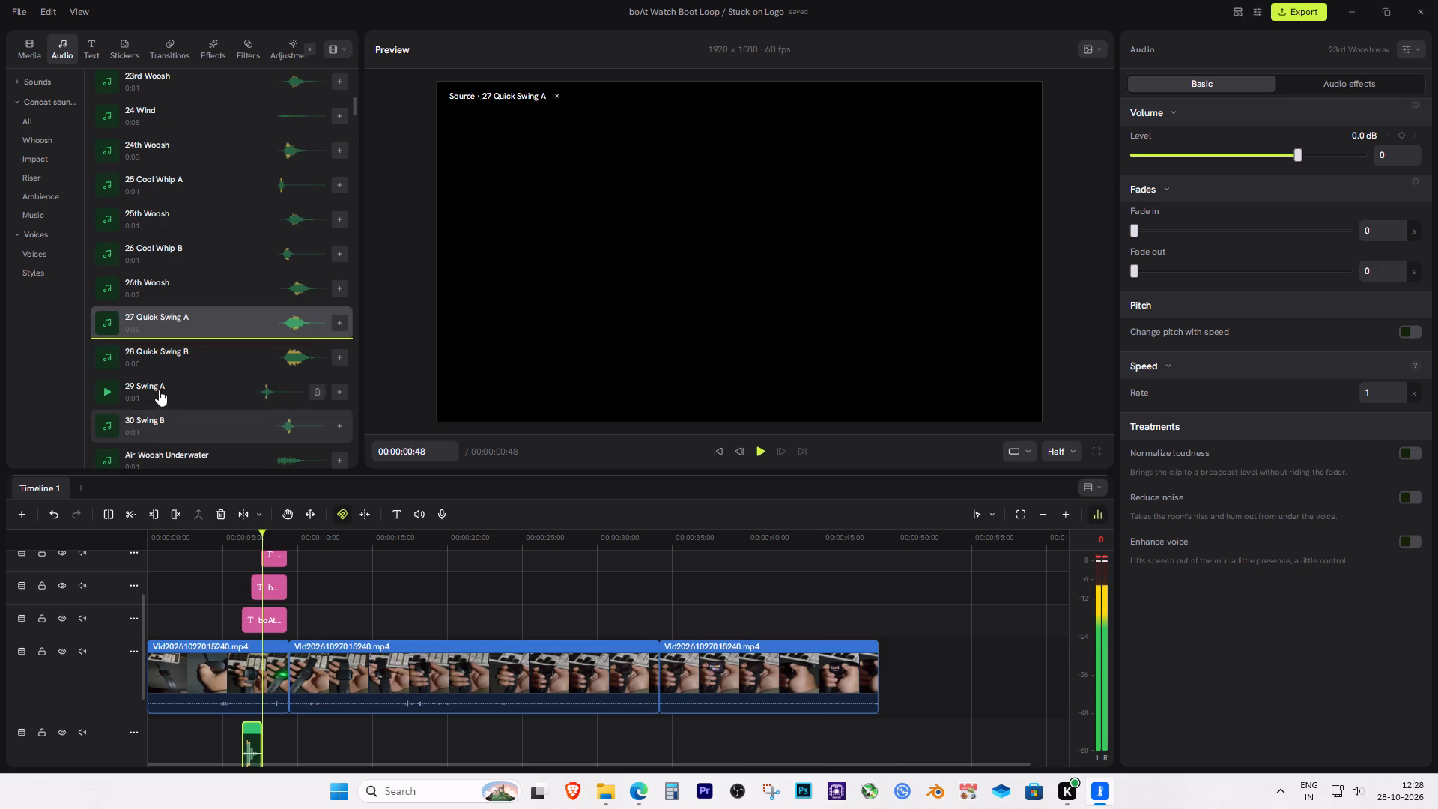
left_click(169, 355)
left_click(174, 392)
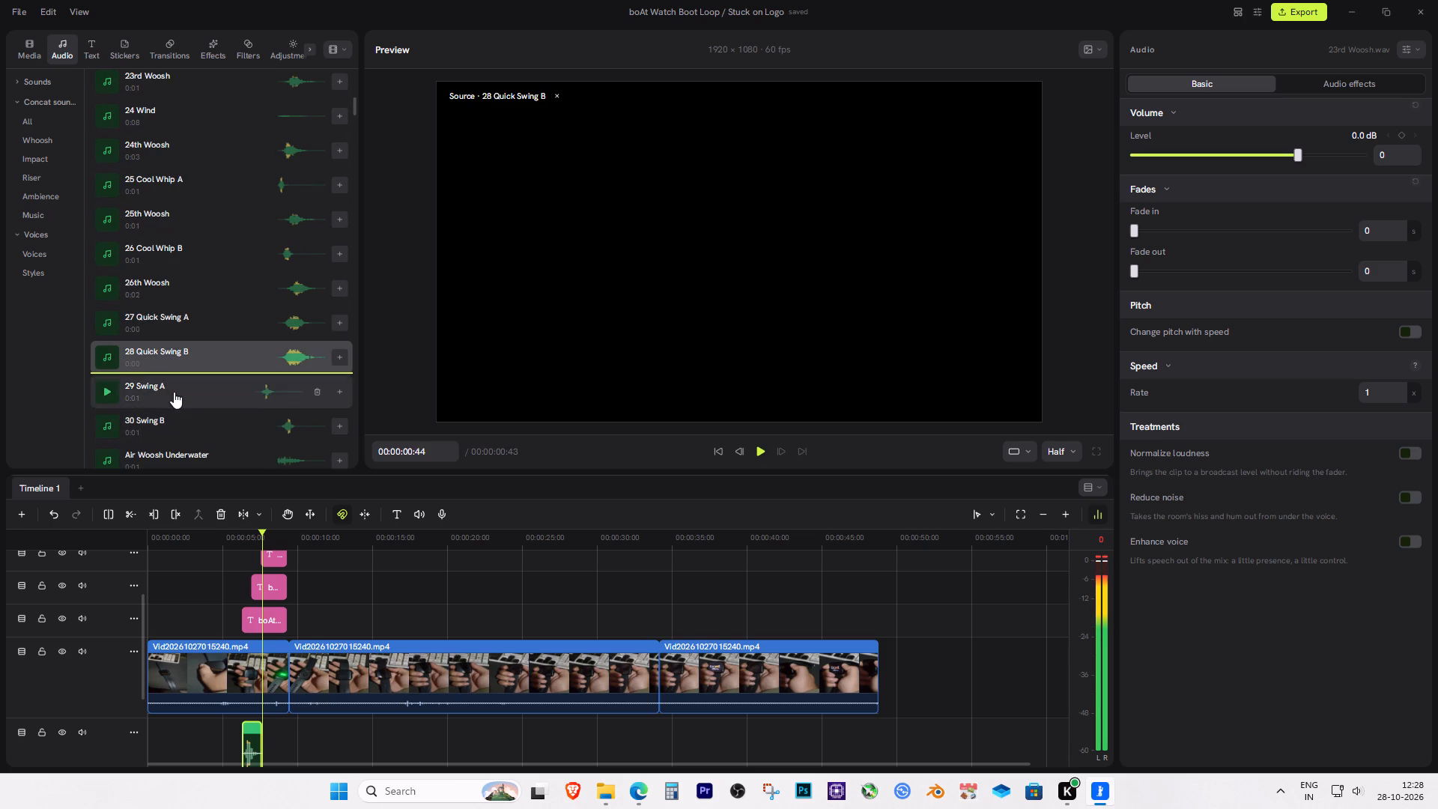
left_click(167, 425)
scroll(167, 428, "down", 1)
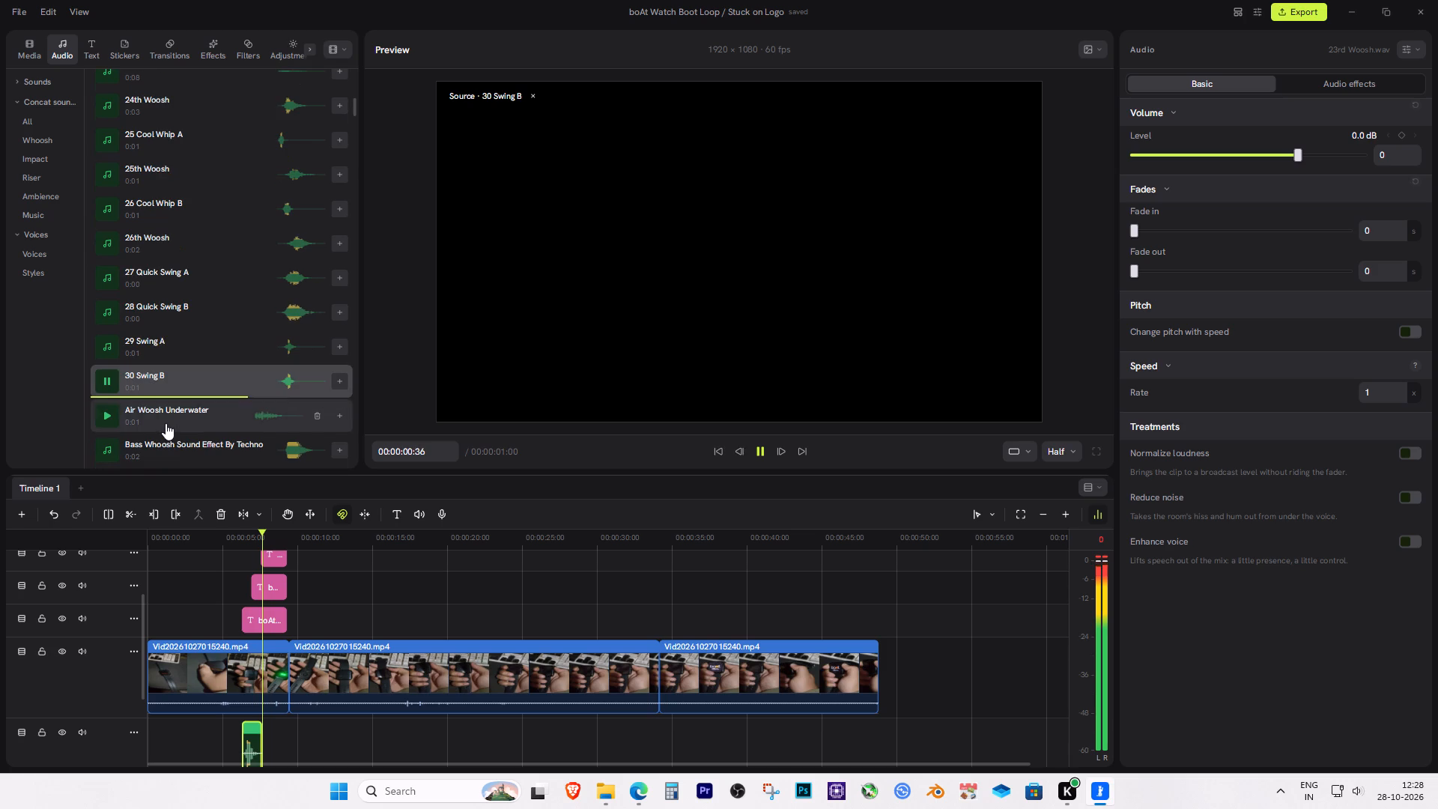
left_click(168, 417)
scroll(169, 425, "down", 1)
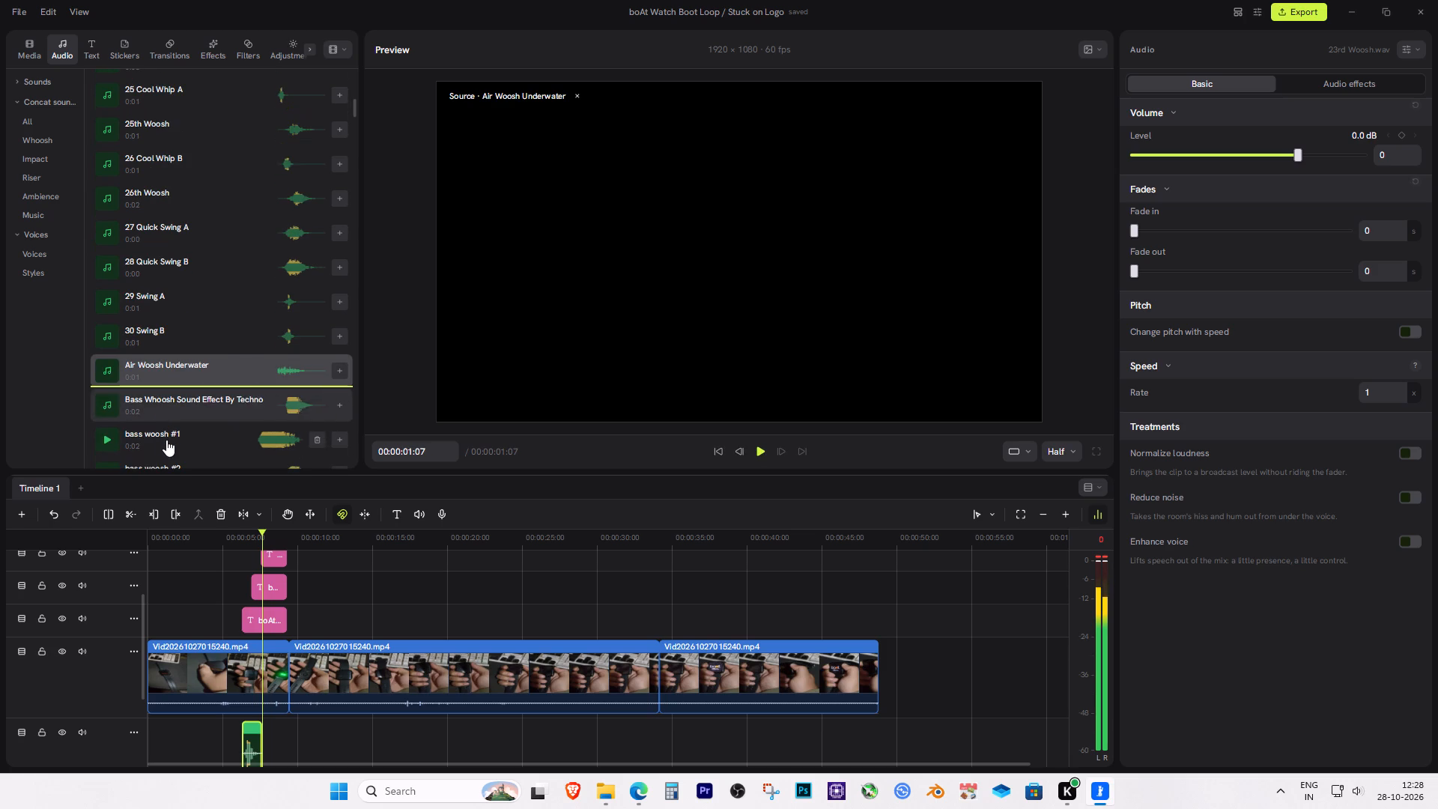
Listen to the imported sounds Breath Whoosh, build up #1 and build up #2.
scroll(166, 440, "down", 5)
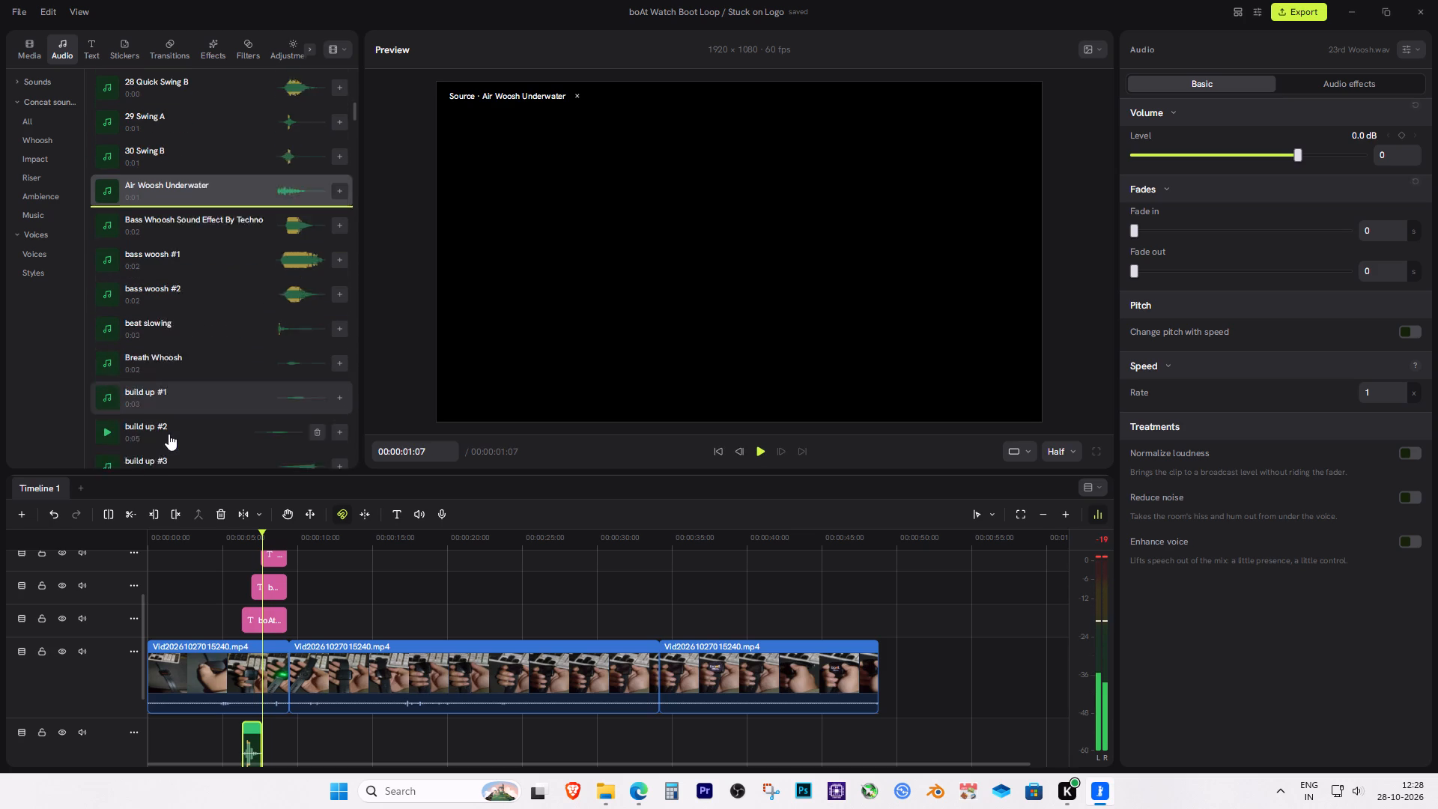
scroll(169, 434, "down", 1)
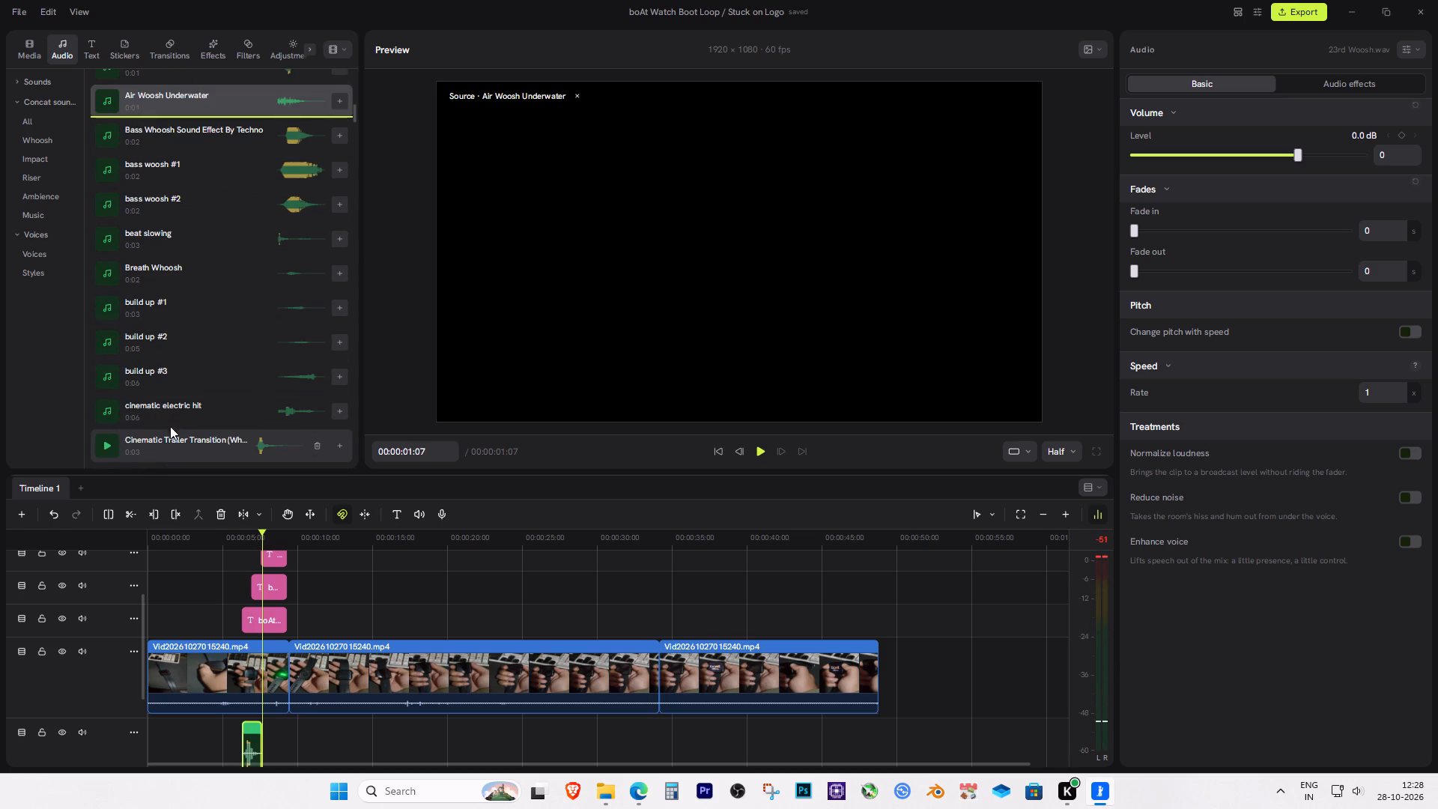
left_click(183, 273)
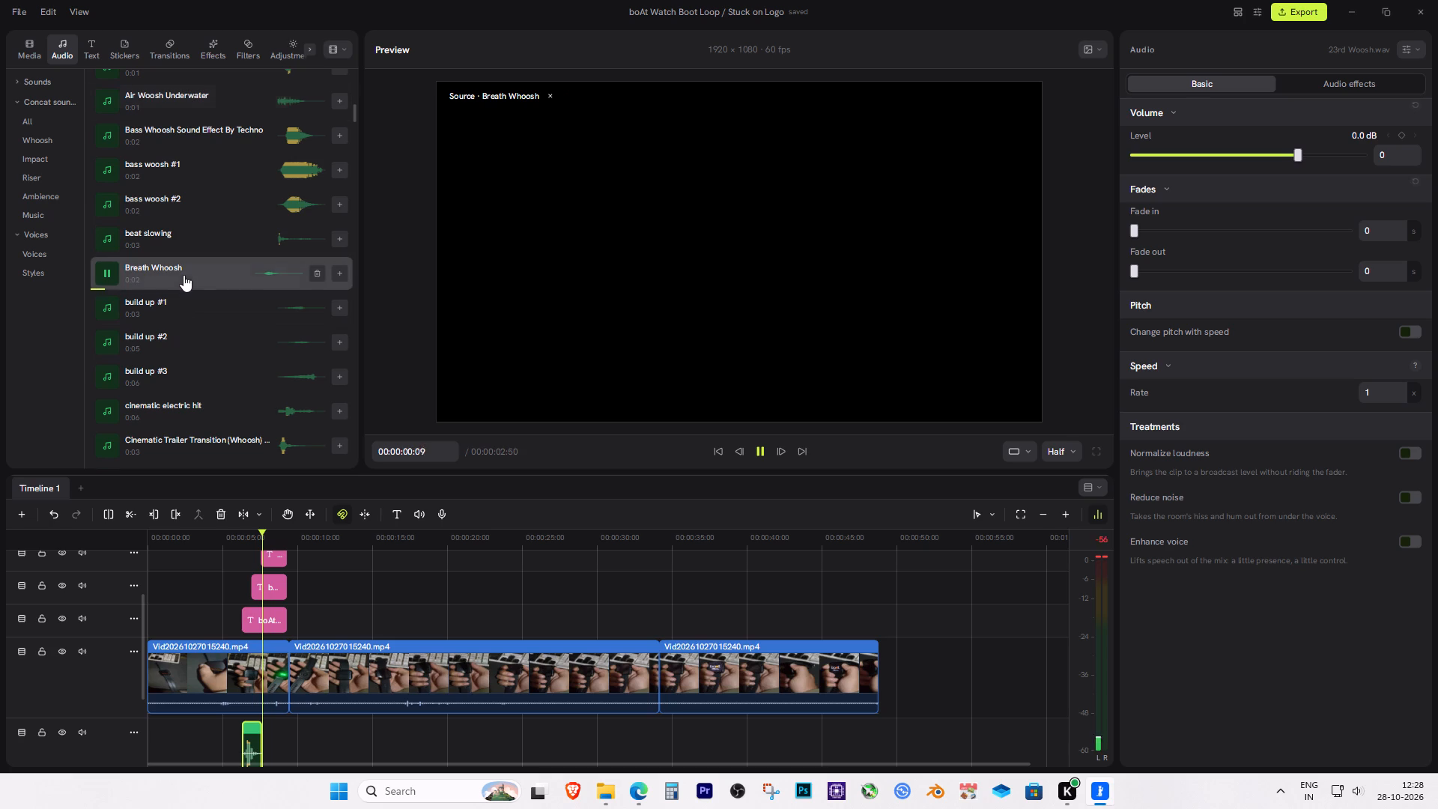
left_click(177, 300)
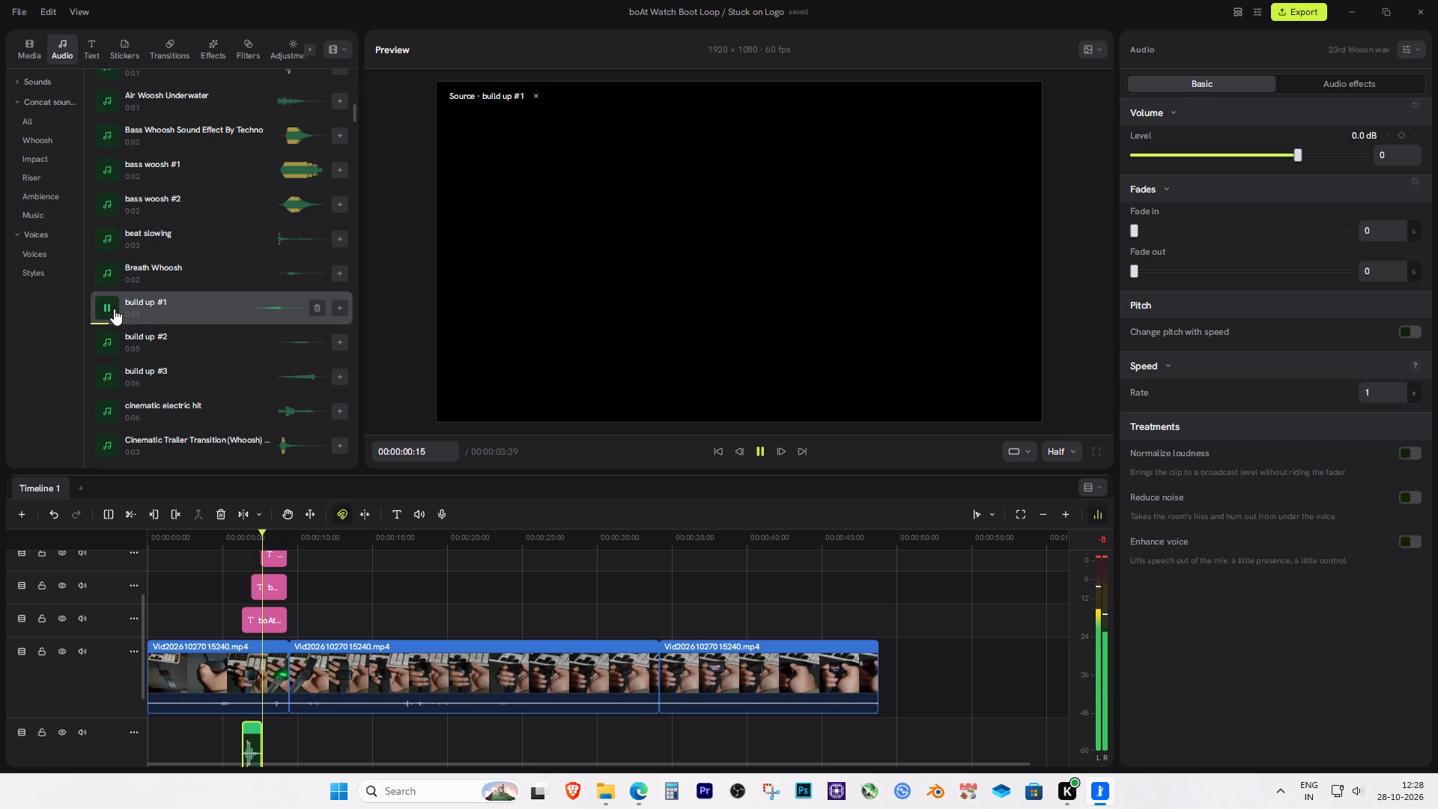
left_click(112, 308)
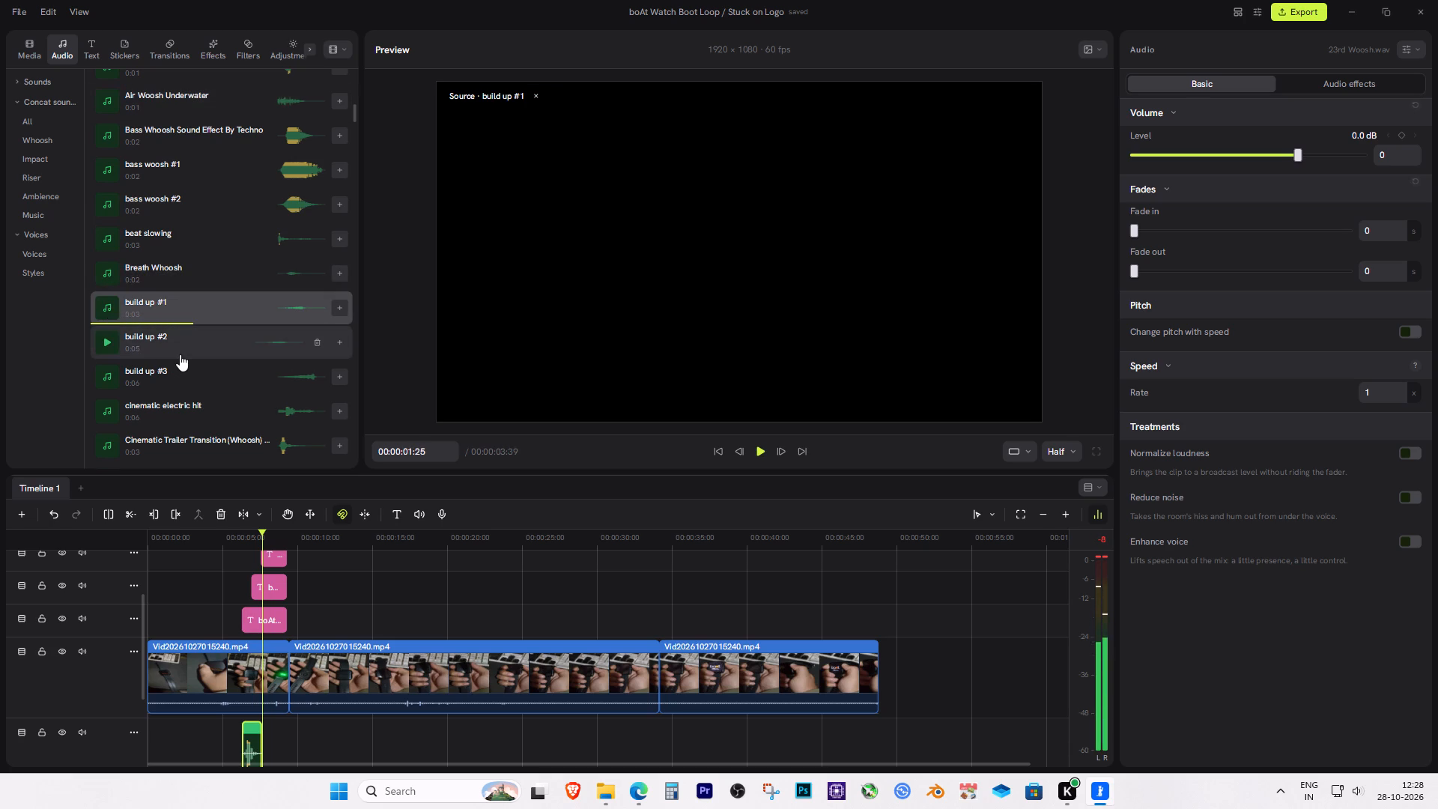
left_click(188, 345)
left_click(109, 342)
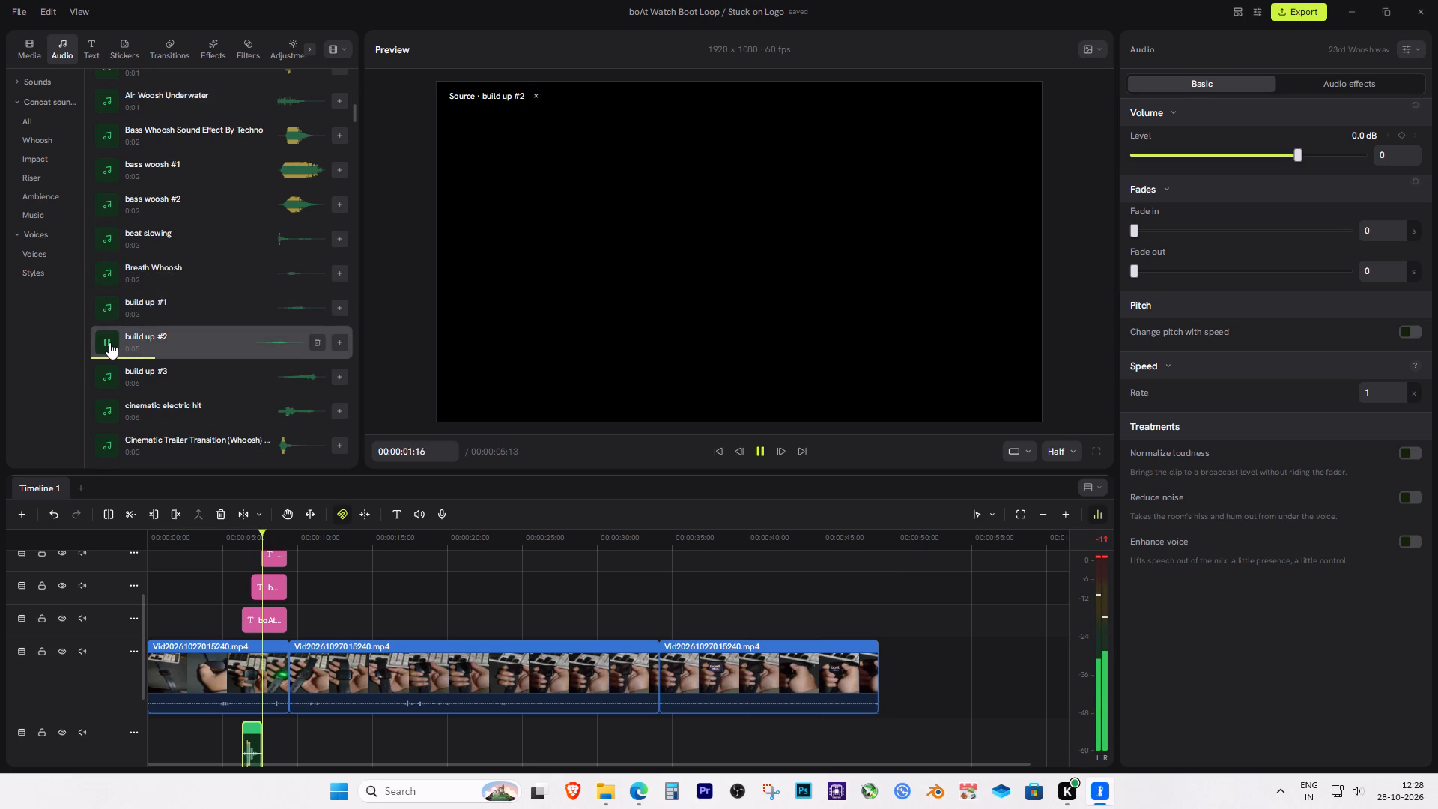
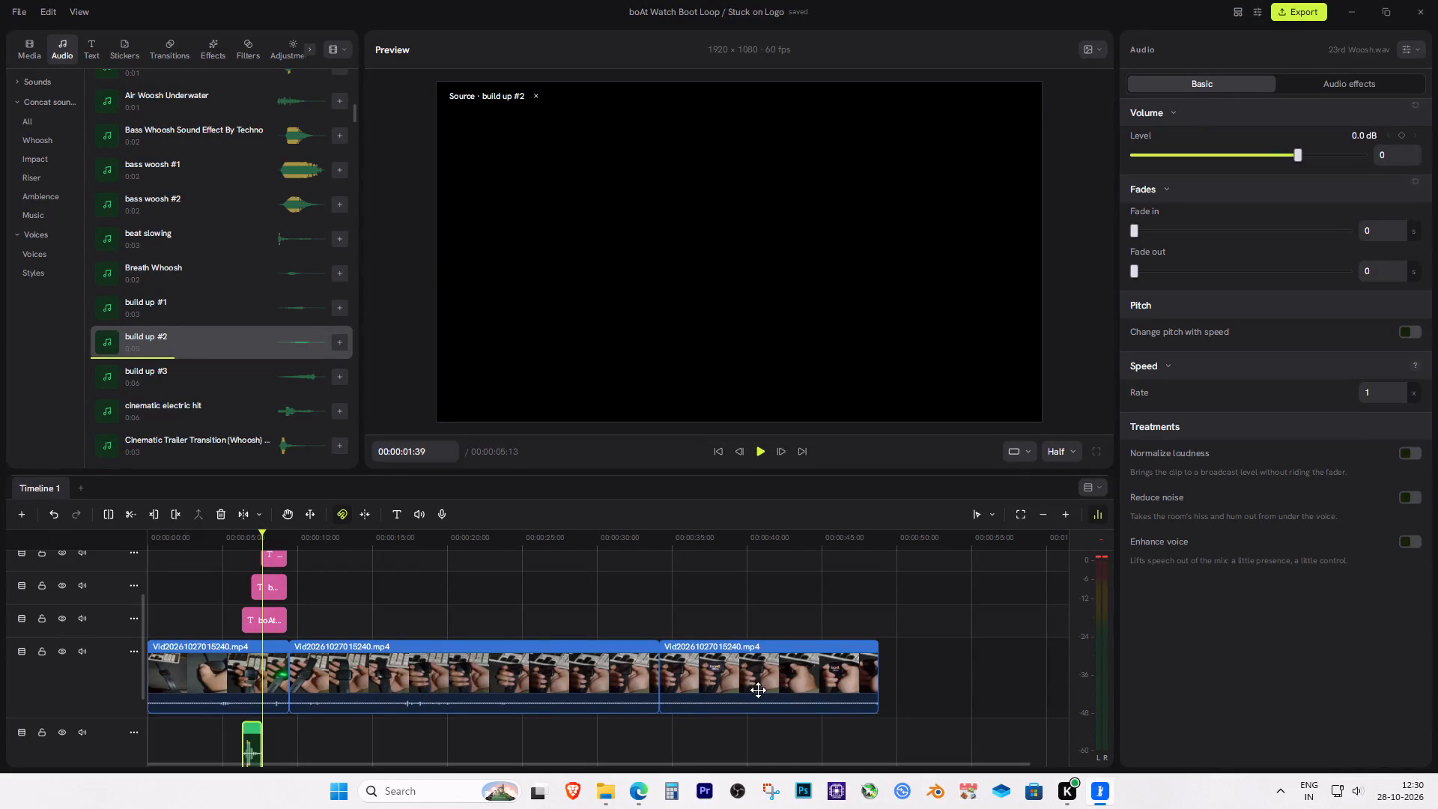
Continue listening to the build up #2 source sound in parts, checking the system sound volume in between.
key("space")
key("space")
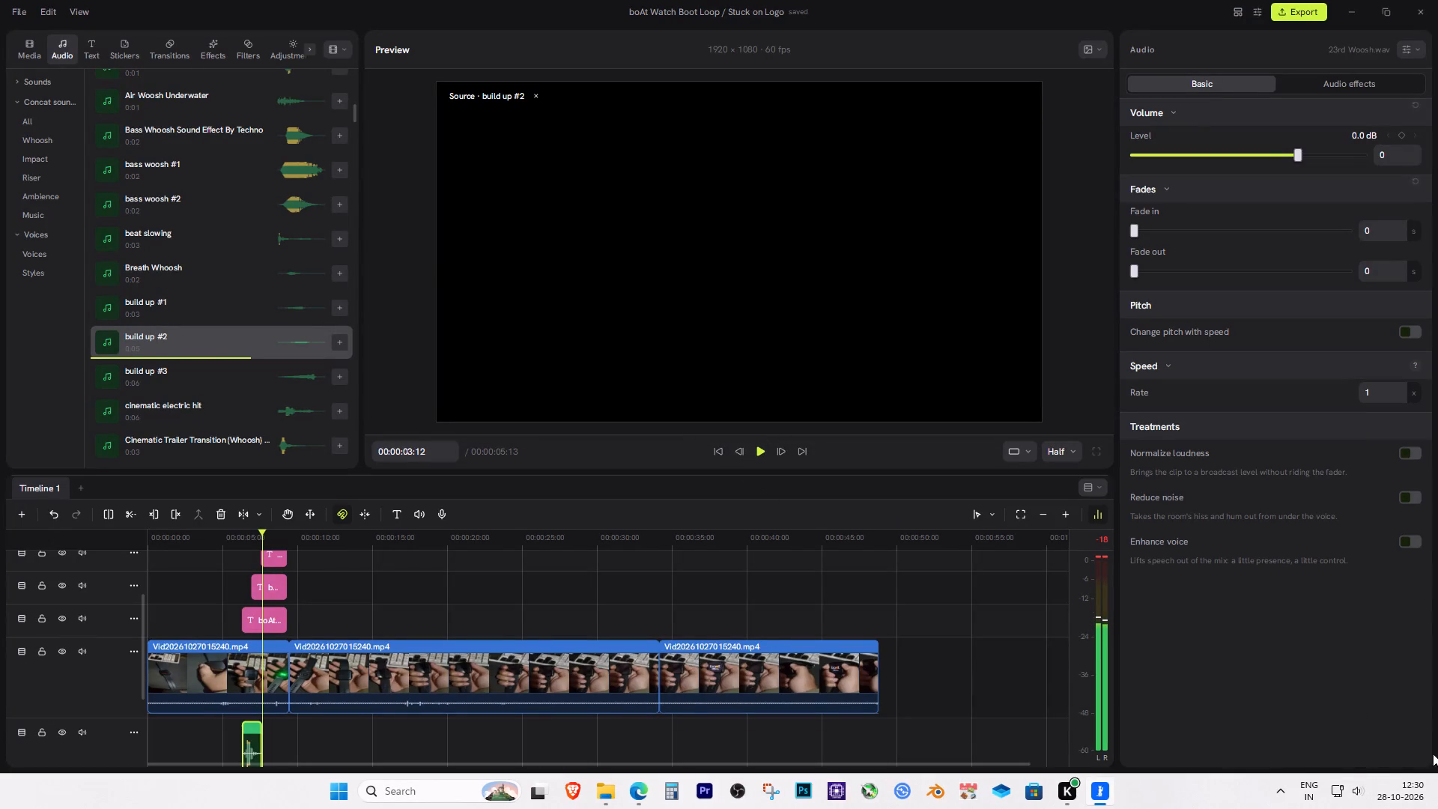
left_click(1358, 787)
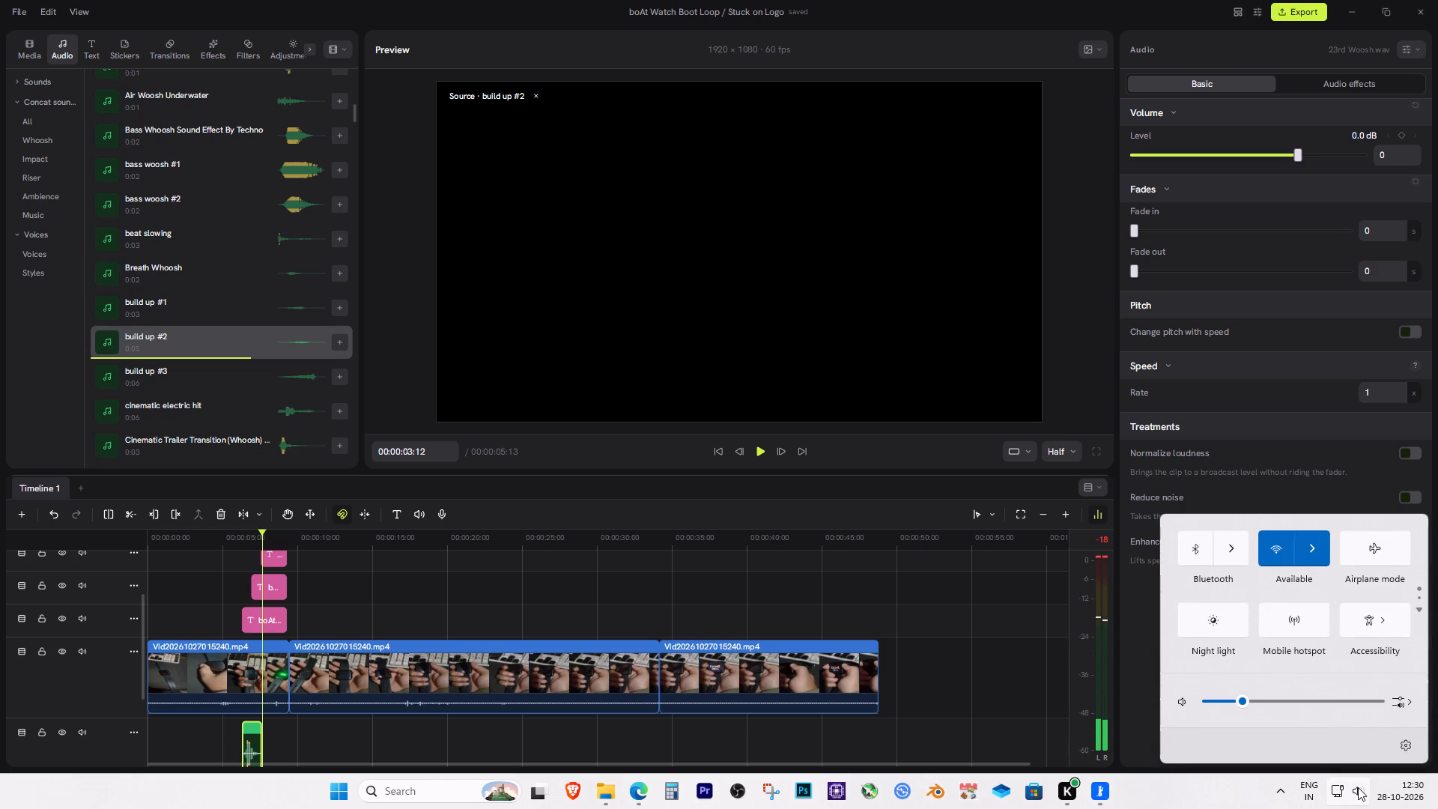
left_click(1358, 787)
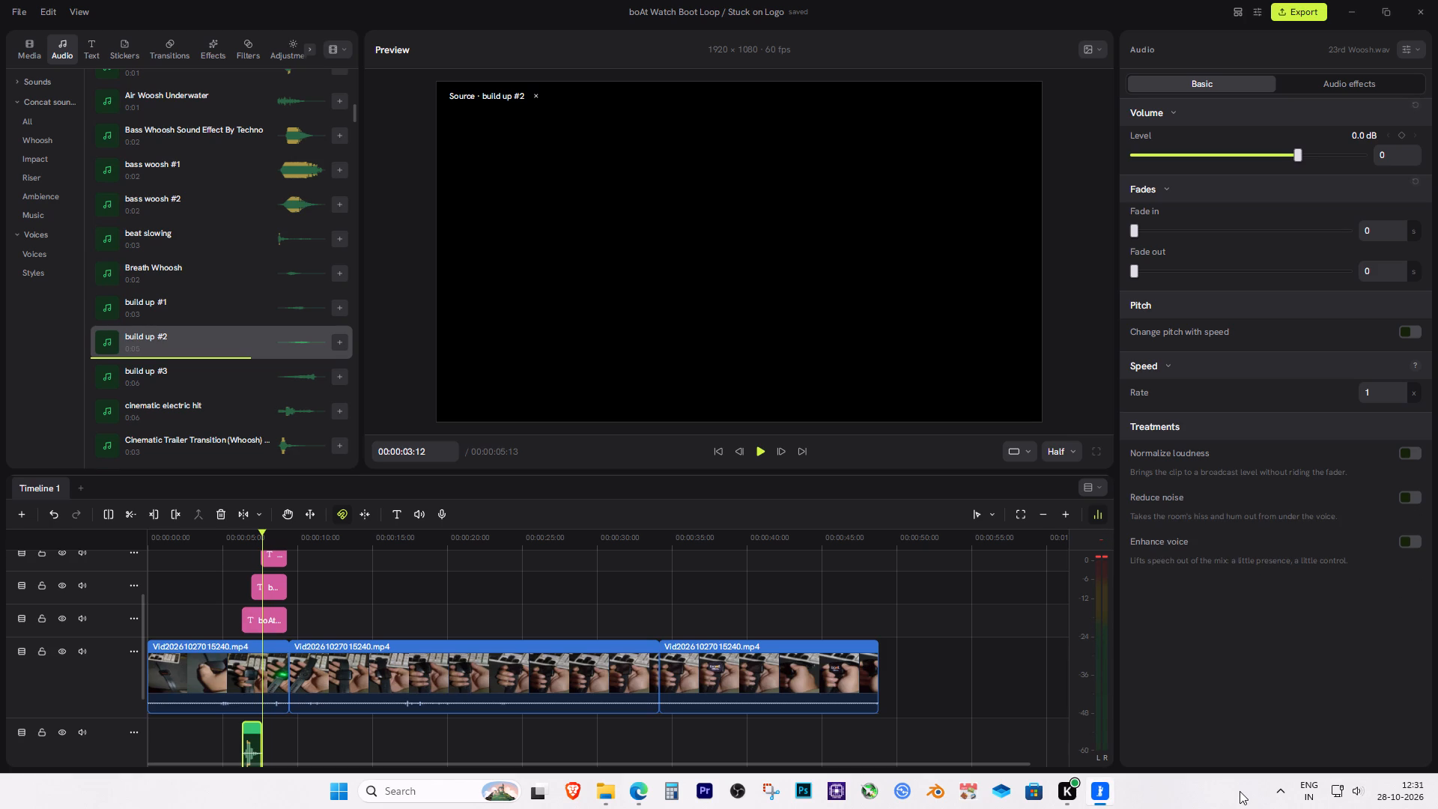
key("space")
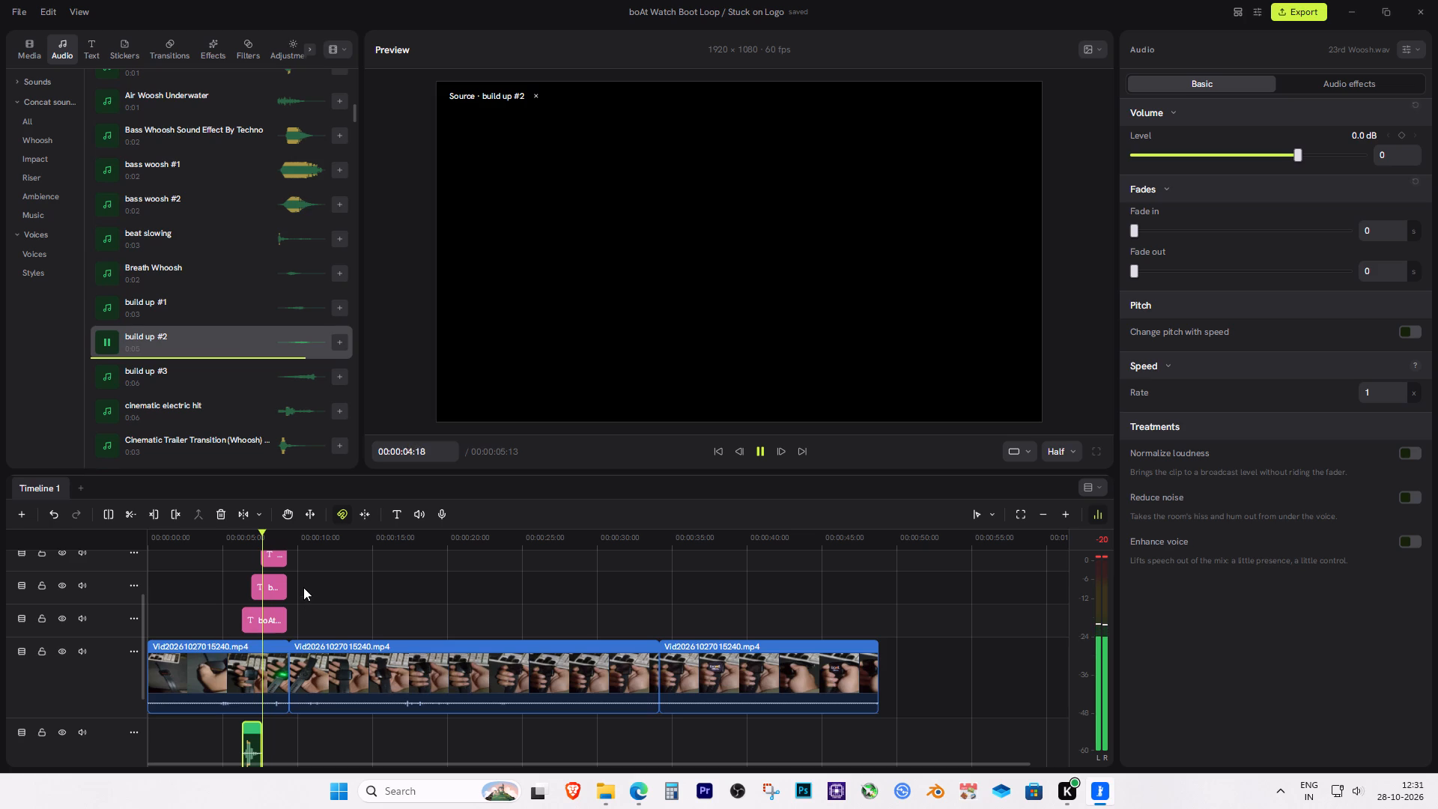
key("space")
Play the timeline from 00:00:06:30 through the boAt logo ? text clips to hear the placed 23rd Woosh.
left_click(245, 537)
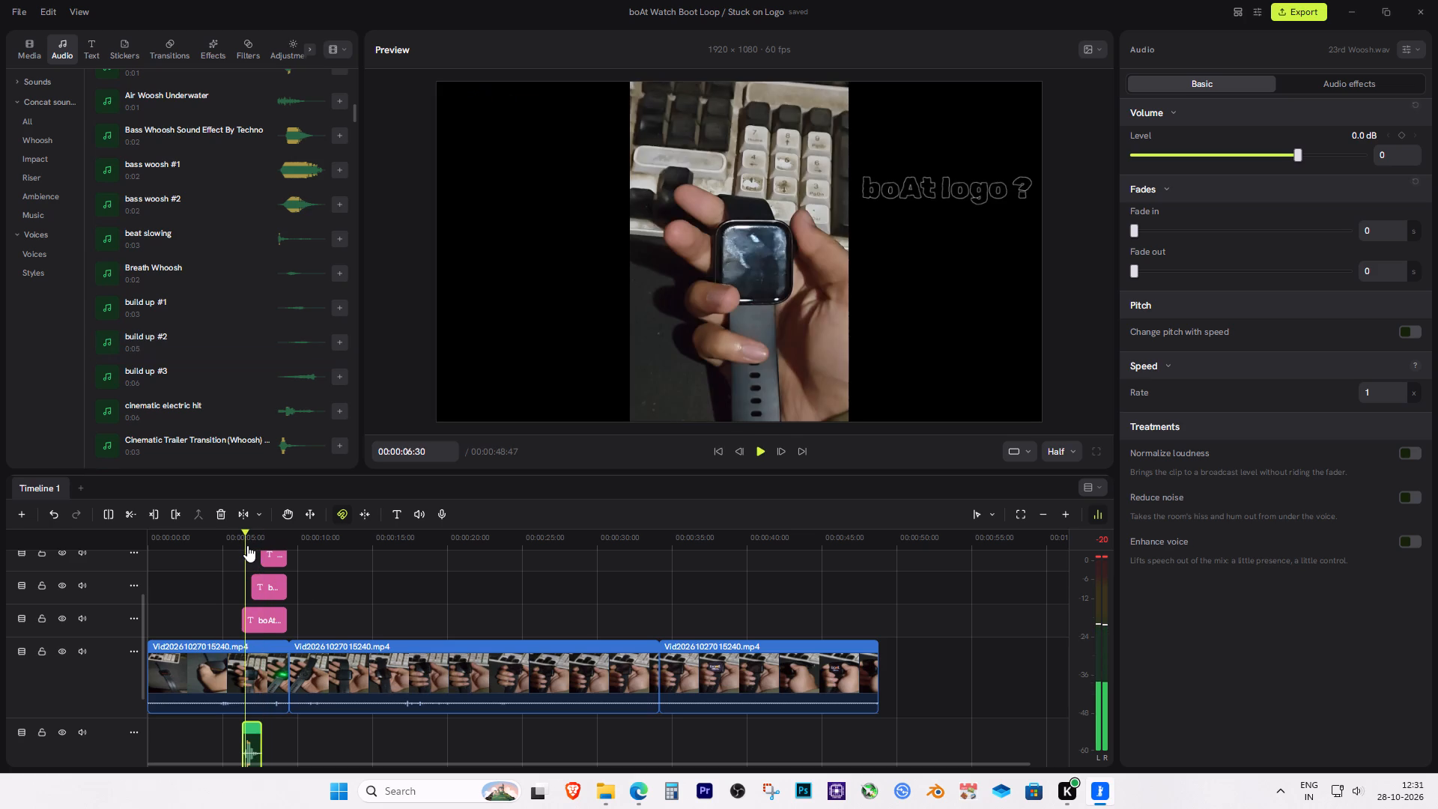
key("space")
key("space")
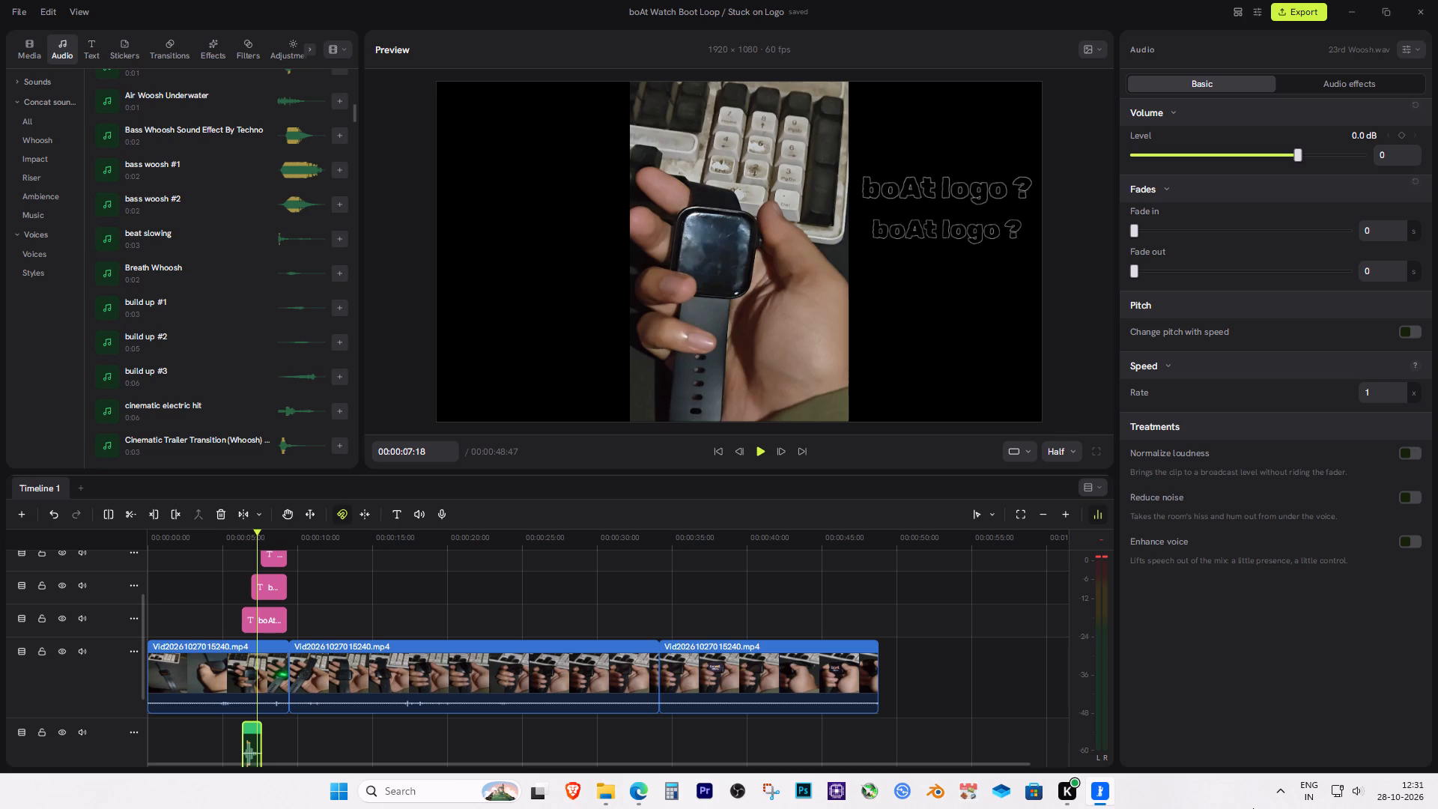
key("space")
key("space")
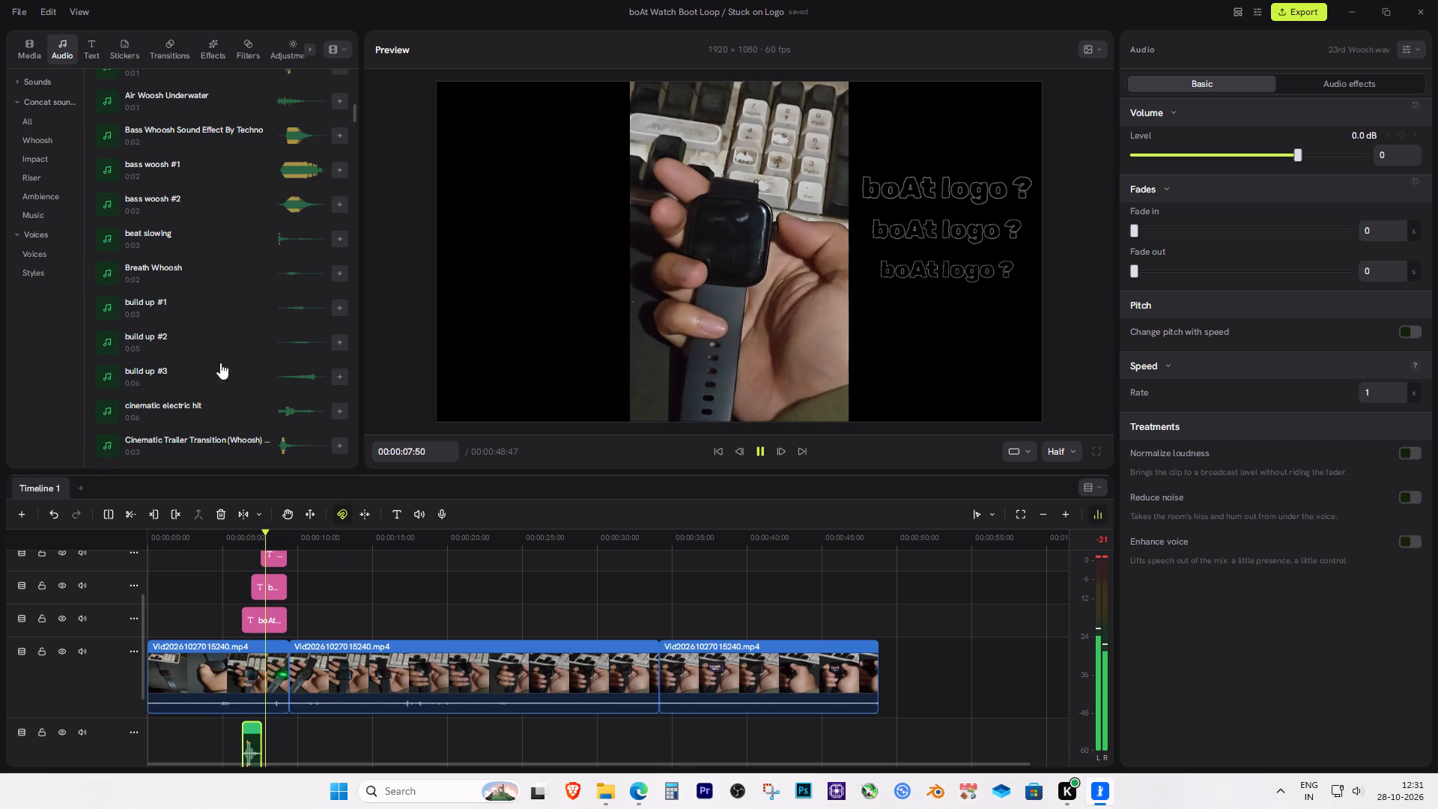
Listen to the source sound build up #2 again from its start.
left_click(104, 340)
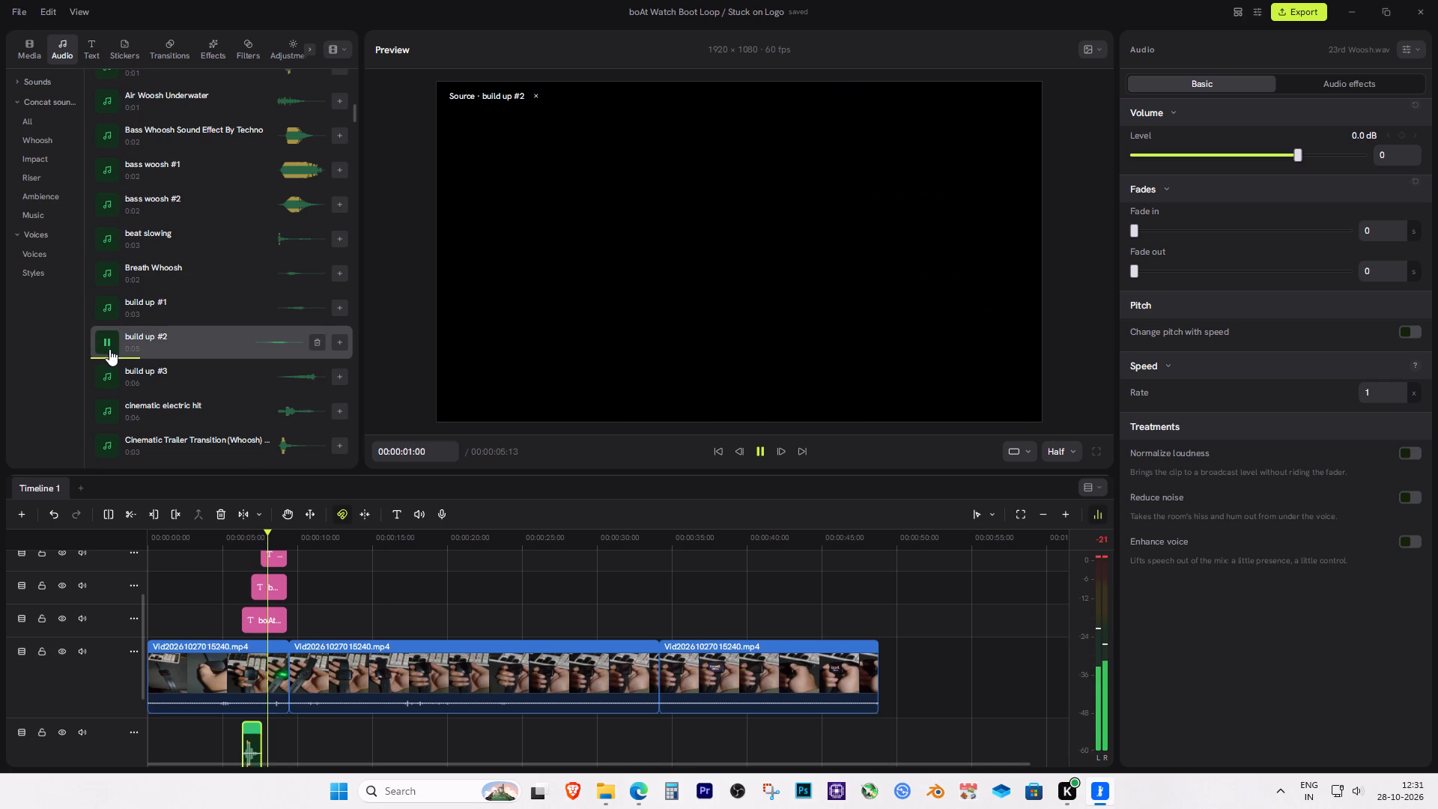
Listen to the imported sound build up #3, and stop its playback partway through.
left_click(110, 372)
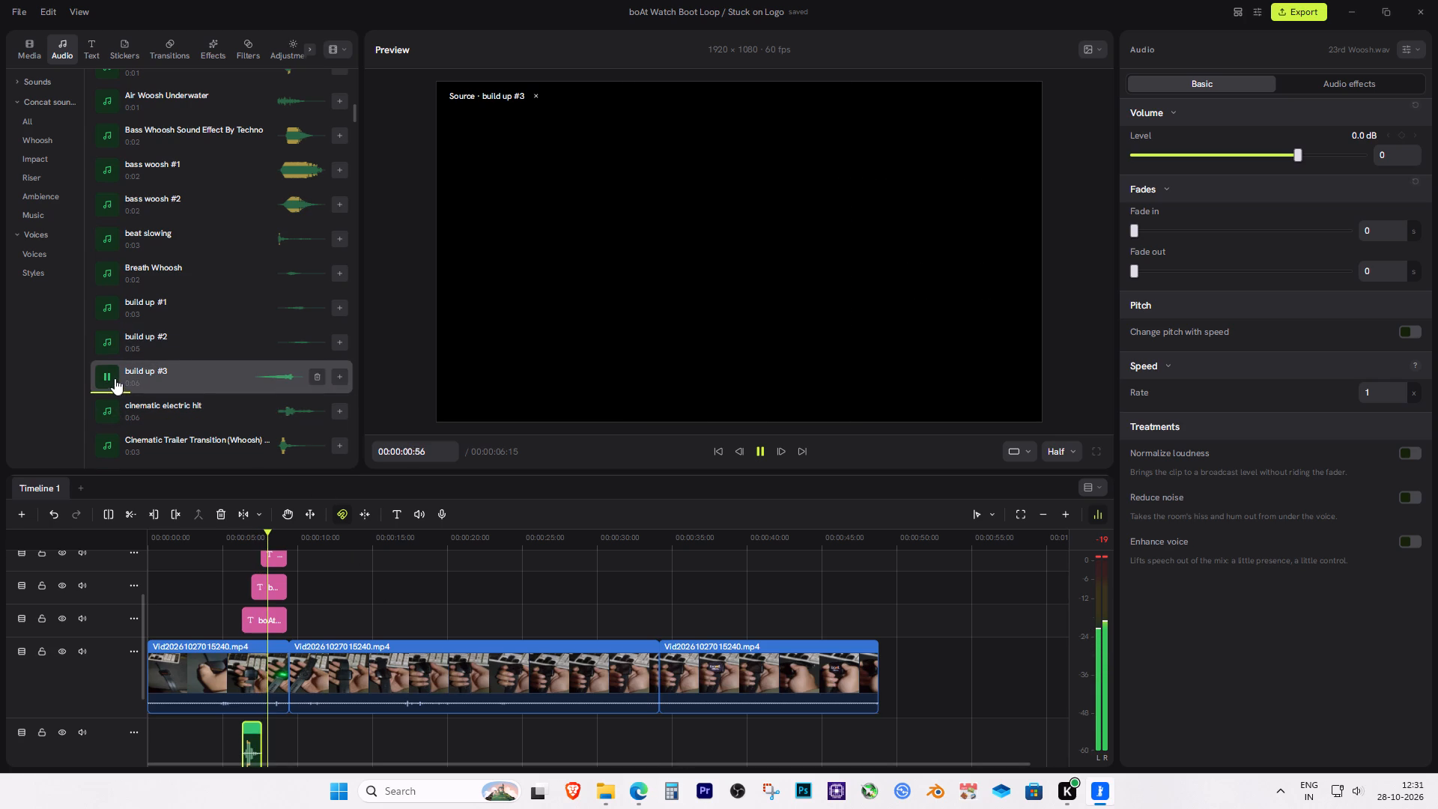
left_click(112, 375)
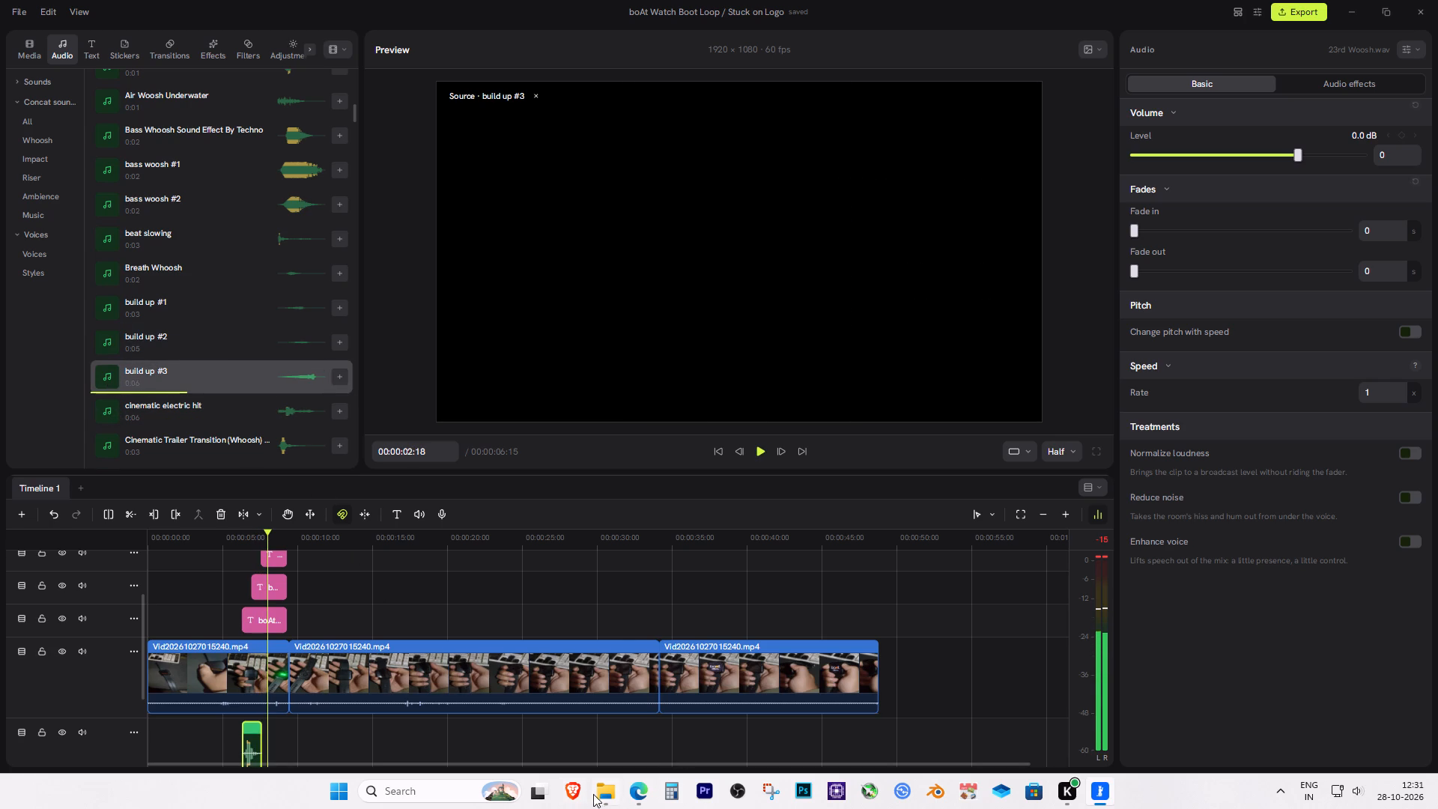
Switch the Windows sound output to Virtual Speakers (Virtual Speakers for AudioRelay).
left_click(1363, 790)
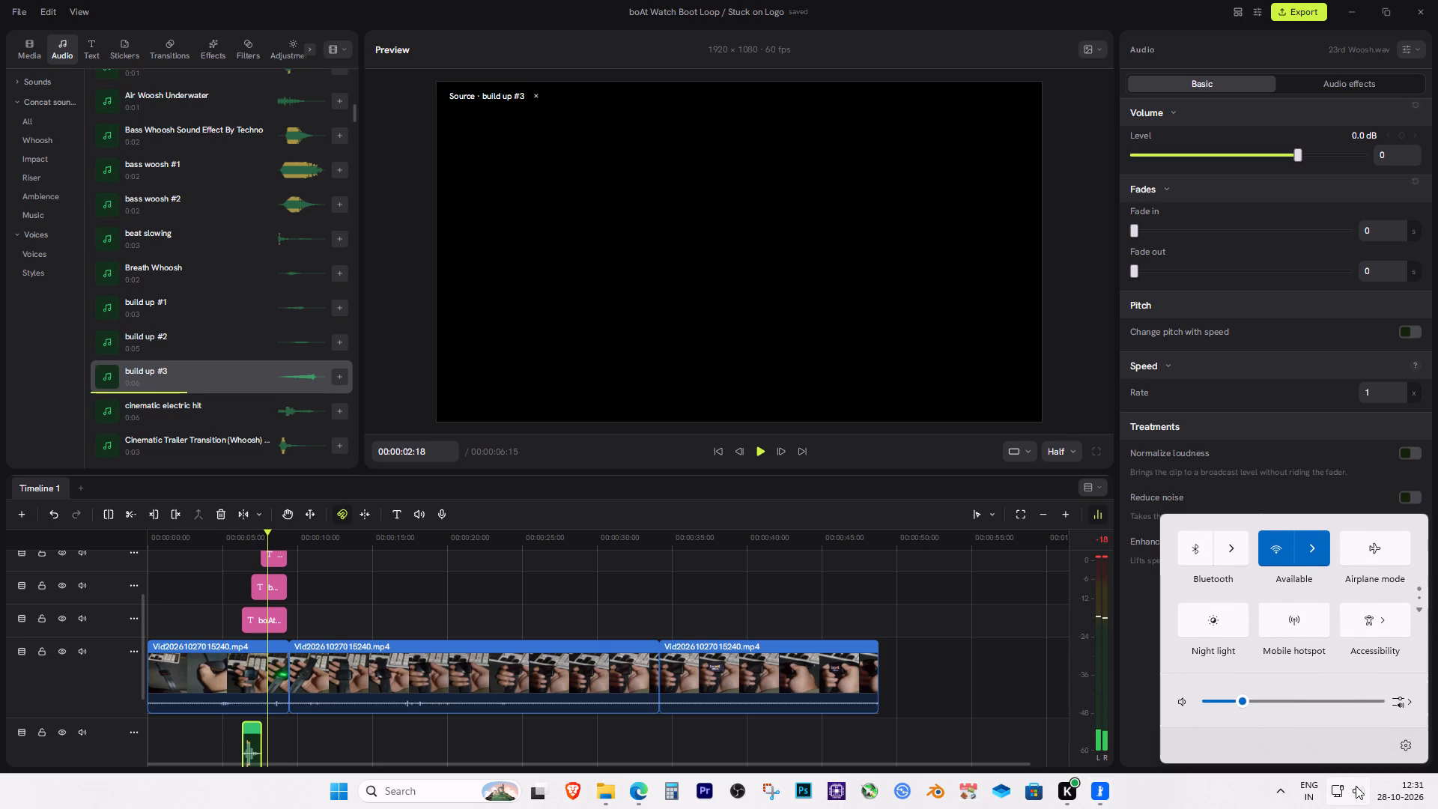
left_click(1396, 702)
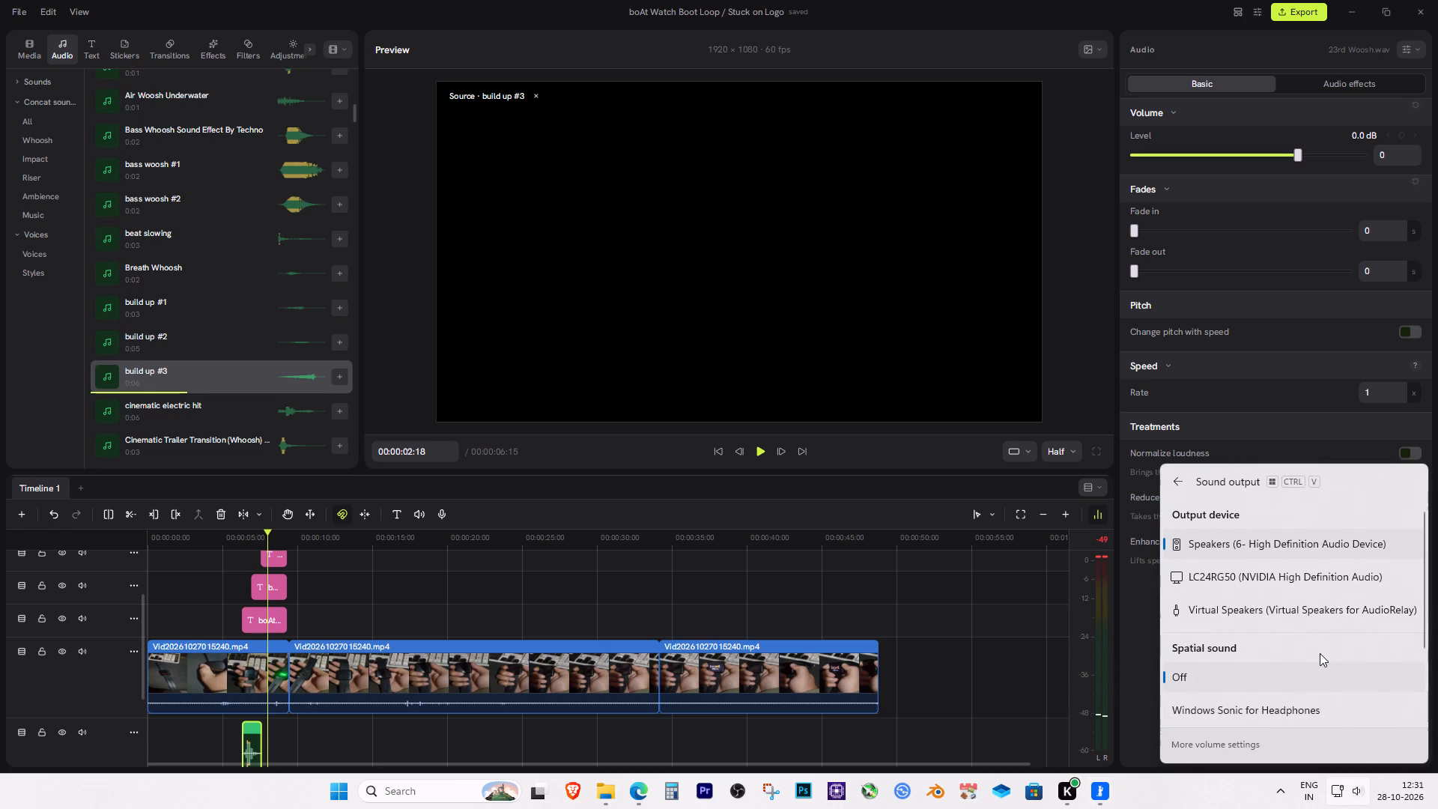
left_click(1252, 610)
Switch to Microsoft Edge, open YouTube in a new tab, play the LAWICHAL music video and browse down its page.
left_click(646, 799)
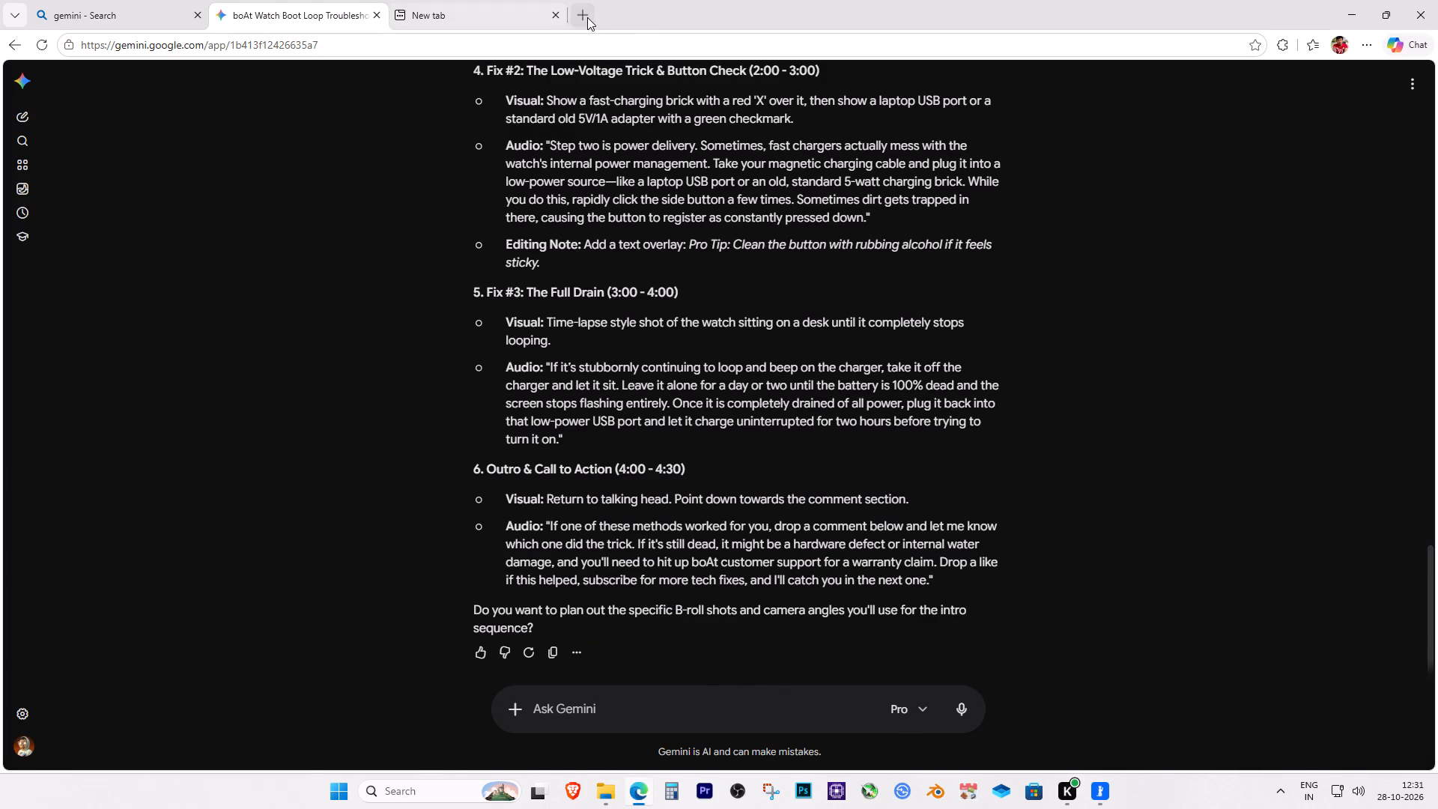
left_click(587, 17)
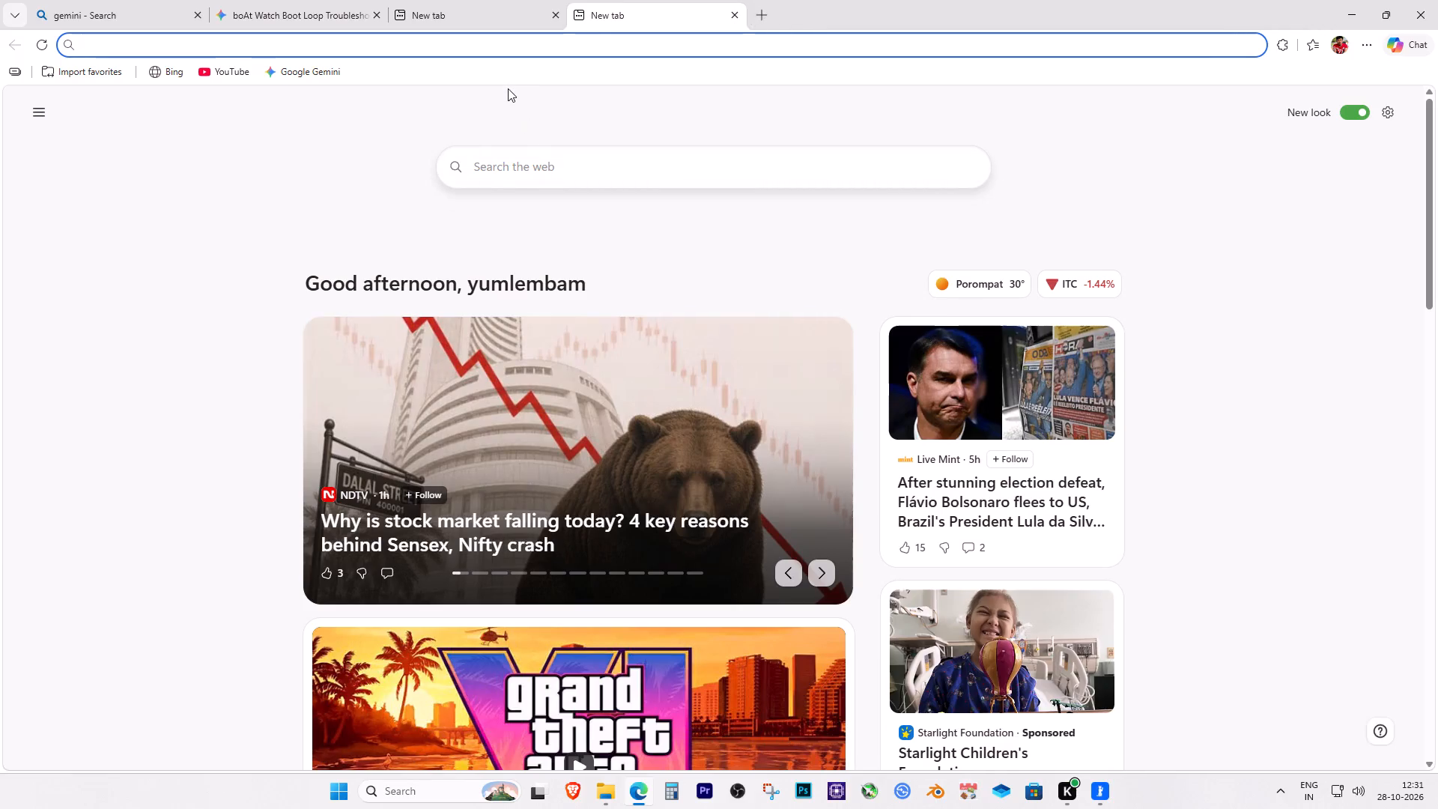
type("yo")
key("Return")
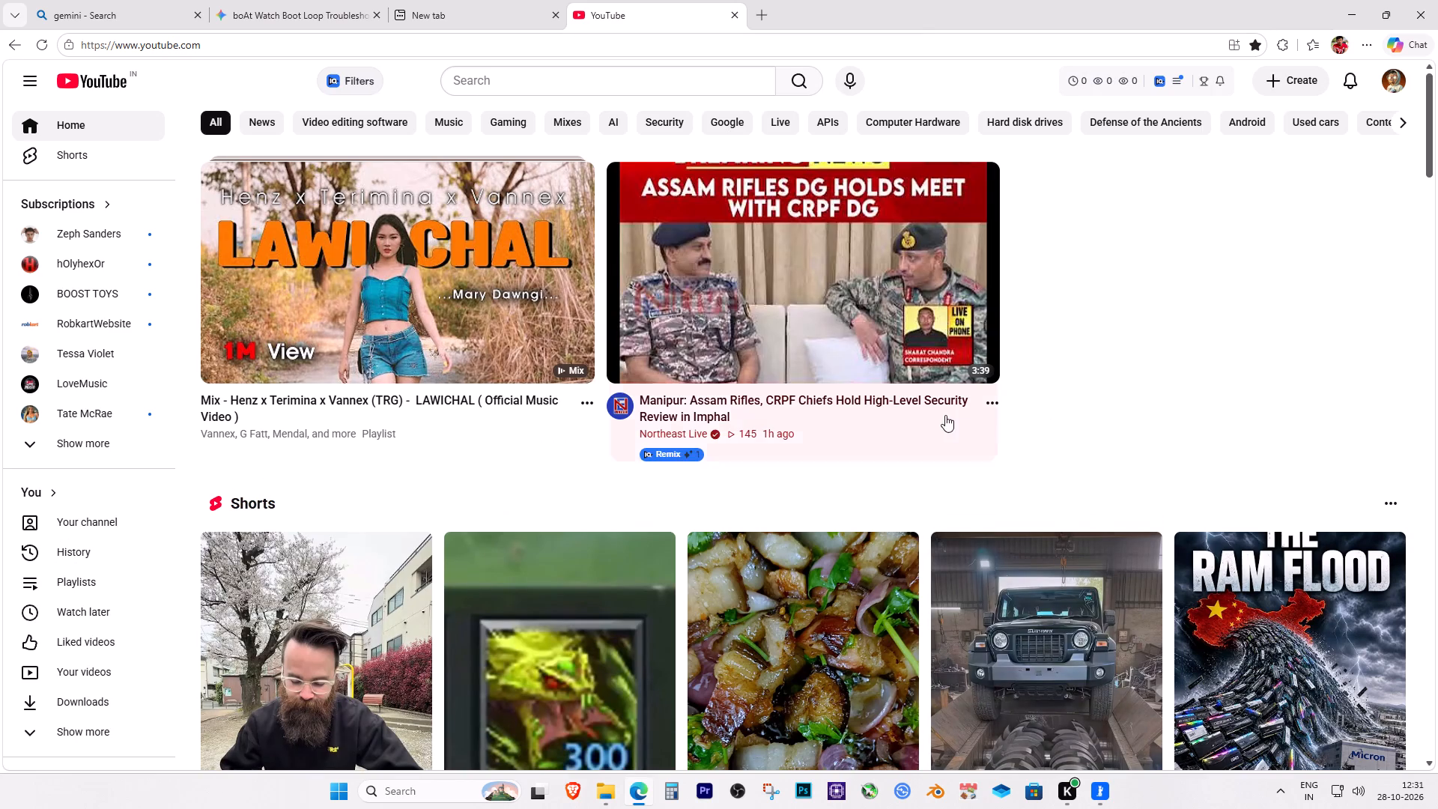
left_click(483, 333)
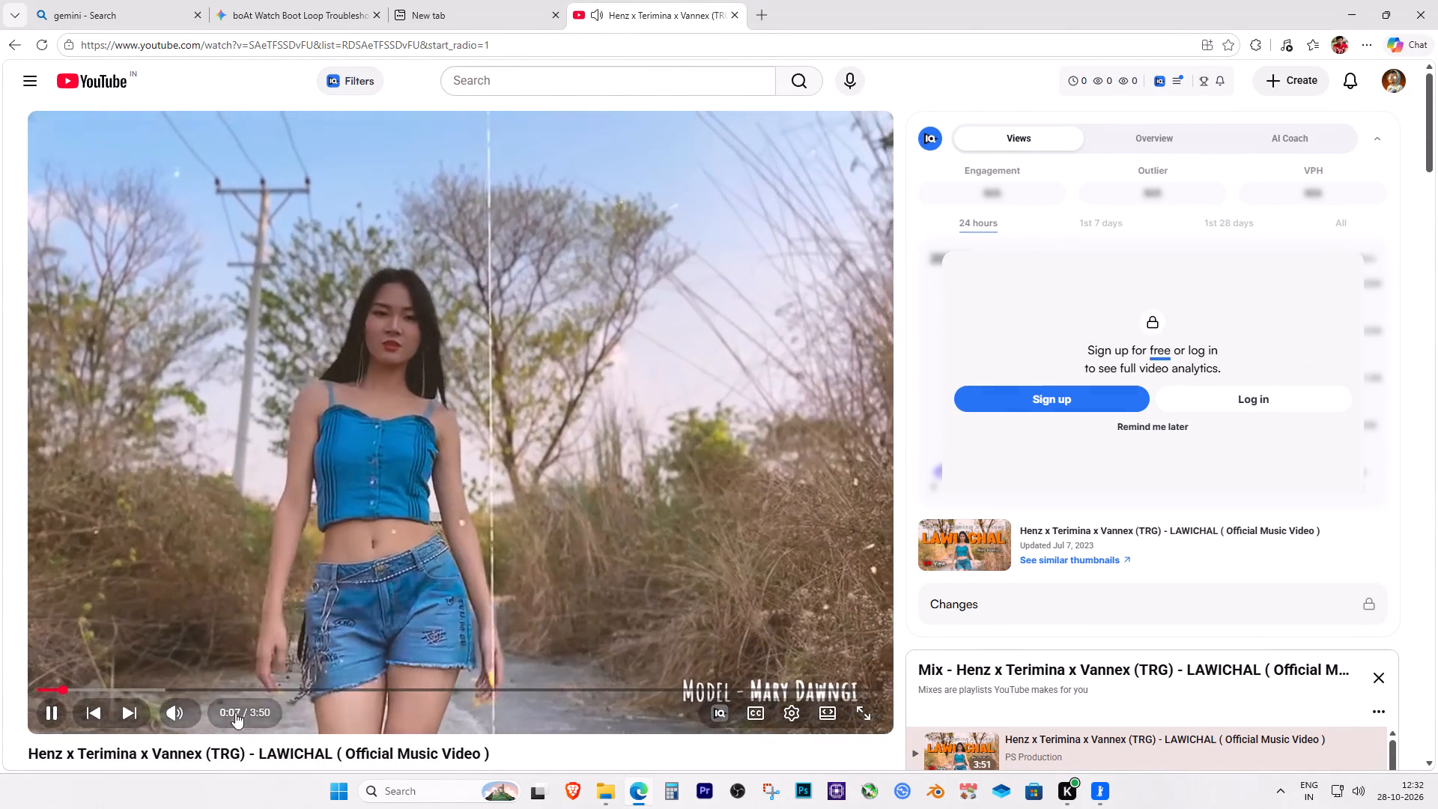
scroll(914, 673, "down", 5)
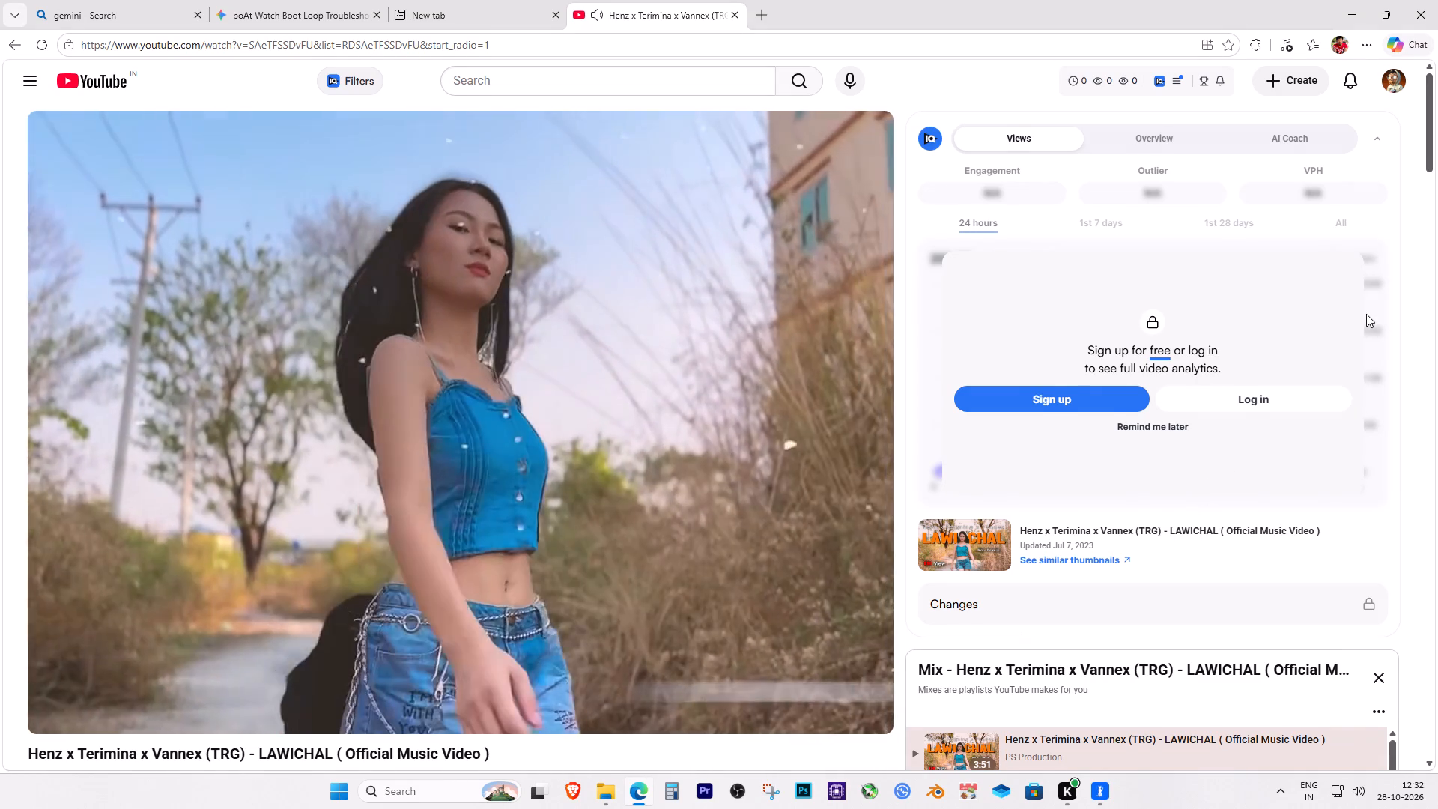
scroll(1366, 314, "down", 9)
scroll(1437, 351, "down", 4)
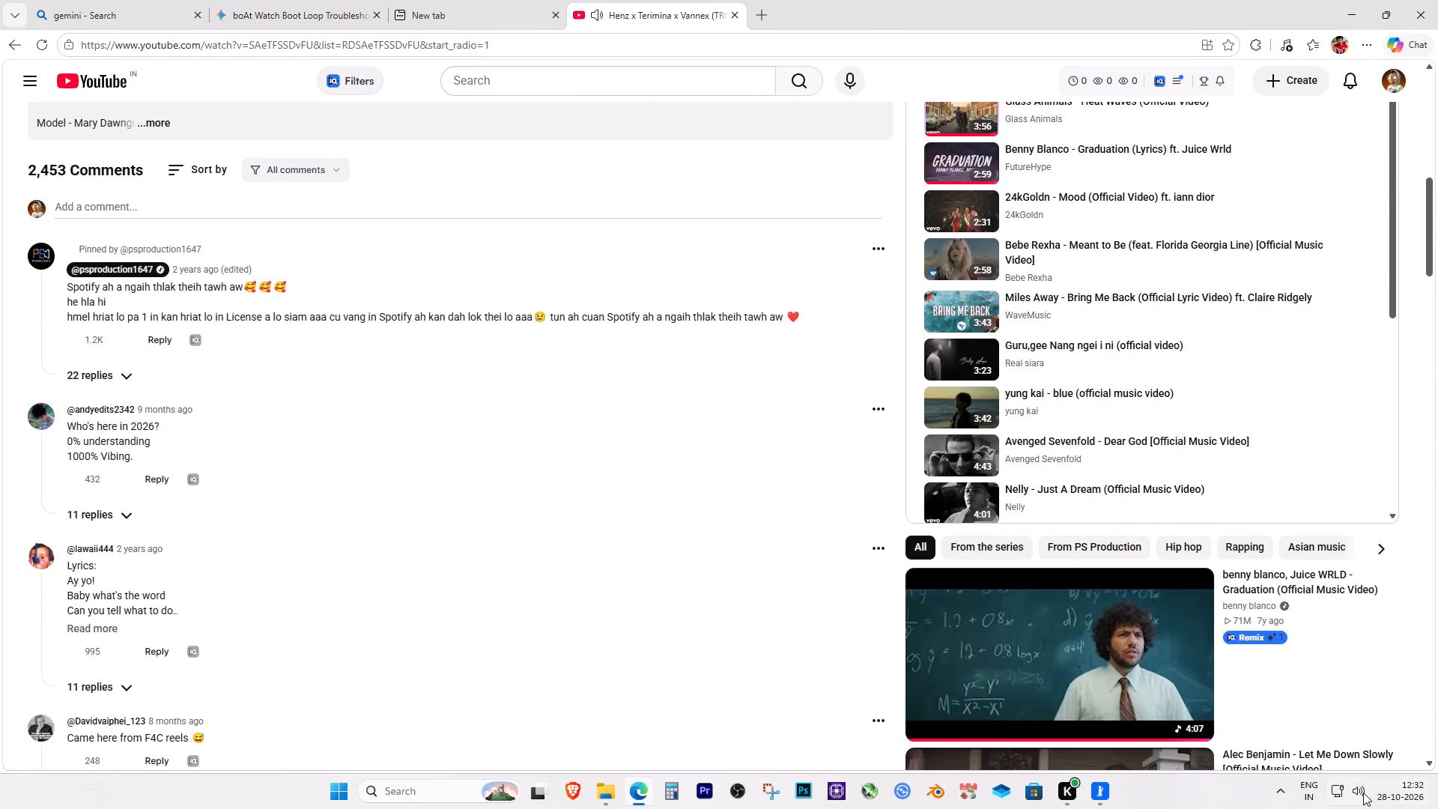
Lower the system volume of the virtual speakers to roughly three quarters while the music video plays.
left_click(1363, 793)
left_click_drag(1377, 701, 1346, 703)
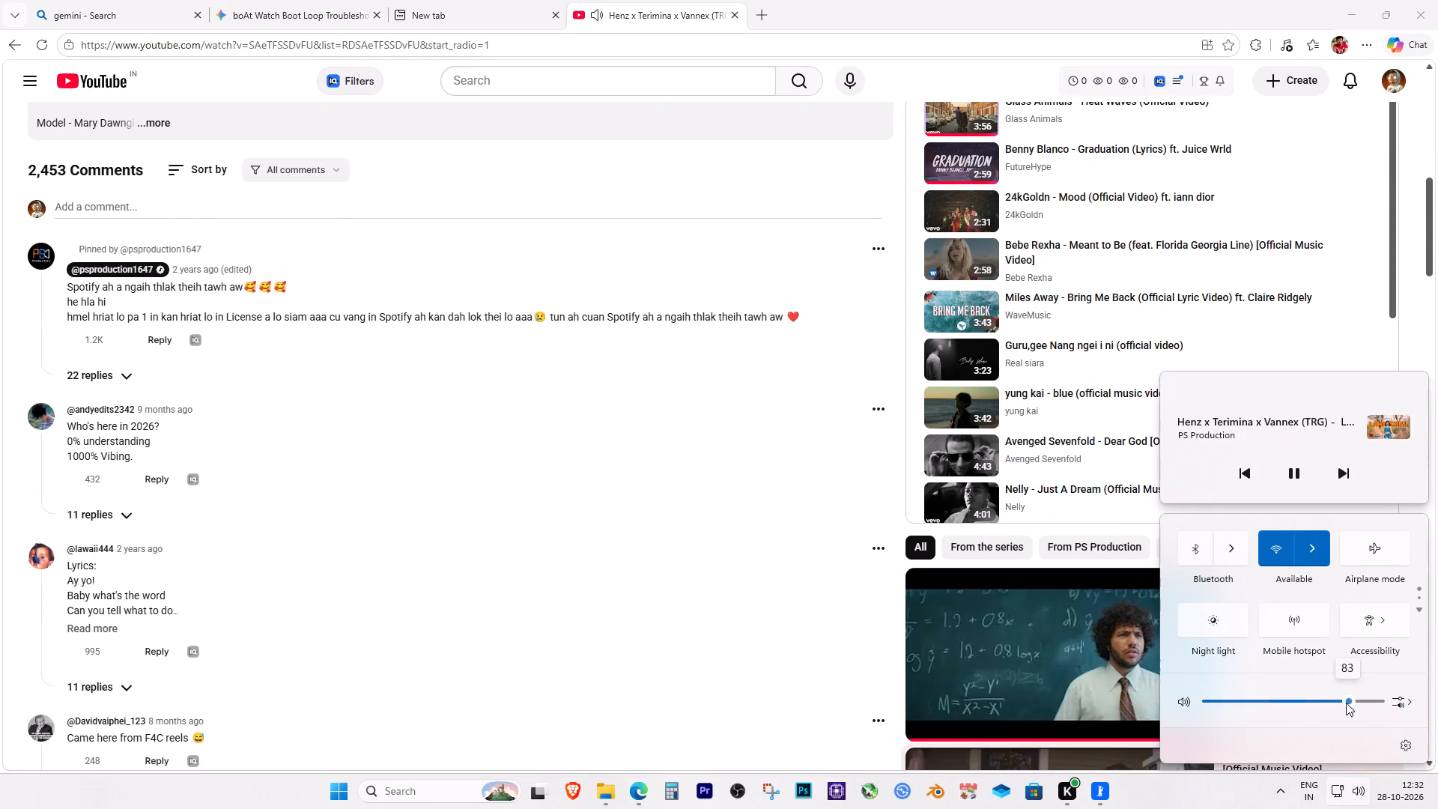
left_click_drag(1346, 703, 1335, 706)
left_click(1224, 803)
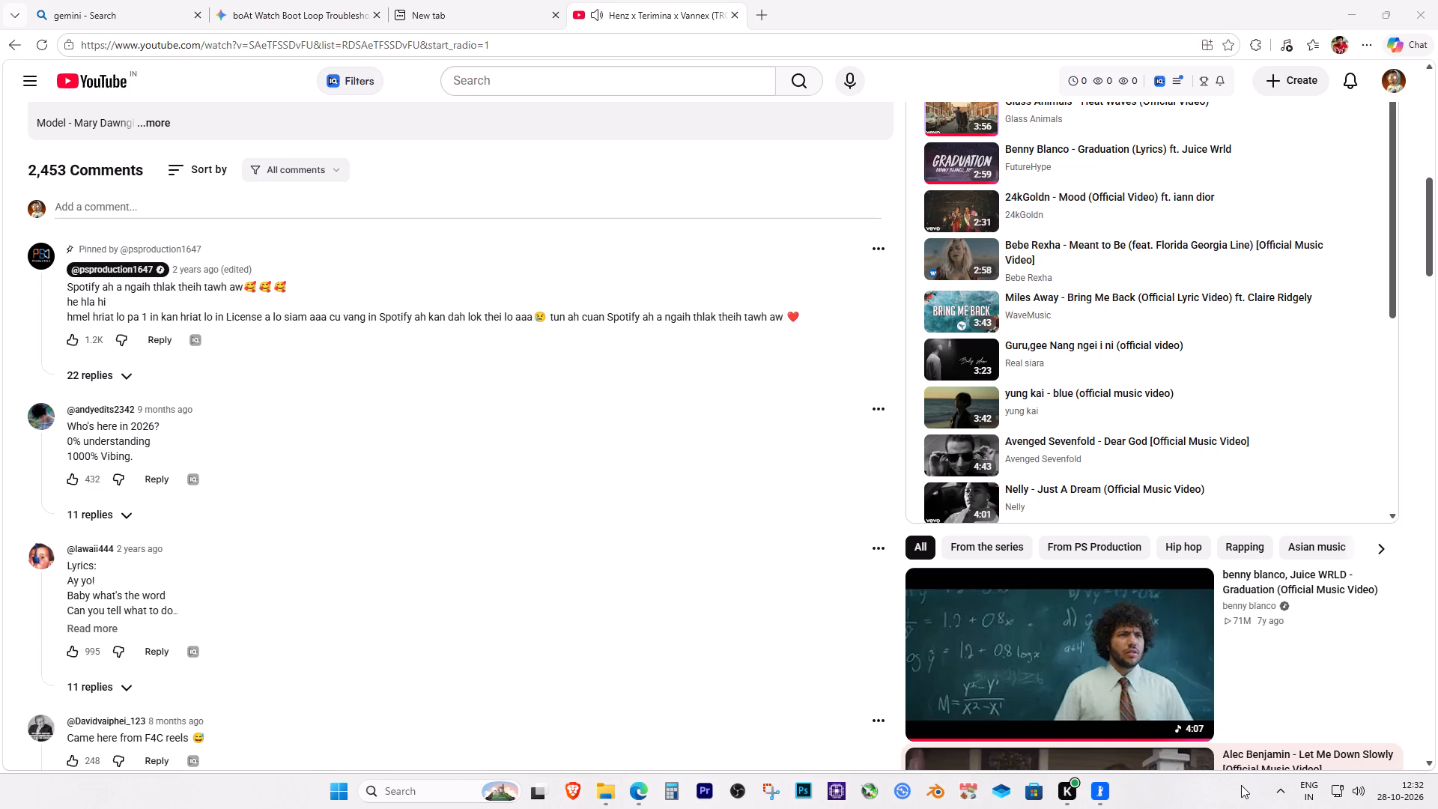
Set the virtual speakers' spatial sound to Windows Sonic for Headphones.
left_click(1354, 787)
left_click(1398, 699)
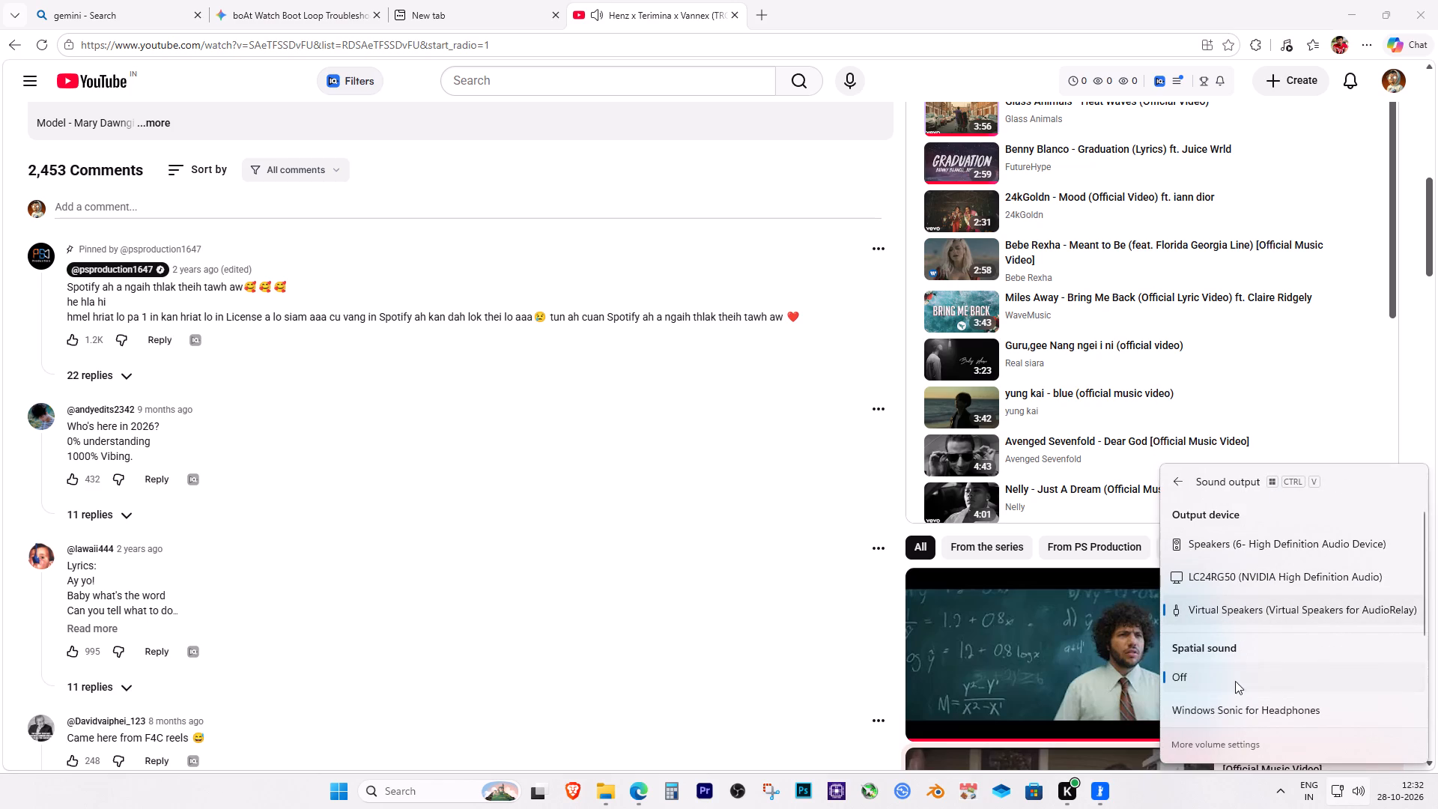
left_click(1241, 713)
left_click(1182, 807)
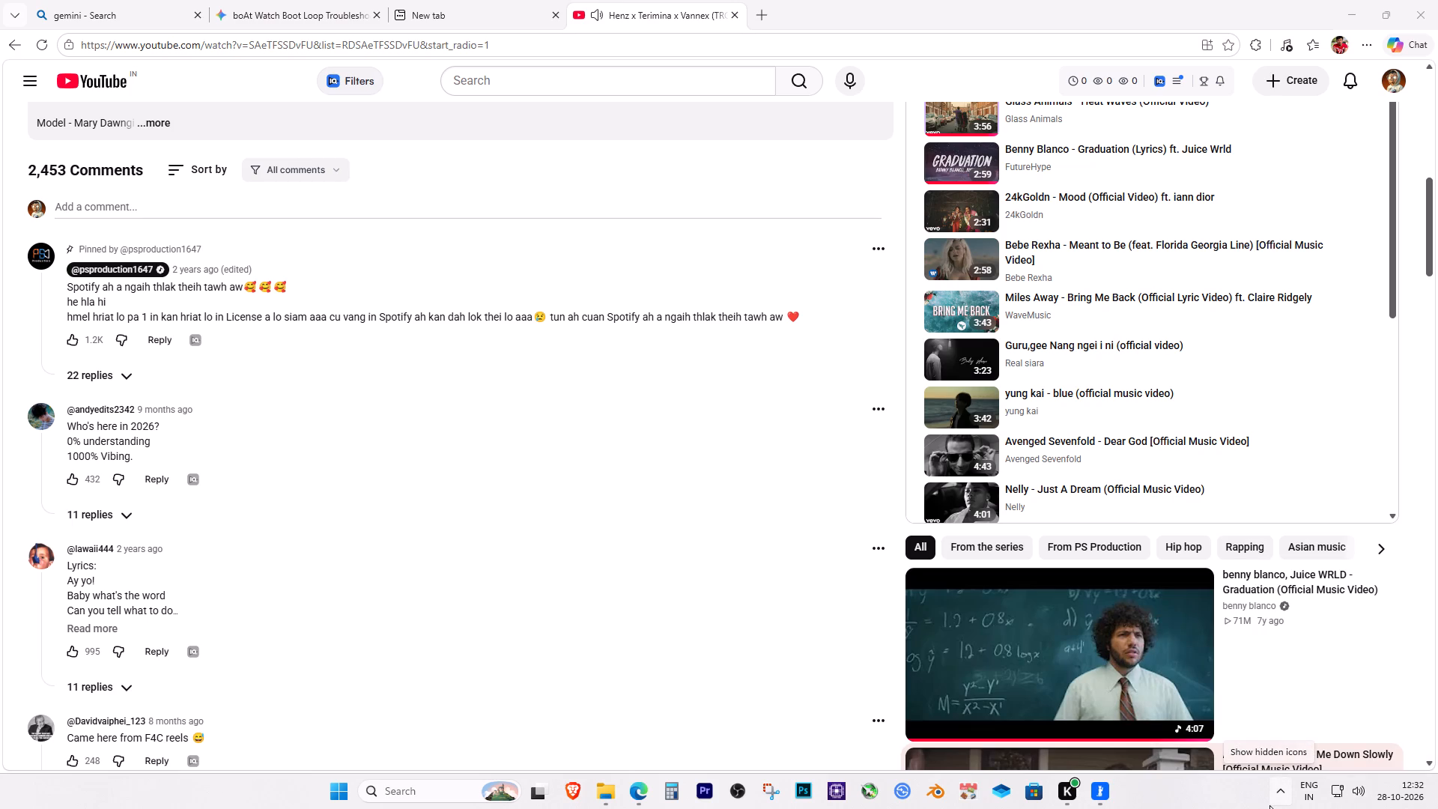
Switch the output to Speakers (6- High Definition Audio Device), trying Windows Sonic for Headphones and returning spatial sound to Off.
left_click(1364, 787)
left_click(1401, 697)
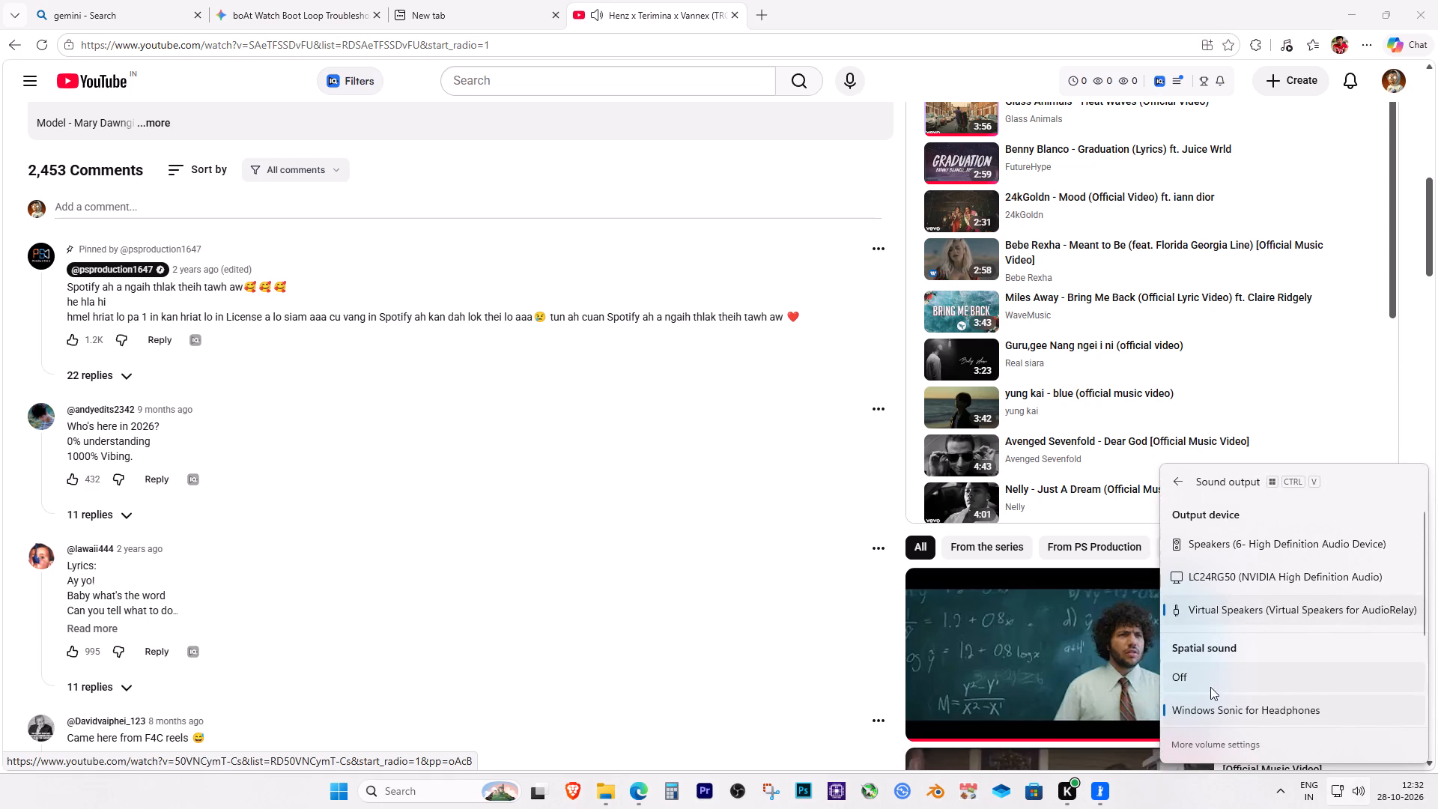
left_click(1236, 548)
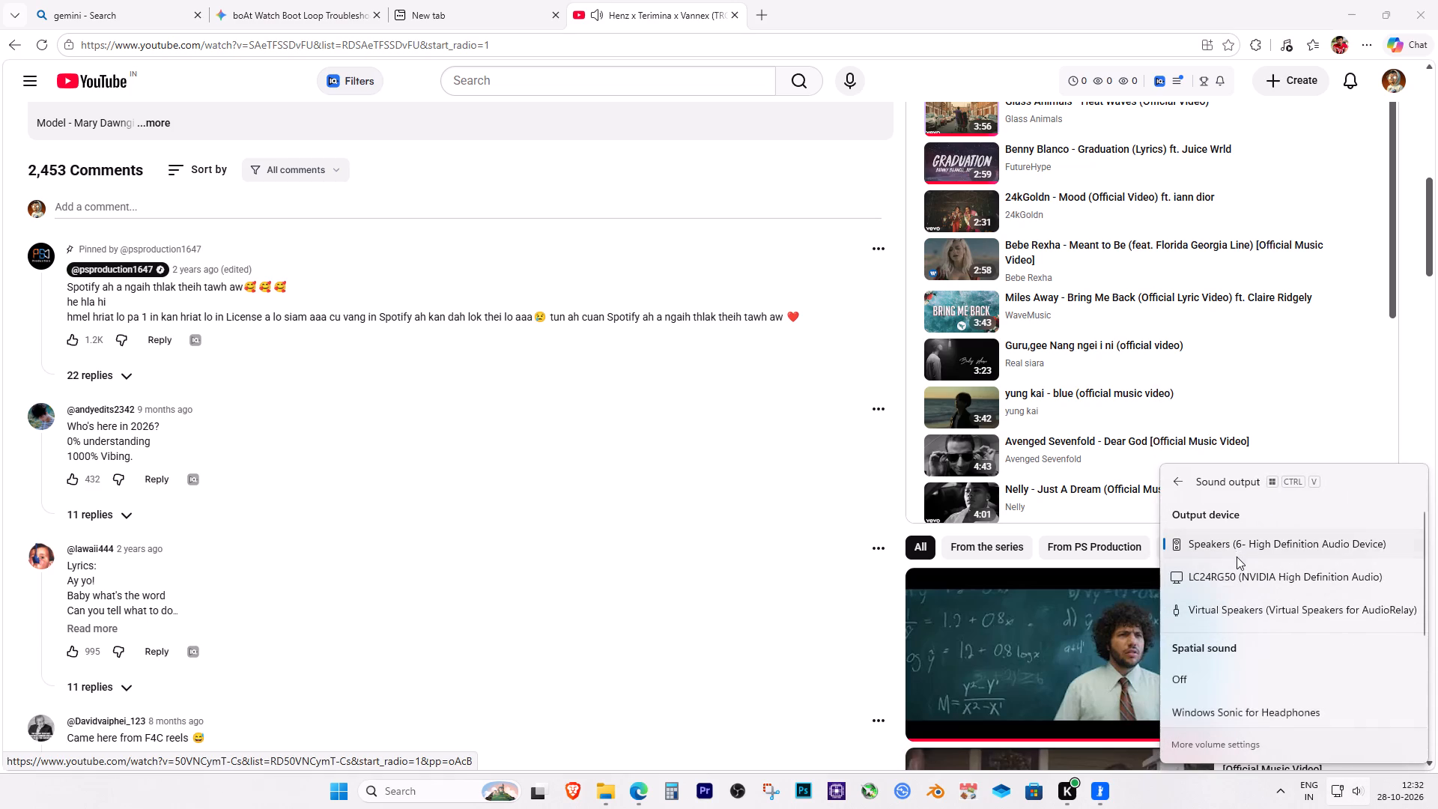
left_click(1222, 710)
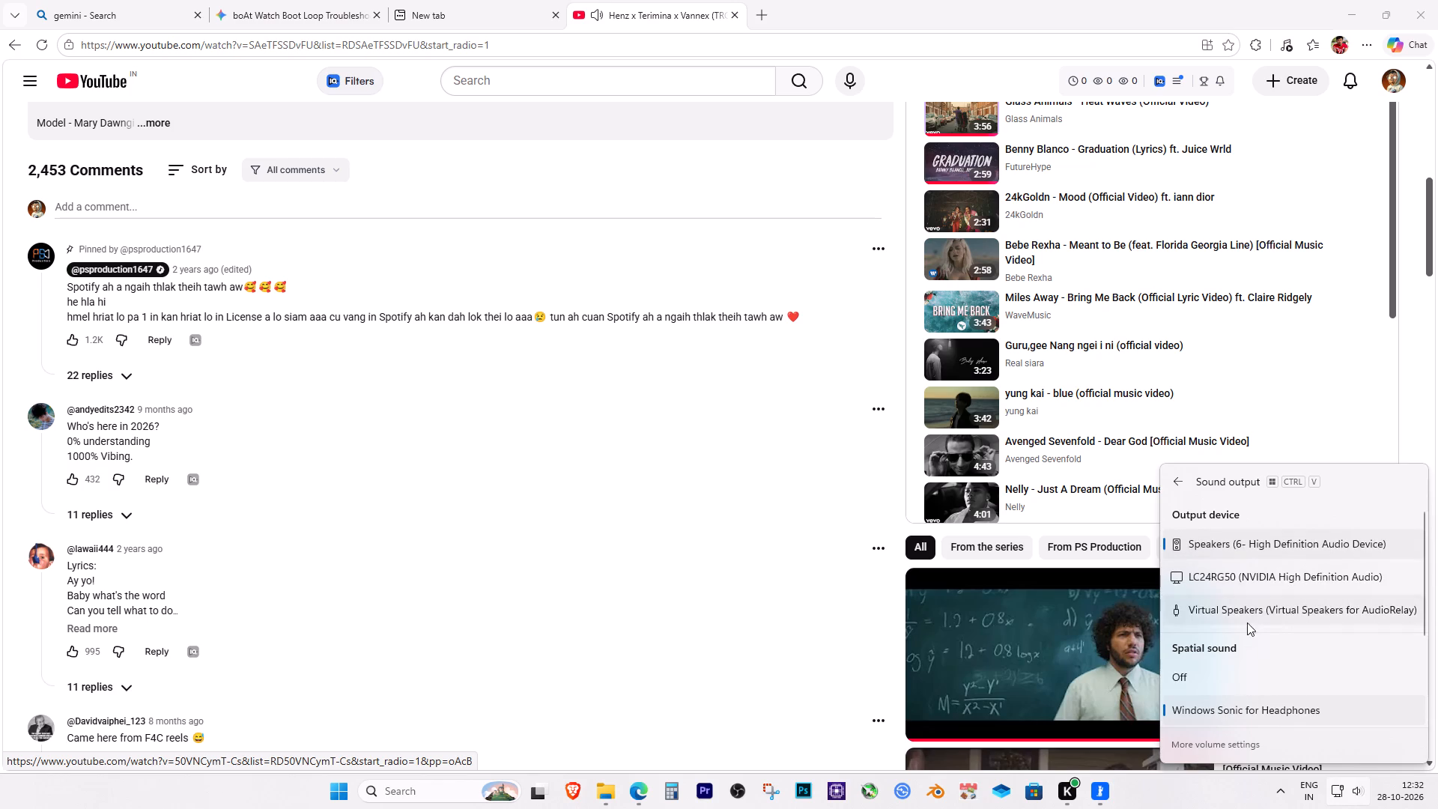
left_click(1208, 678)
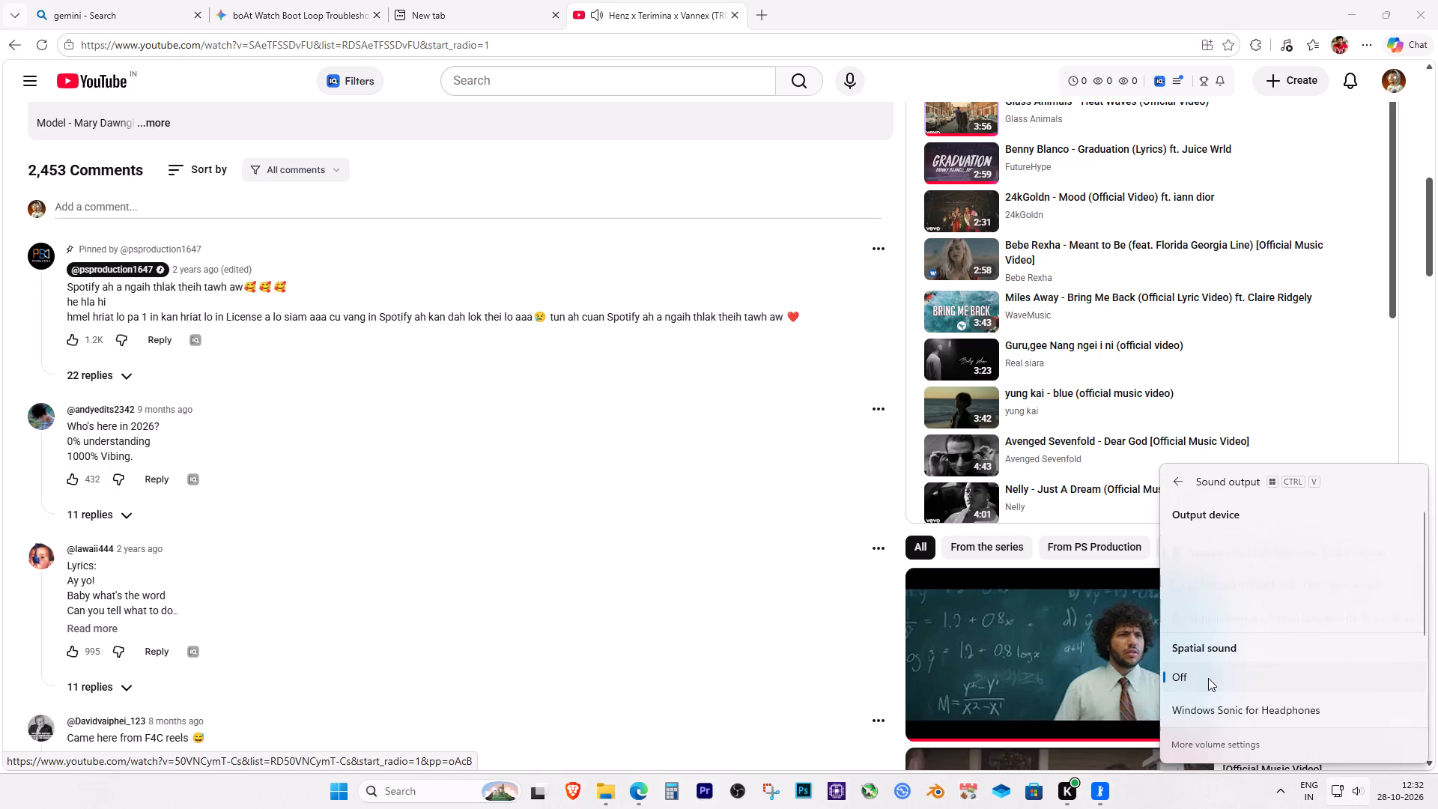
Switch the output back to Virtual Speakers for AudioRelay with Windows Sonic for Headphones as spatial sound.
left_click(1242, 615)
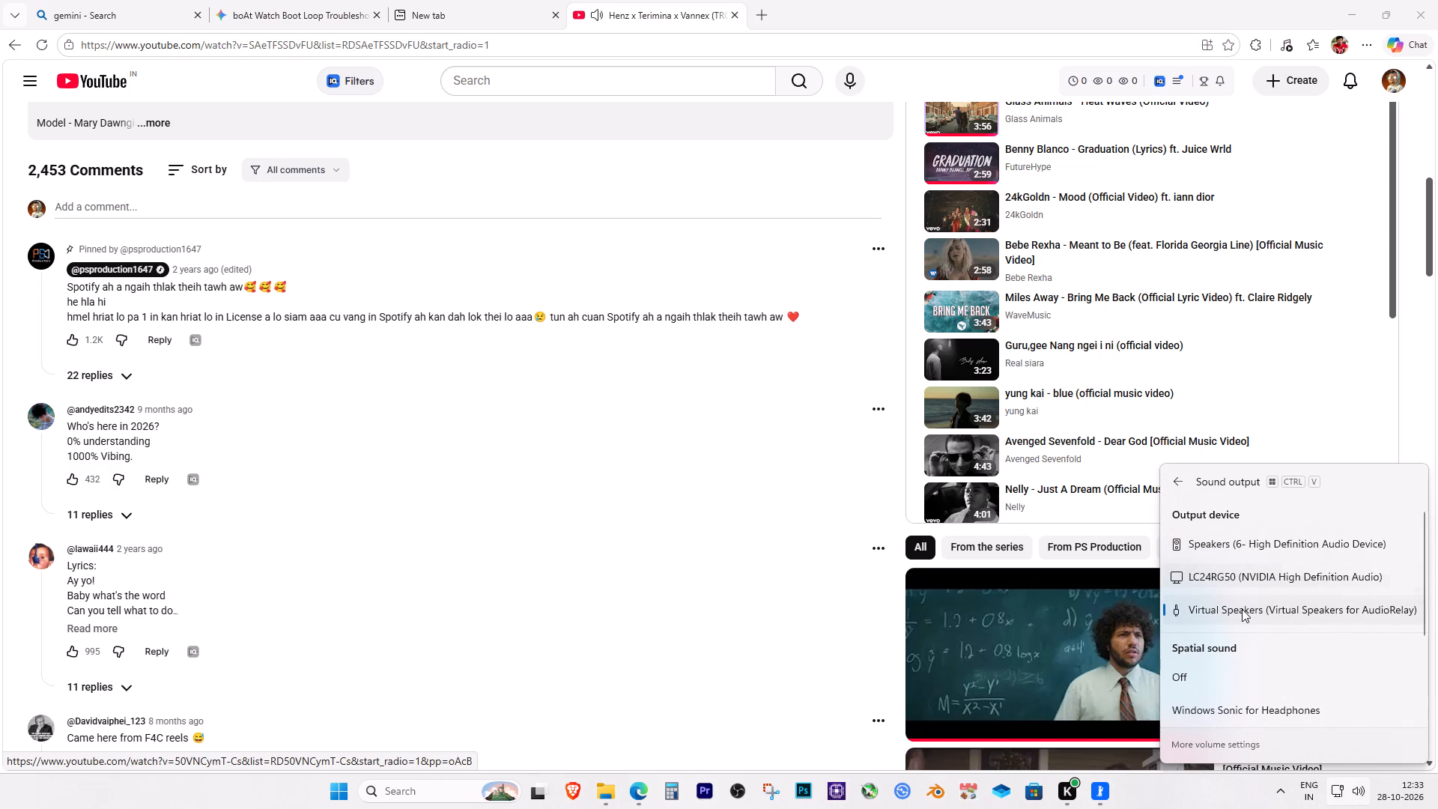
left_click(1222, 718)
scroll(491, 485, "up", 2)
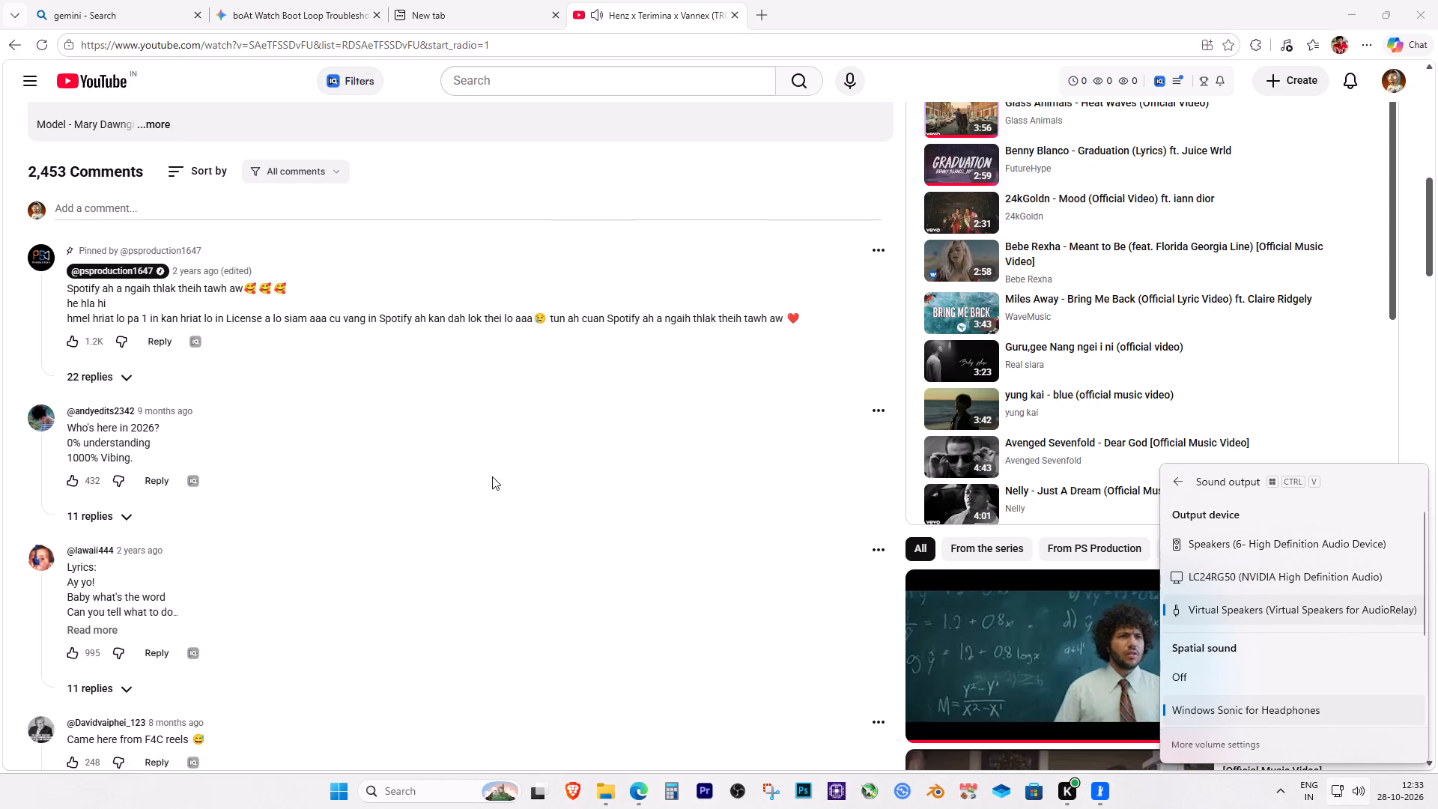
scroll(492, 476, "up", 6)
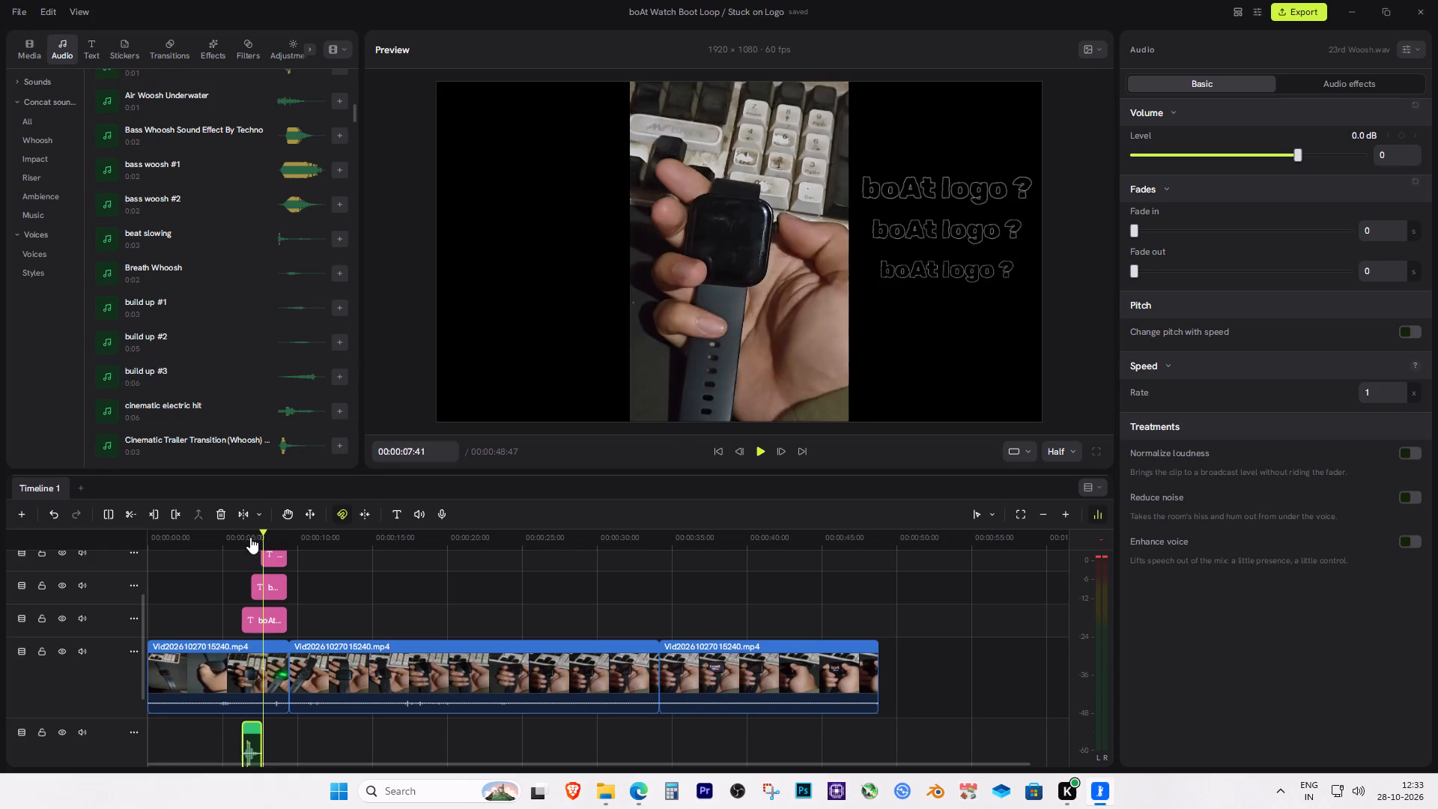
left_click_drag(250, 537, 241, 545)
key("space")
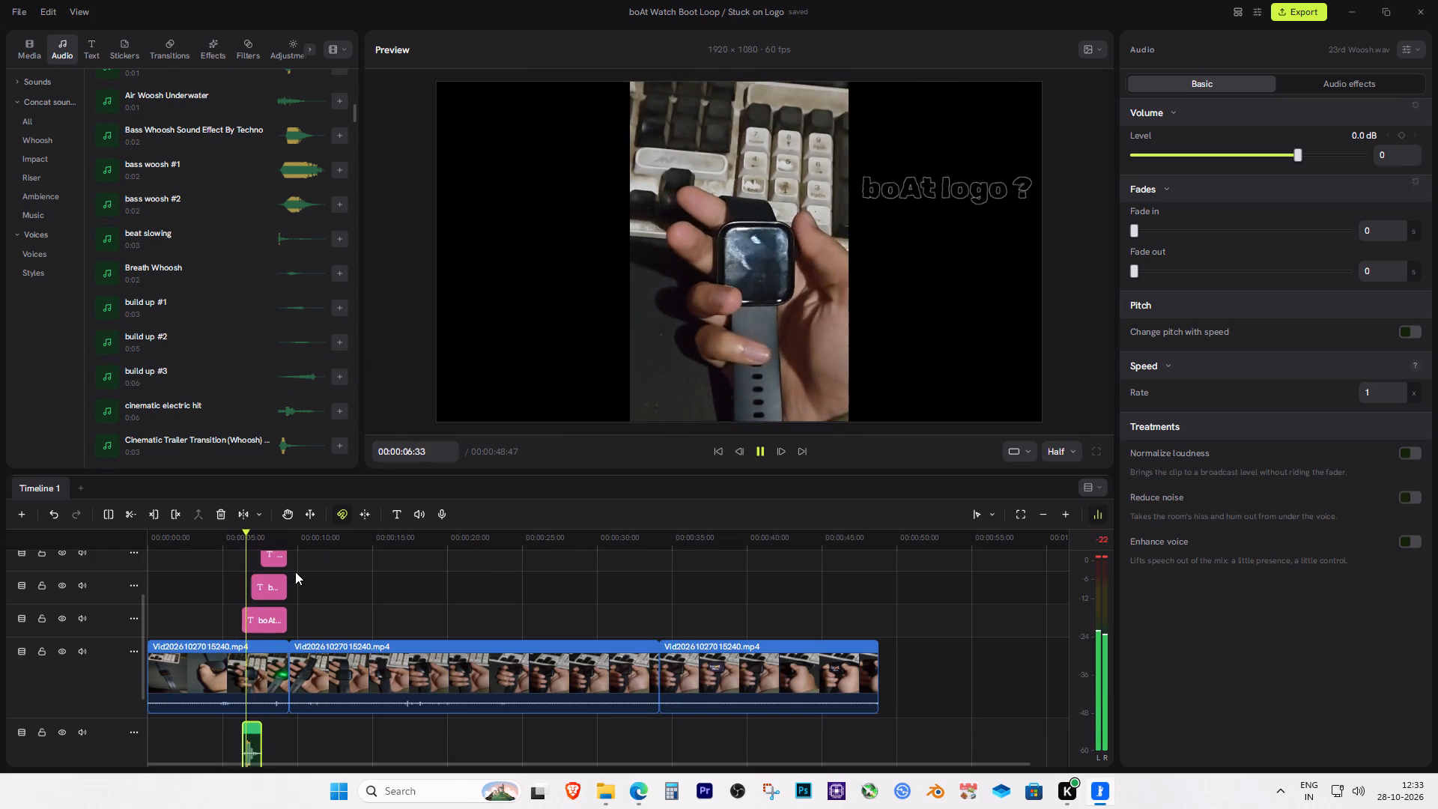
key("space")
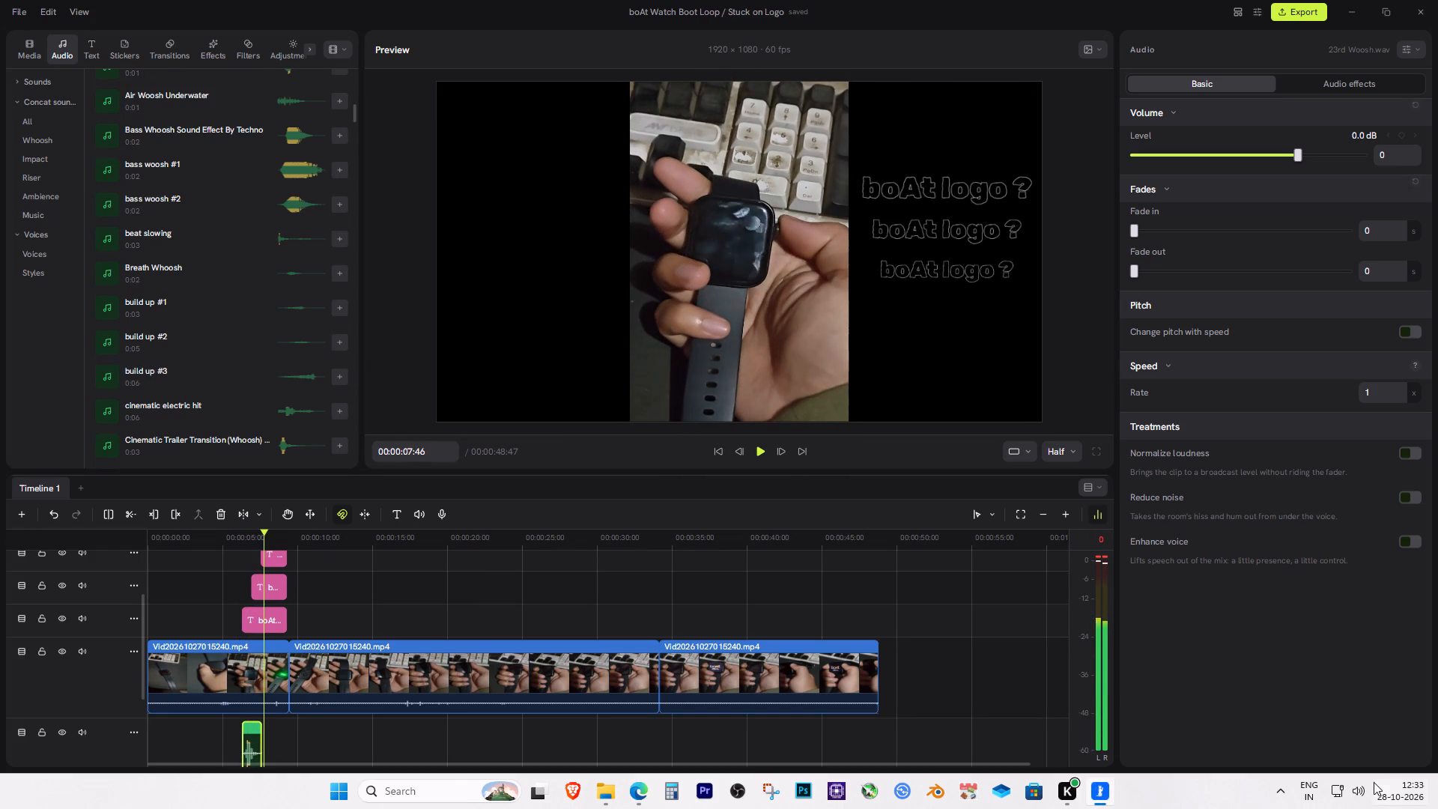
Set the Windows sound output to Speakers (6- High Definition Audio Device).
left_click(1357, 785)
left_click(1398, 706)
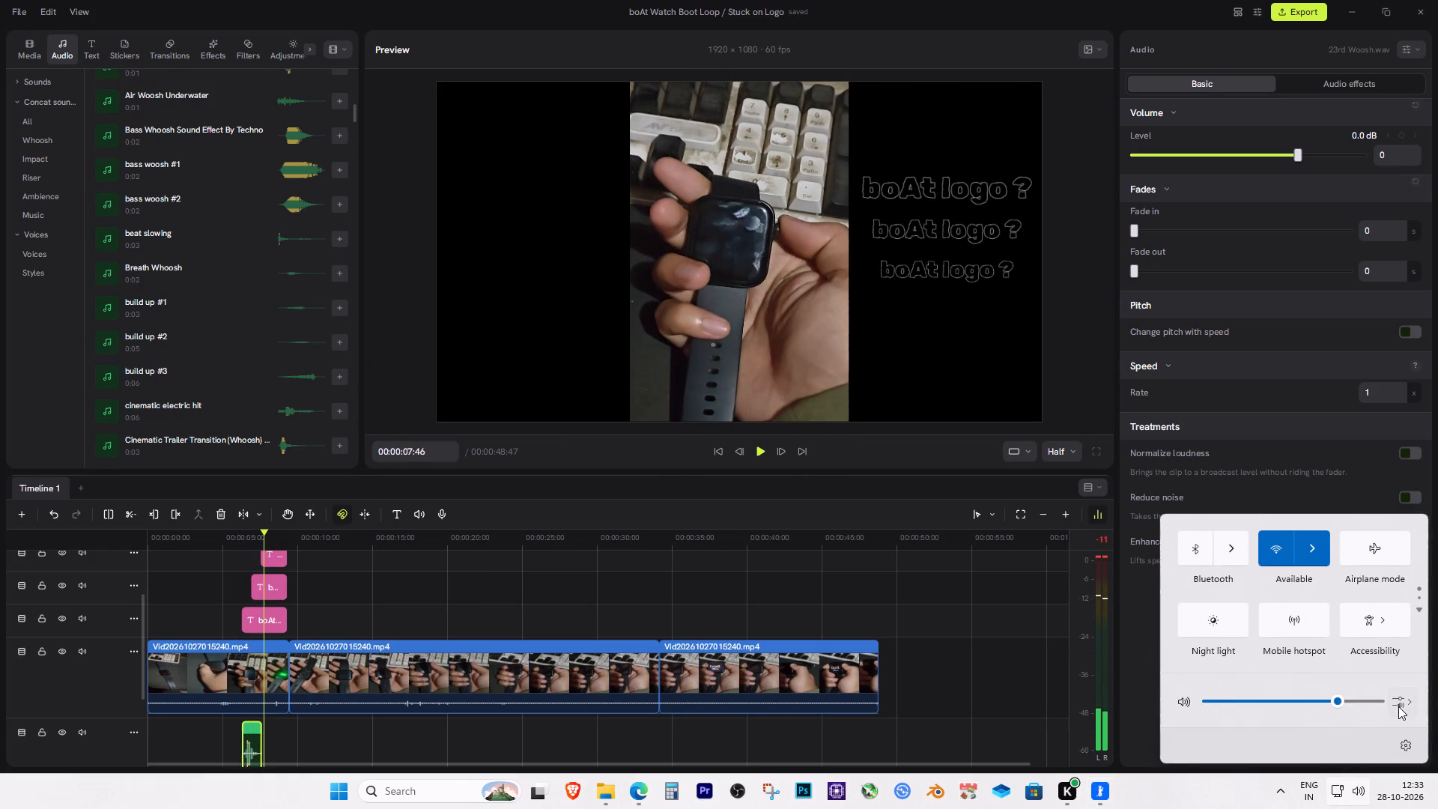
left_click(1240, 549)
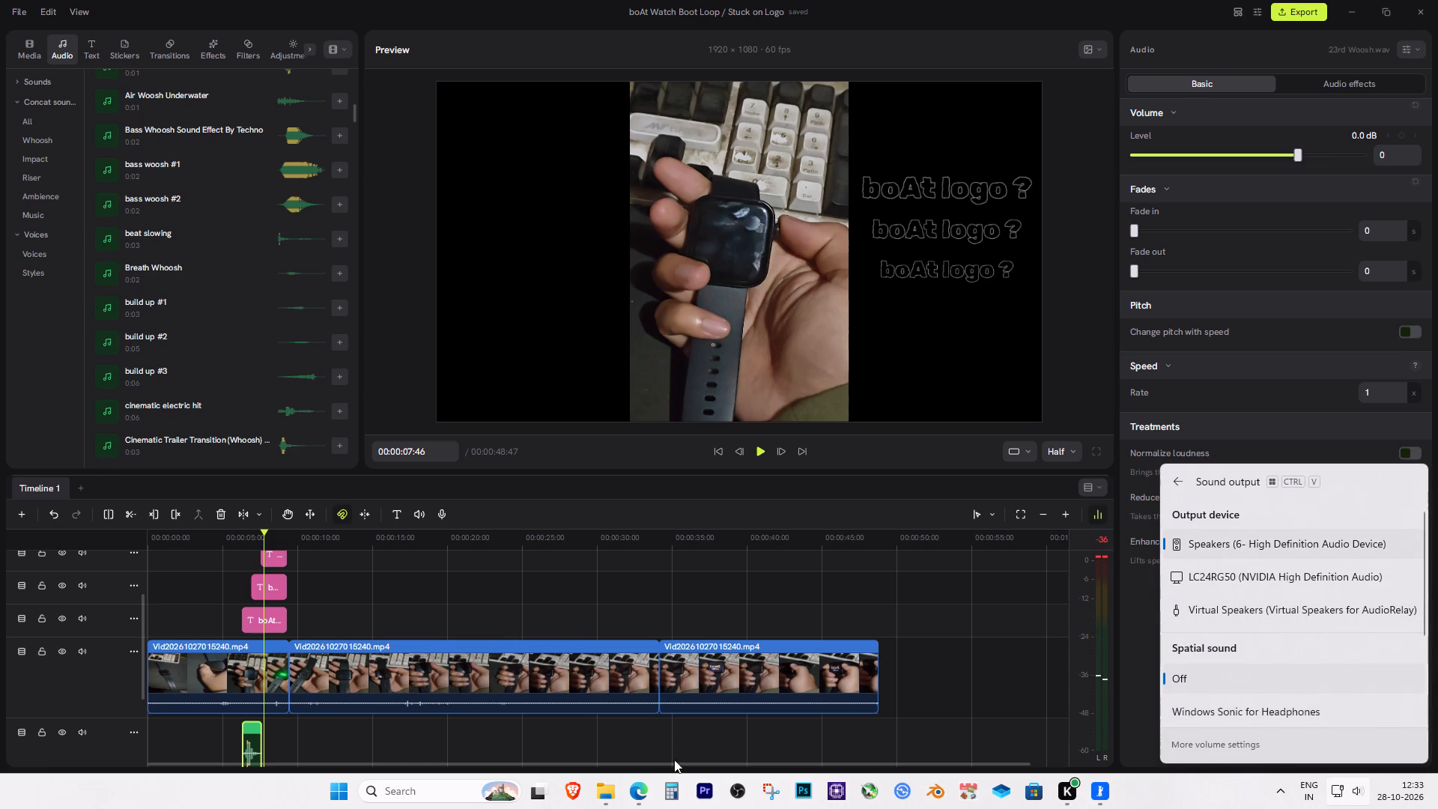
left_click(404, 757)
Replay the timeline from the start of the first boAt text clip to hear the placed whoosh.
left_click_drag(250, 536, 243, 537)
left_click(243, 537)
key("space")
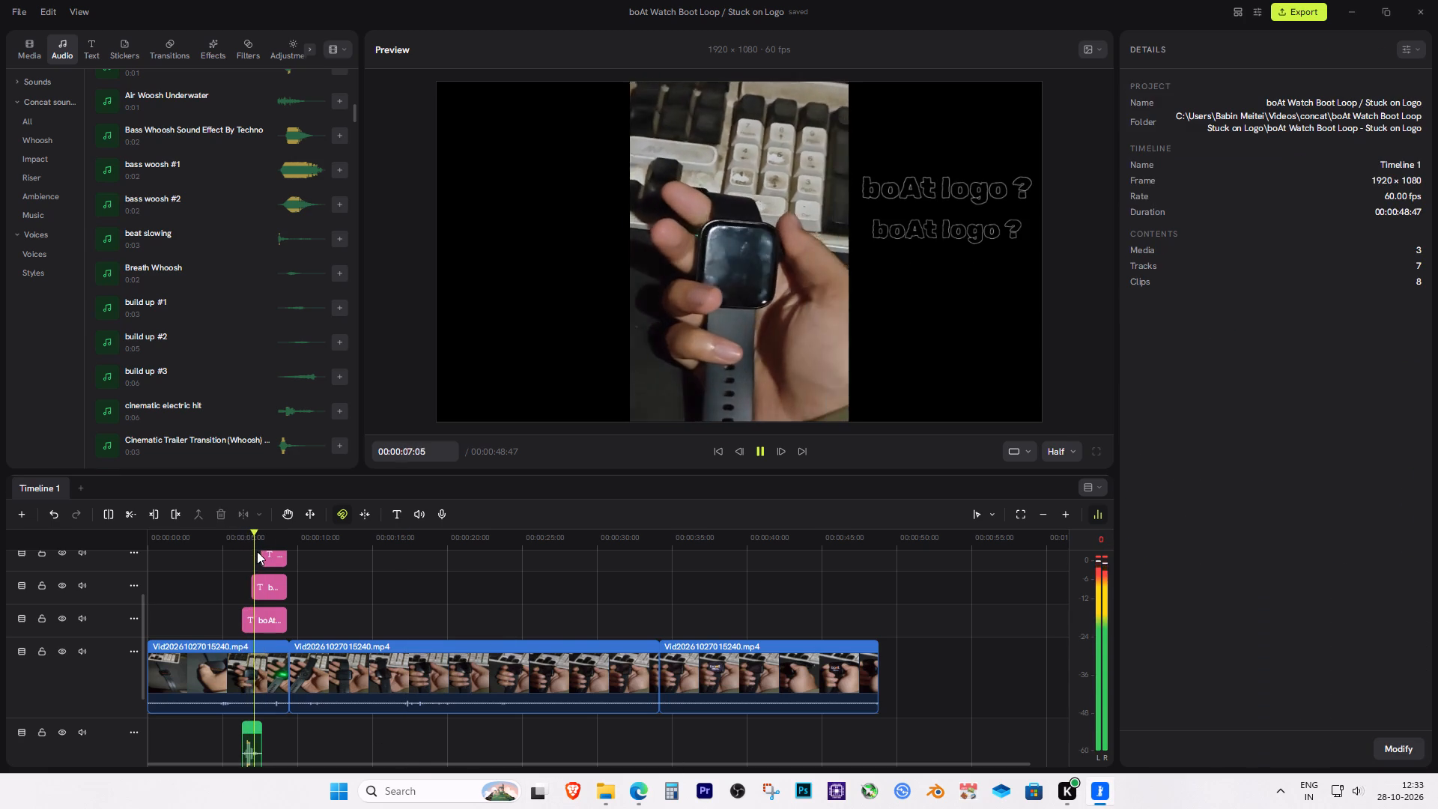
key("space")
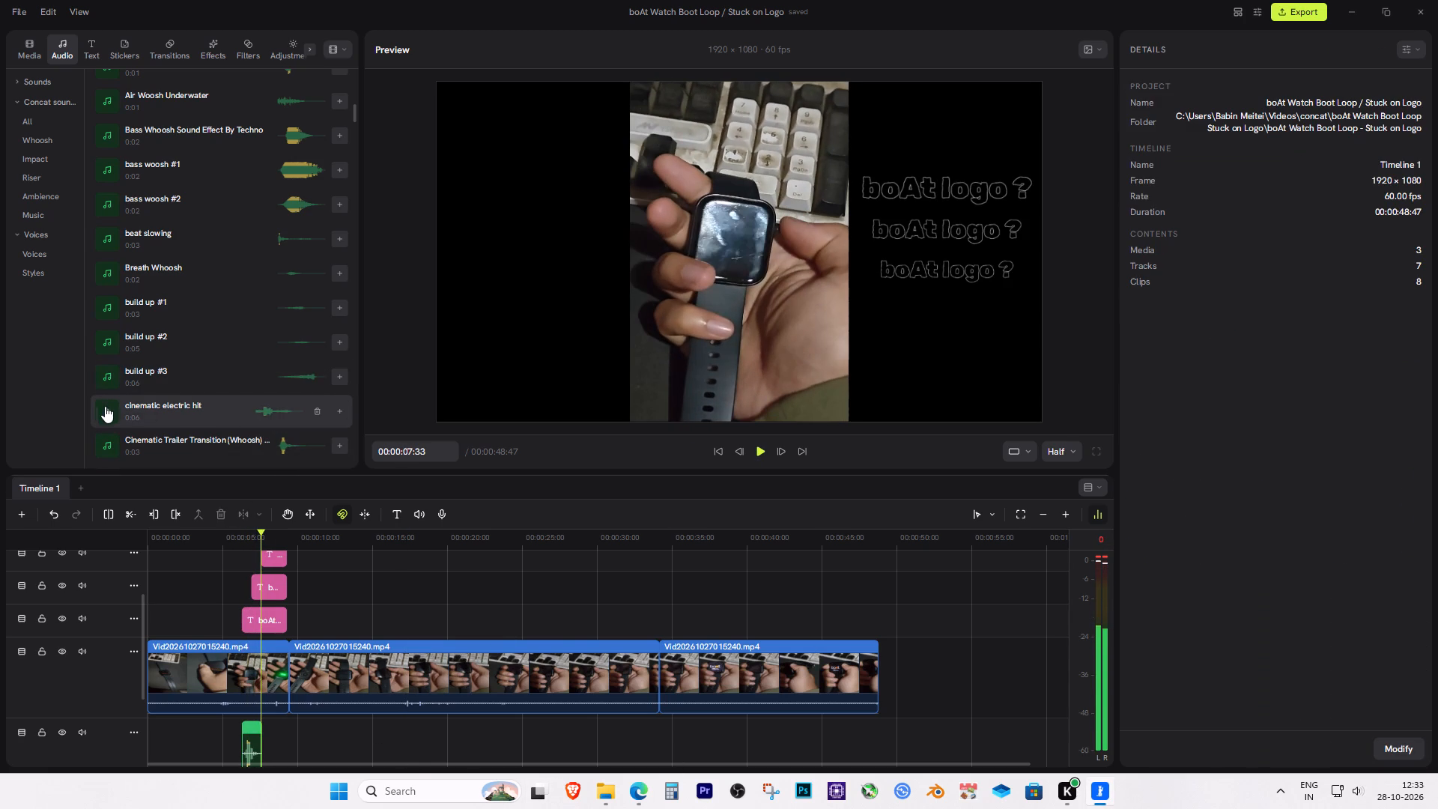
Listen to the imported sounds cinematic electric hit and build up #3.
left_click(110, 408)
left_click(109, 408)
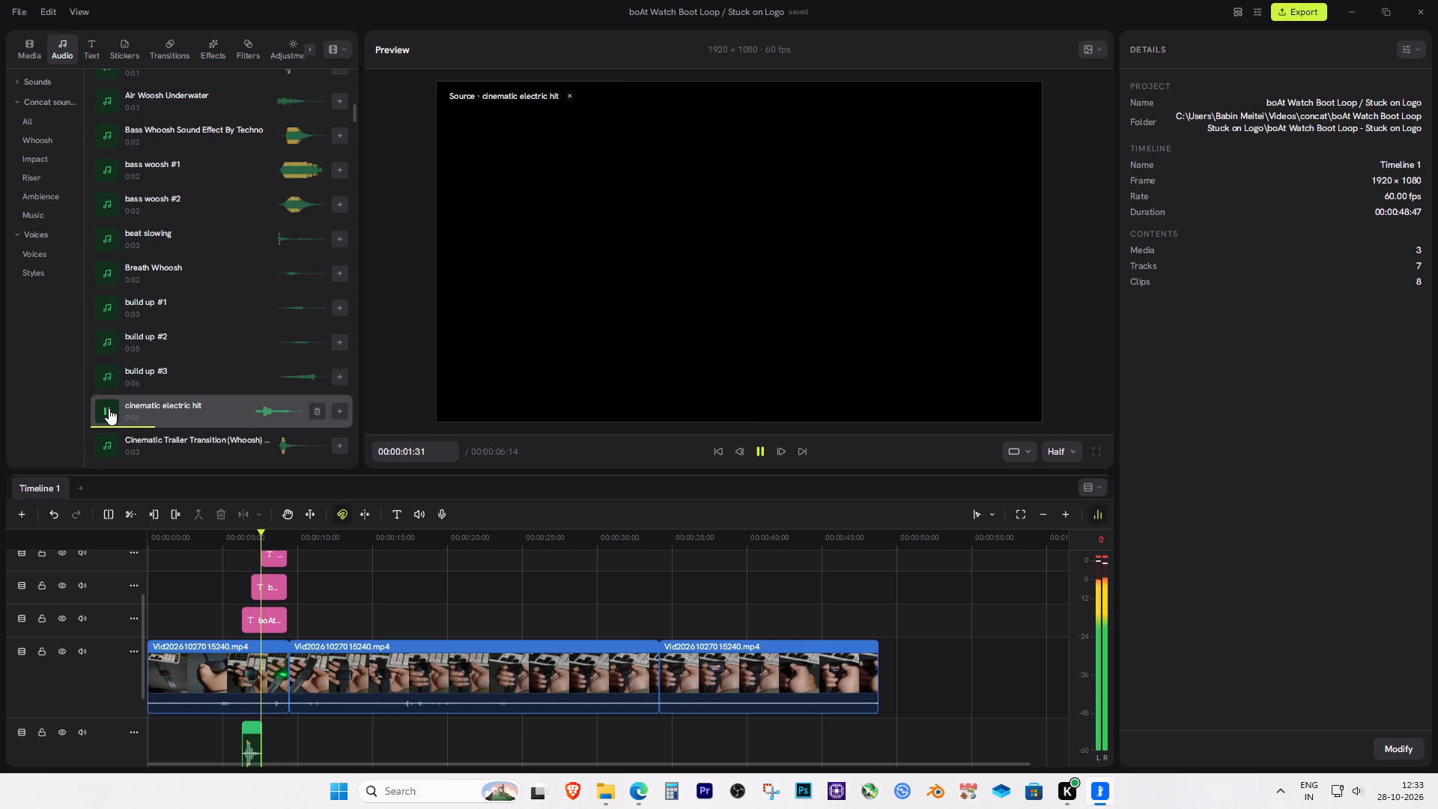
left_click(102, 374)
left_click(104, 374)
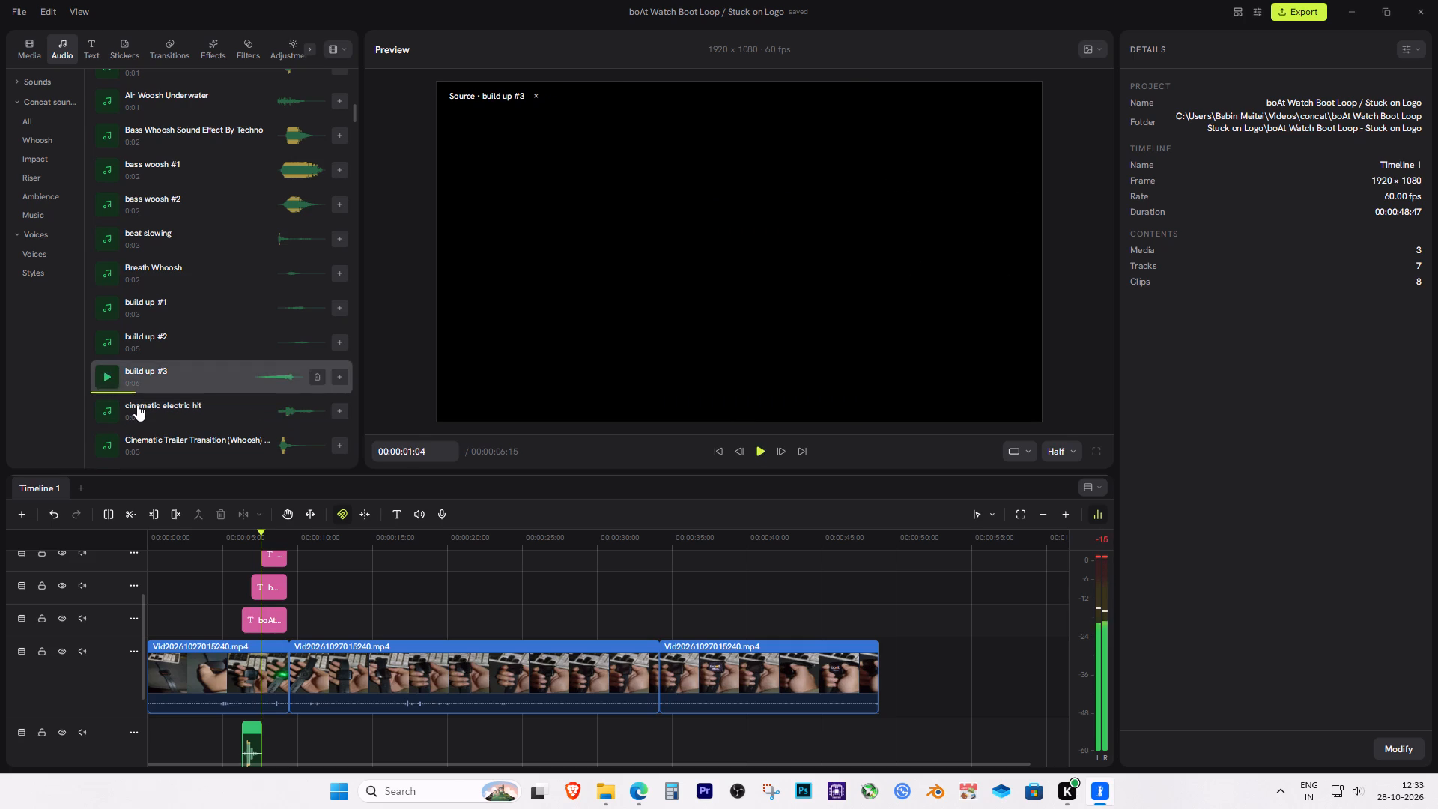
Browse further down the imported sounds and listen to Copy of Reverse Suction Ghostly Whoosh 06 and 05.
scroll(137, 404, "down", 2)
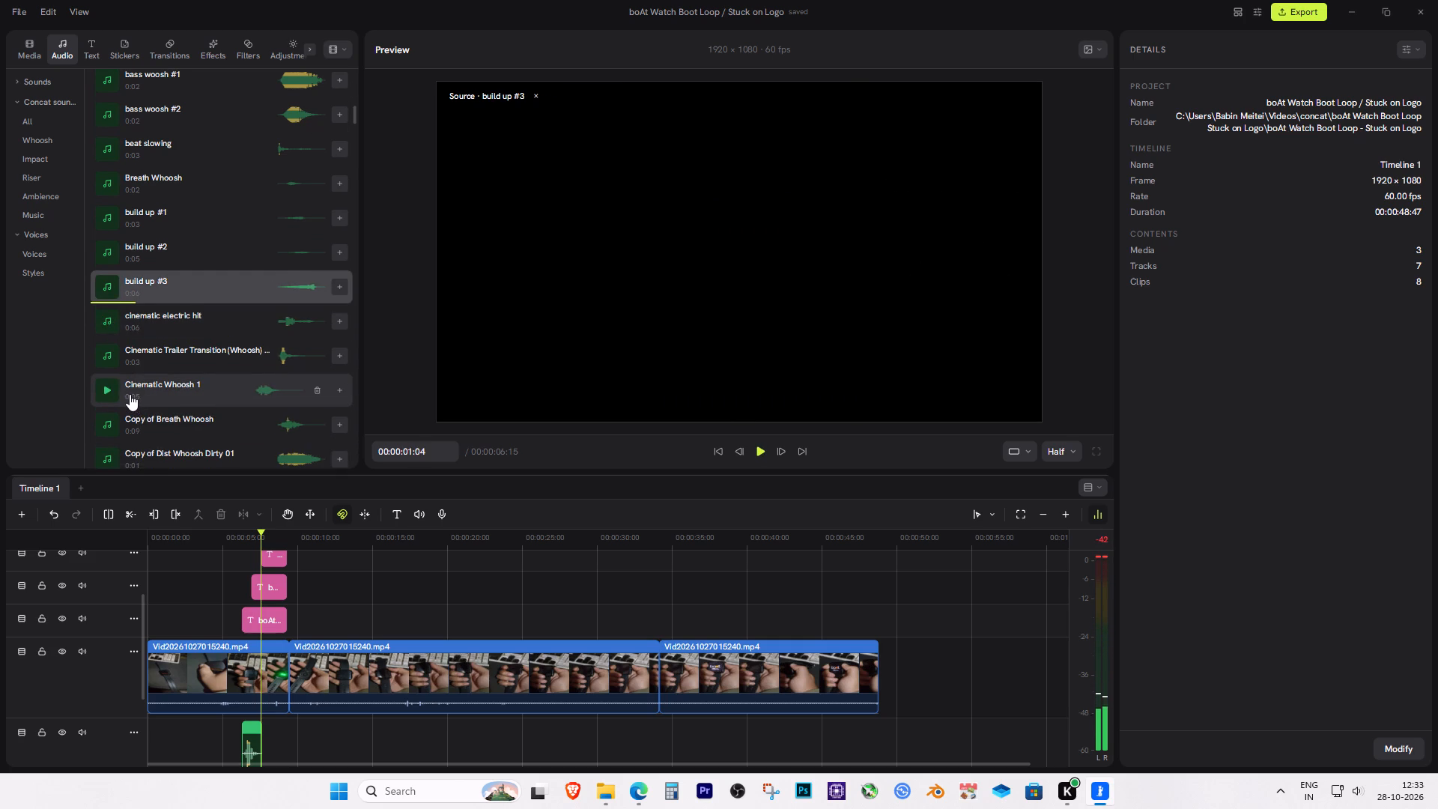
scroll(130, 396, "down", 1)
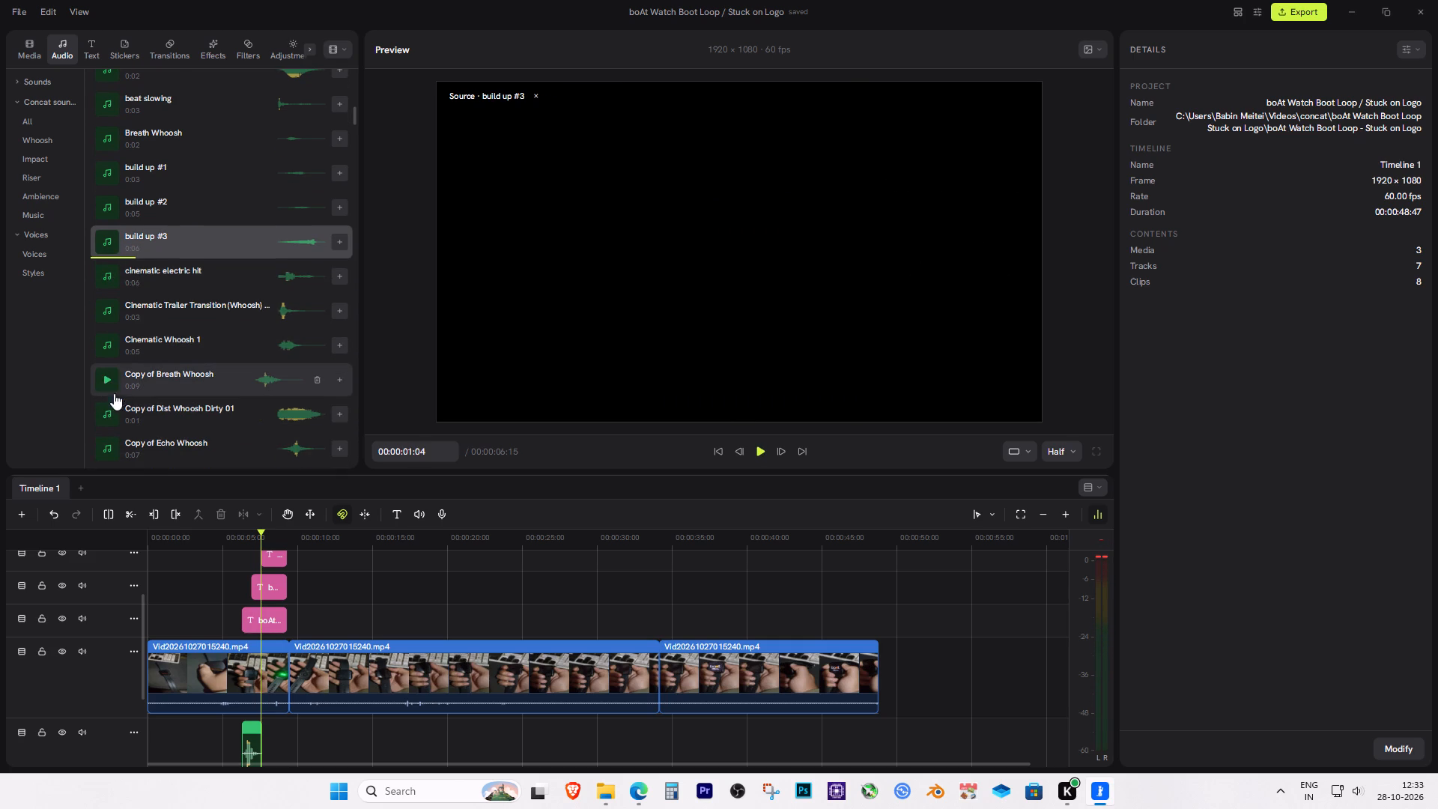
scroll(122, 403, "down", 3)
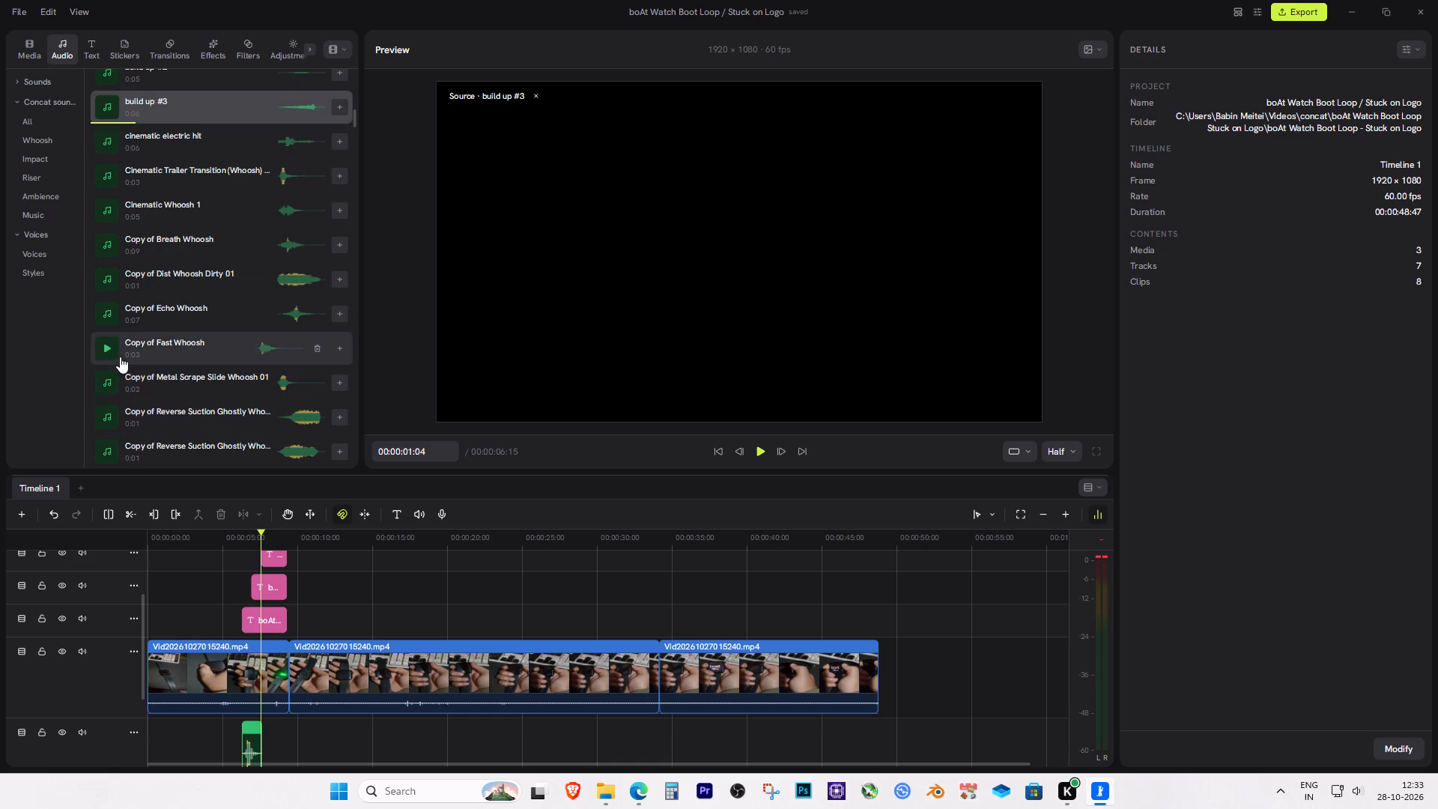
scroll(142, 381, "down", 2)
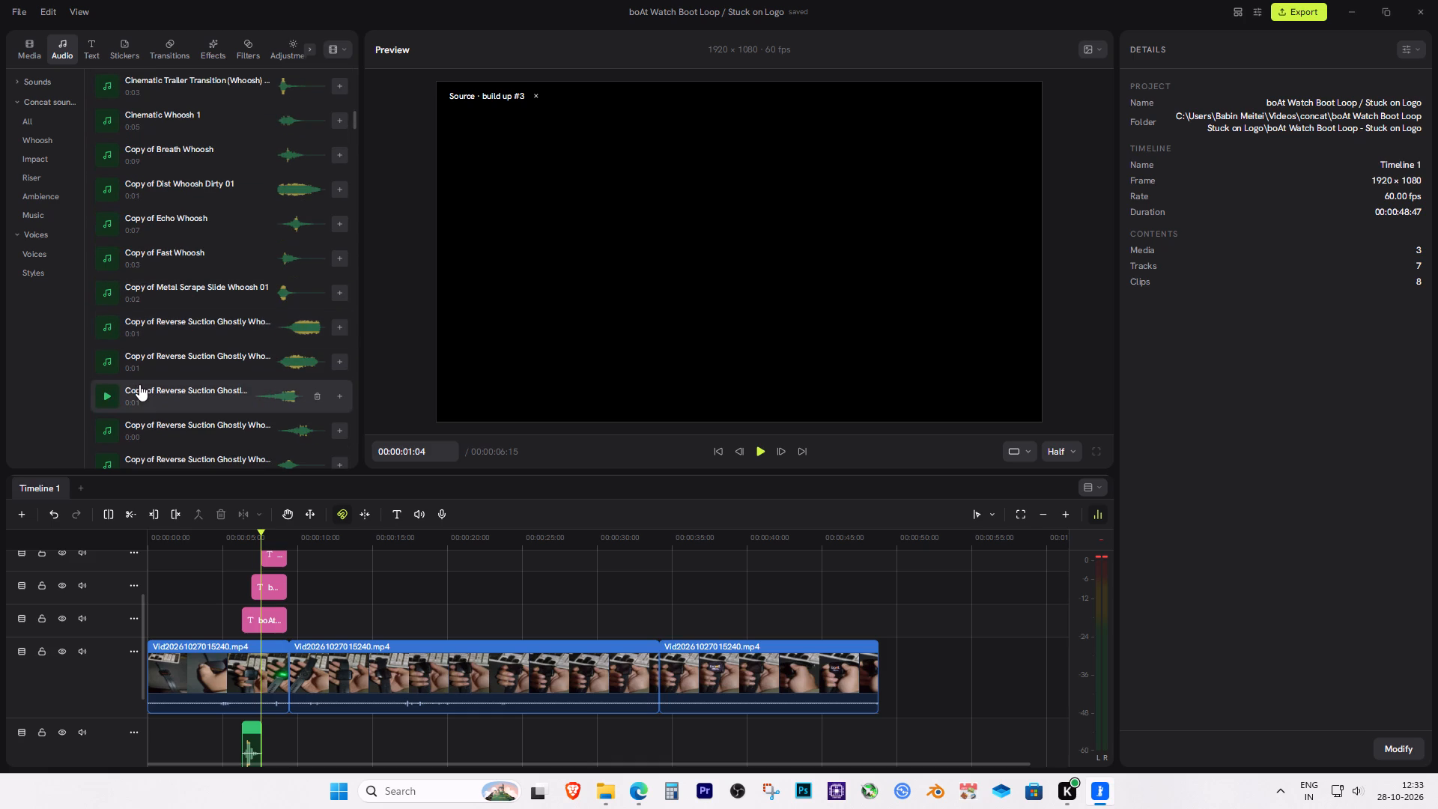
scroll(154, 401, "down", 2)
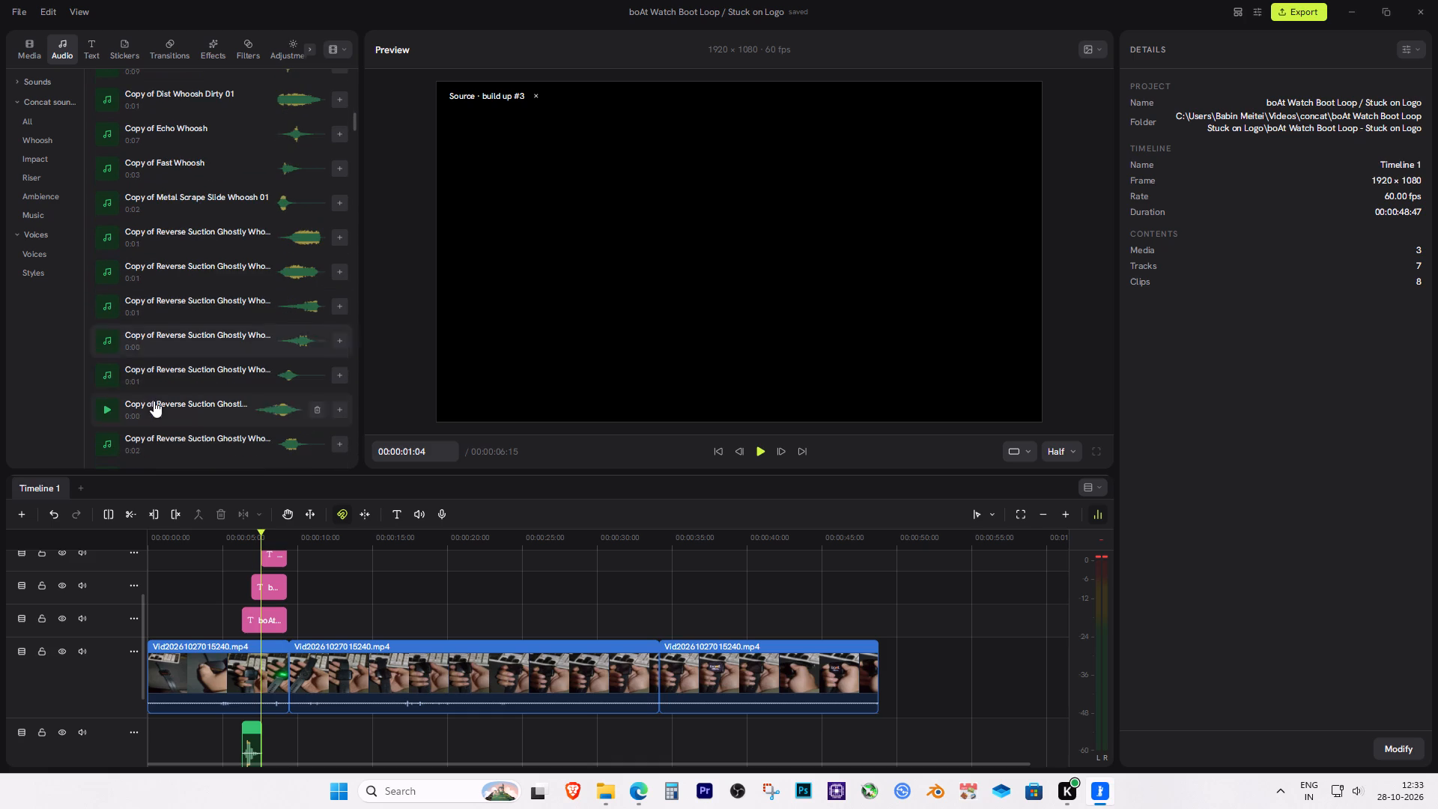
left_click(108, 338)
left_click(108, 338)
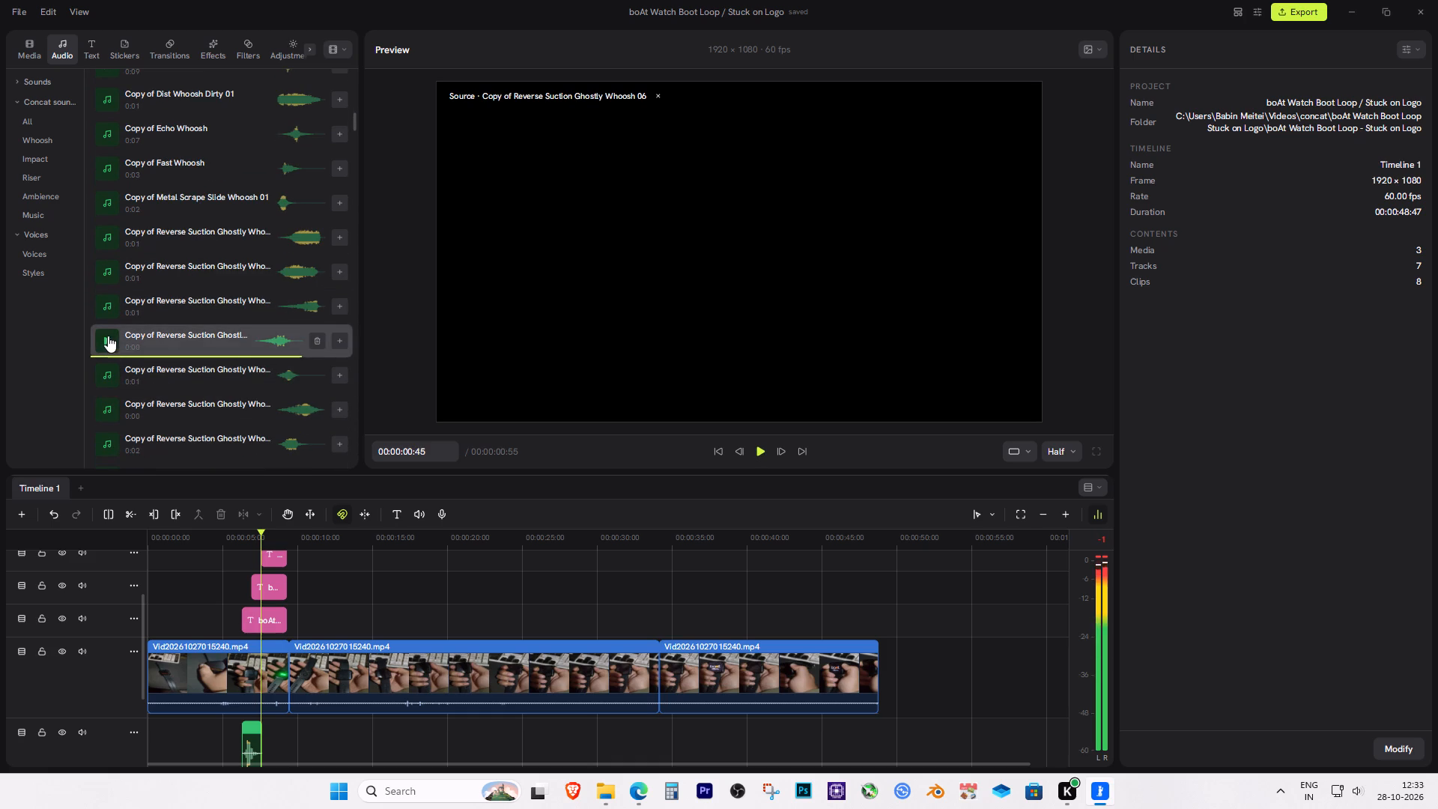
left_click(104, 306)
left_click(106, 308)
Listen to the sounds Copy of Reverse Suction Ghostly Whoosh 14 through 18.
scroll(180, 410, "down", 1)
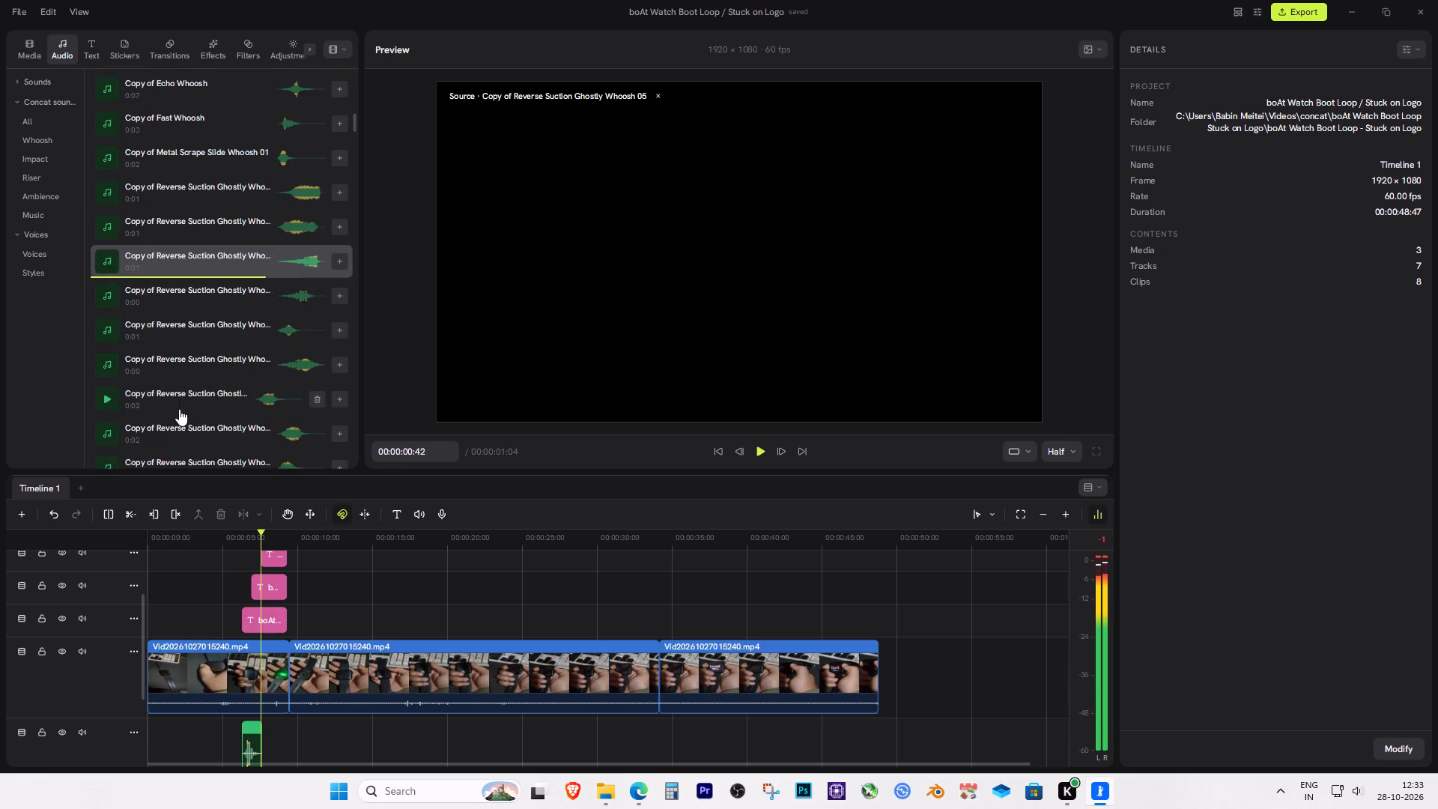
scroll(178, 408, "down", 3)
left_click(115, 404)
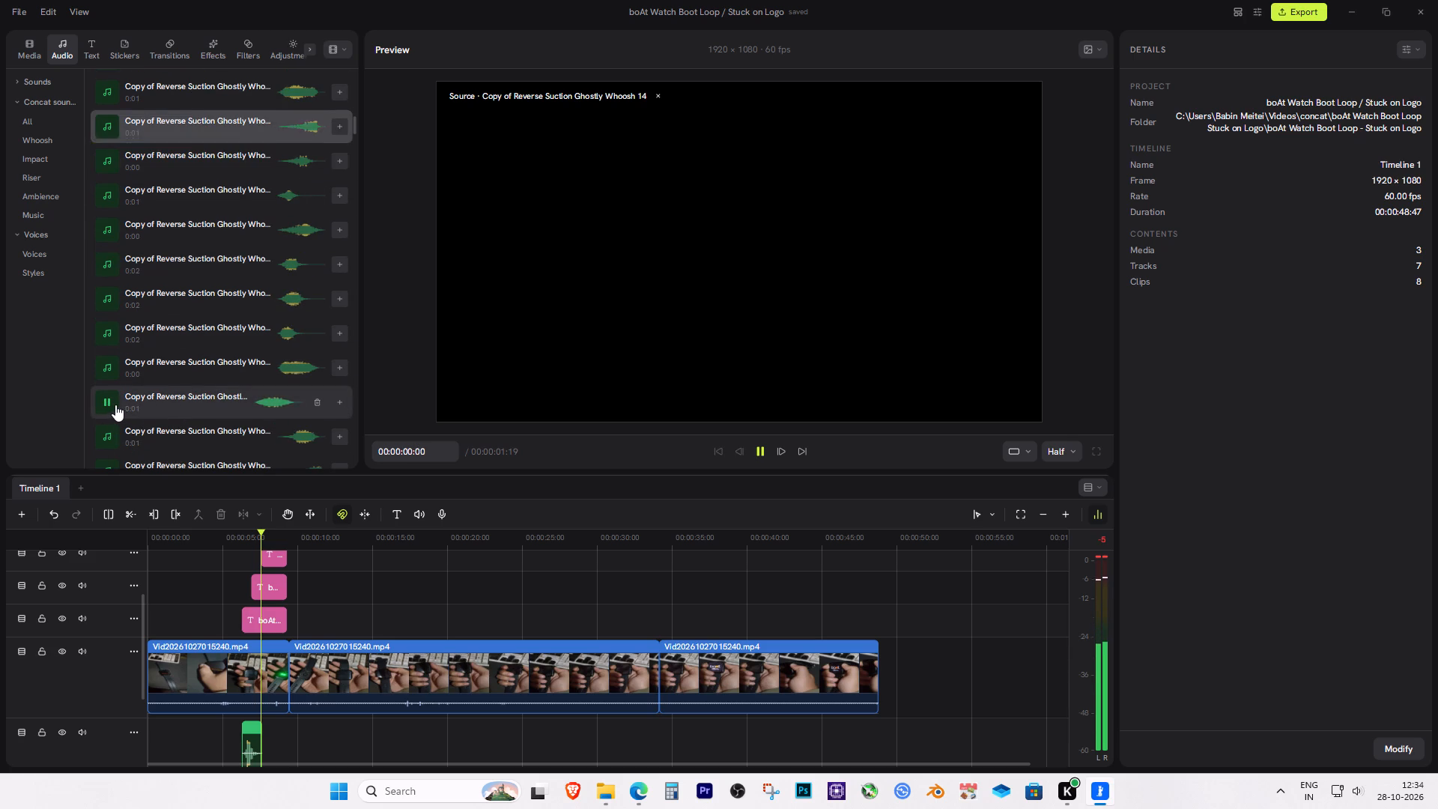
left_click(115, 404)
left_click(101, 431)
left_click(108, 431)
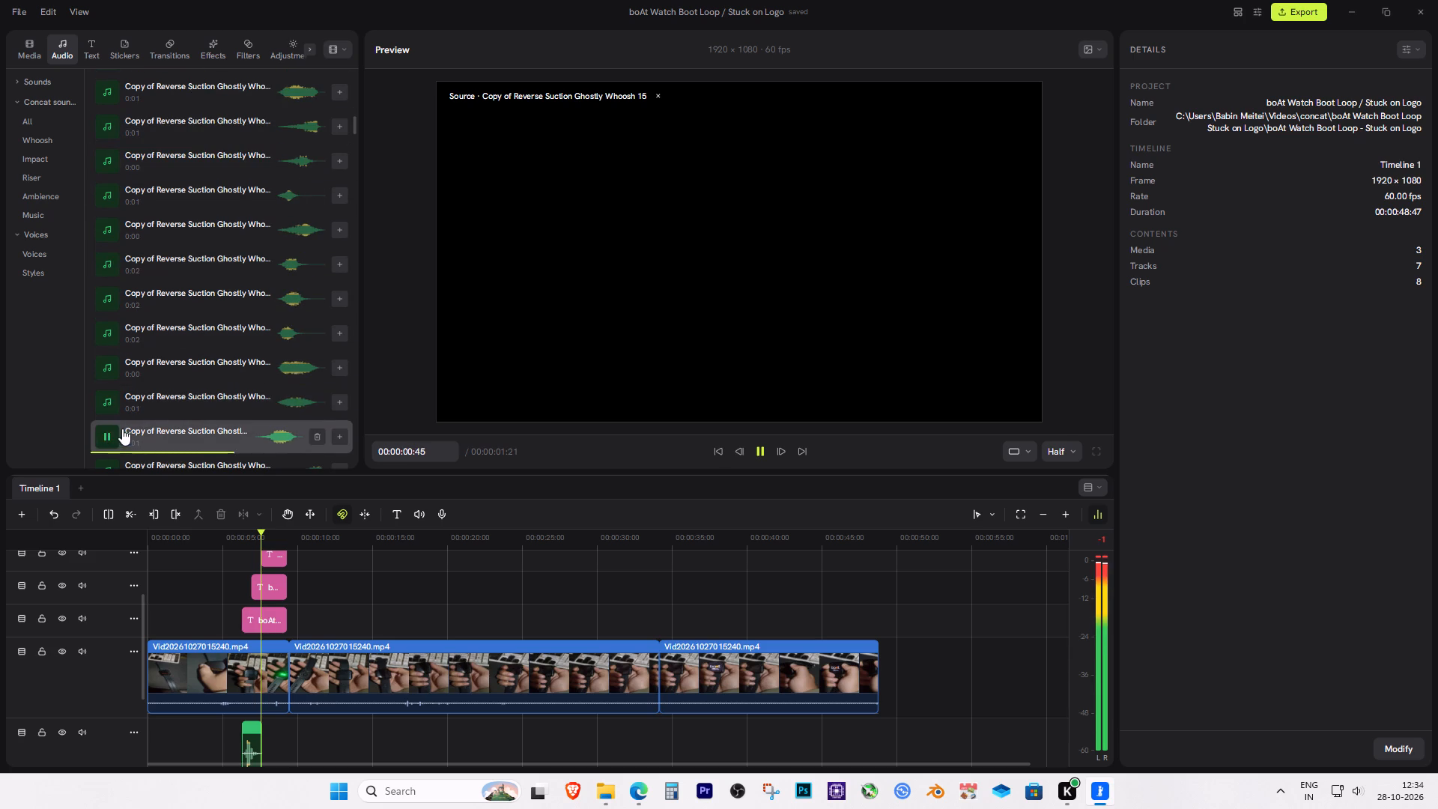
scroll(178, 425, "down", 3)
left_click(109, 343)
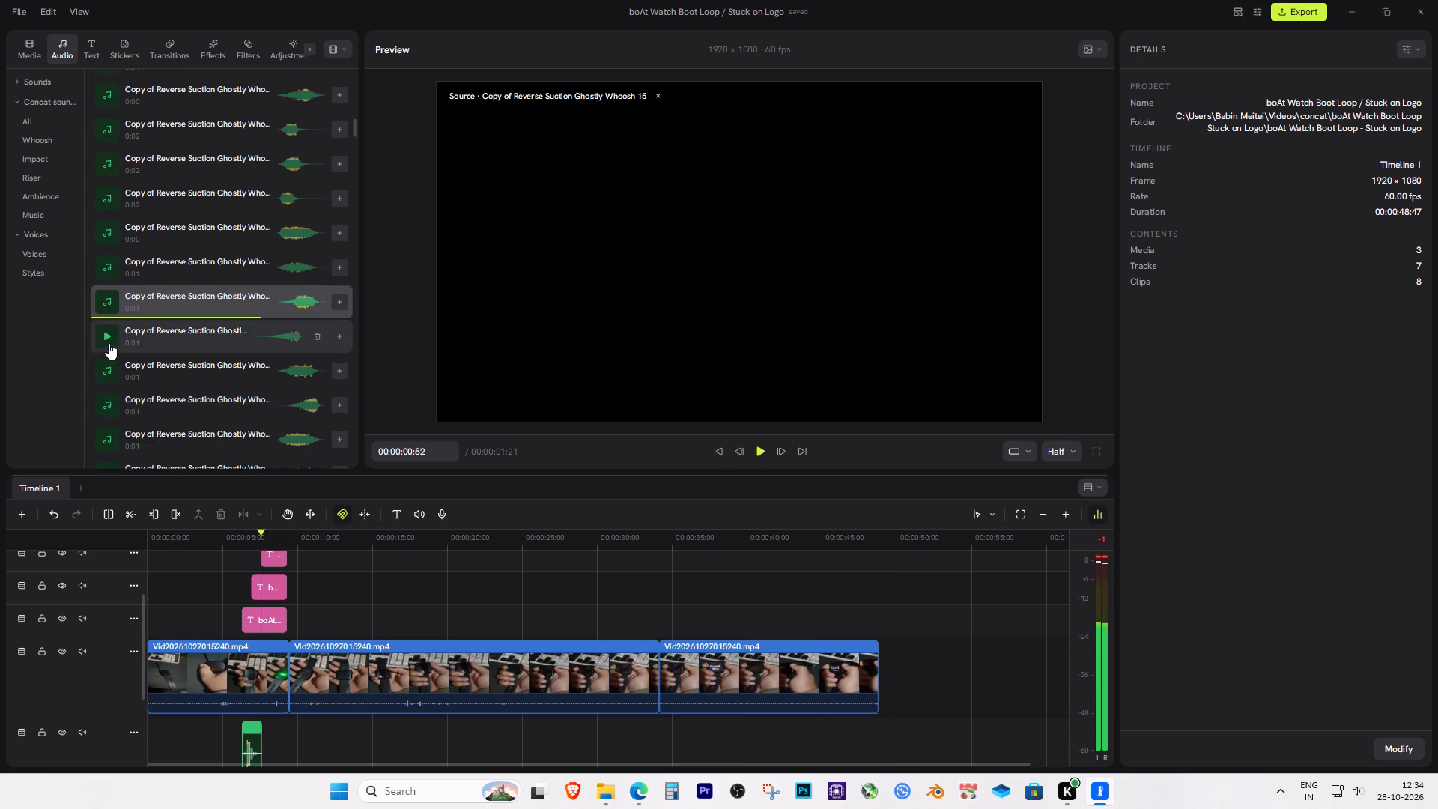
left_click(109, 343)
left_click(108, 363)
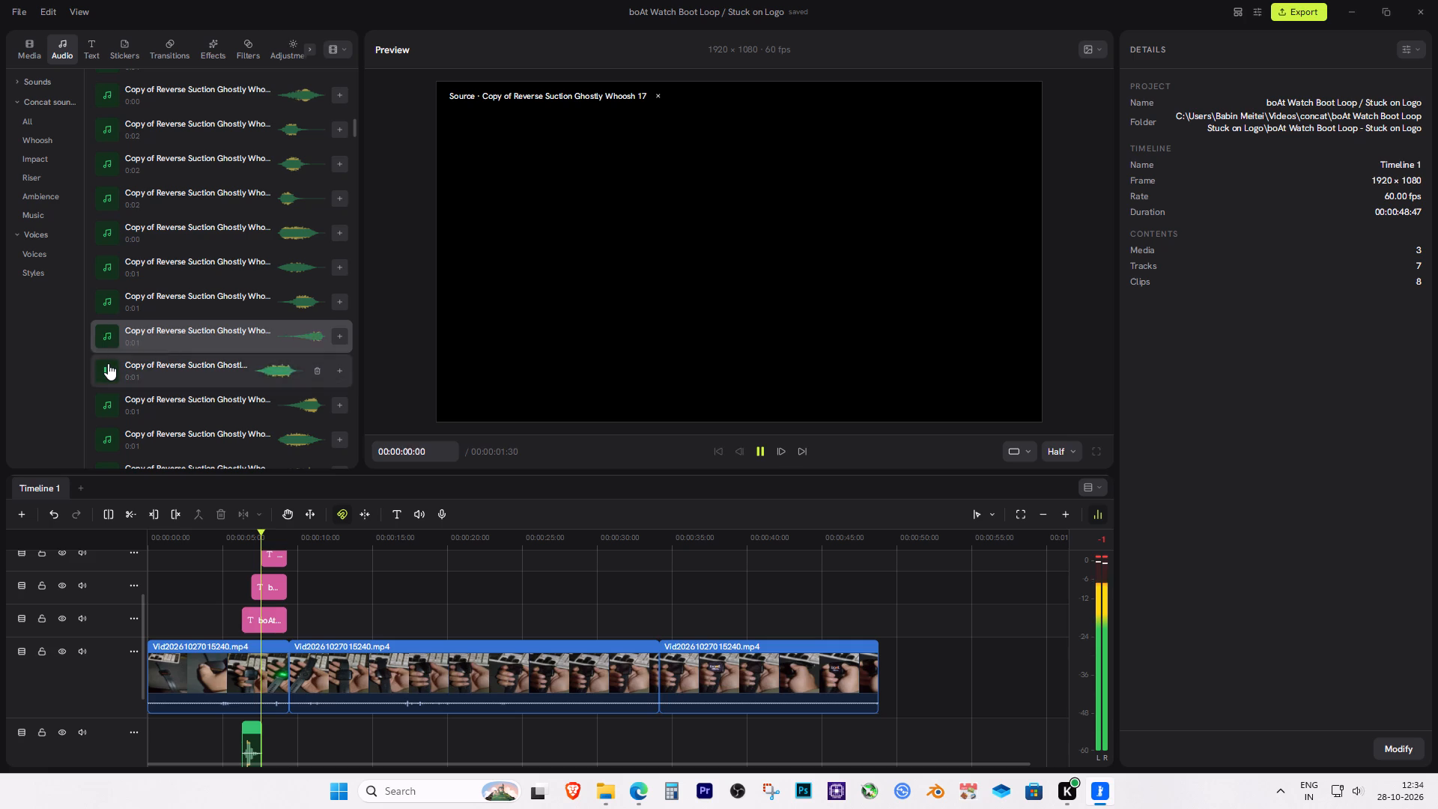
left_click(108, 363)
left_click(108, 401)
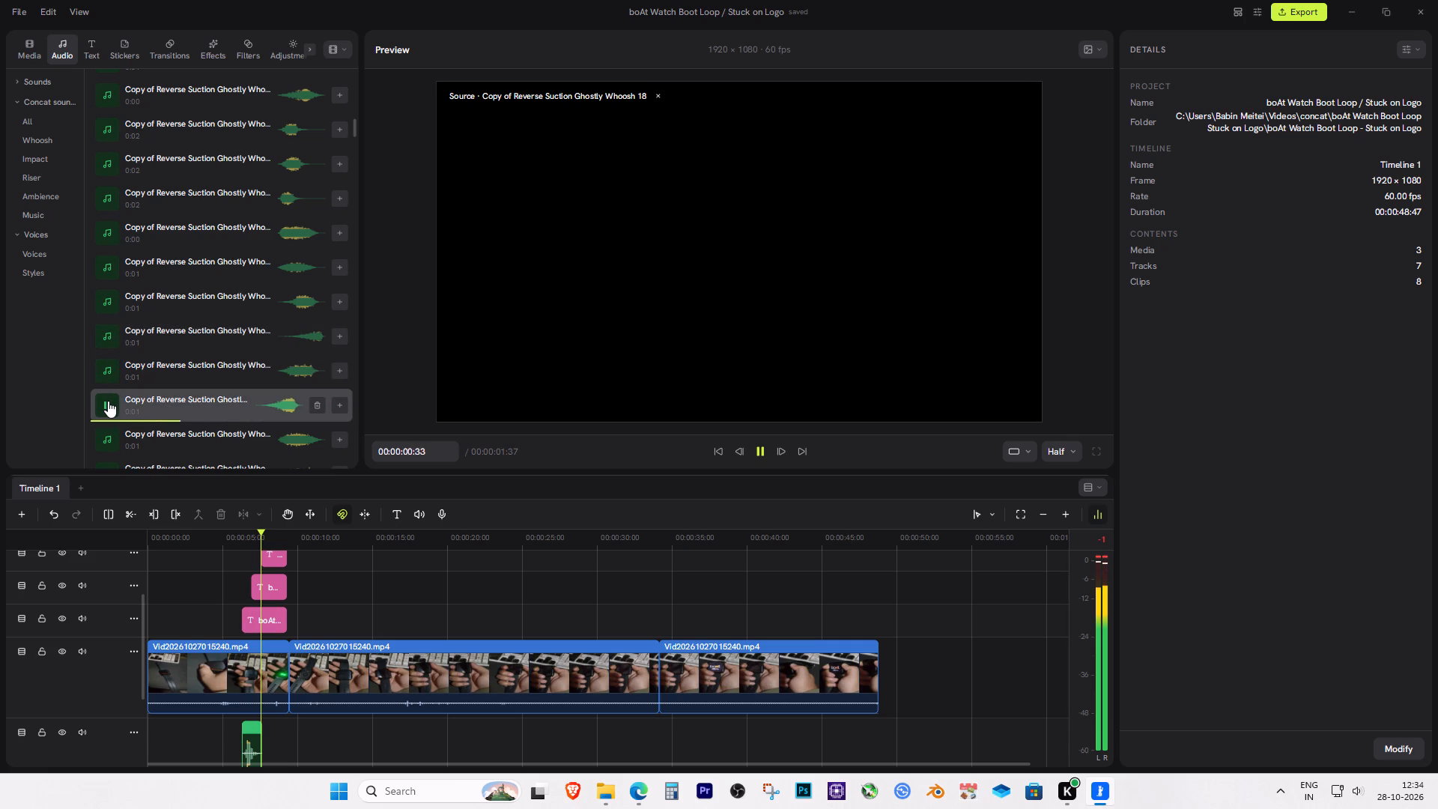
left_click(108, 401)
Listen to Copy of Reverse Suction Ghostly Whoosh 19 and 20, plus Copy of Reverse Suction Whoosh 01 and 02.
scroll(151, 409, "down", 2)
left_click(108, 352)
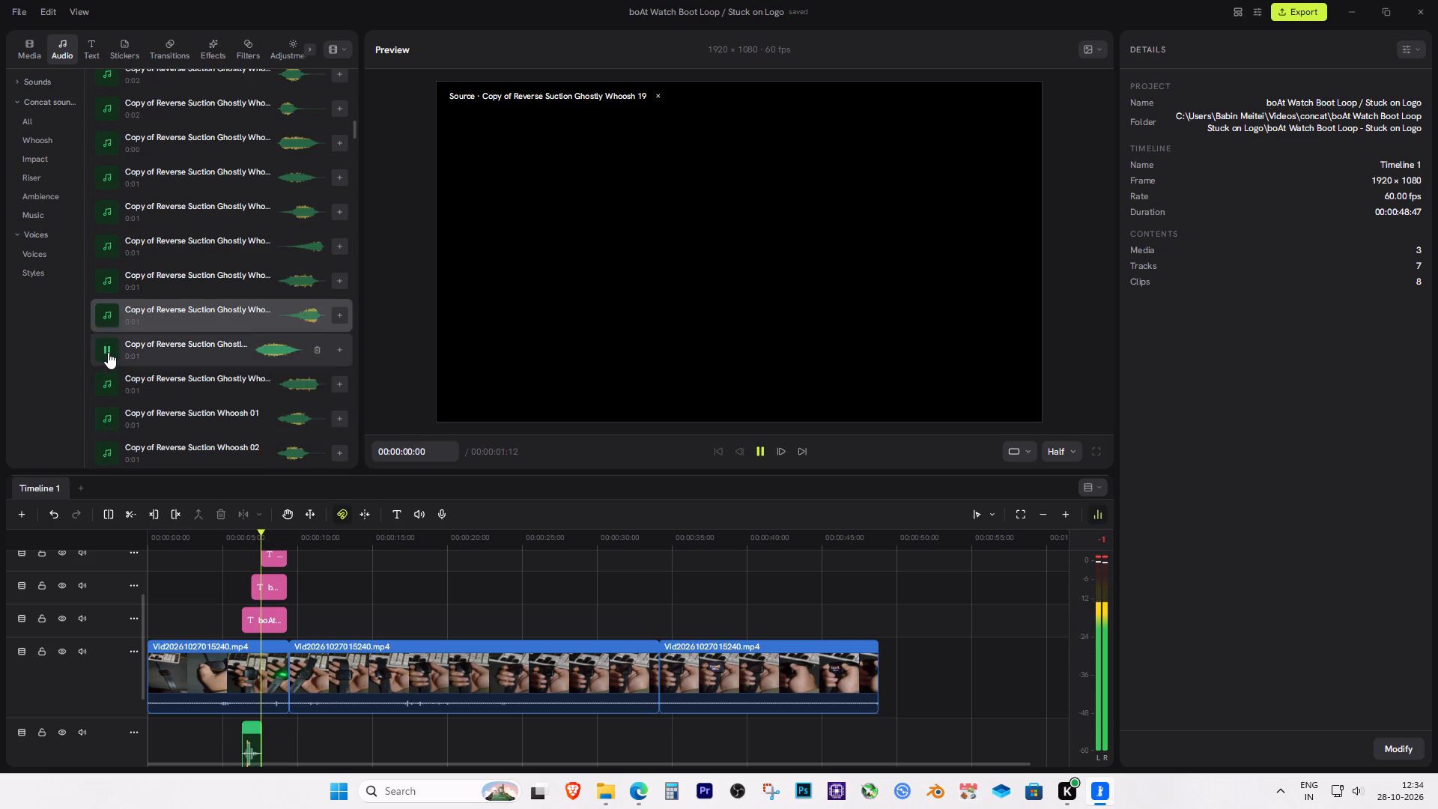
left_click(108, 352)
left_click(109, 380)
left_click(109, 380)
left_click(104, 407)
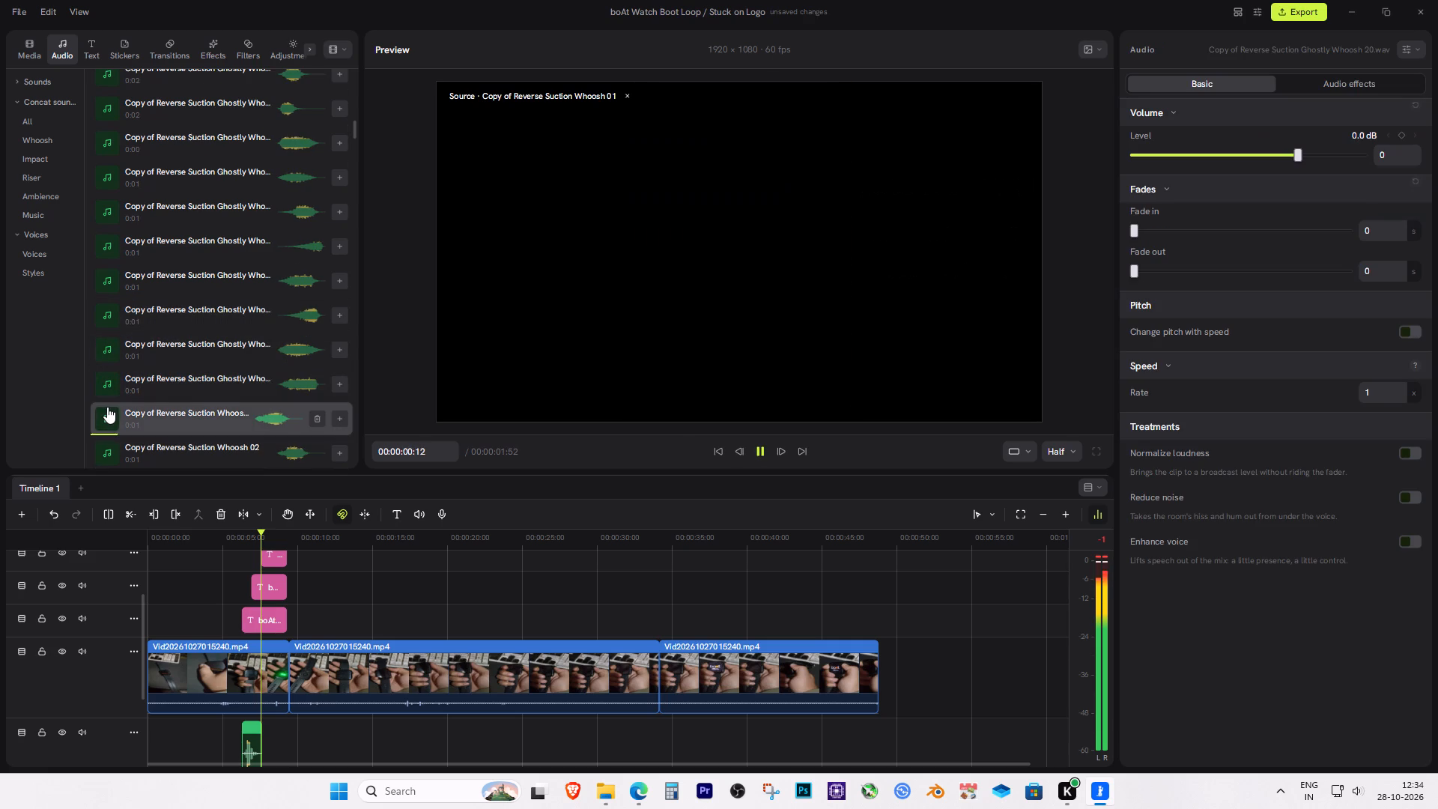
left_click(107, 407)
left_click(106, 448)
Browse past the remaining whoosh sounds and listen to the radio beep sound.
scroll(204, 422, "down", 1)
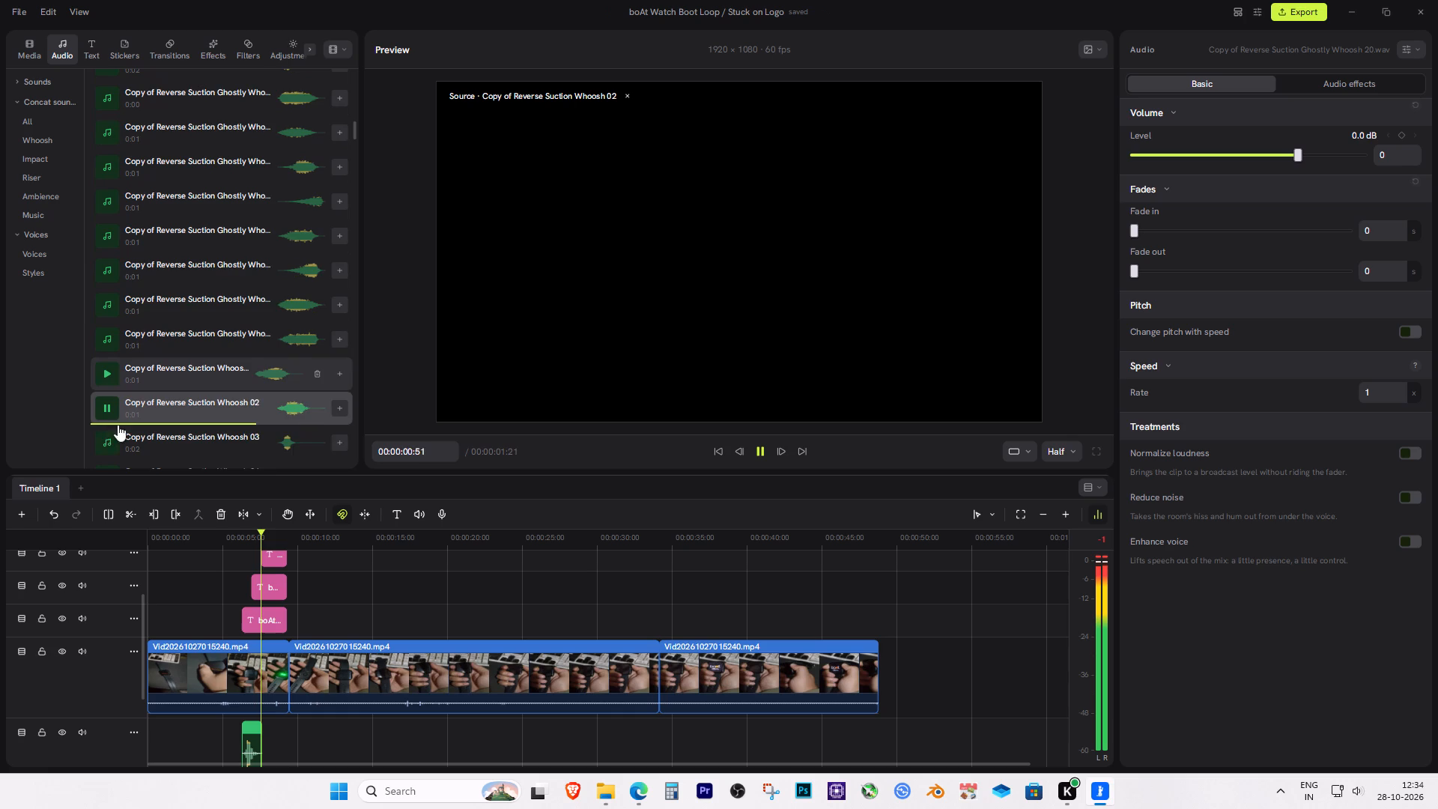
scroll(120, 422, "down", 19)
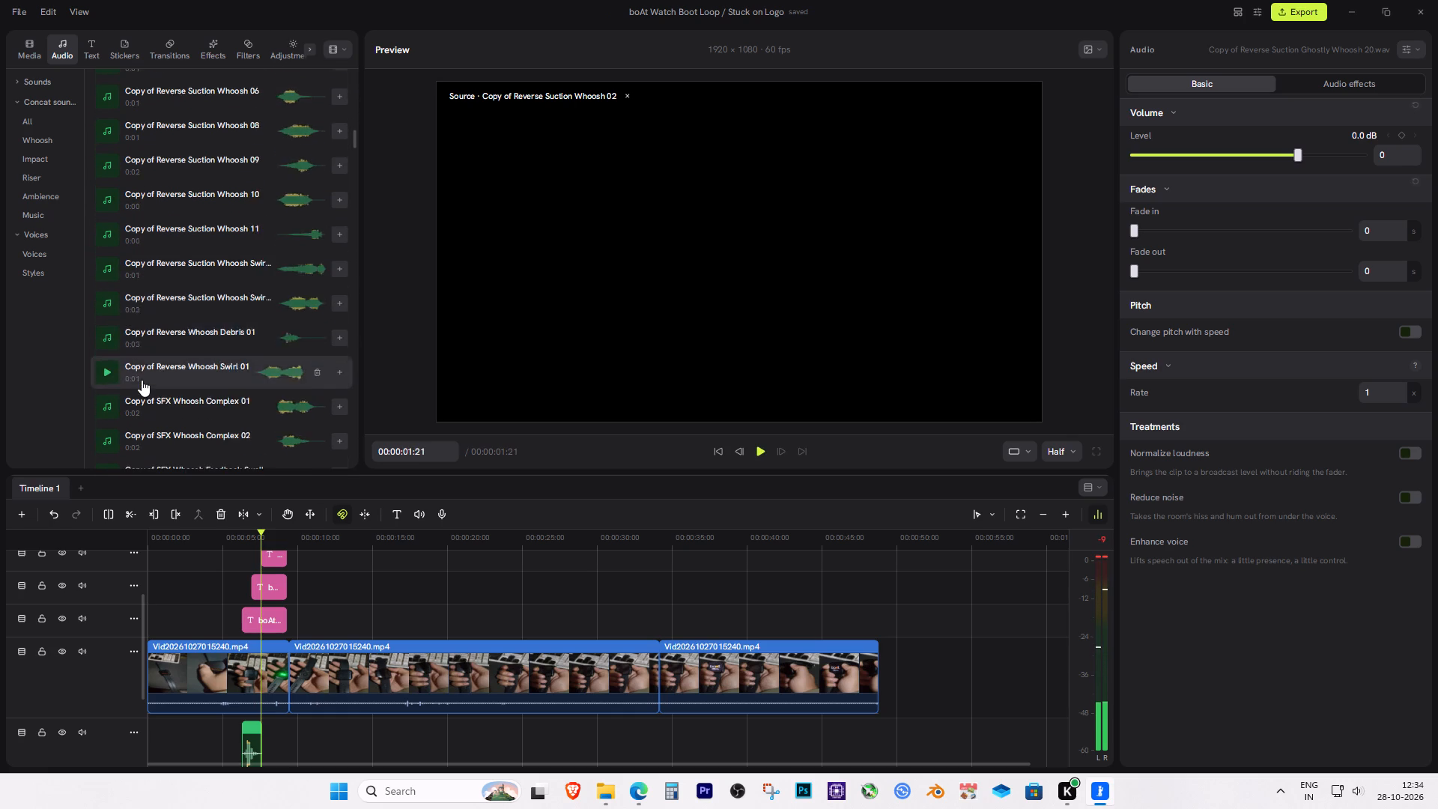
scroll(142, 380, "down", 20)
scroll(142, 380, "down", 5)
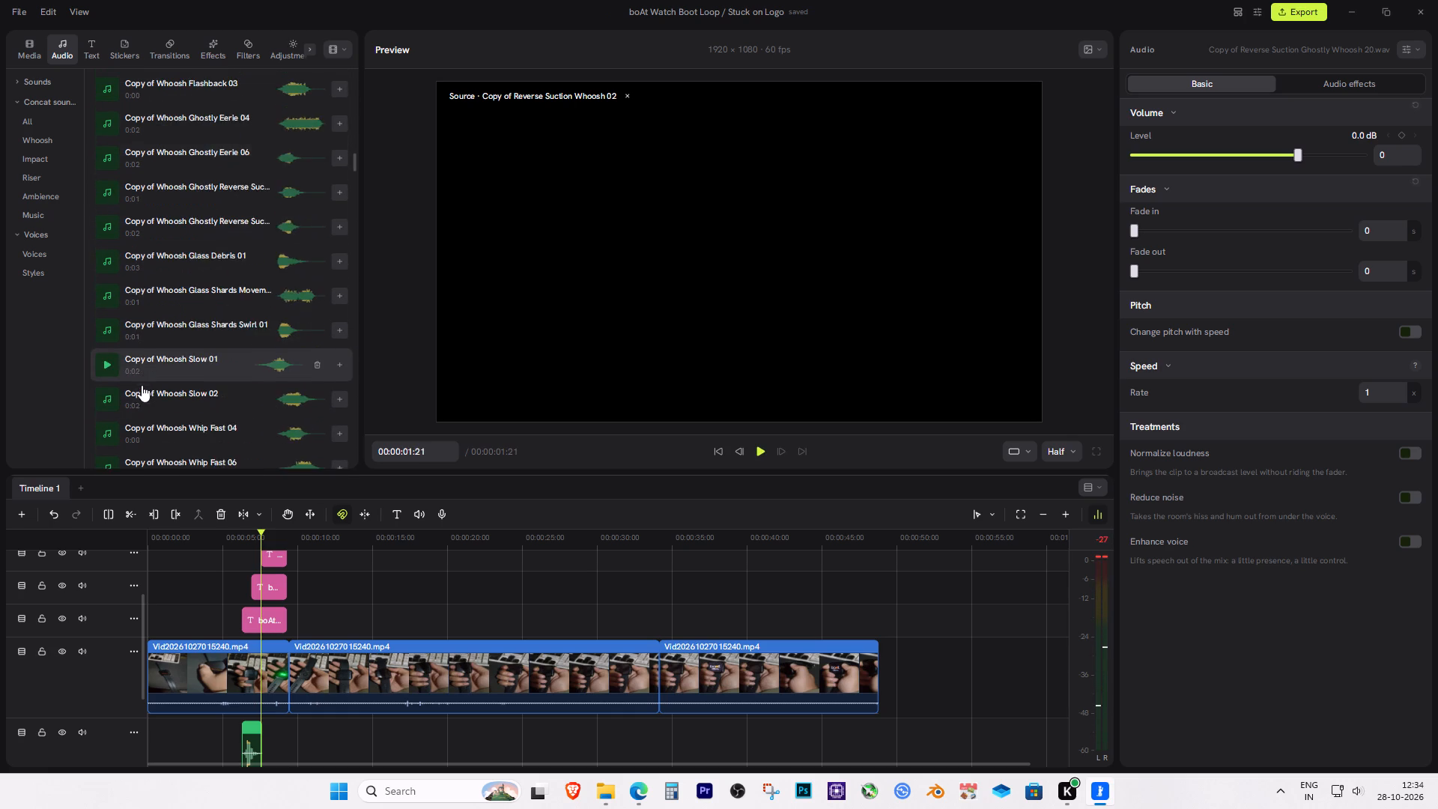
scroll(142, 385, "down", 7)
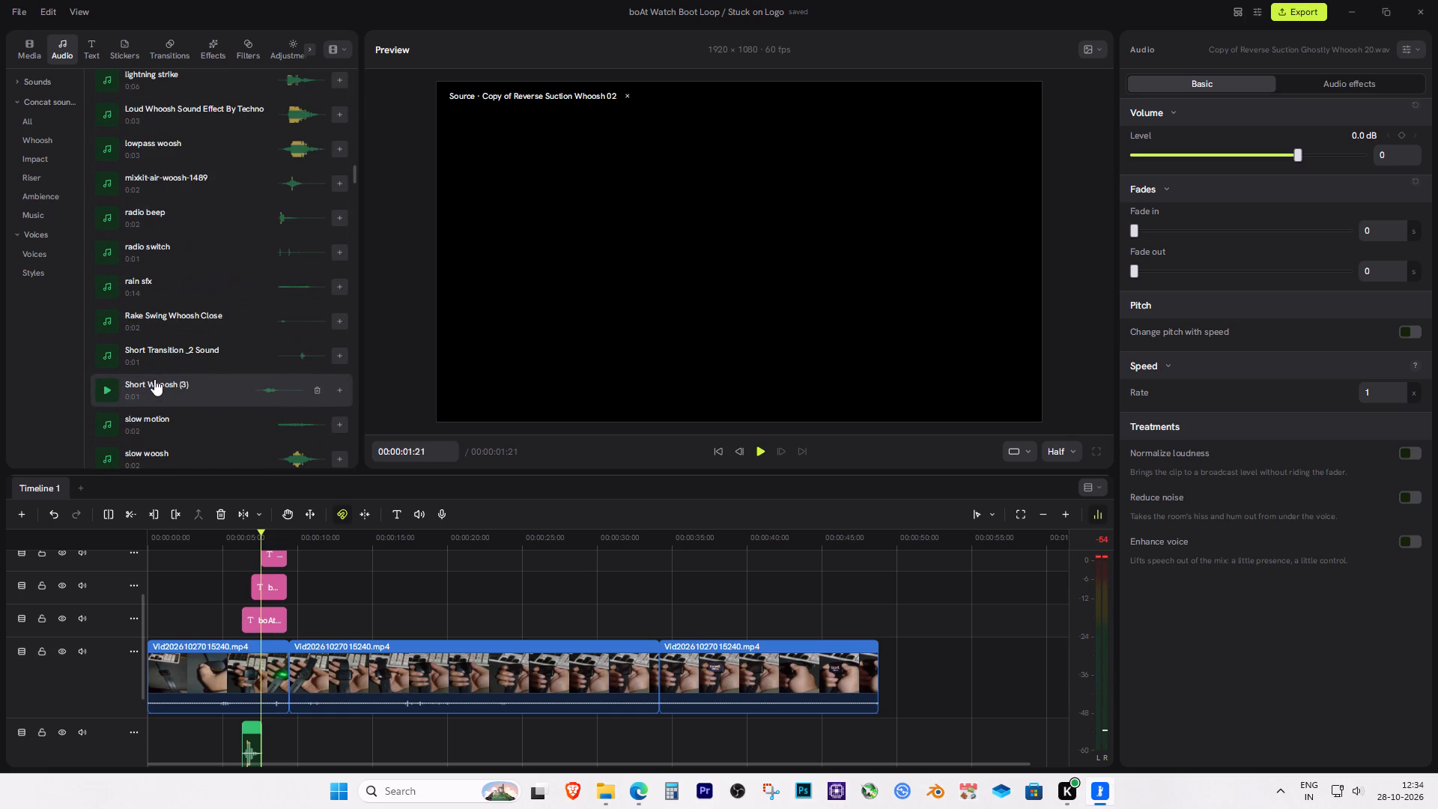
left_click(107, 214)
left_click(108, 214)
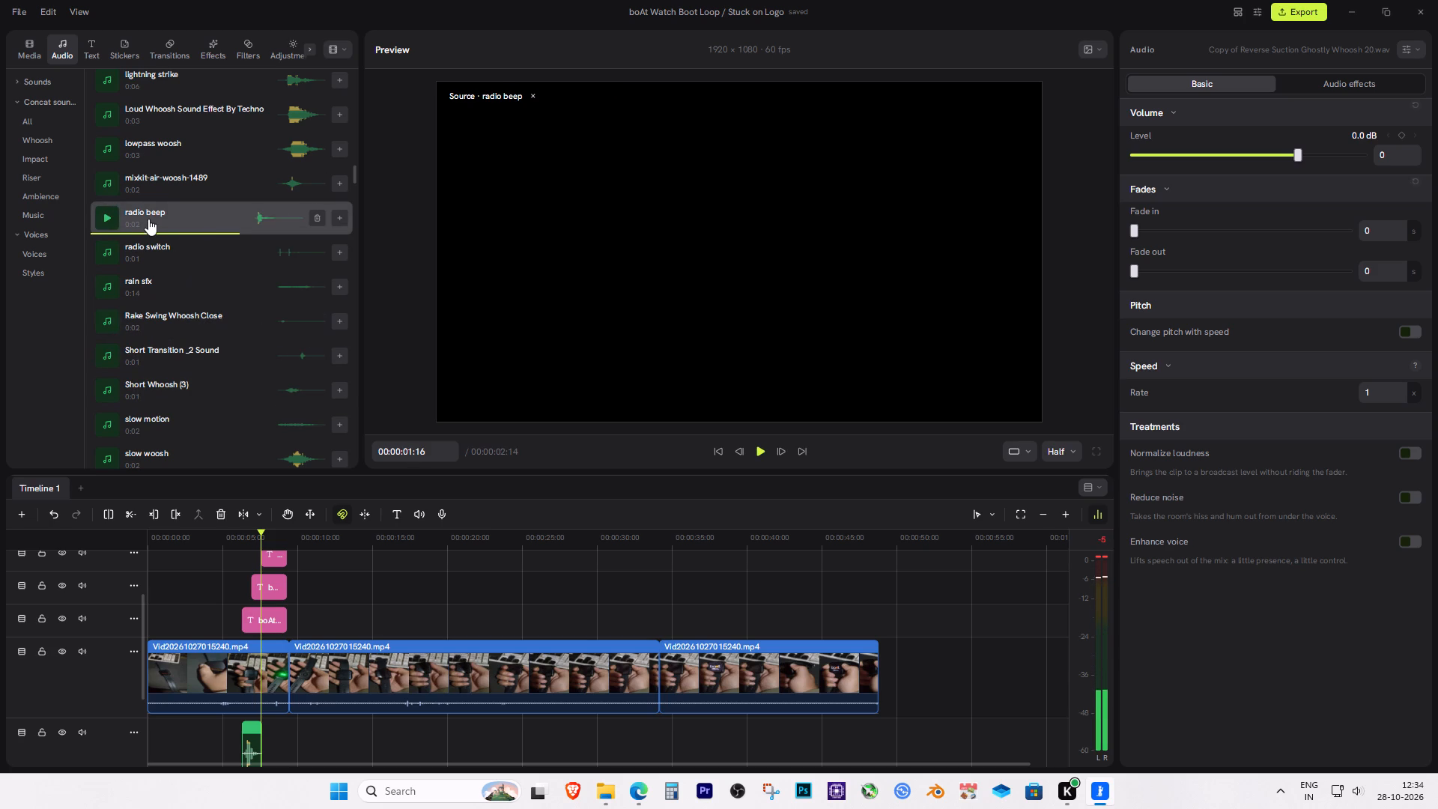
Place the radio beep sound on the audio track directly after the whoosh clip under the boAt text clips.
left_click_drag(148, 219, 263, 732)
Play the boAt logo text section several times to hear the radio beep following the whoosh.
left_click(237, 539)
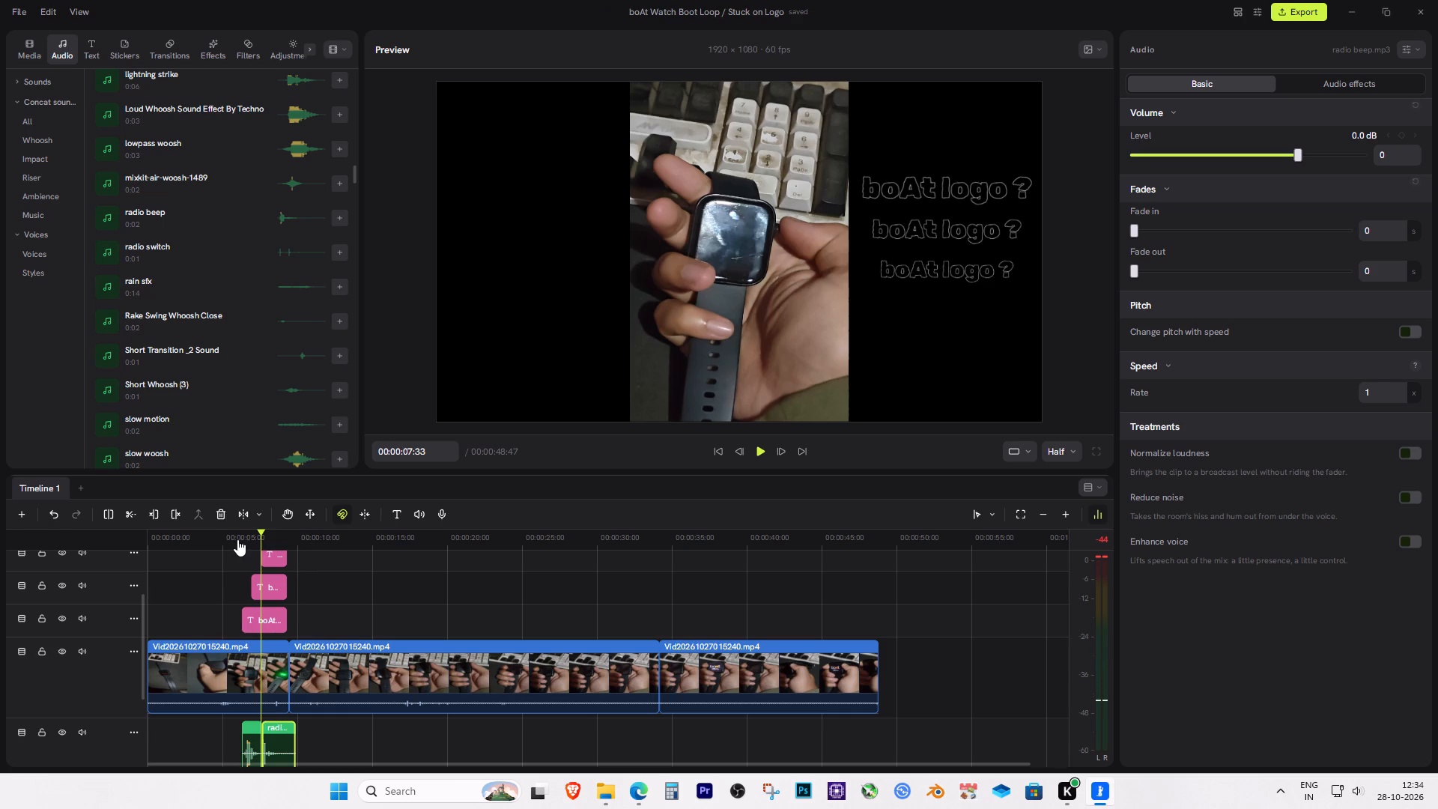
key("space")
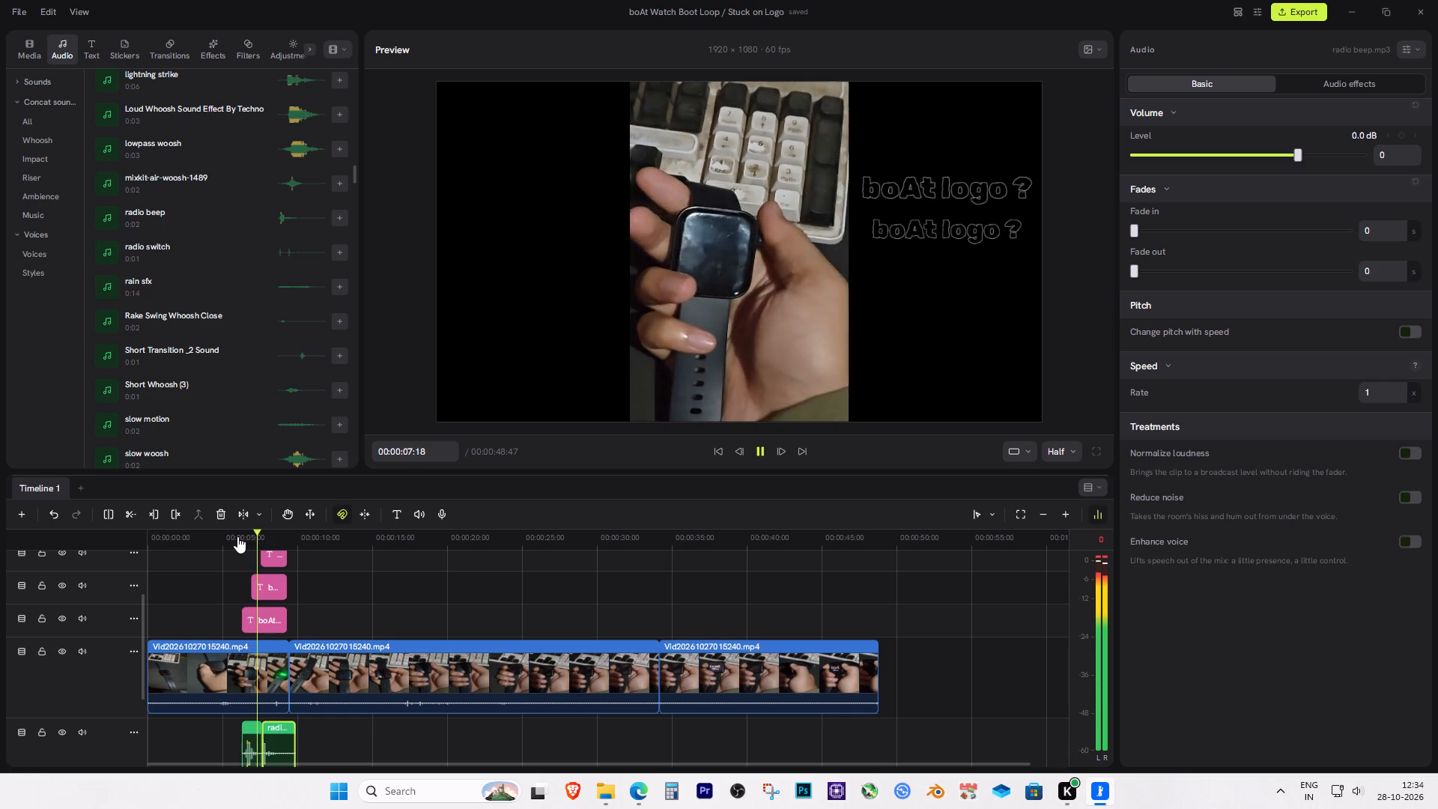
key("space")
key("space")
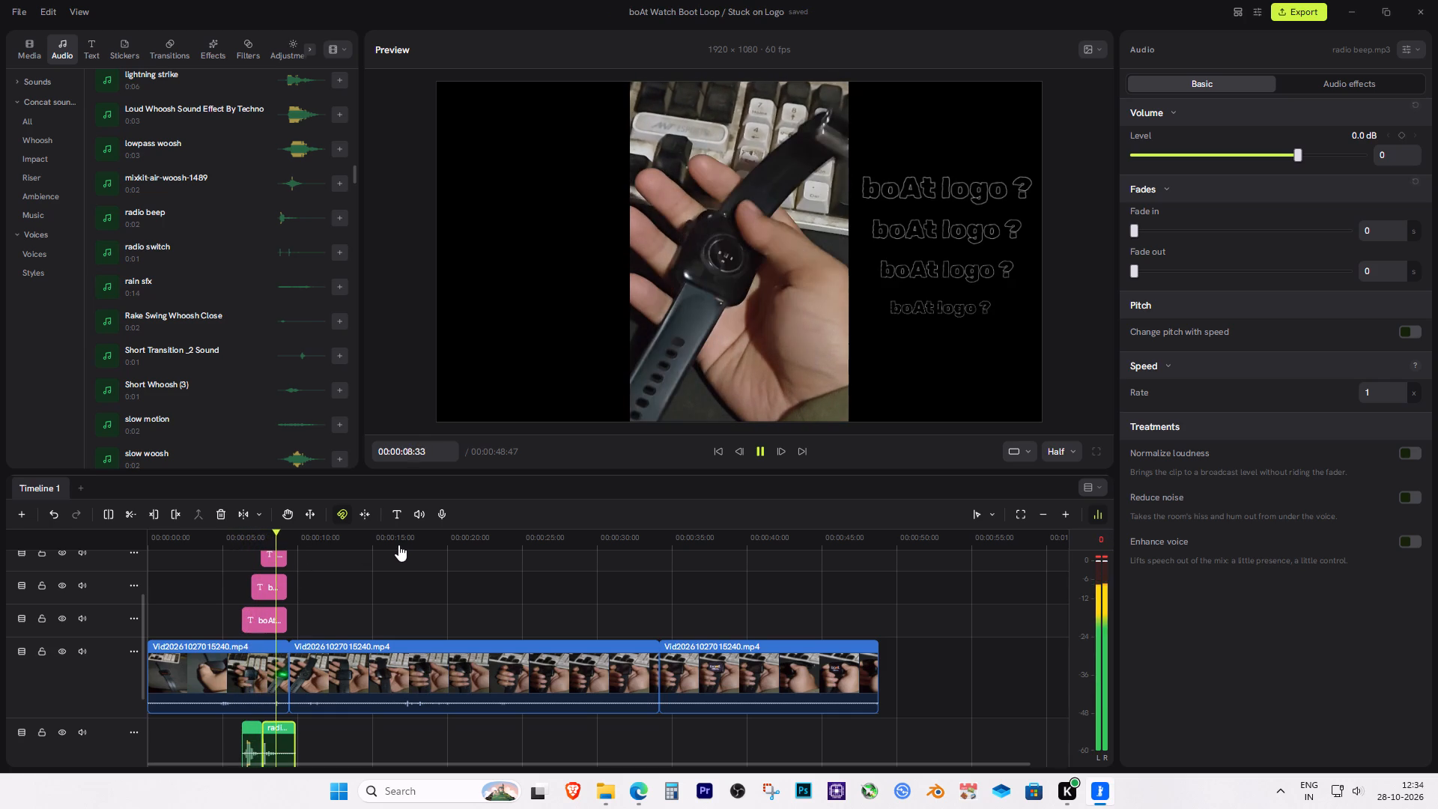
key("space")
left_click_drag(291, 534, 272, 536)
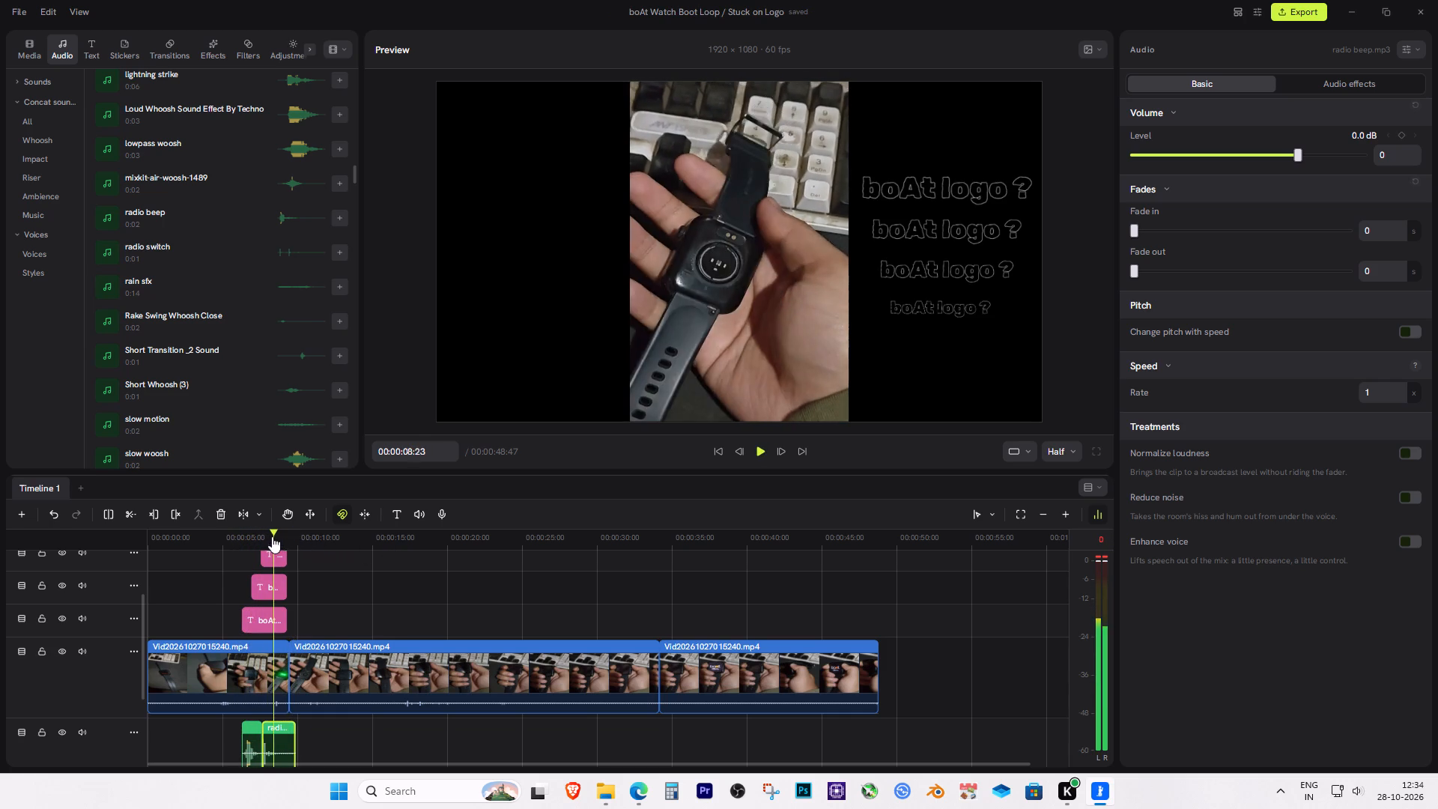
left_click_drag(272, 536, 262, 540)
key("space")
key("space")
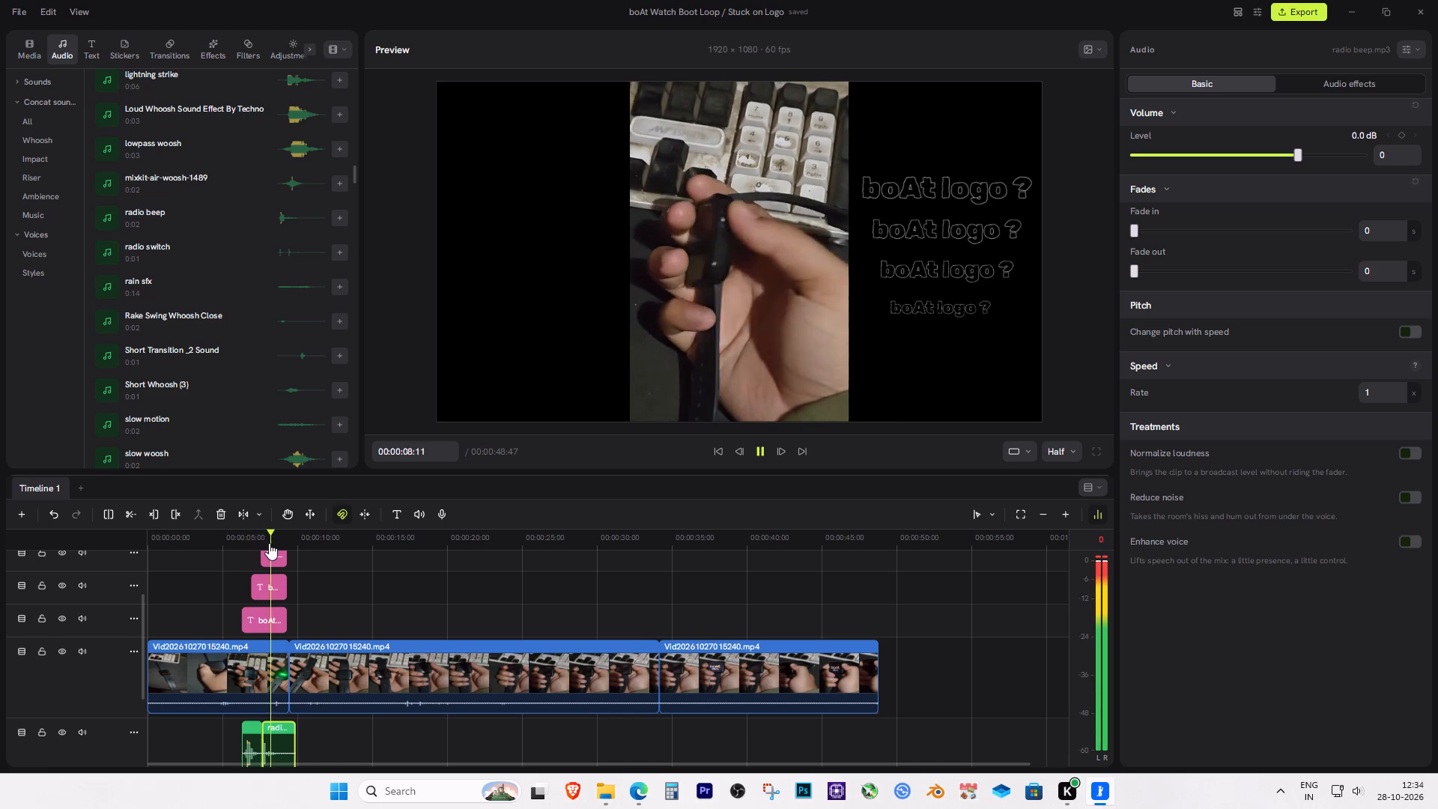
key("space")
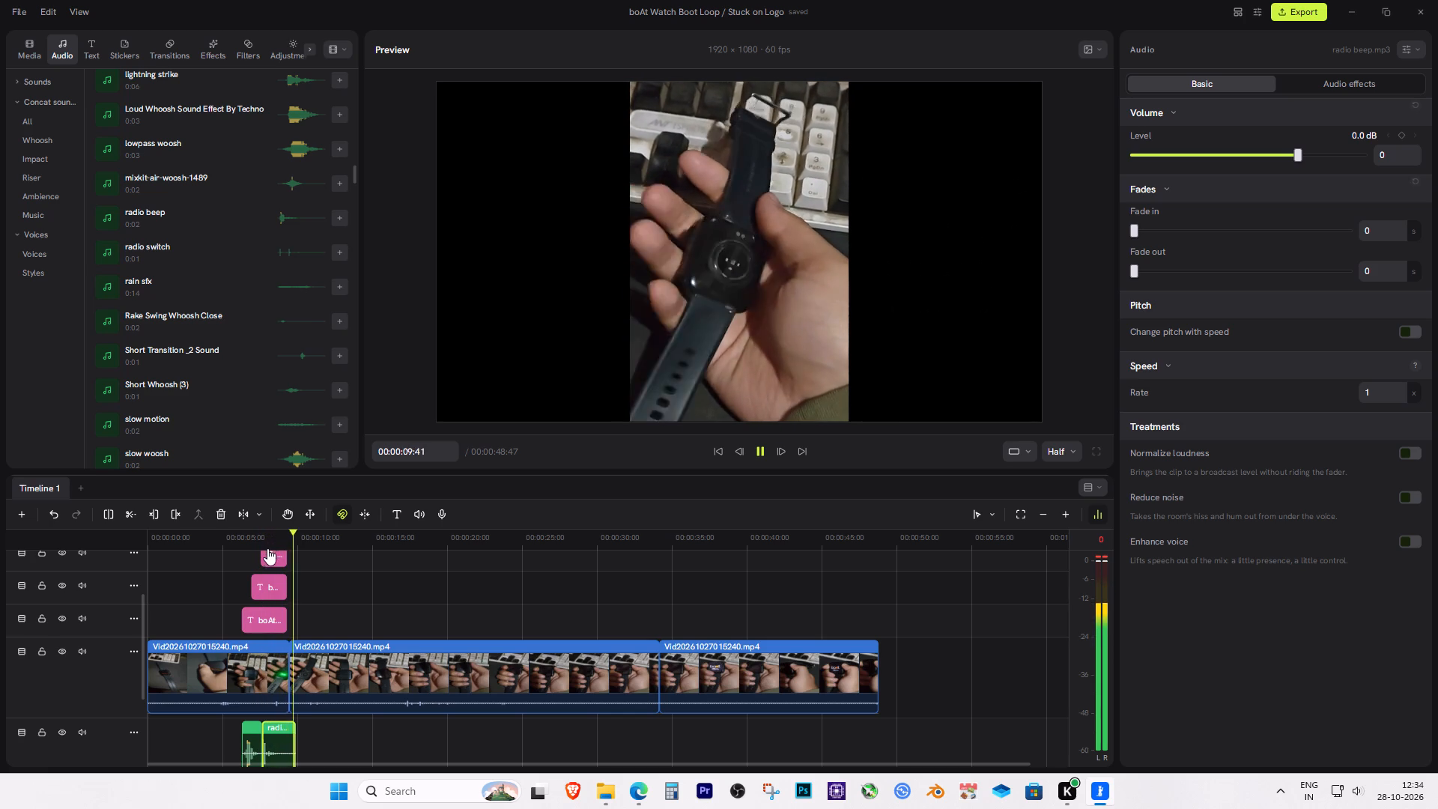
key("space")
left_click_drag(252, 546, 239, 546)
key("space")
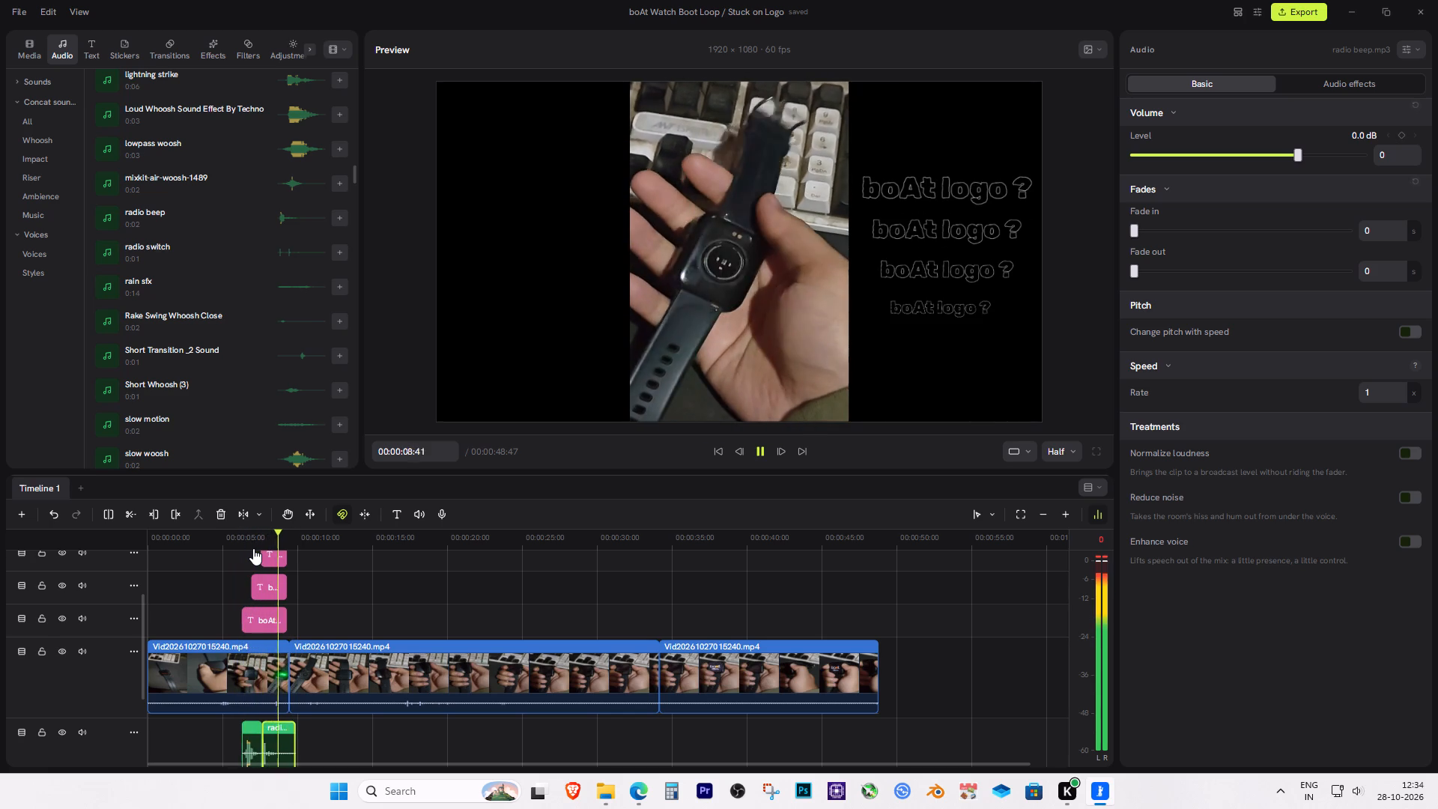
key("space")
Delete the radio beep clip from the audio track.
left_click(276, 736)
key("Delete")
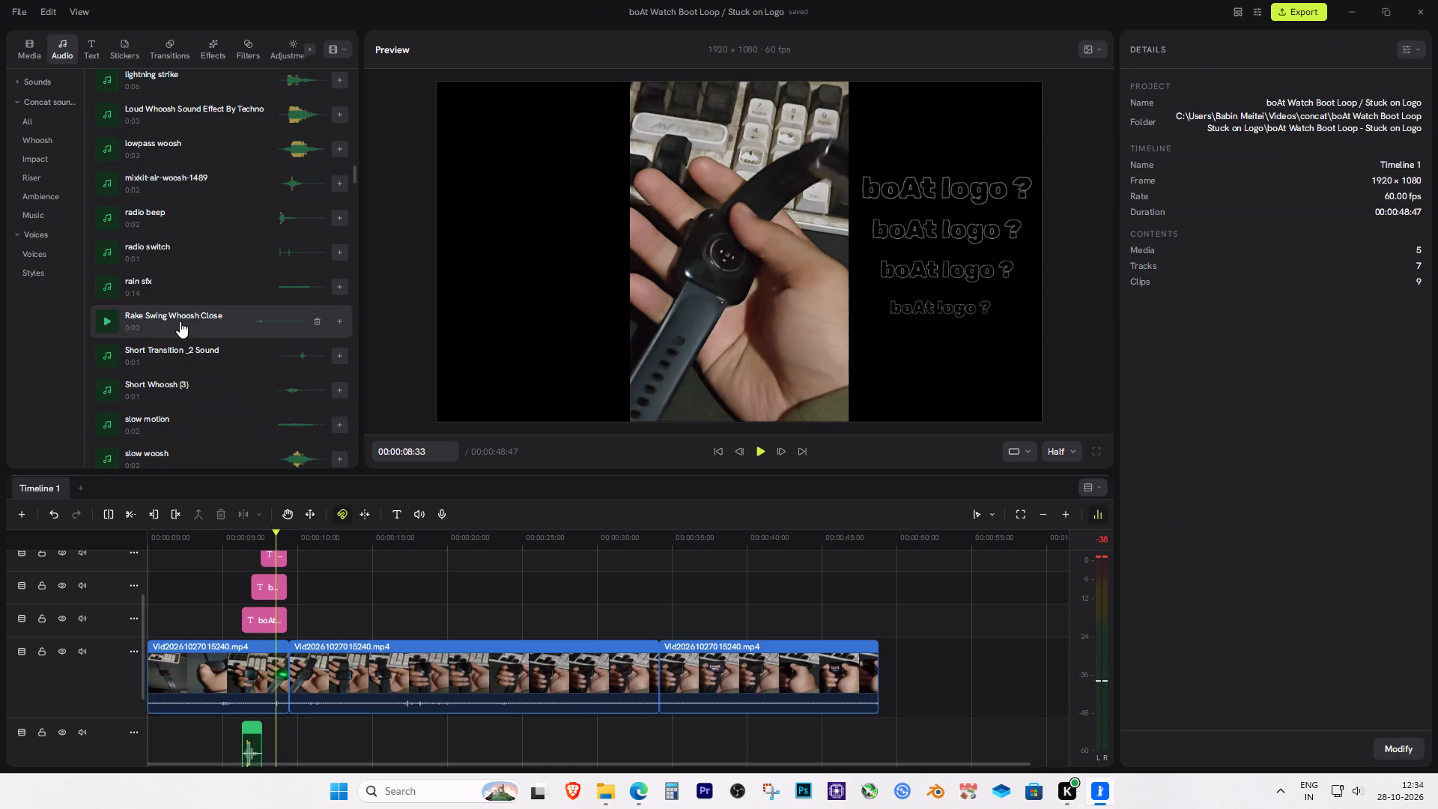
Listen to the radio beep sound in the library again.
scroll(176, 314, "up", 1)
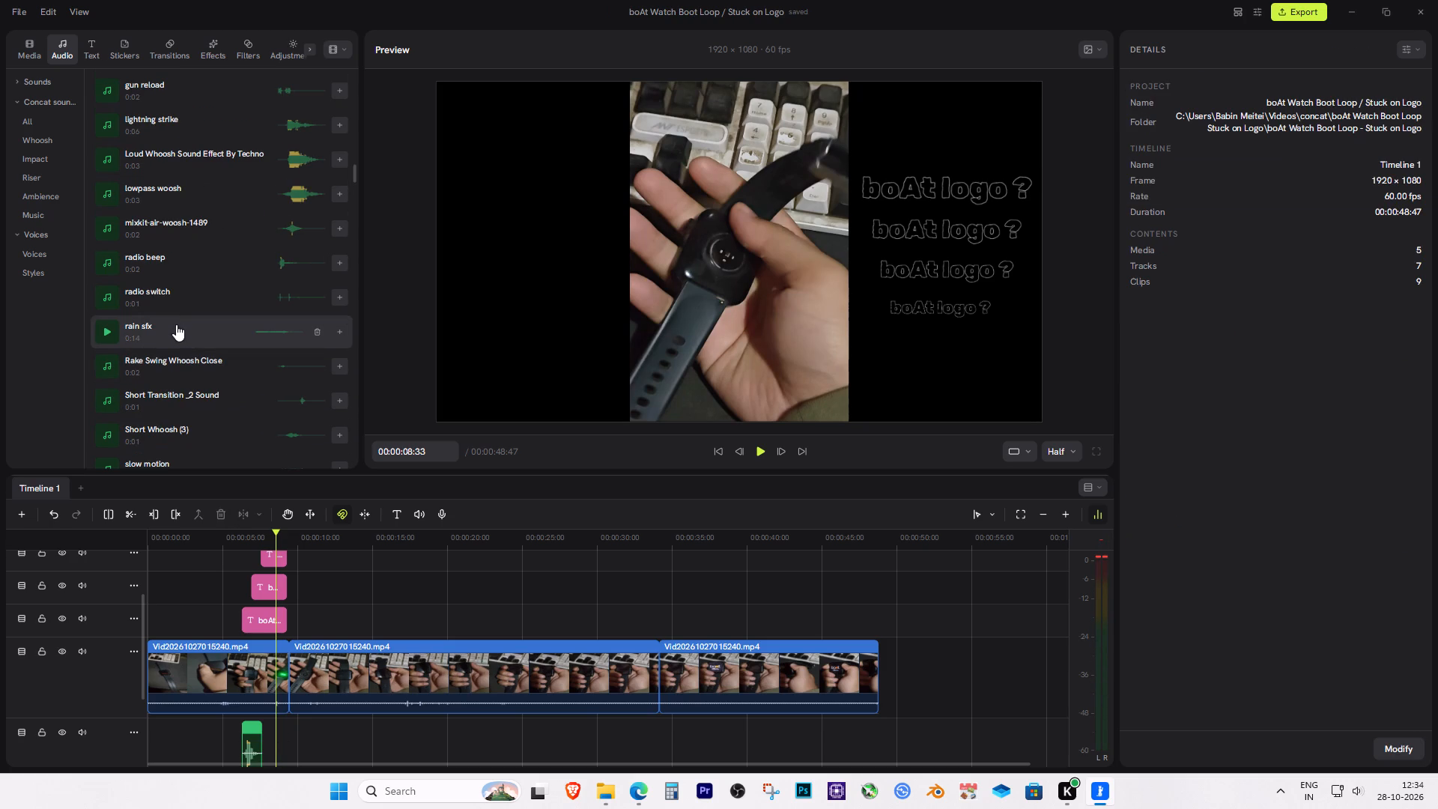
left_click(112, 263)
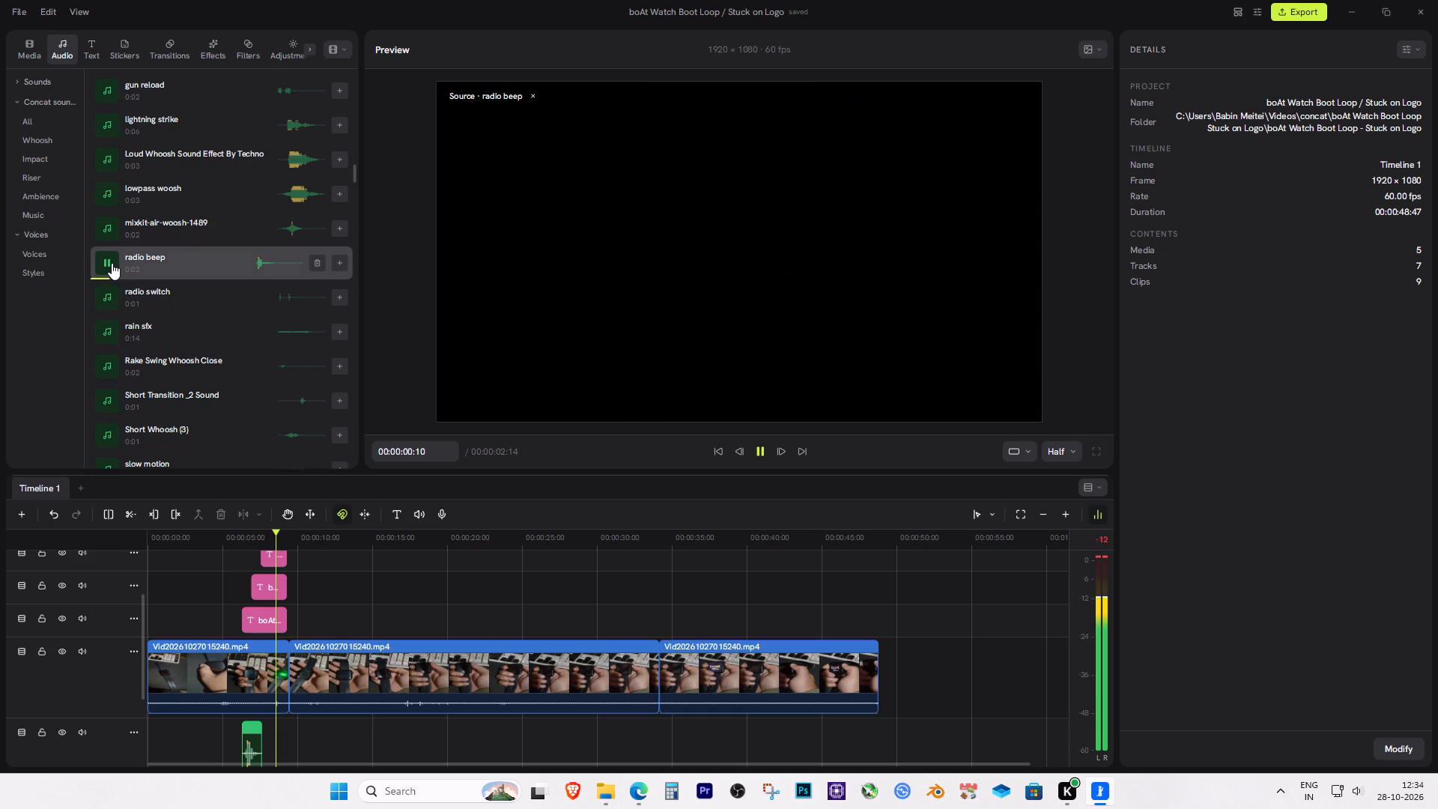
left_click(112, 263)
left_click(112, 263)
left_click(112, 263)
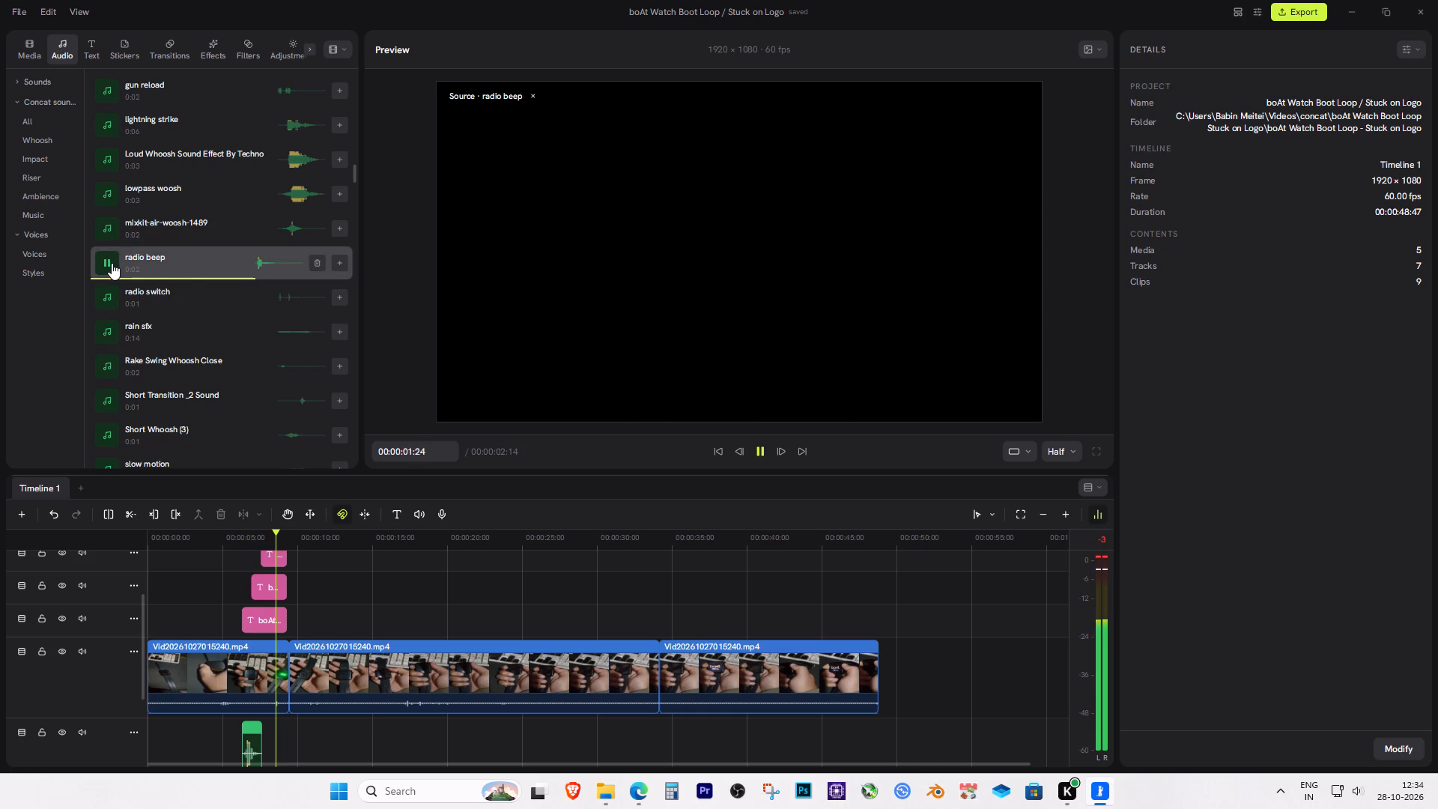
Add the radio beep sound to the whoosh's audio track, starting where the boAt text clips end.
left_click_drag(193, 264, 286, 735)
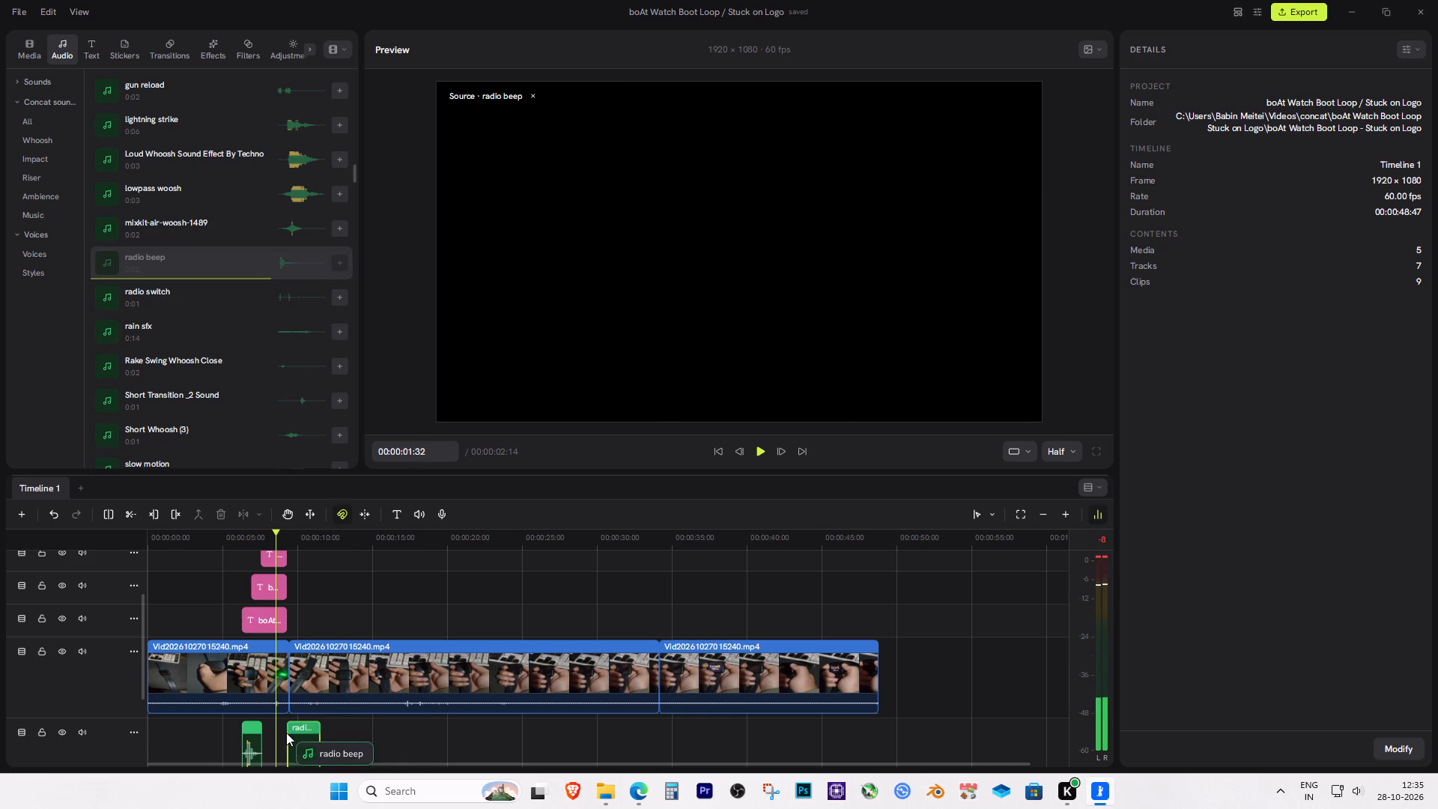
Play the timeline from the end of the boAt text clips to hear the radio beep.
left_click_drag(276, 529, 292, 545)
left_click_drag(271, 531, 281, 533)
left_click_drag(278, 533, 287, 538)
key("space")
key("space")
Move the radio beep clip earlier so it starts directly after the whoosh clip.
left_click_drag(307, 748, 302, 748)
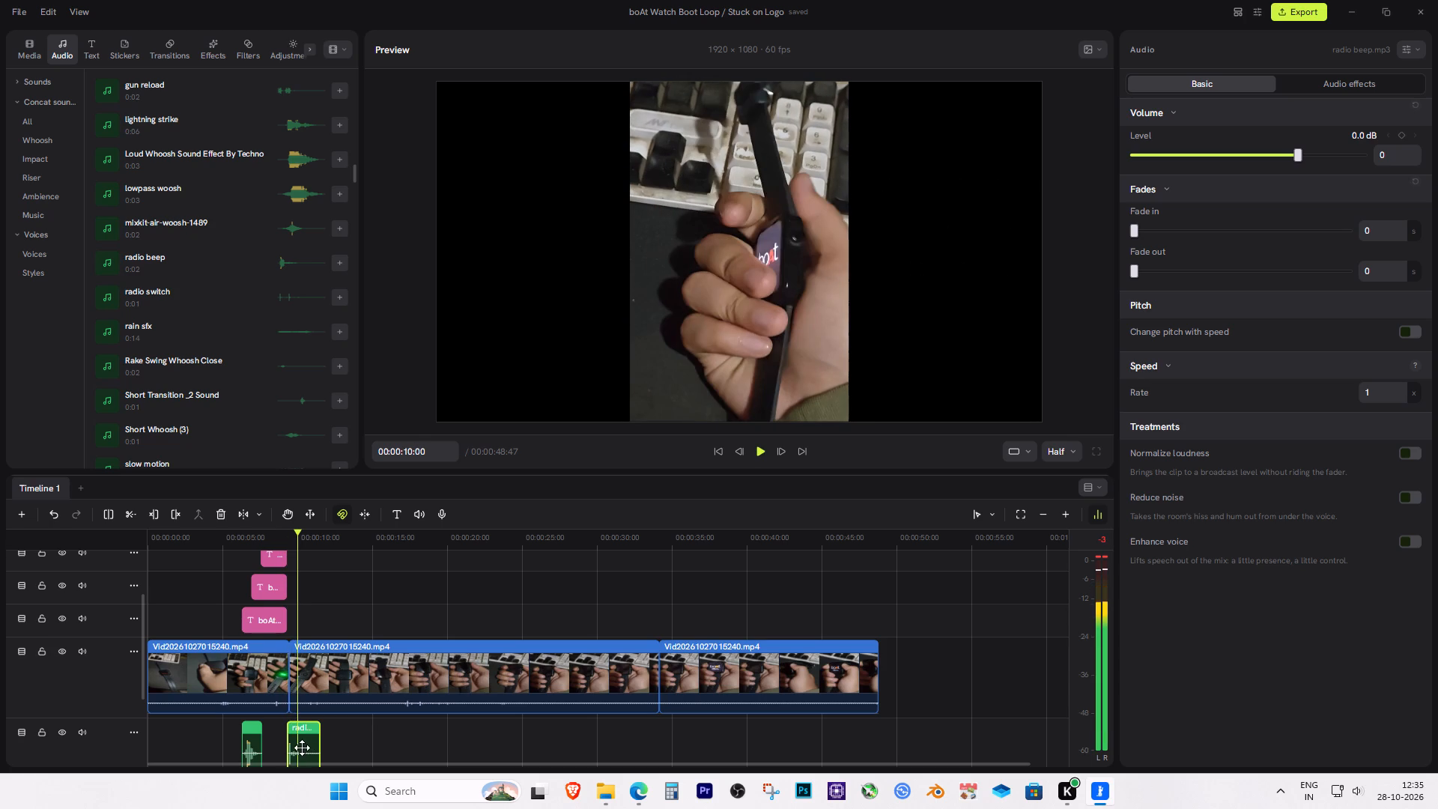
left_click_drag(302, 748, 281, 745)
Play the timeline from the second boAt text clip to check the radio beep's timing.
left_click(253, 536)
key("space")
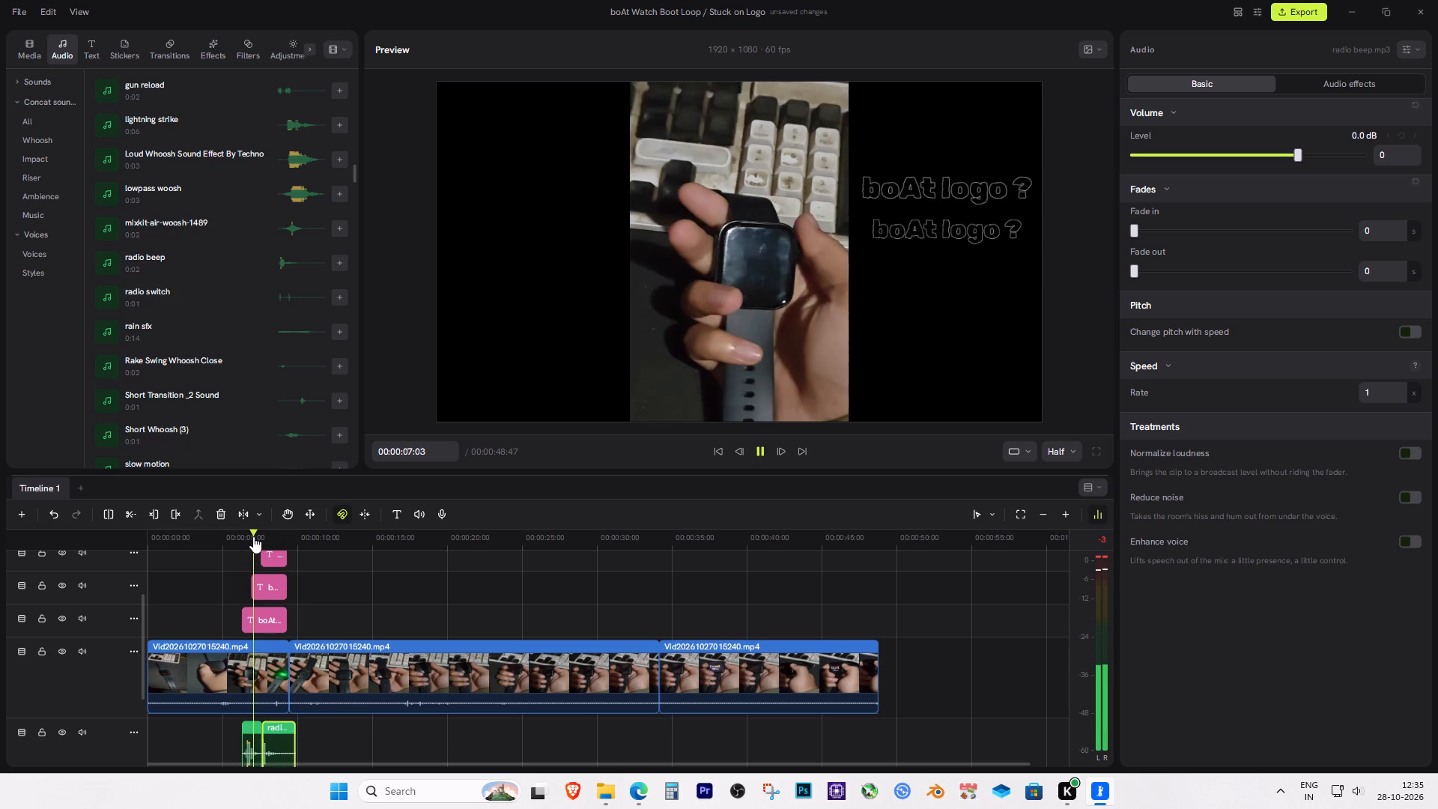
key("space")
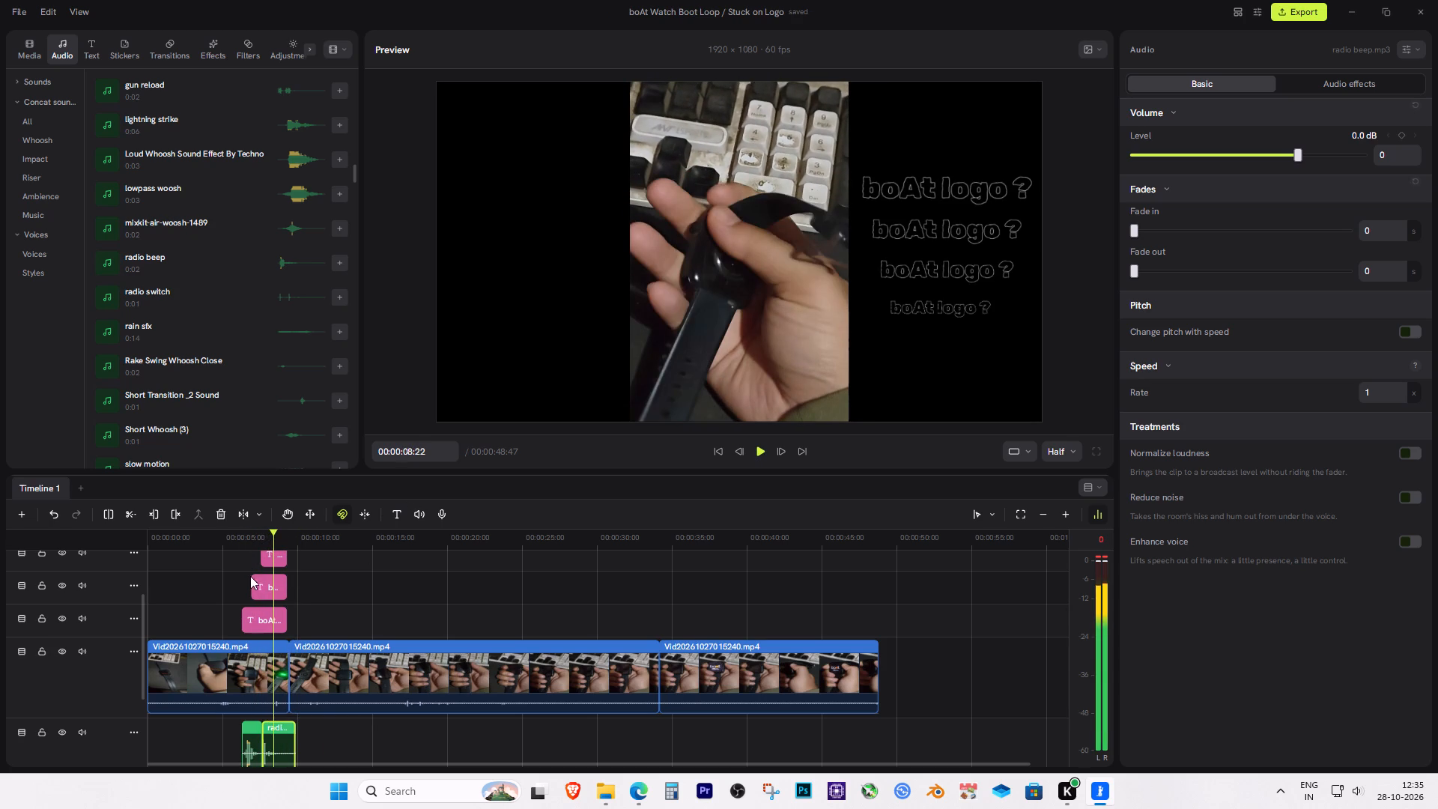
key("space")
key("space")
left_click(335, 735)
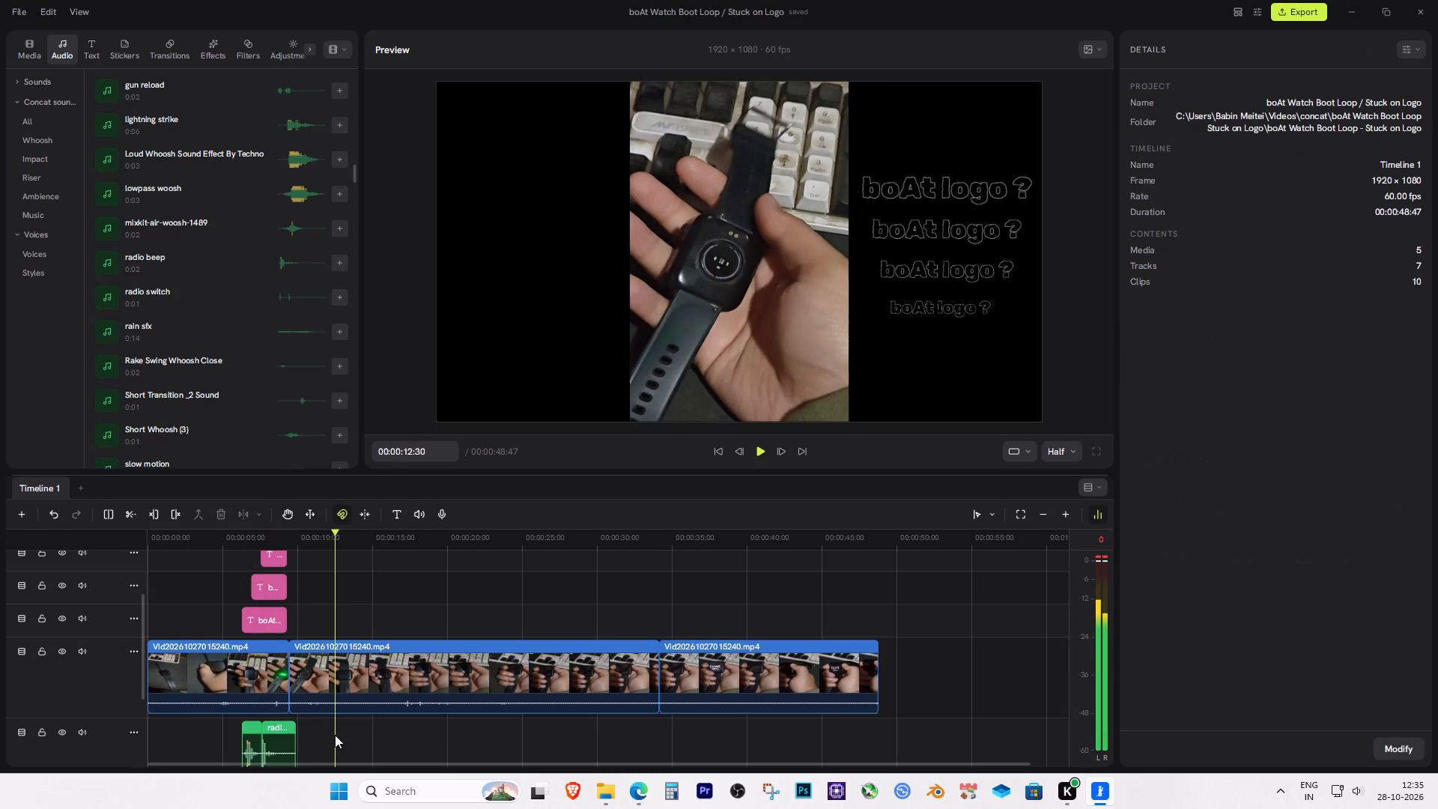
Play the timeline from the radio beep's start to recheck its timing against the boAt text clips.
left_click_drag(268, 542, 259, 542)
key("space")
key("space")
left_click(313, 741)
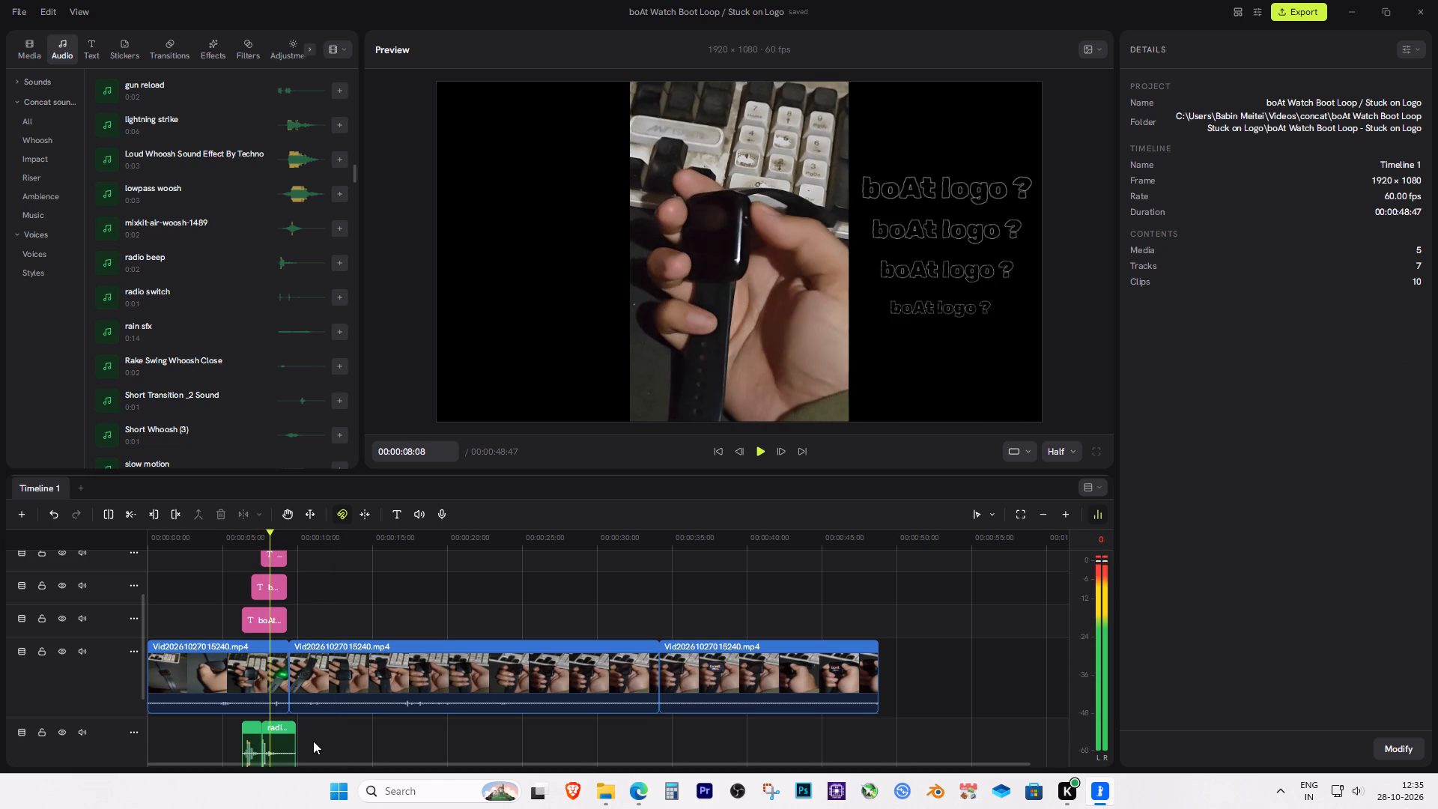
Replay the timeline around the join between the 23rd Woosh and radio beep clips, with the timeline enlarged.
left_click(268, 530)
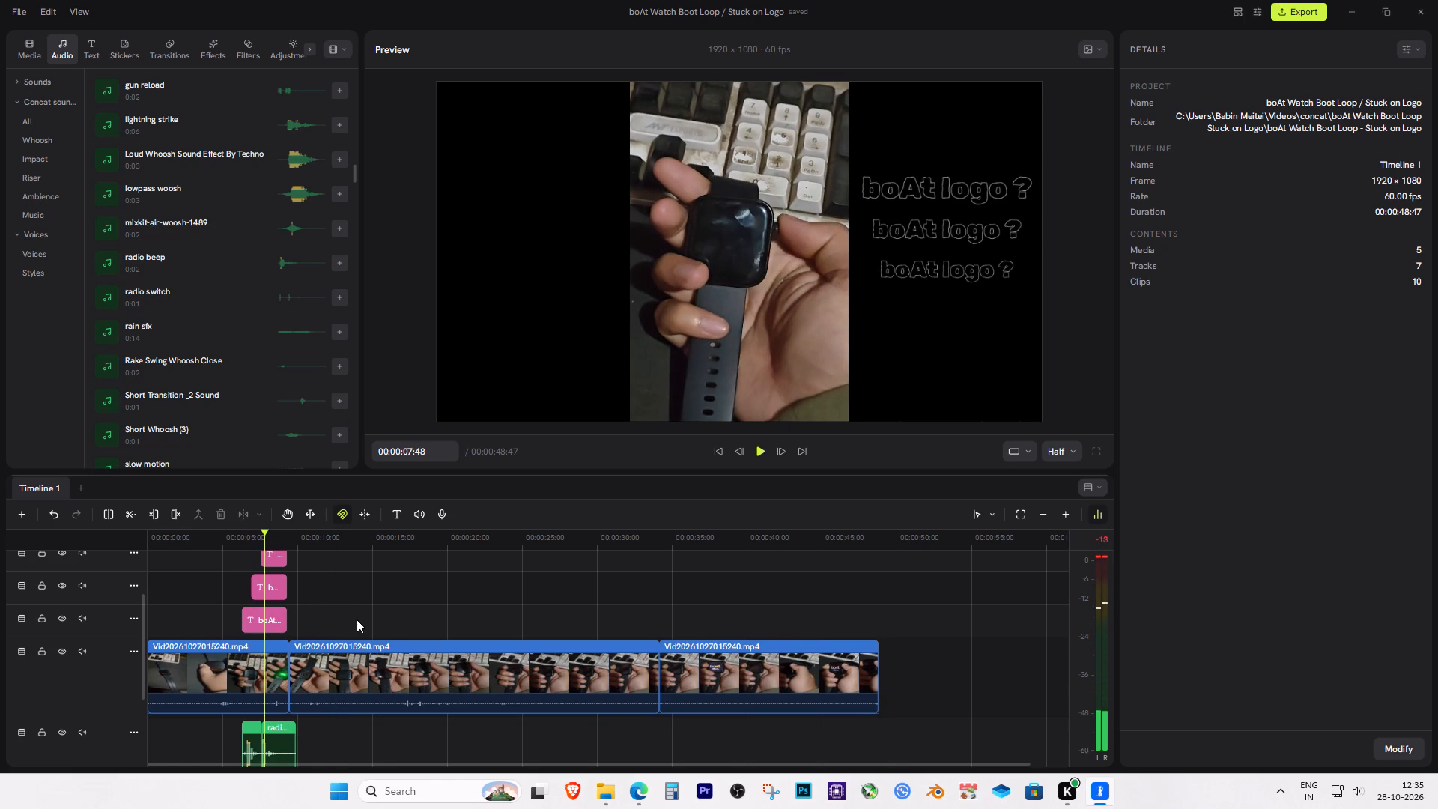
key("ctrl+equal")
key("ctrl+equal")
key("ctrl+equal")
key("ctrl+equal")
key("ctrl+equal")
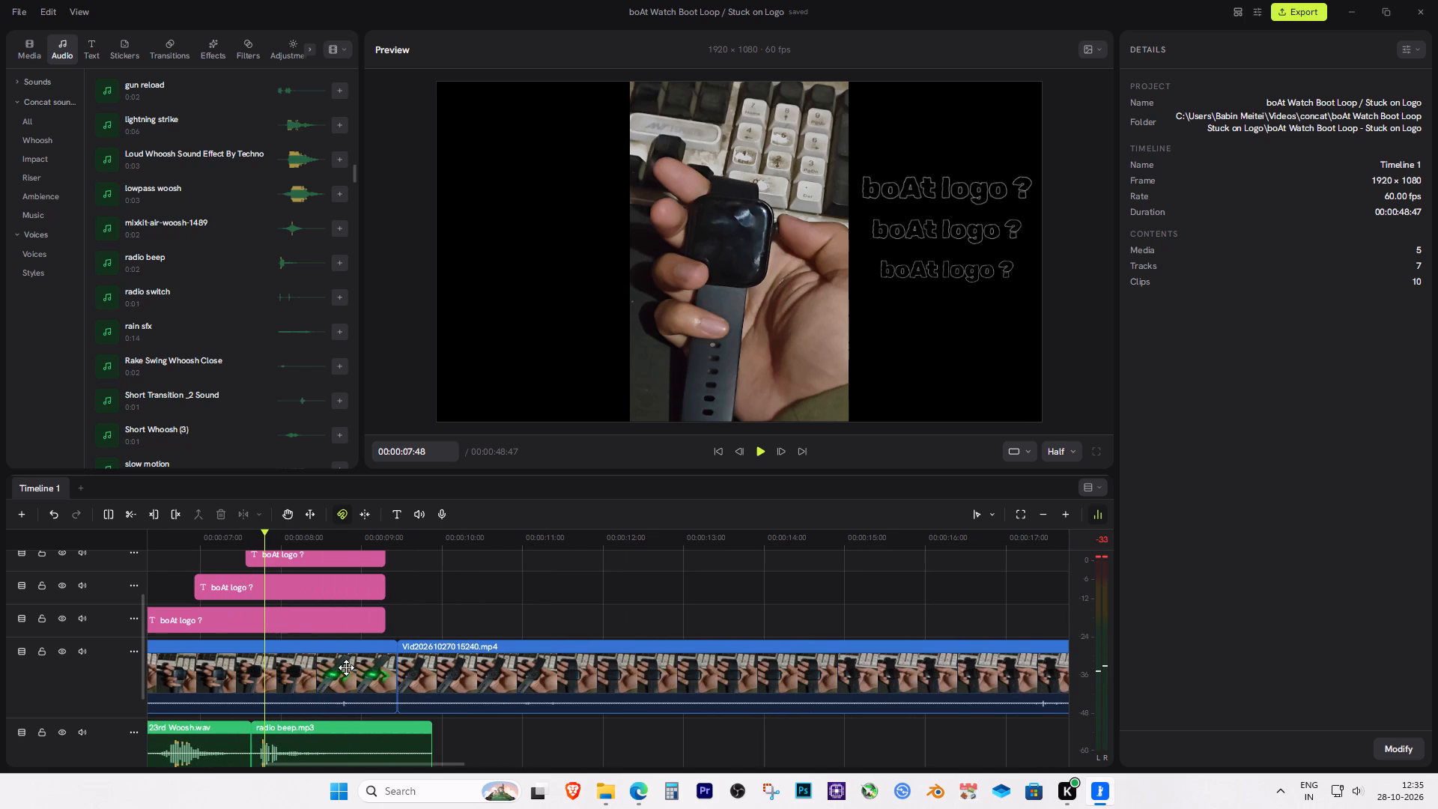
left_click(475, 730)
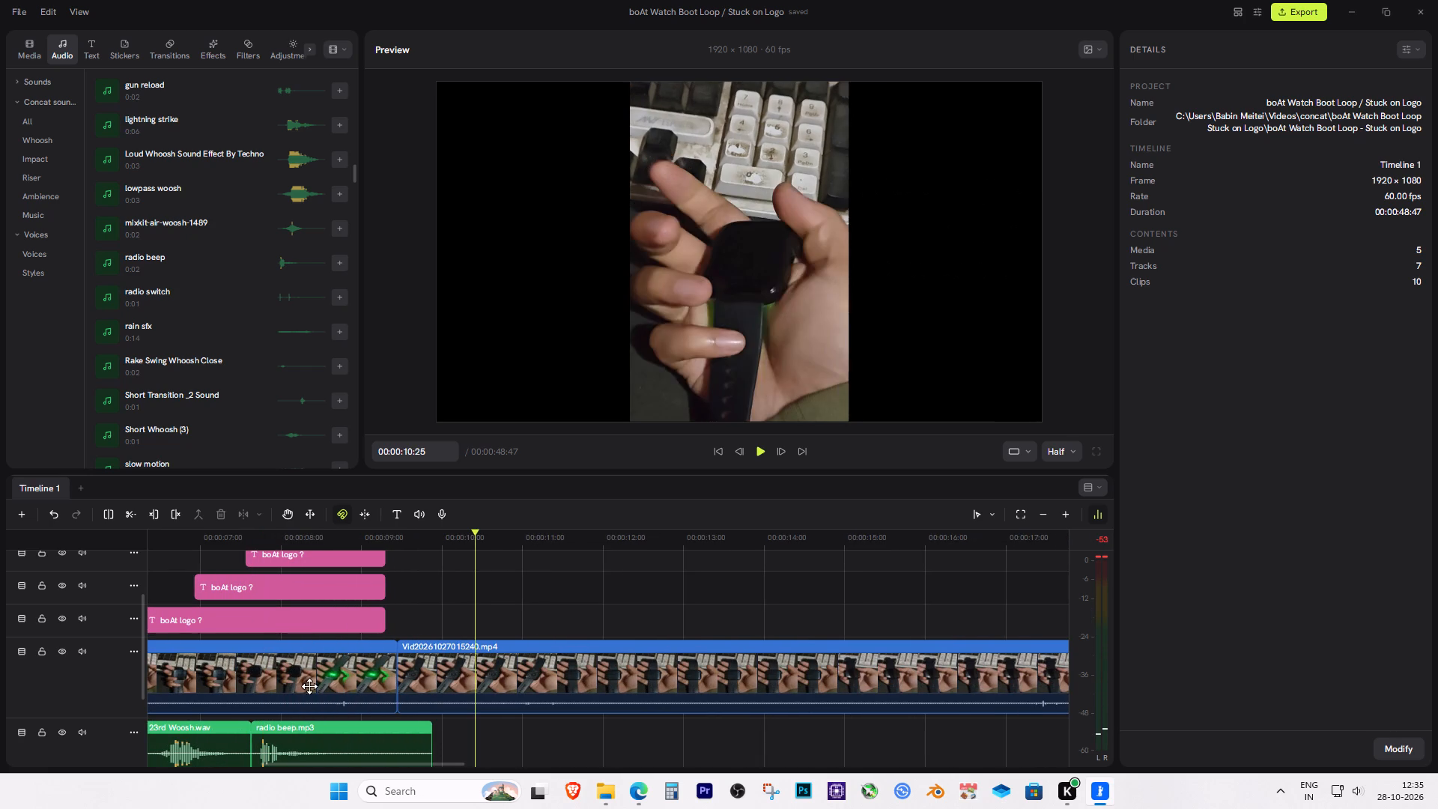
left_click(327, 679)
key("space")
left_click_drag(261, 534, 246, 542)
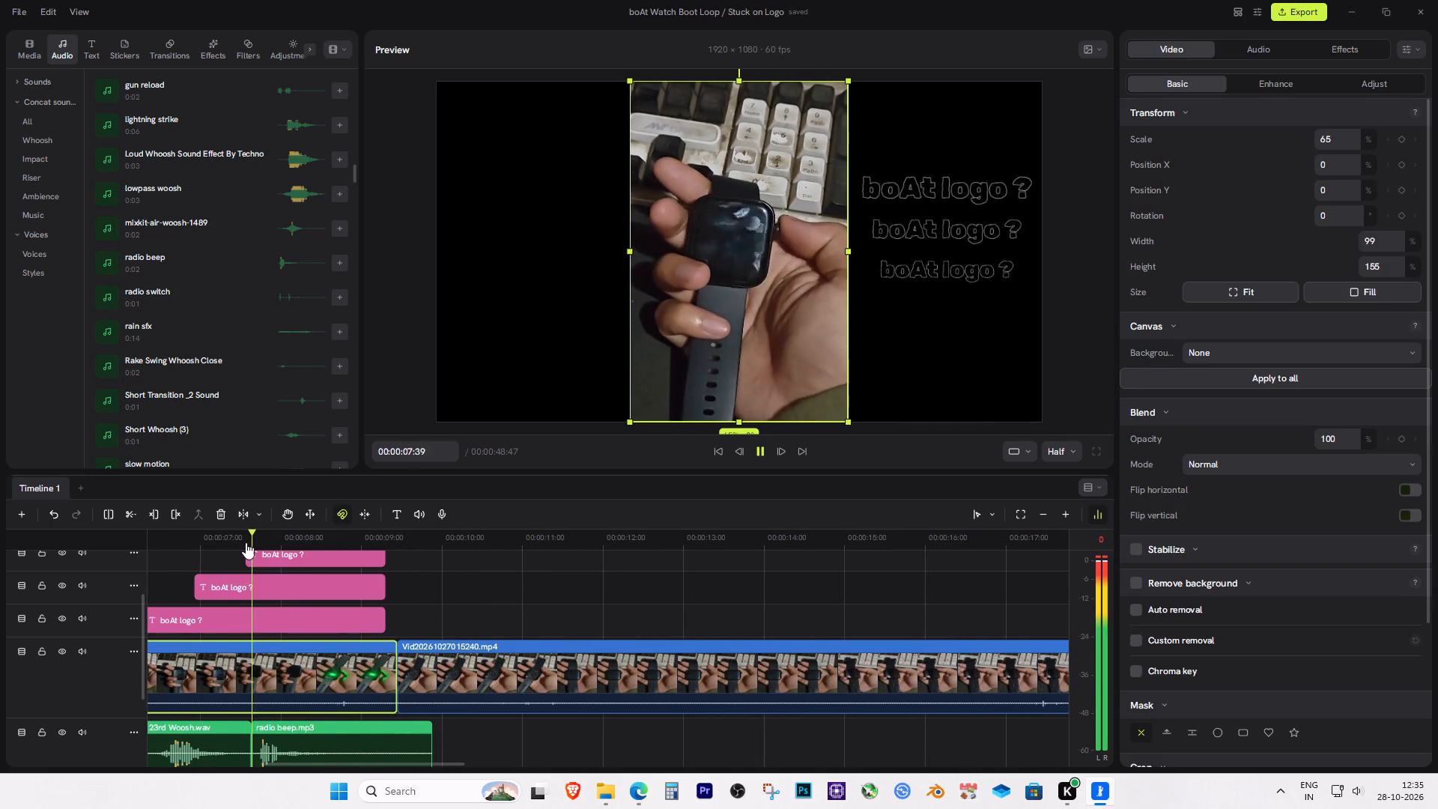
left_click_drag(246, 542, 189, 547)
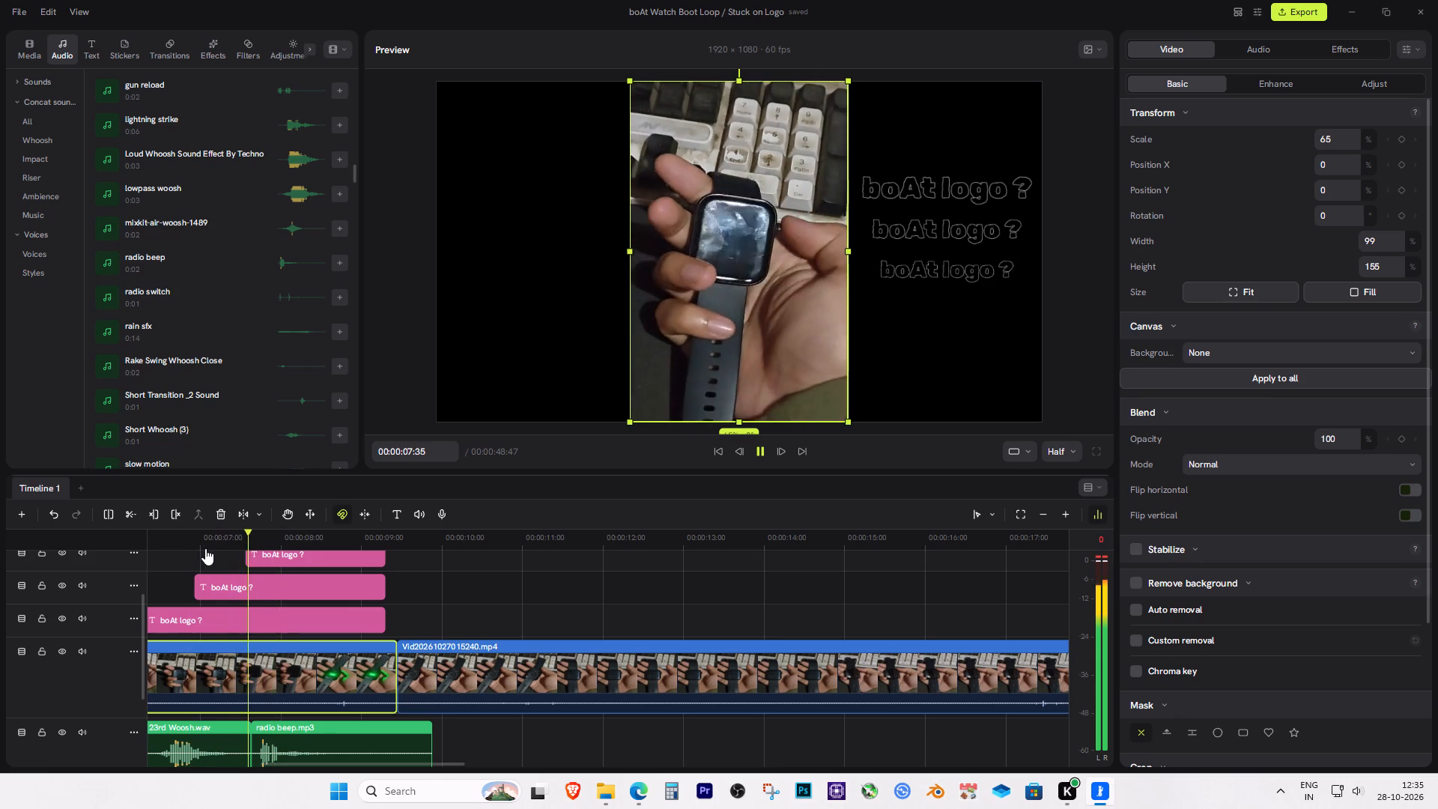
key("space")
key("space")
key("space")
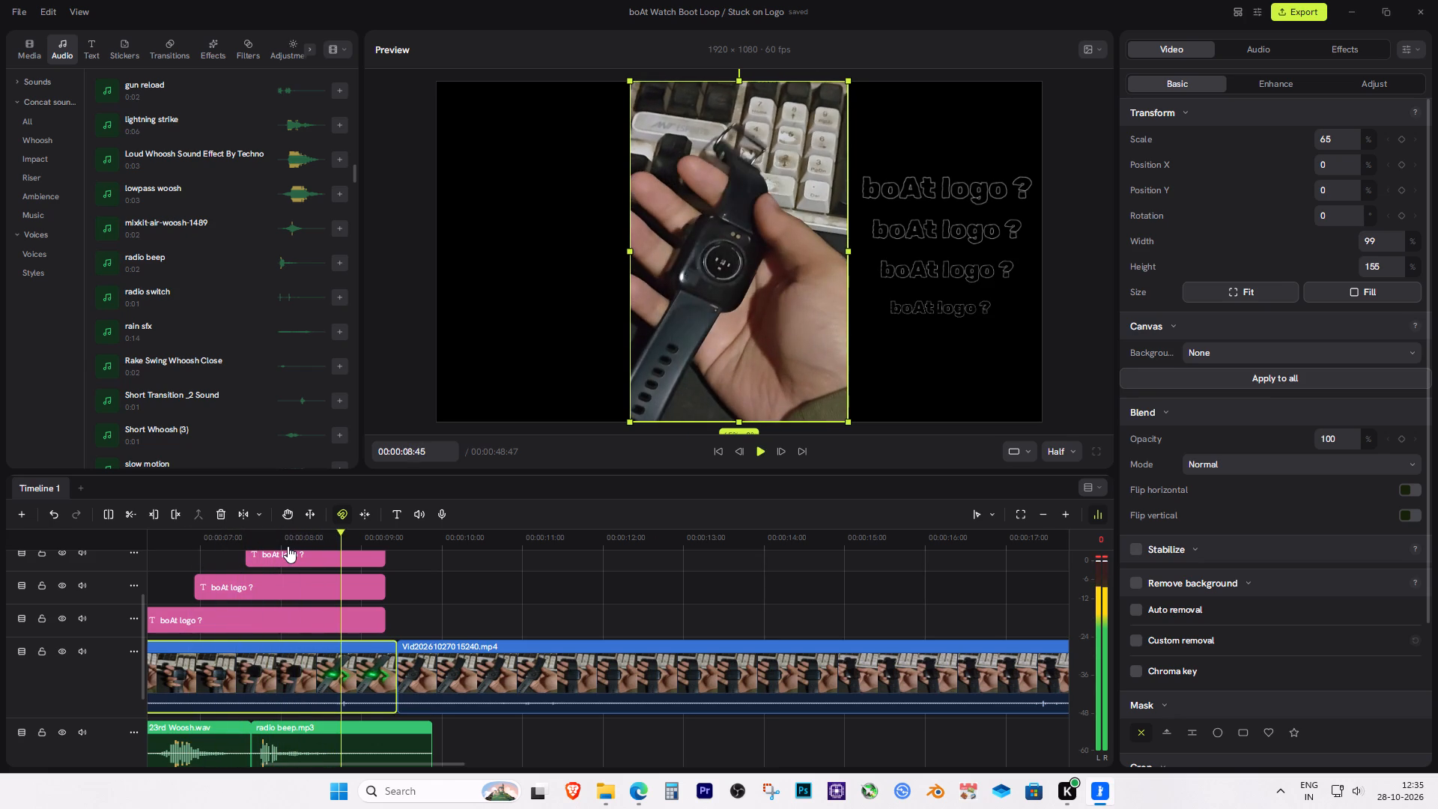
key("space")
key("space")
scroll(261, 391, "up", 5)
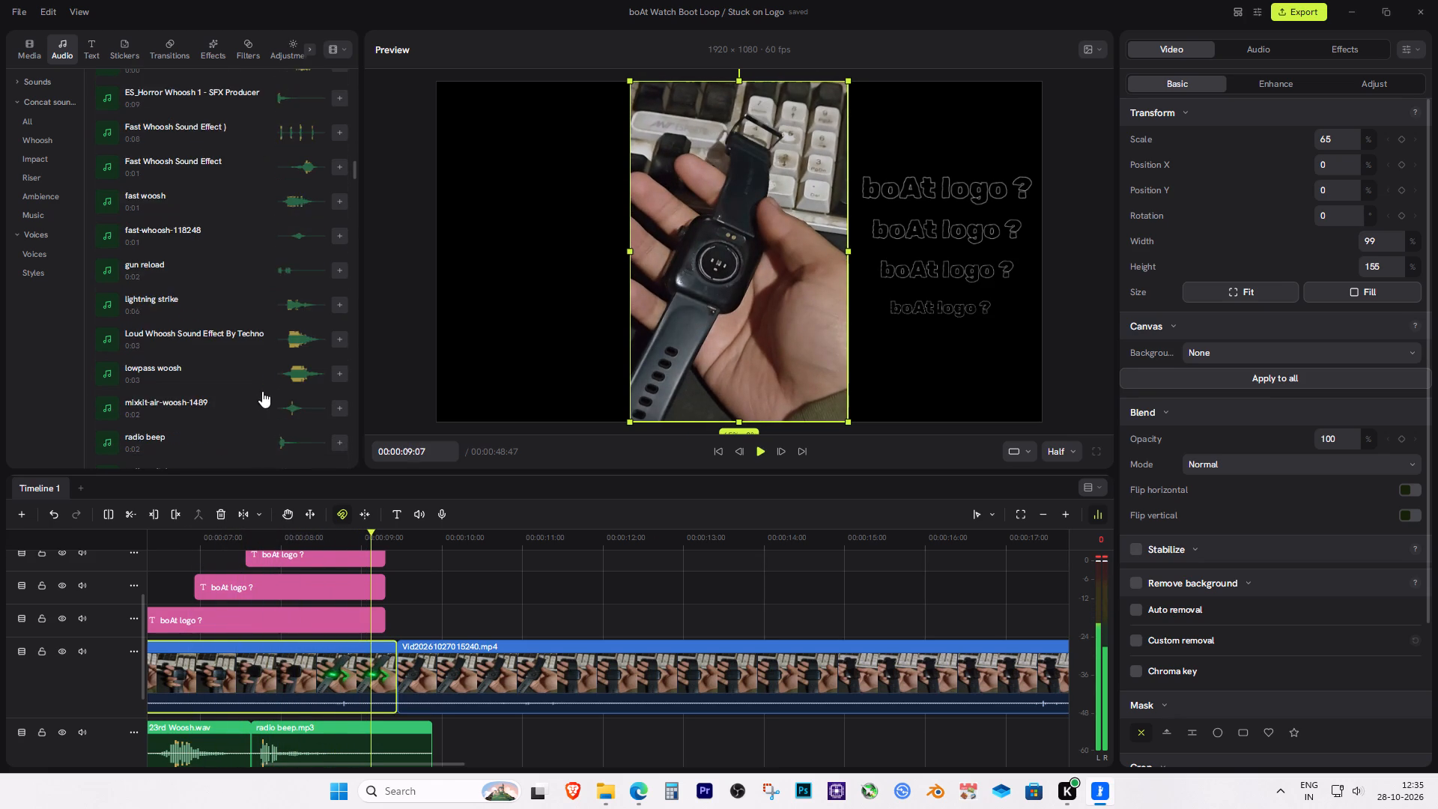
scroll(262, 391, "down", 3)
Replay the radio beep section from the start of the third boAt text clip.
left_click_drag(312, 536, 304, 539)
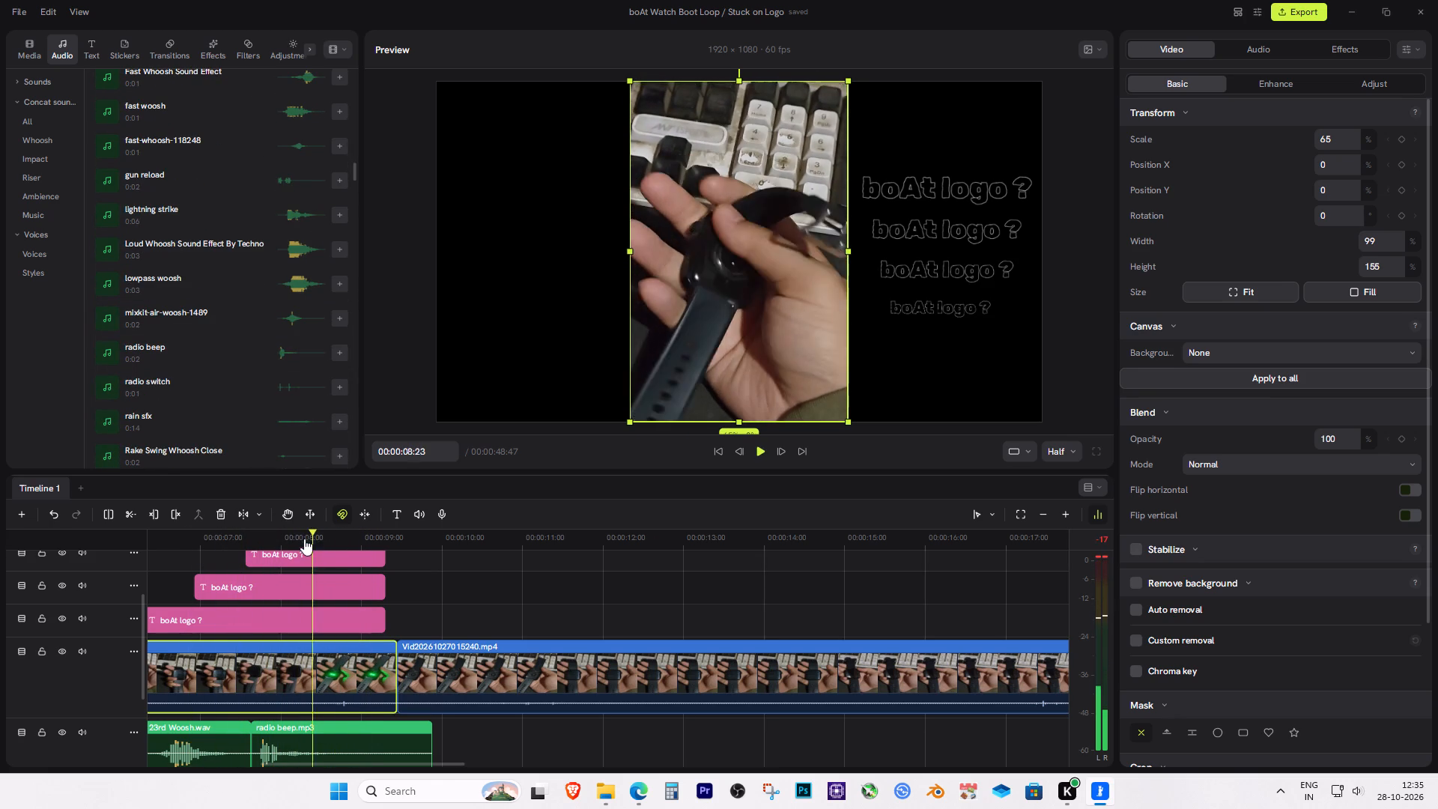
left_click_drag(304, 539, 256, 559)
key("space")
key("space")
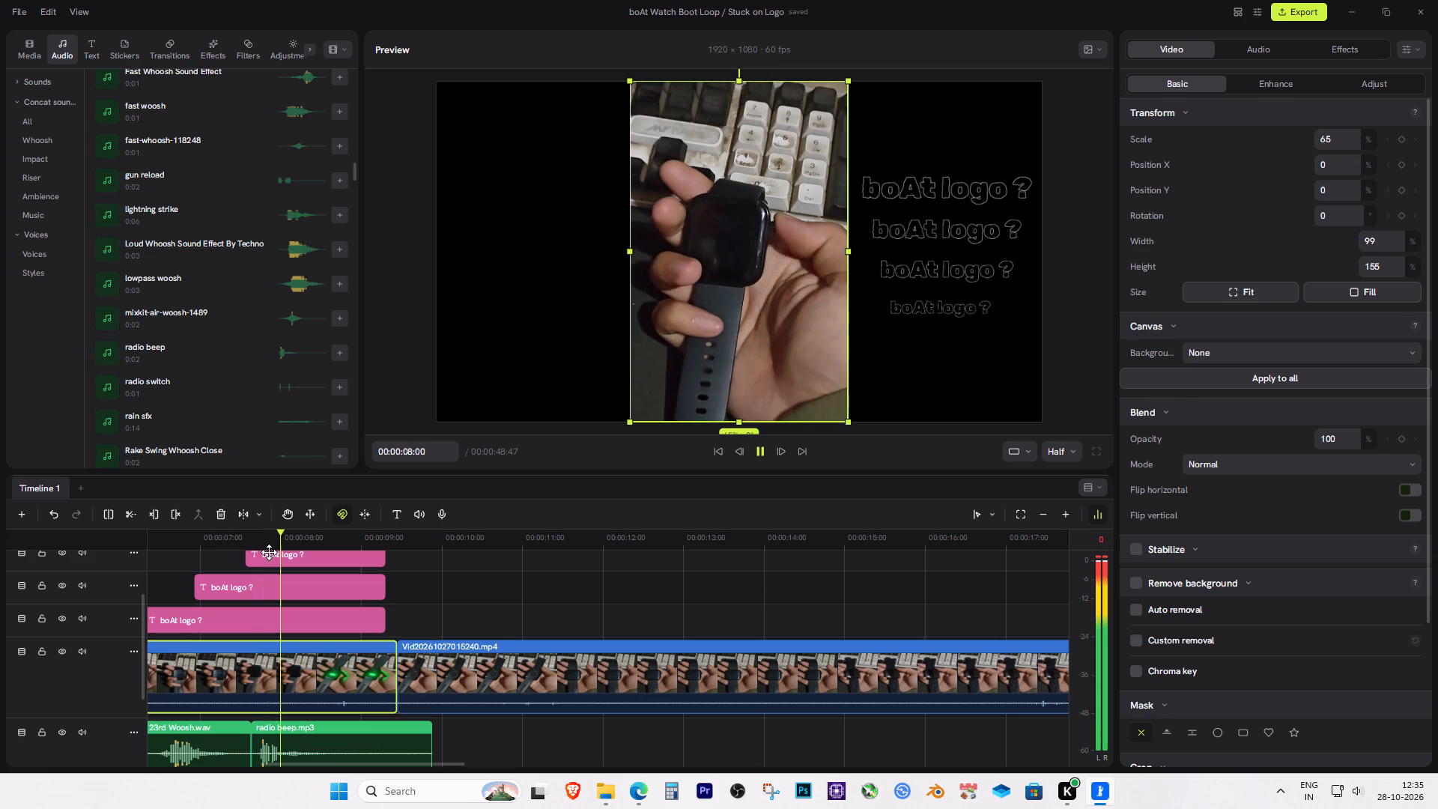
left_click(269, 552)
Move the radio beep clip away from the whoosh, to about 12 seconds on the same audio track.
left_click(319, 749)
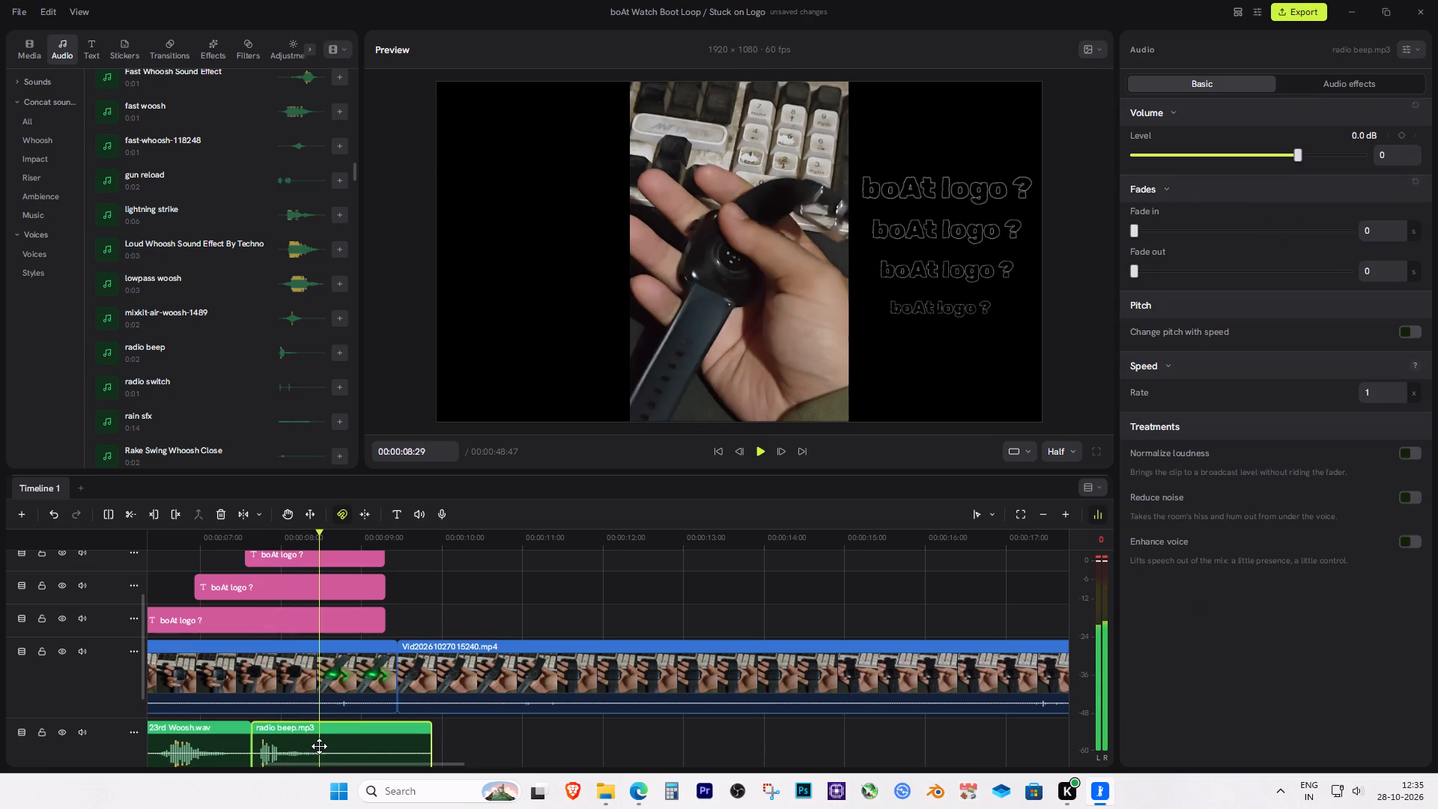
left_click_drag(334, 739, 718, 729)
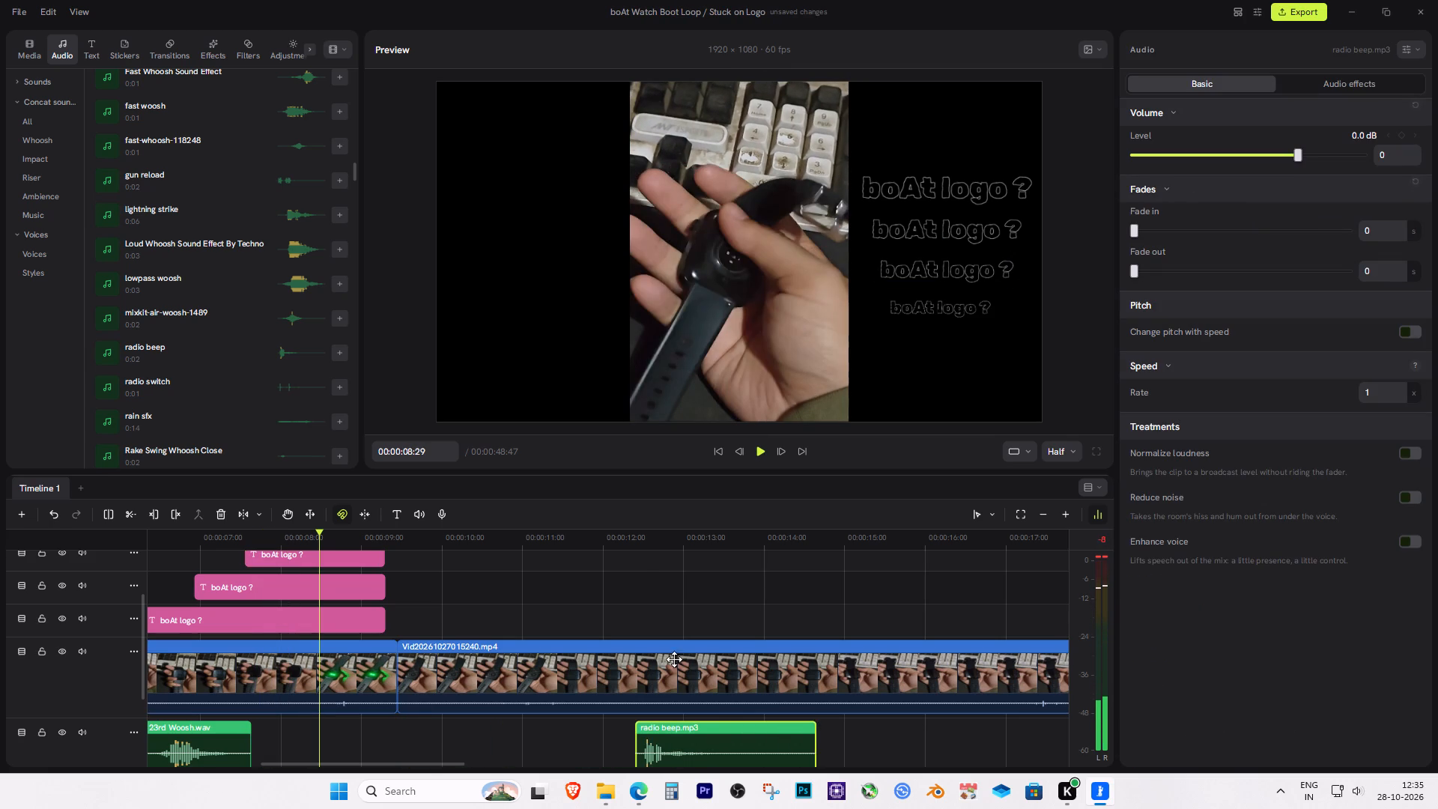
Play the radio beep clip on its own at about 12 seconds.
left_click(636, 556)
left_click(640, 524)
left_click(640, 526)
key("space")
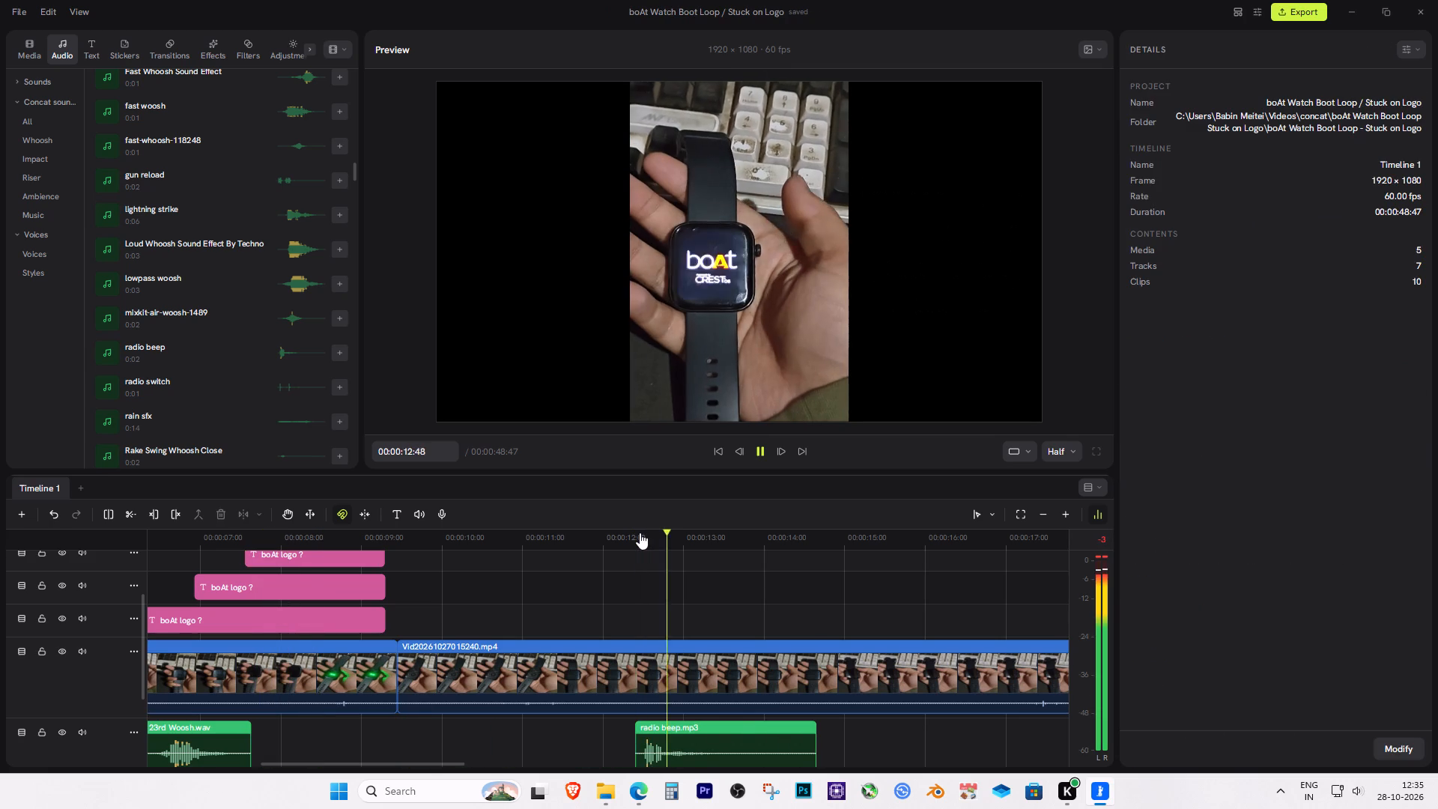
key("space")
Play the boAt text section with the radio beep moved away to hear which sounds remain.
left_click_drag(640, 529, 251, 593)
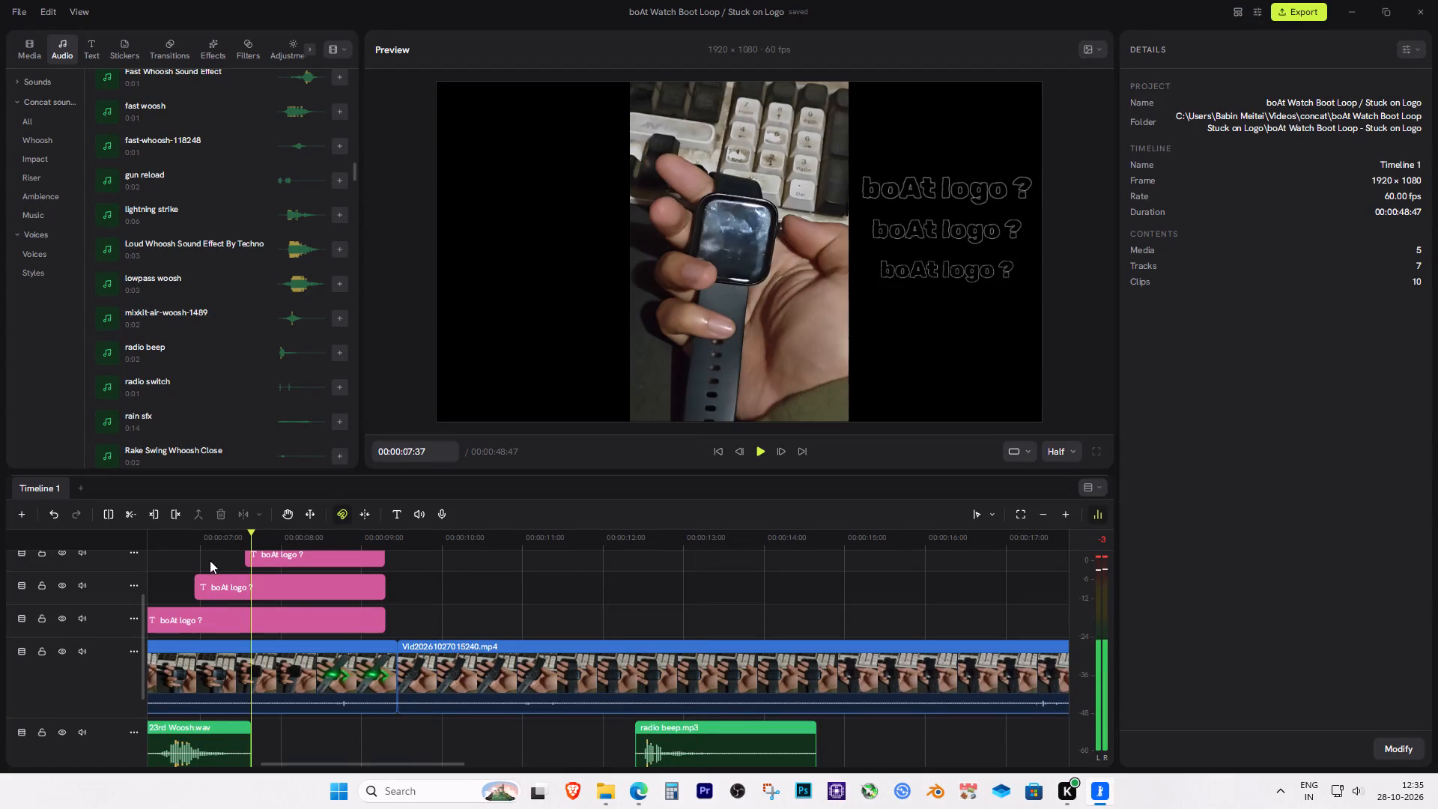
left_click(207, 542)
key("space")
key("space")
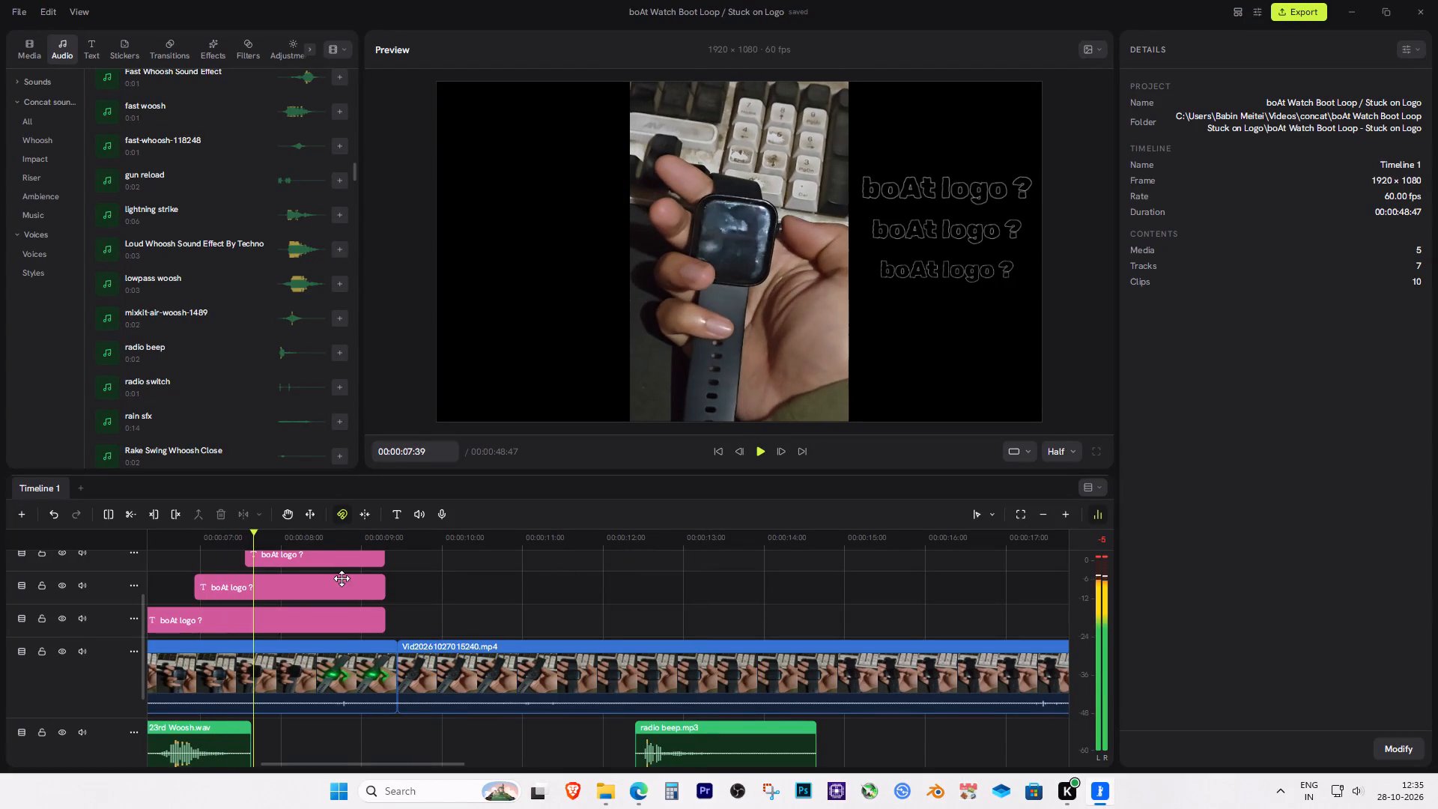
key("space")
key("space")
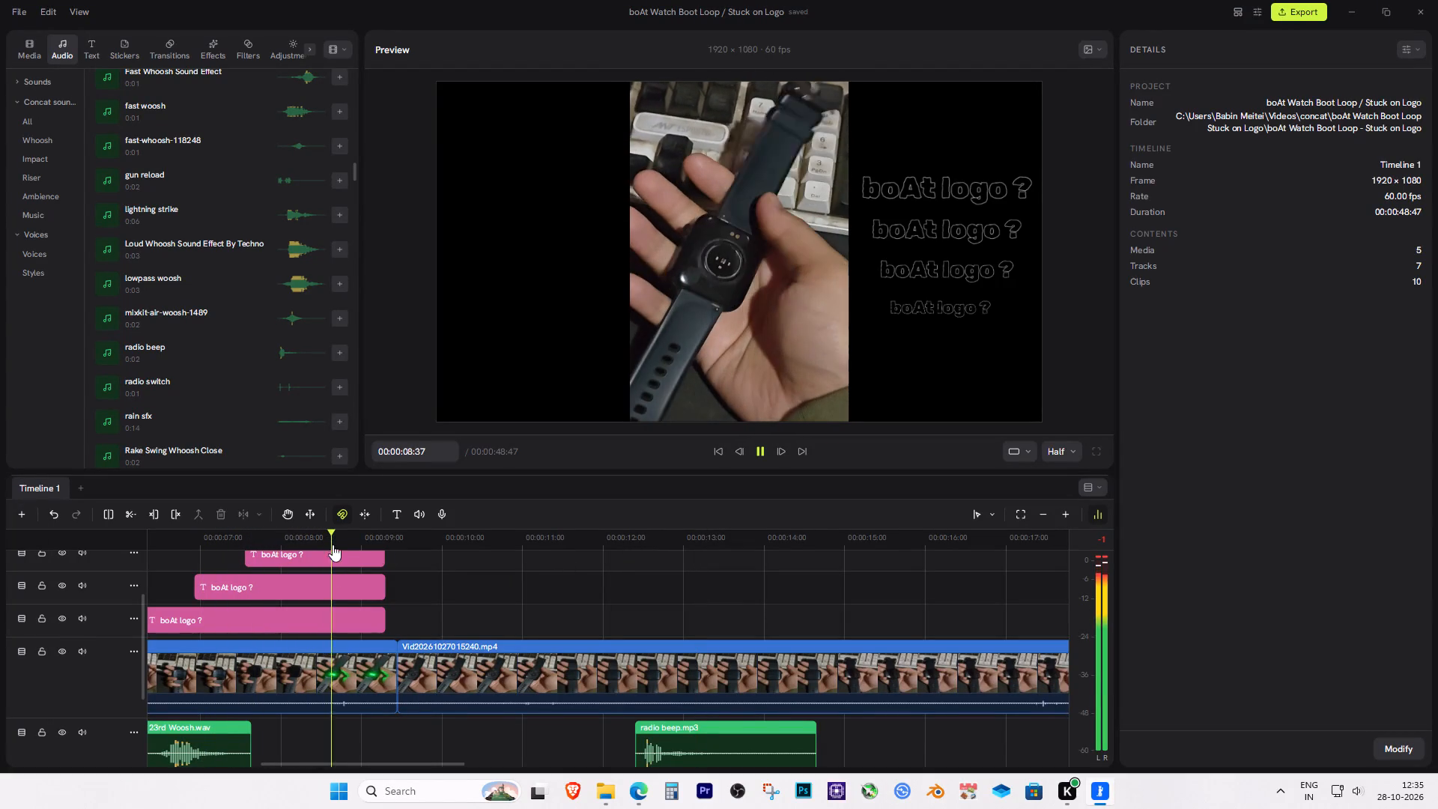
Delete the Reverse Suction Ghostly Whoosh clip from the lowest audio track.
scroll(386, 651, "up", 2)
scroll(380, 655, "down", 2)
scroll(365, 726, "down", 4)
left_click(309, 730)
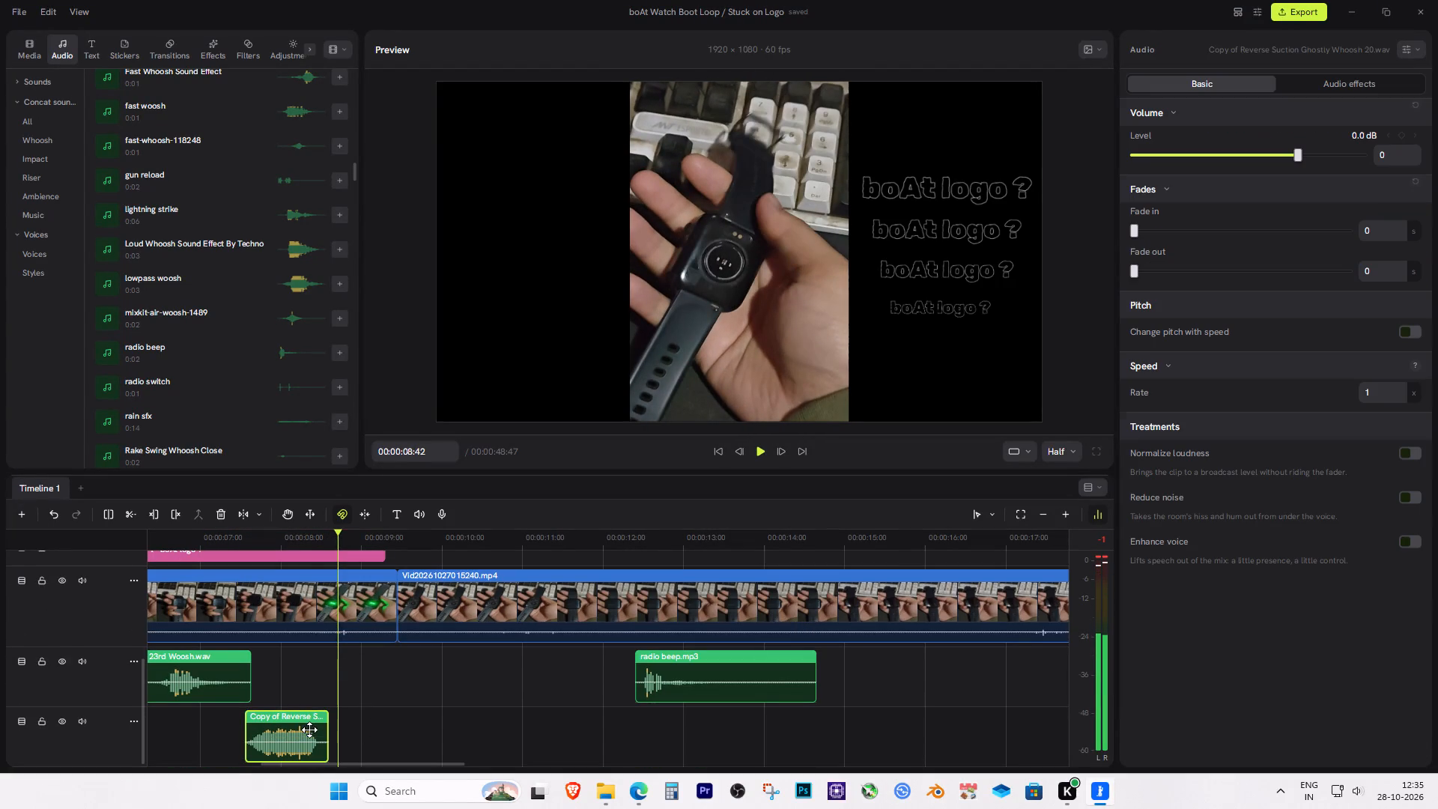
key("Delete")
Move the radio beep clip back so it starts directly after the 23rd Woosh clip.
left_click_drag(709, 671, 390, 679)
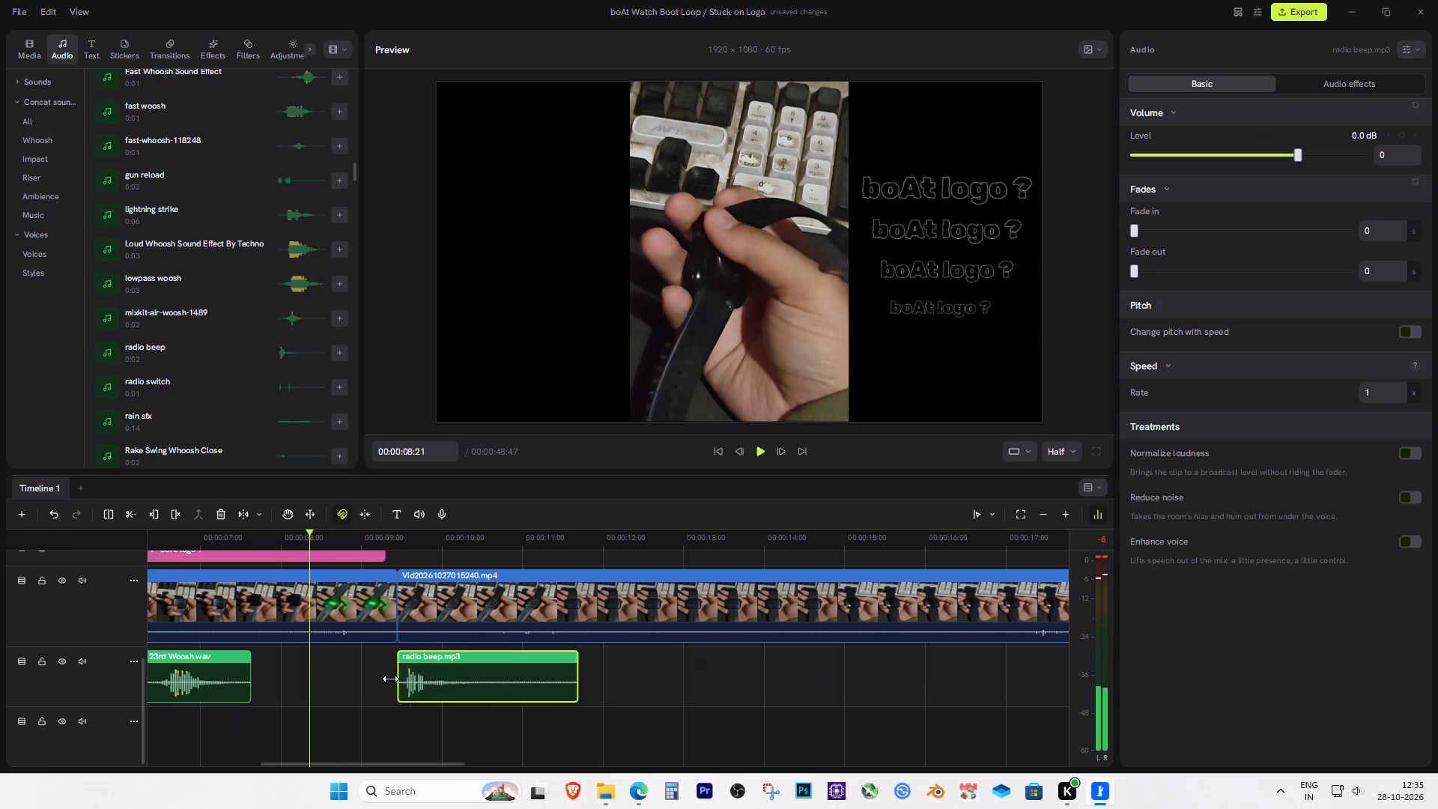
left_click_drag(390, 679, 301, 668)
Move the 23rd Woosh clip earlier so it starts slightly before the first boAt text clip.
left_click(200, 548)
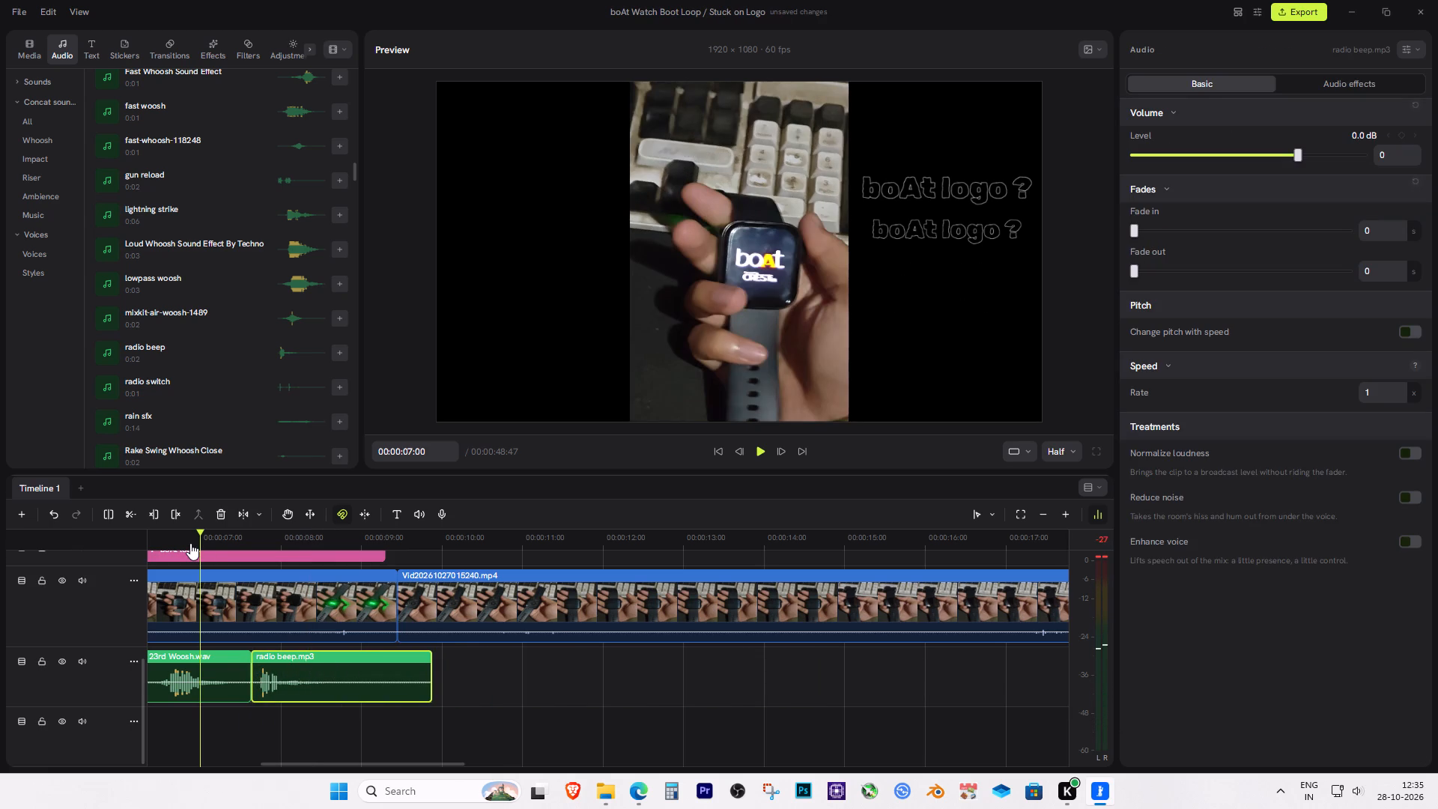
left_click_drag(189, 542, 183, 547)
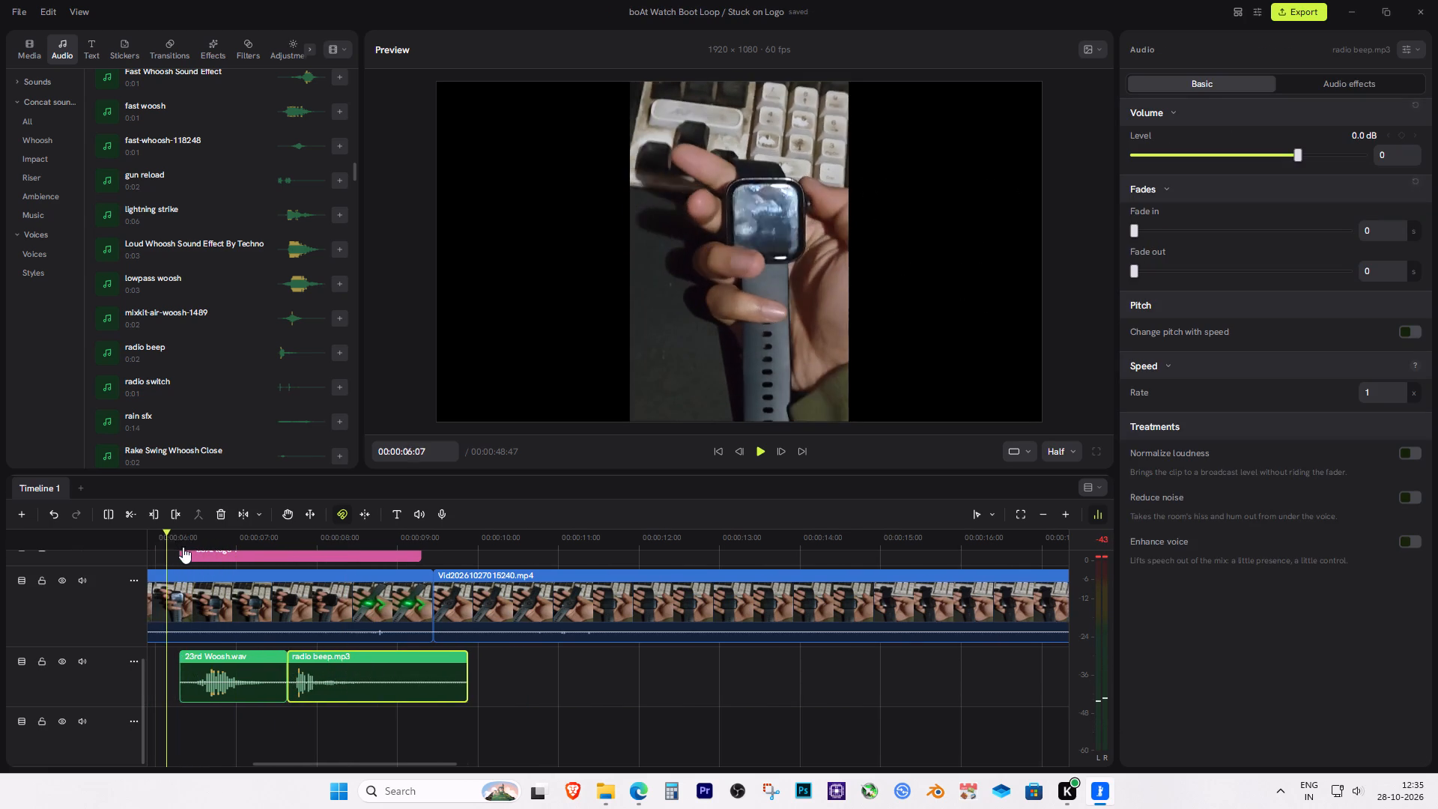
left_click_drag(183, 547, 186, 555)
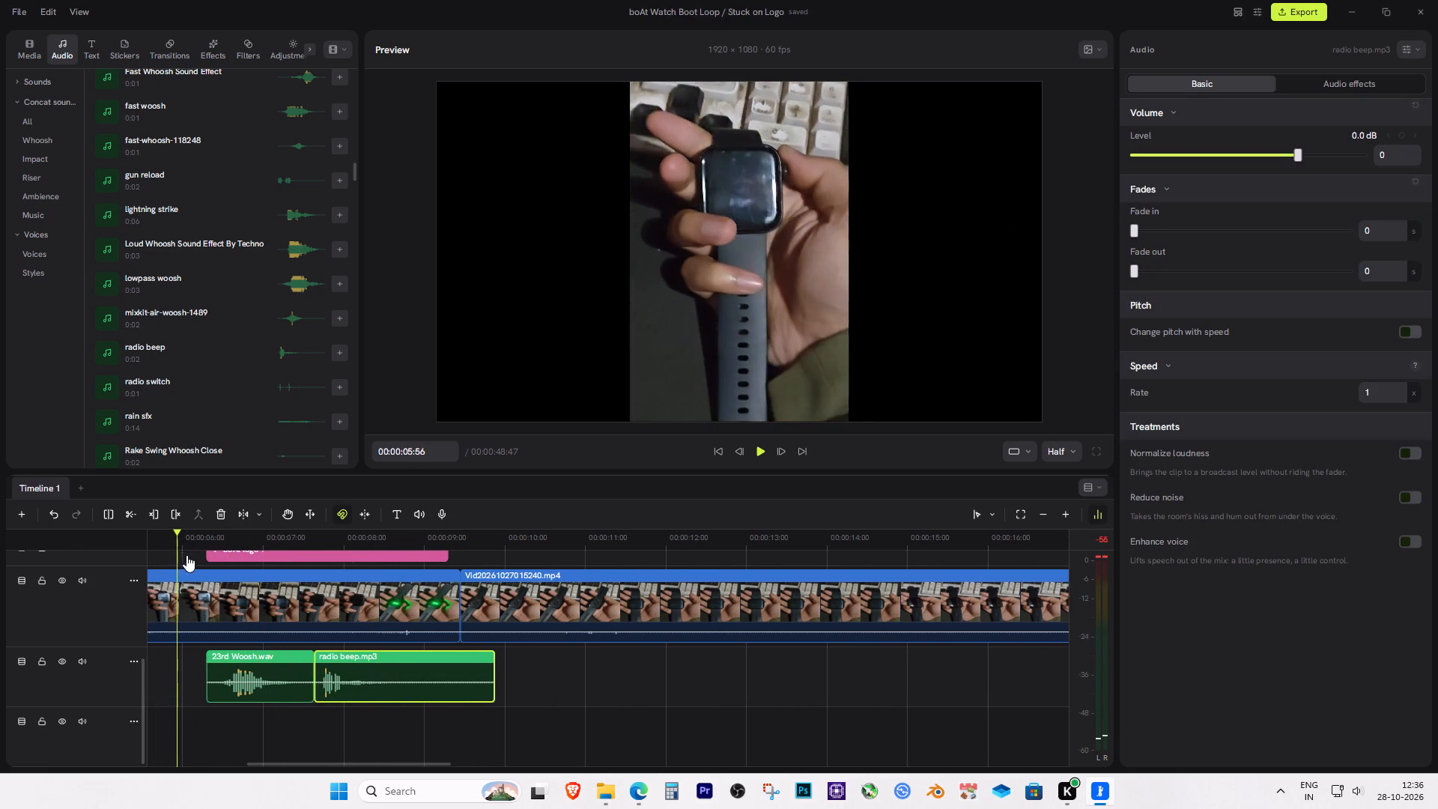
left_click_drag(186, 555, 233, 561)
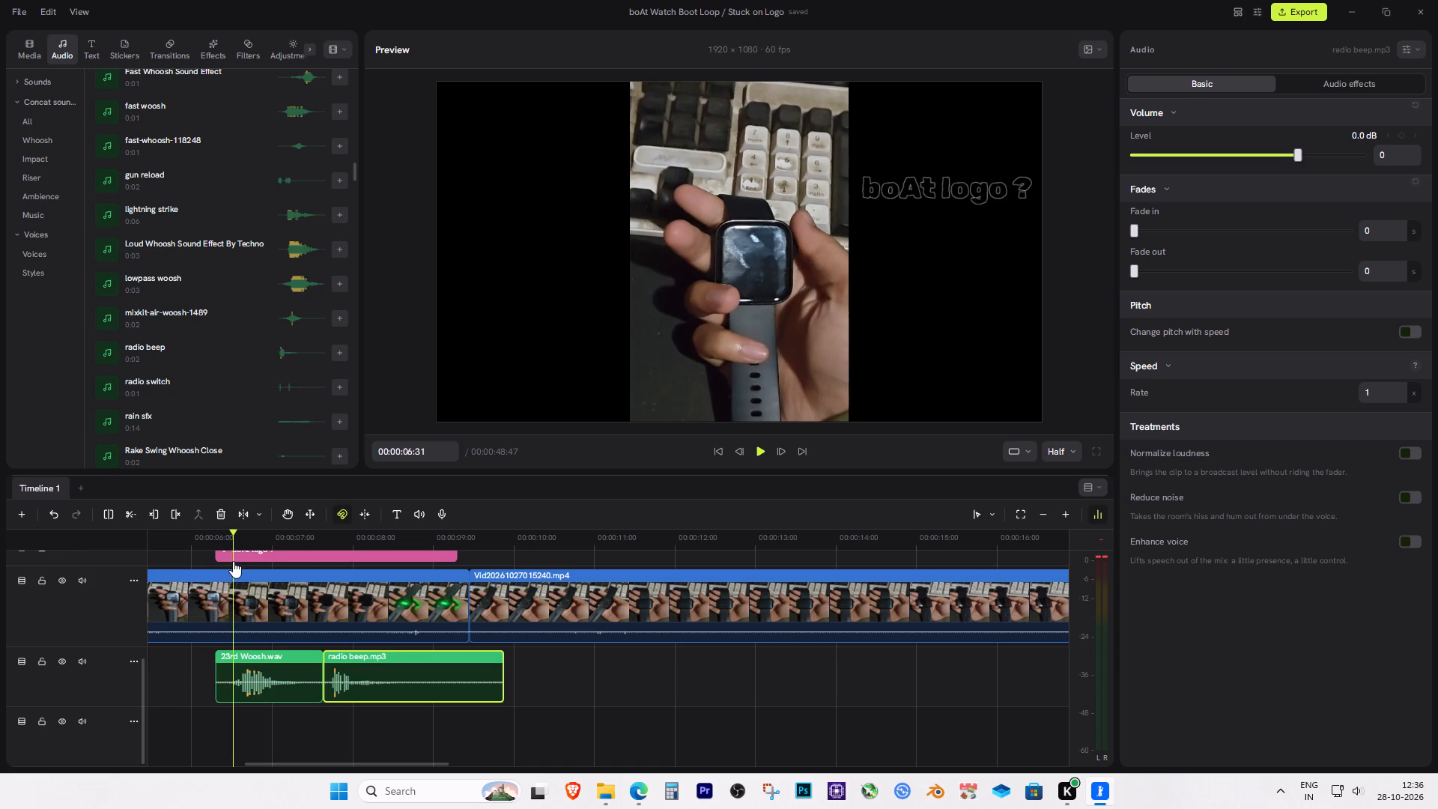
left_click_drag(233, 561, 225, 561)
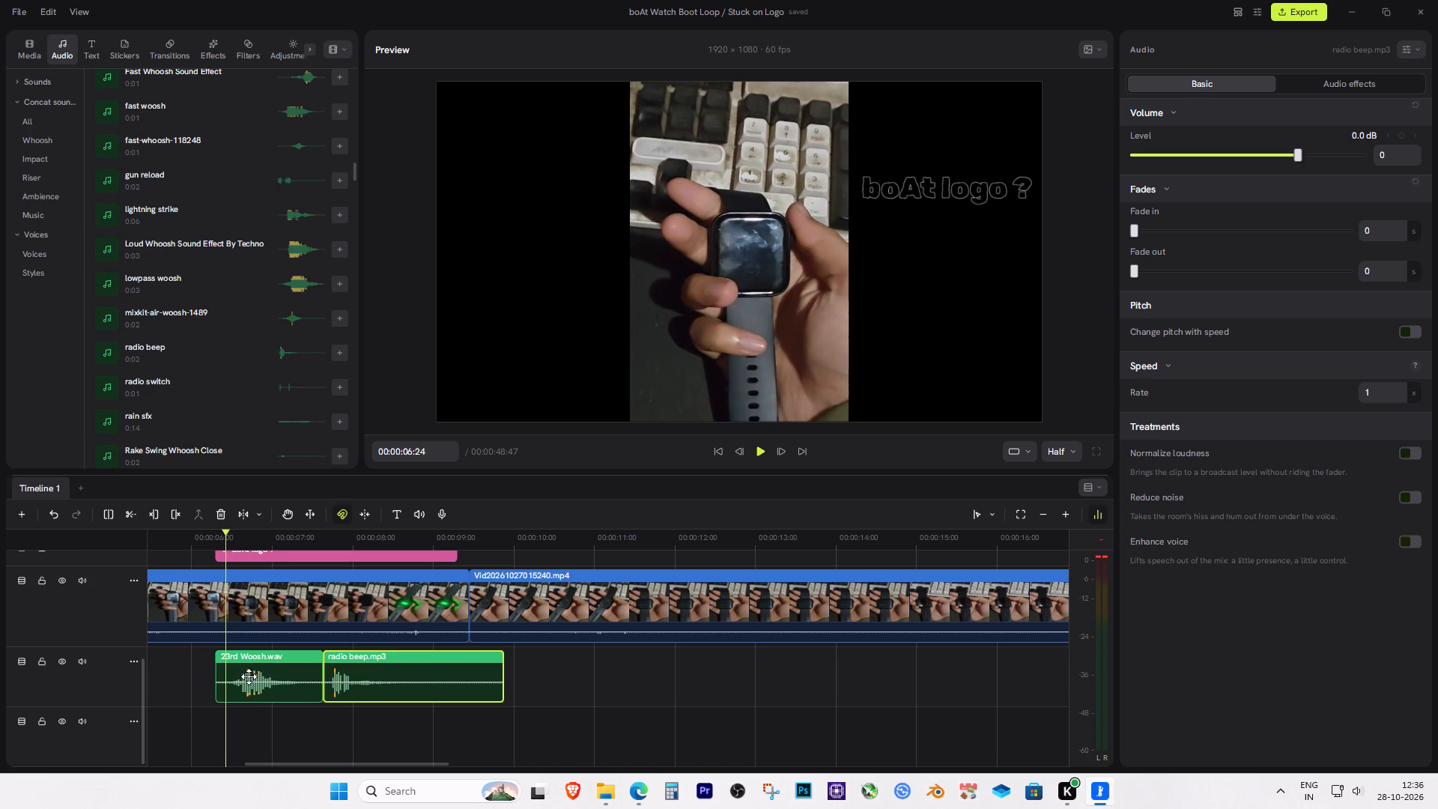
left_click_drag(269, 670, 250, 670)
Play the timeline from the start of the 23rd Woosh clip to check its timing with the texts.
left_click(202, 551)
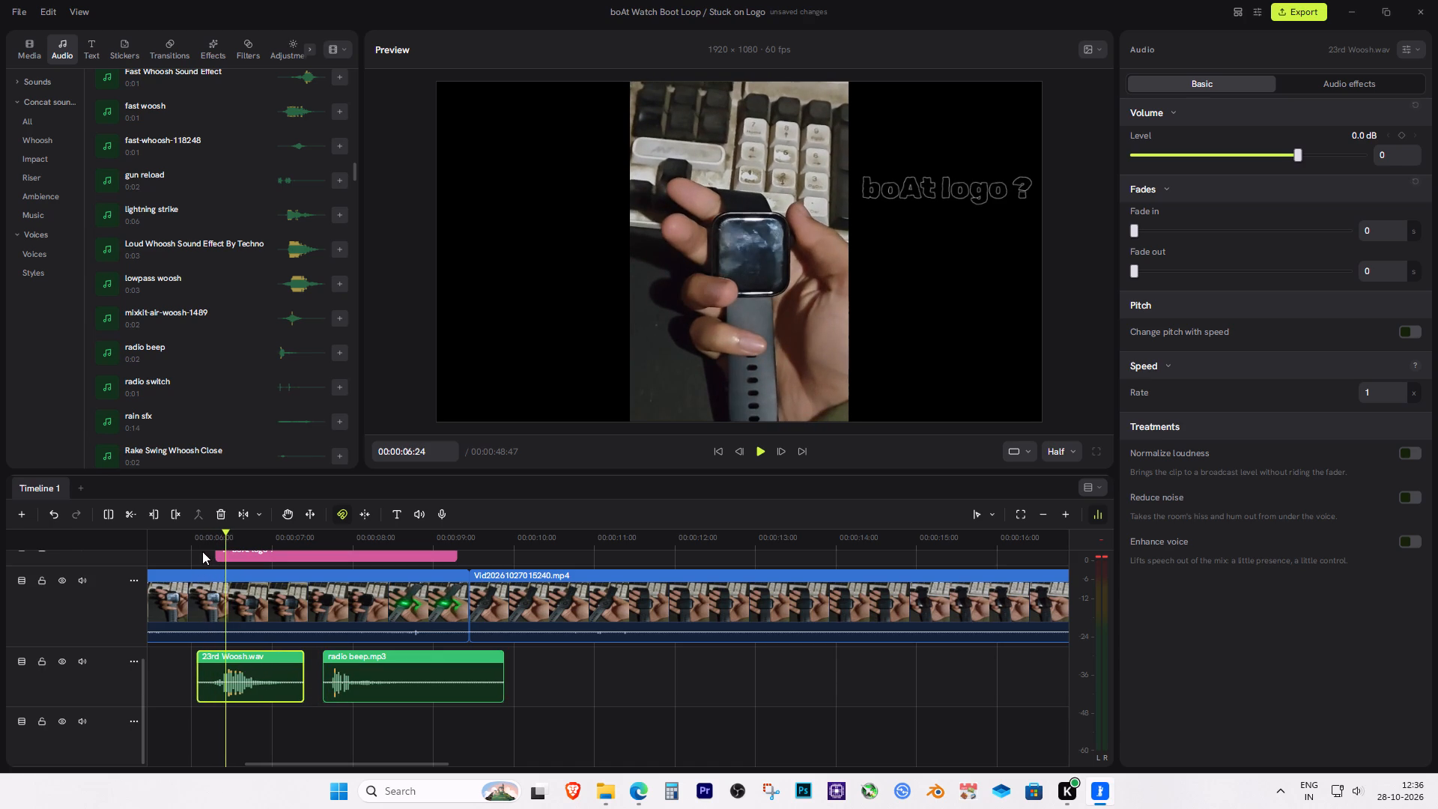
left_click(202, 542)
key("space")
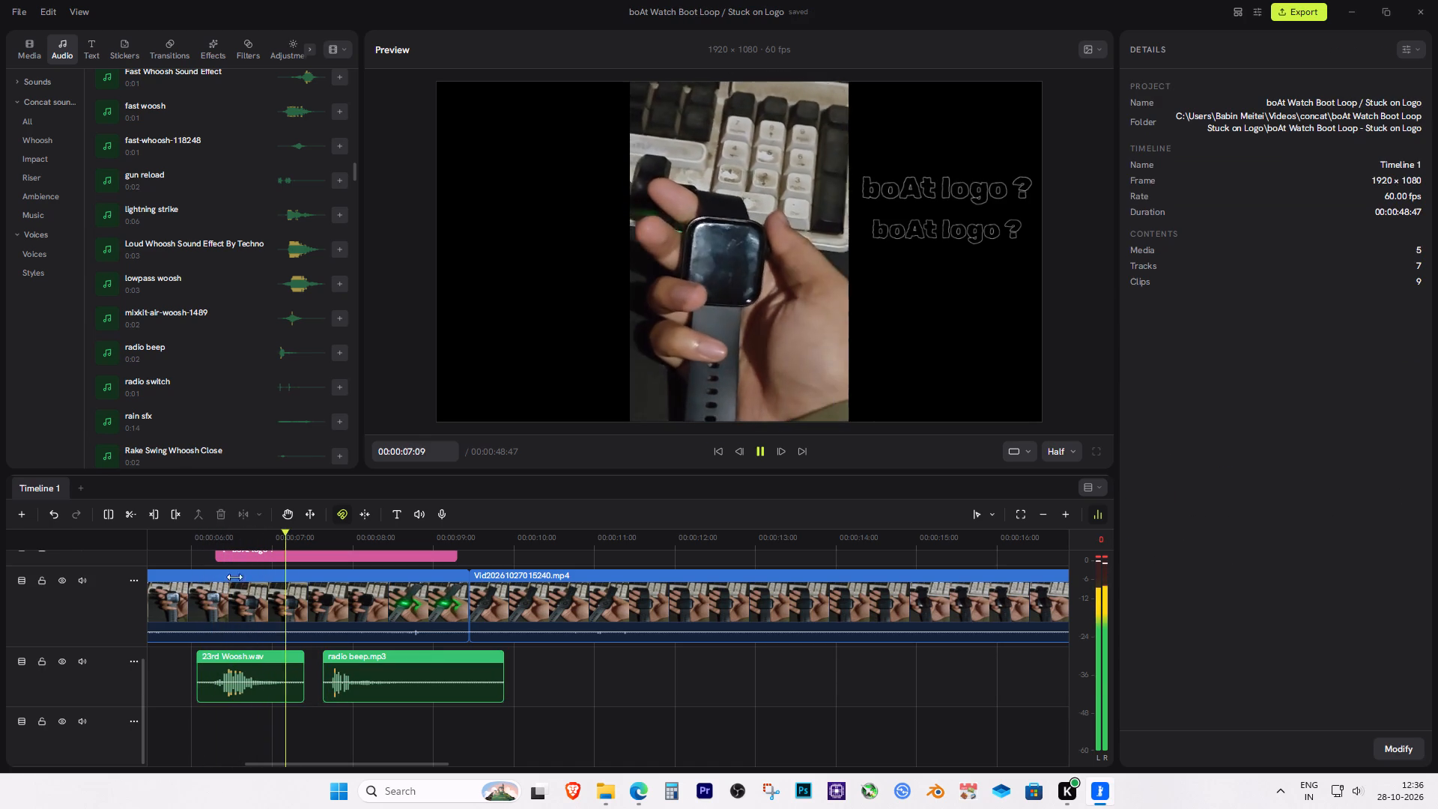
key("space")
Move the radio beep clip earlier so it closes the gap after the 23rd Woosh clip.
left_click_drag(383, 675, 318, 676)
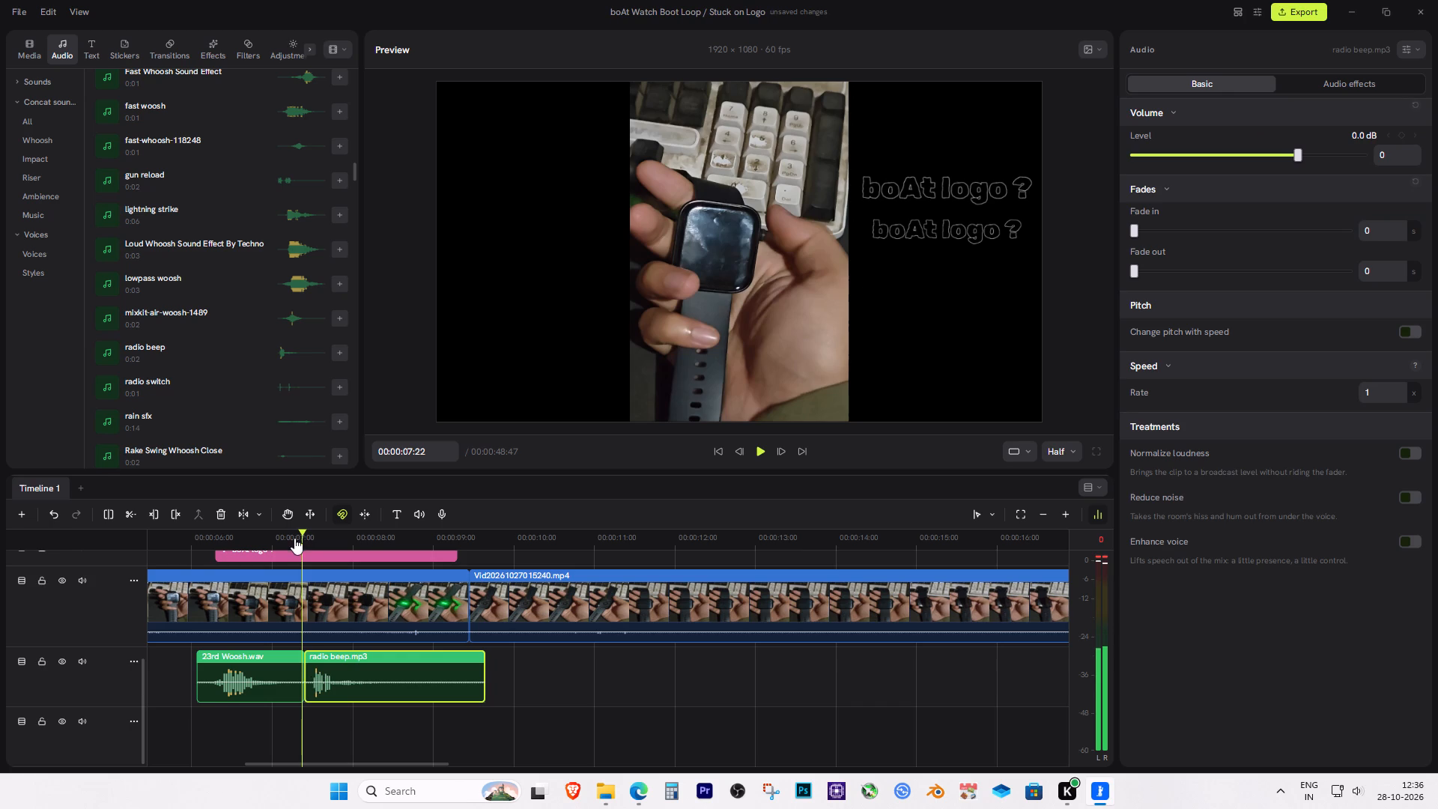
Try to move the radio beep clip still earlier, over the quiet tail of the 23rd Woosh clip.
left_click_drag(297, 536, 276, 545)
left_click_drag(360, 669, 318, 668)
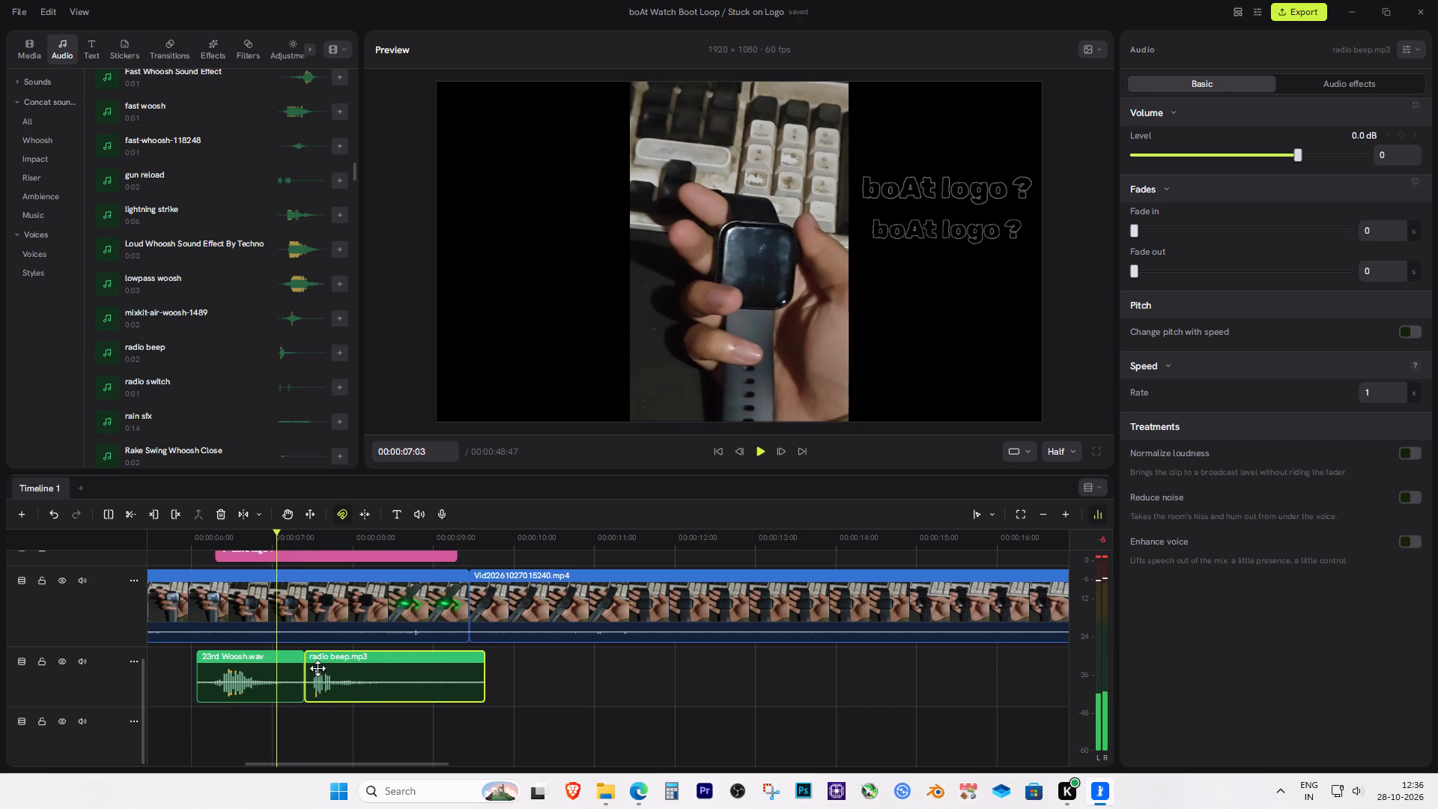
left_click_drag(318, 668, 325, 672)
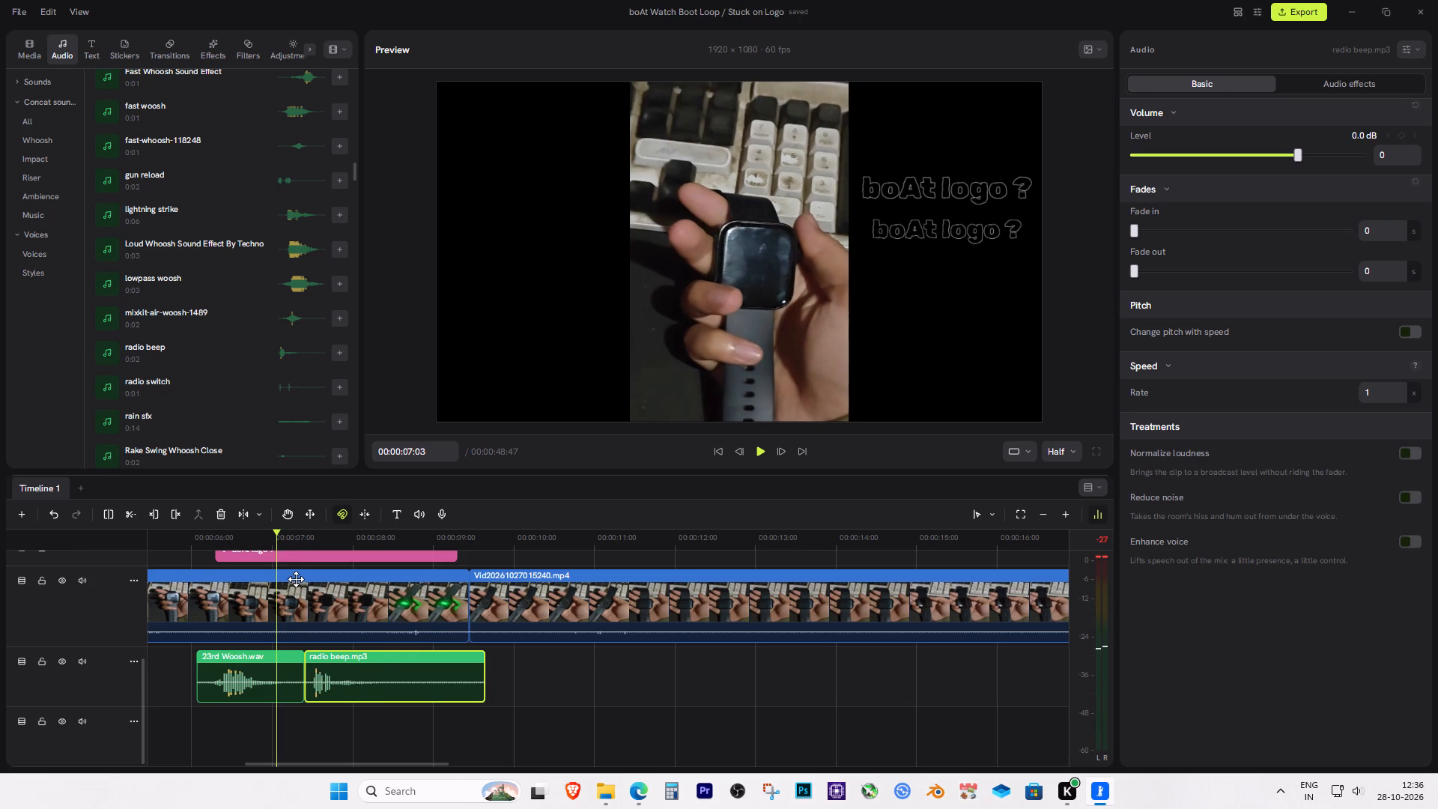
Play the boAt text section to check the timing of the whoosh and radio beep together.
key("space")
key("space")
left_click_drag(291, 544, 290, 544)
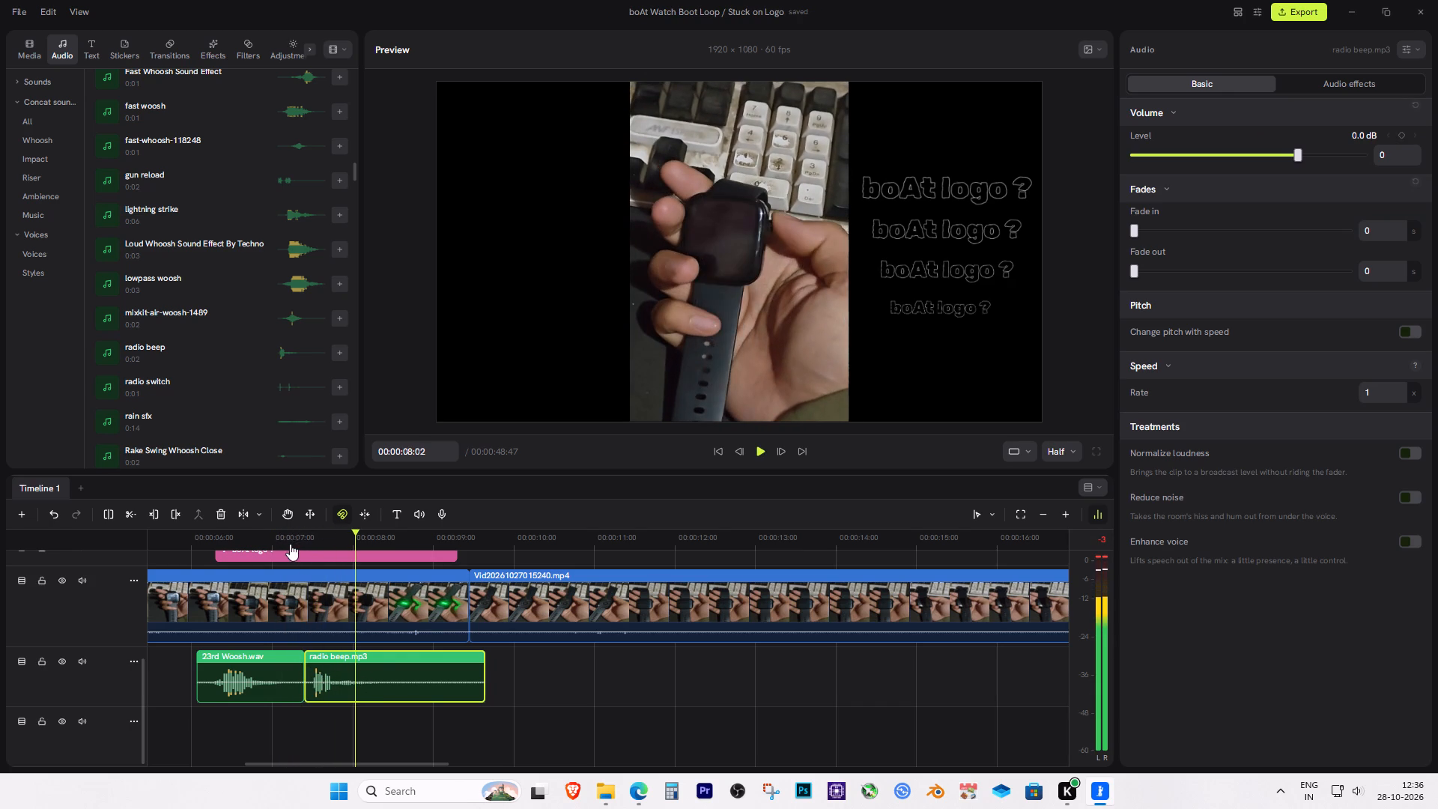
left_click_drag(290, 544, 189, 563)
key("space")
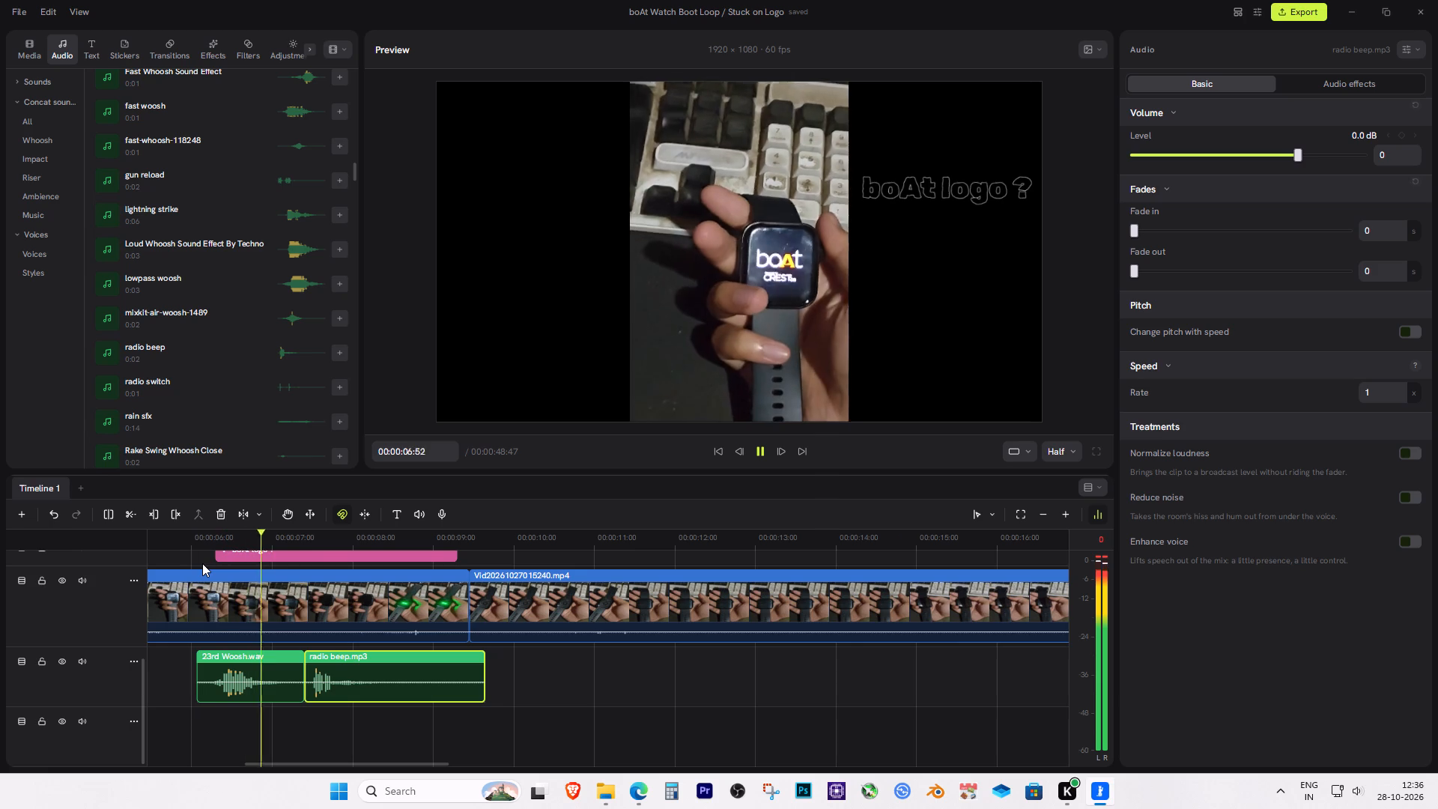
key("space")
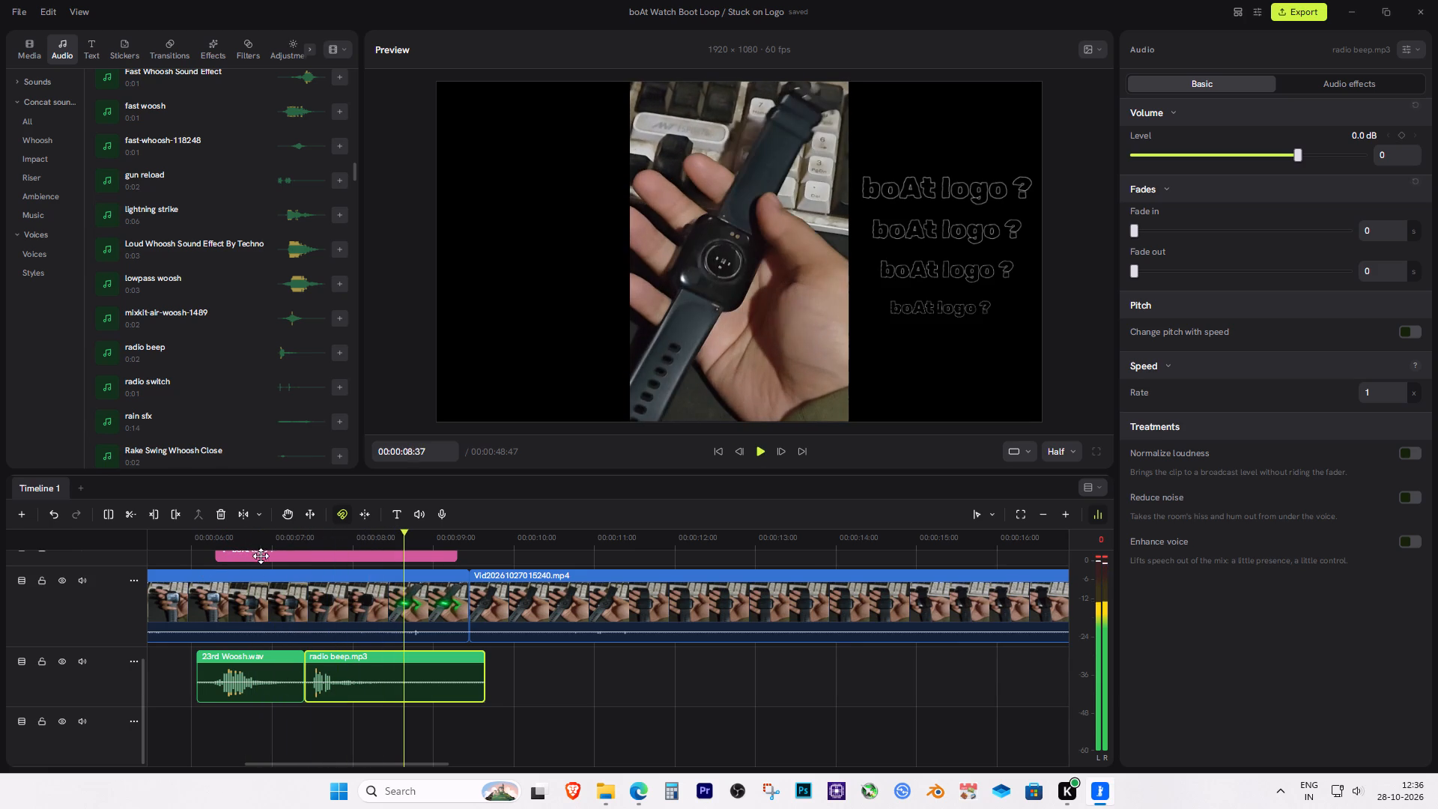
Split the 23rd Woosh clip at 00:00:07:01, cut its quiet tail into pieces, and delete the two pieces nearest the radio beep.
left_click_drag(295, 548, 275, 548)
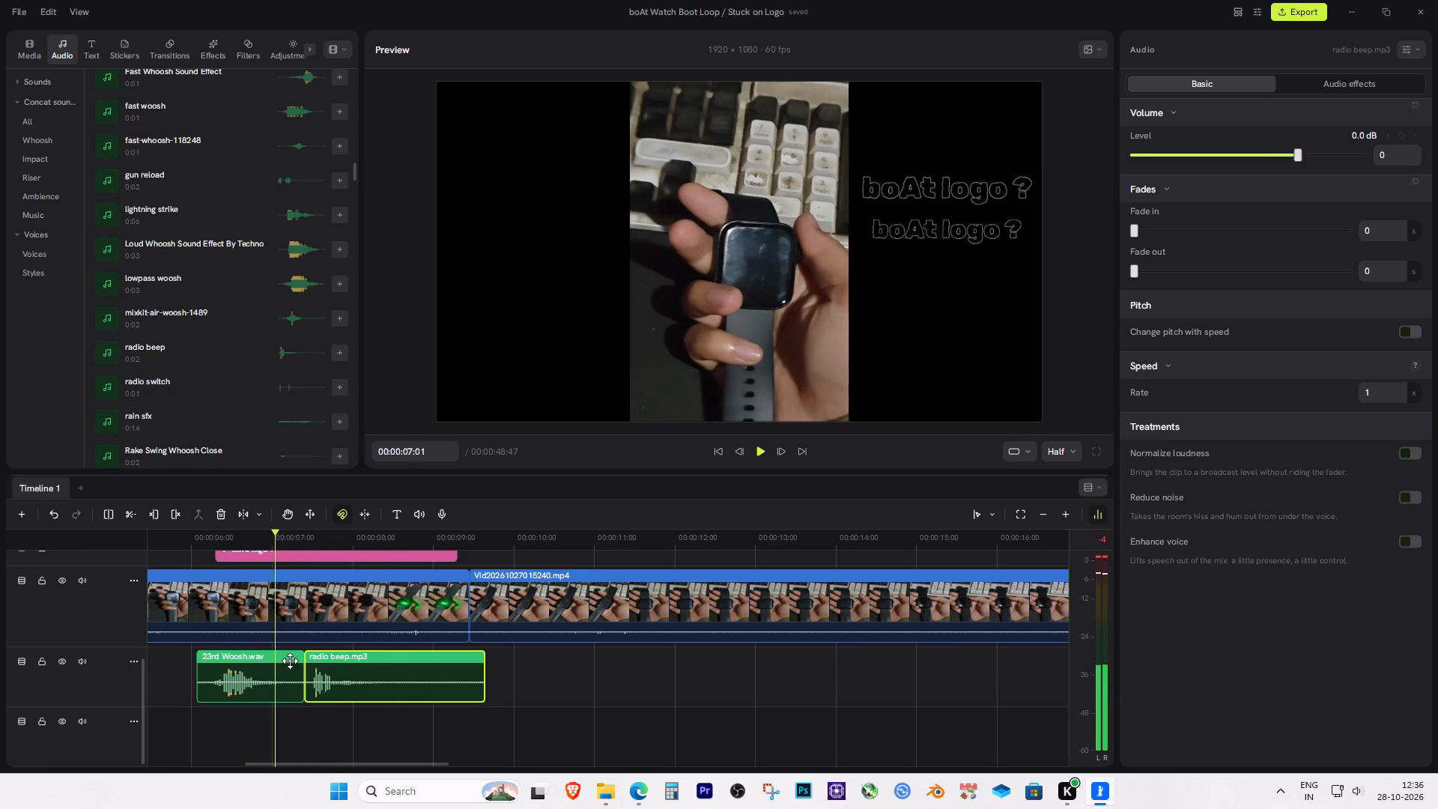
key("b")
left_click(278, 664)
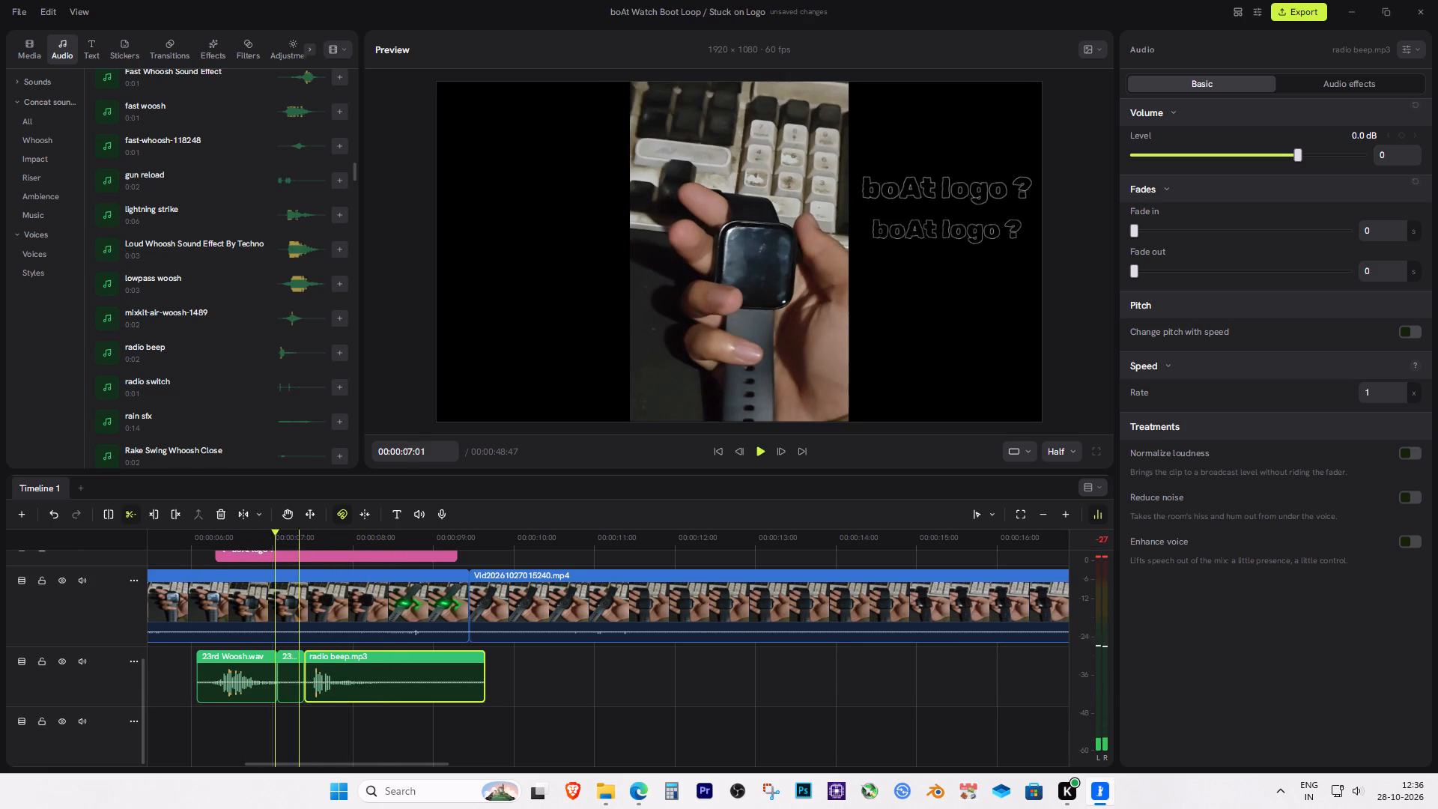
key("v")
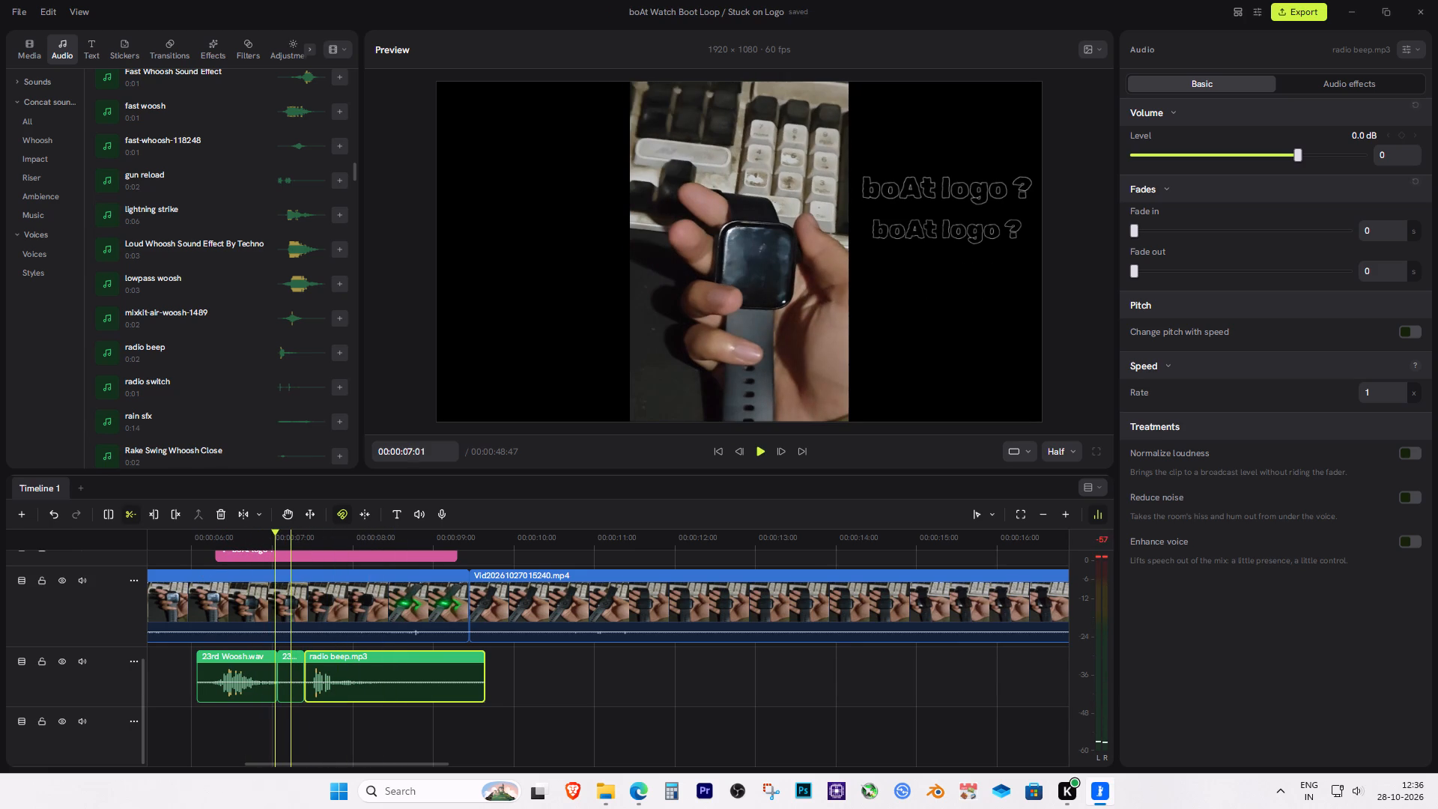
left_click(286, 671)
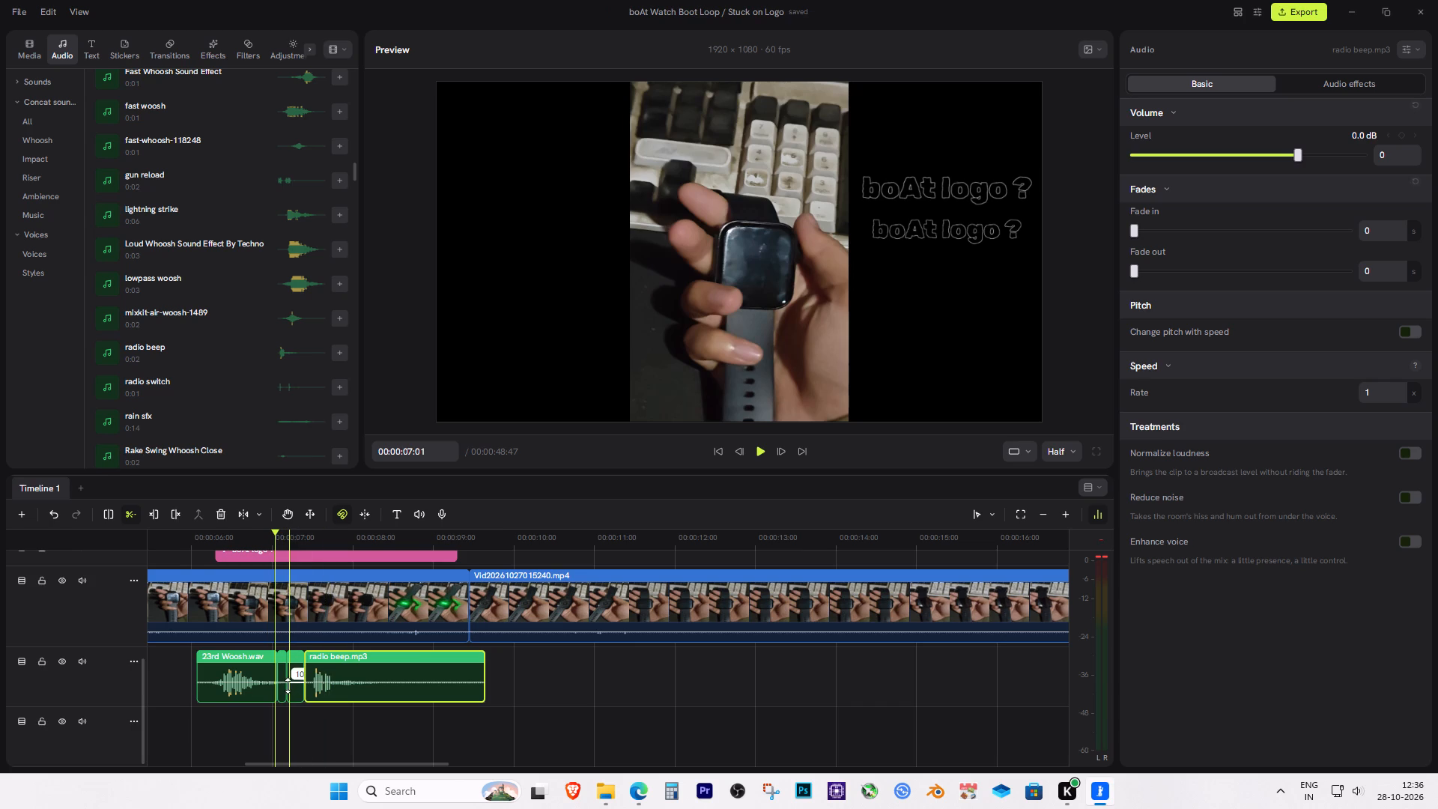
key("v")
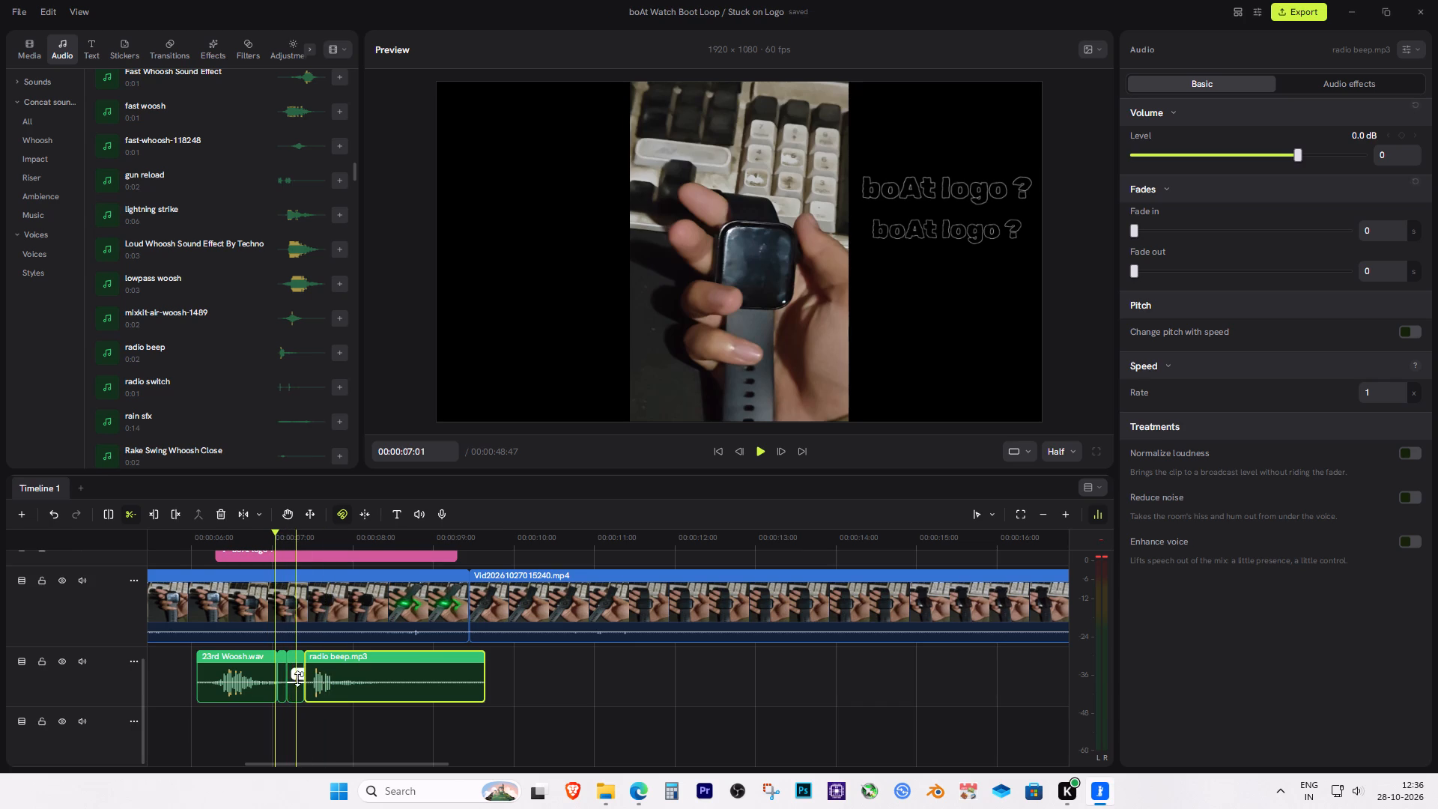
left_click(295, 669)
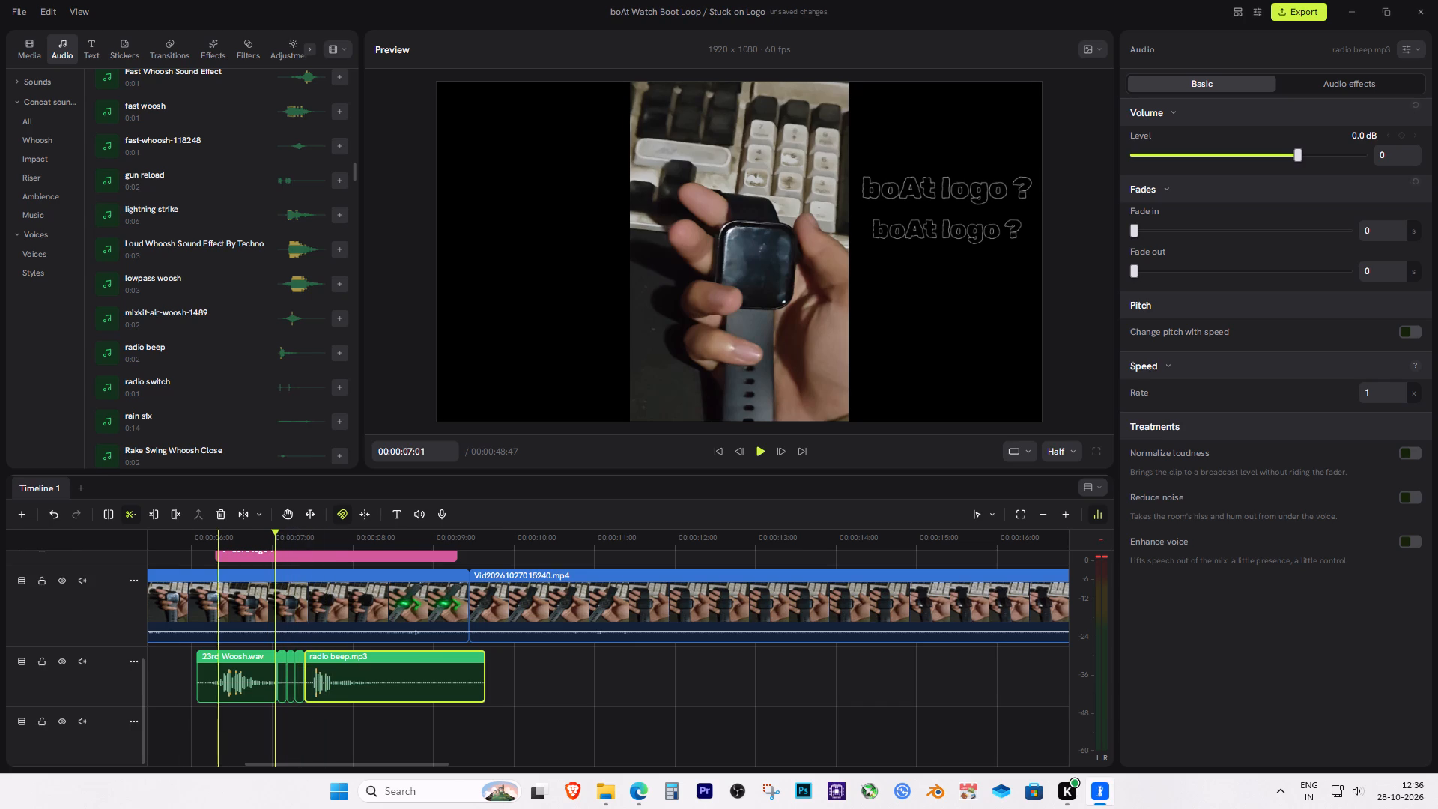
key("b")
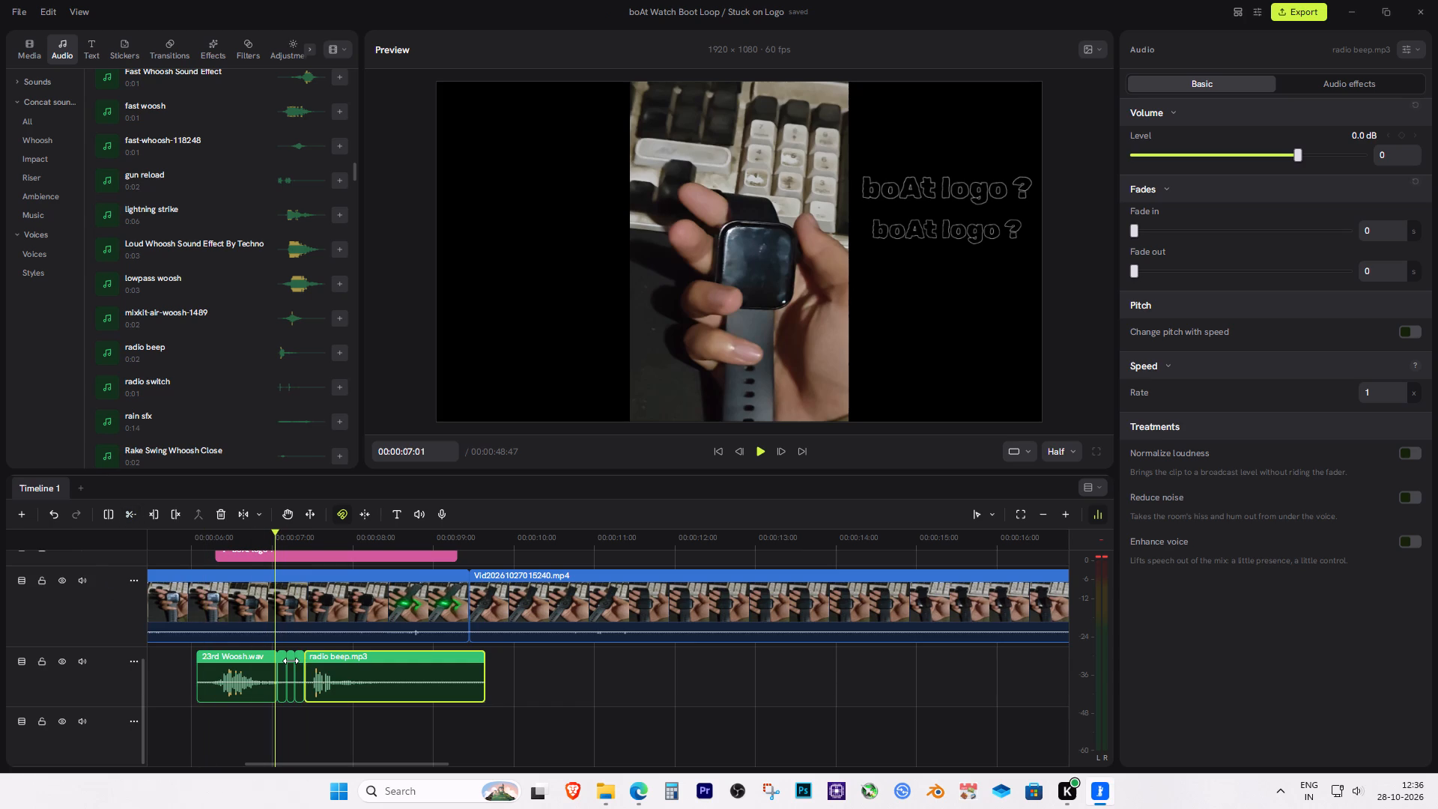
left_click(291, 661)
key("Delete")
left_click(297, 666)
key("Delete")
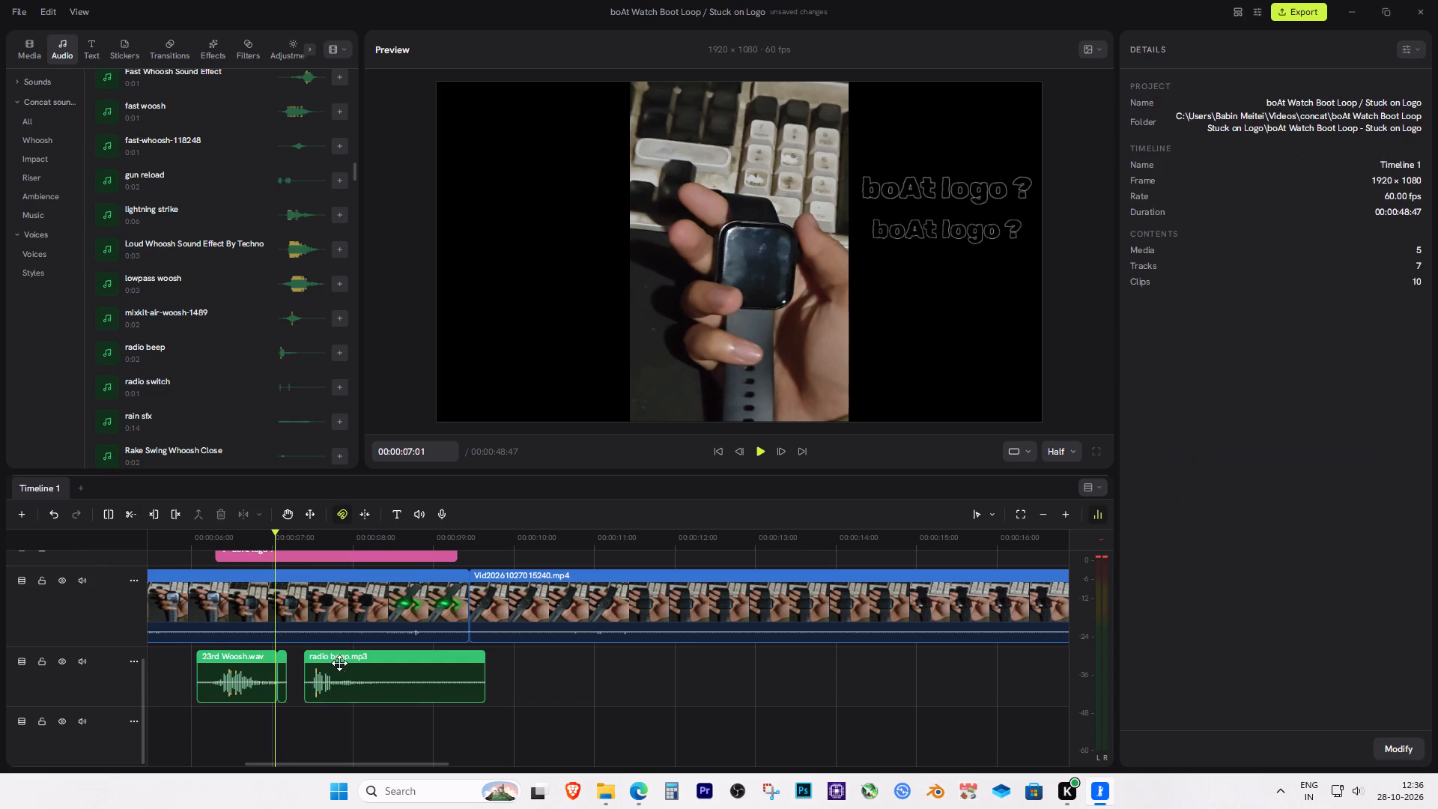
Delete the remaining sliver of the 23rd Woosh tail and move the radio beep clip earlier, directly against the trimmed whoosh.
left_click_drag(345, 664, 319, 667)
key("space")
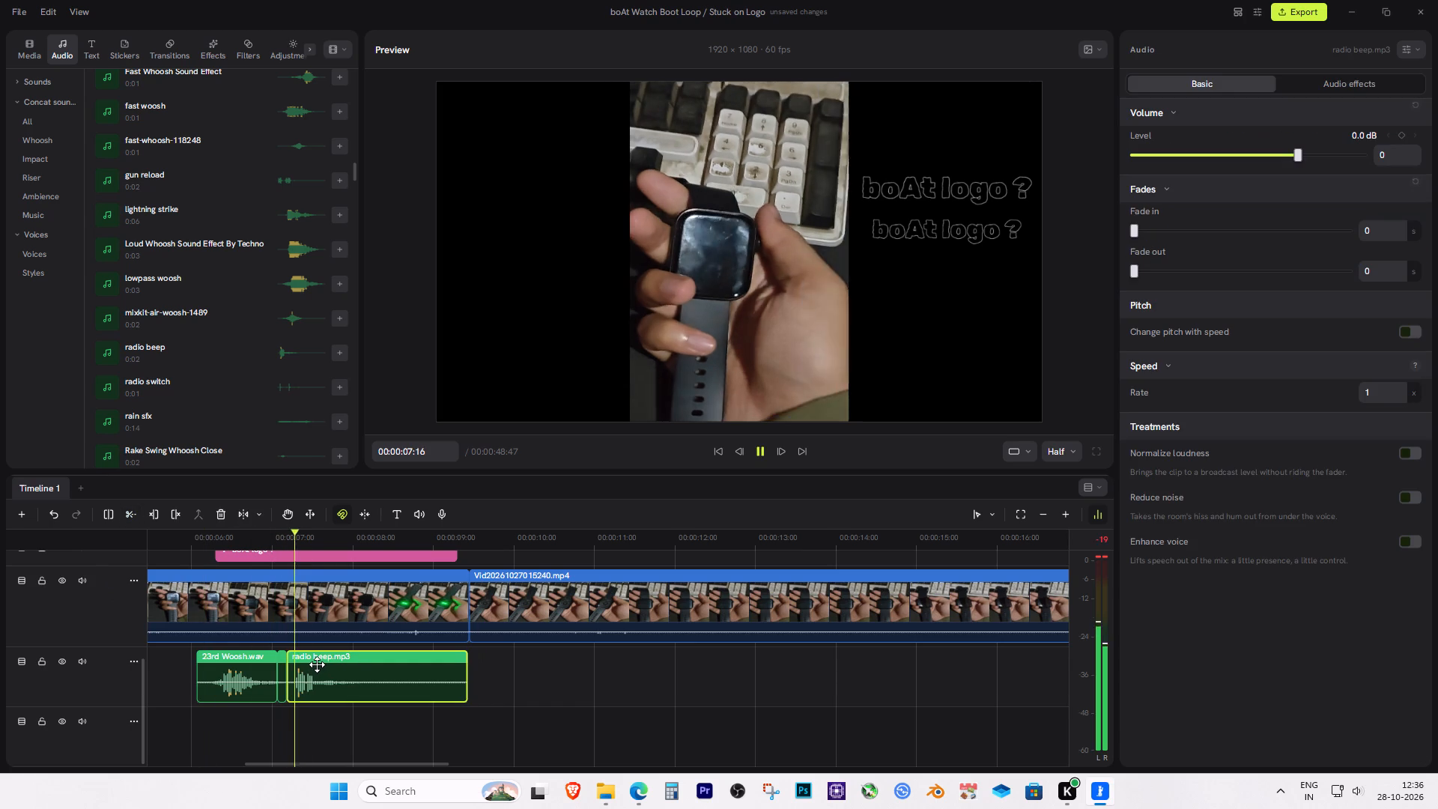
key("space")
left_click(279, 668)
key("Delete")
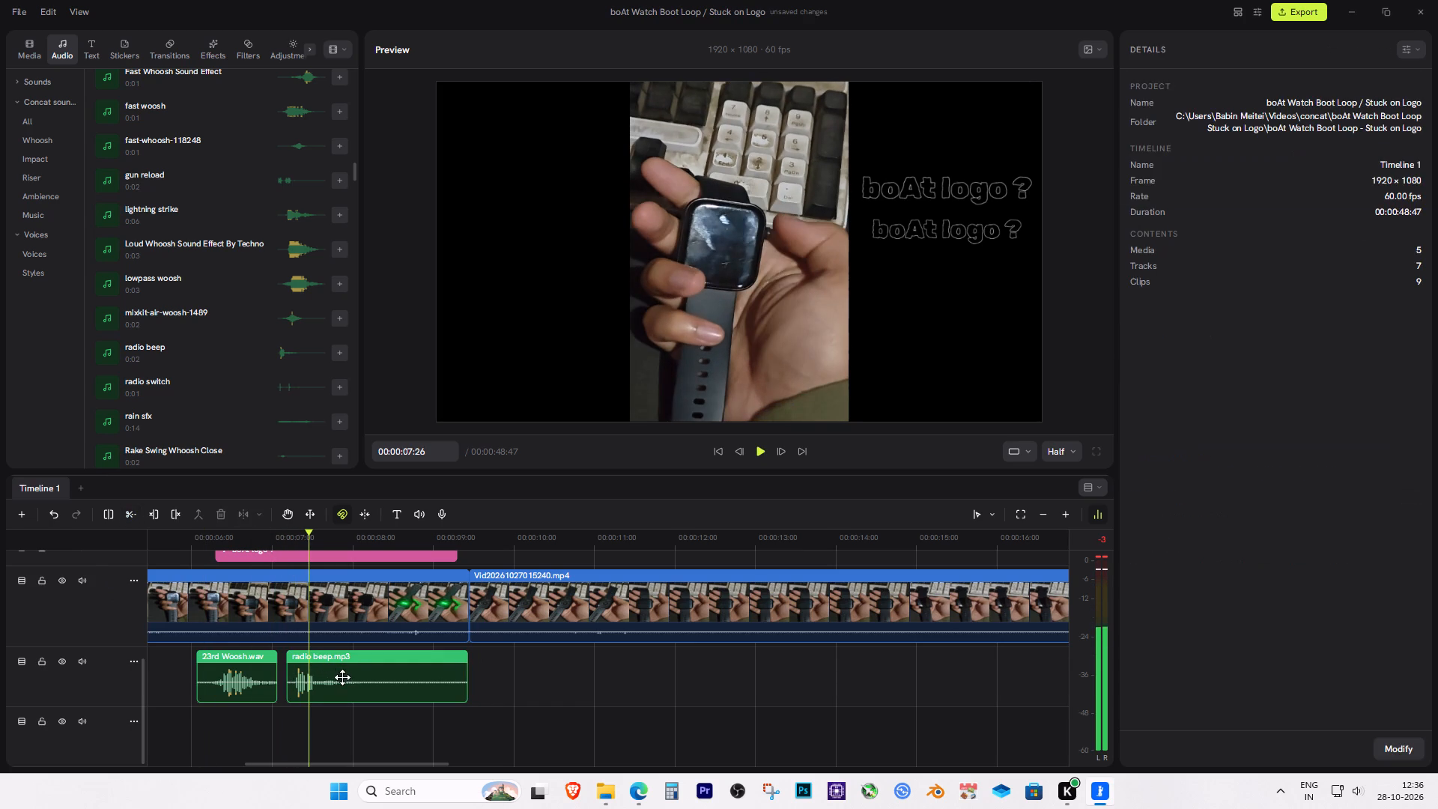
left_click_drag(342, 677, 321, 678)
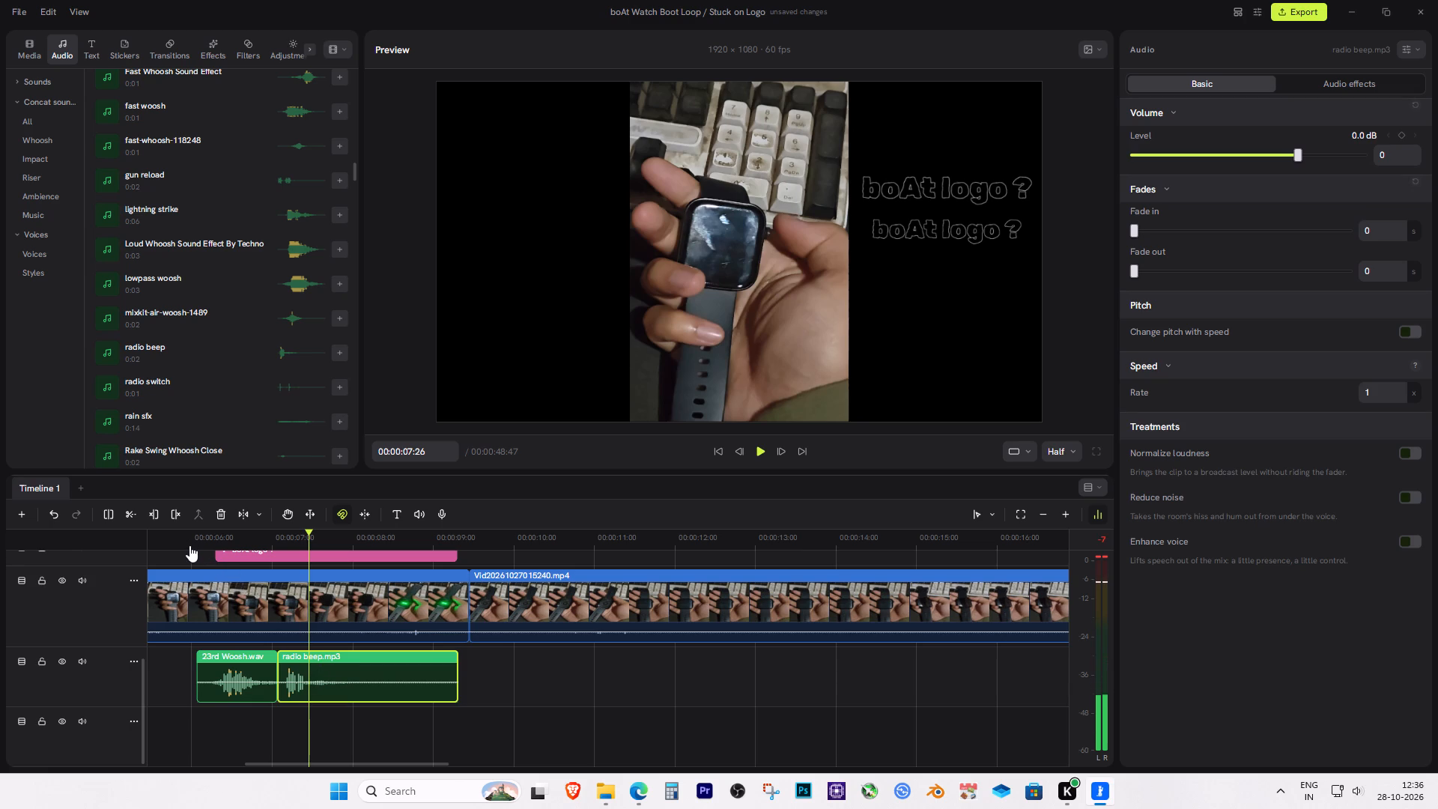
Play the boAt logo text section from the start of the whoosh to check the tightened sound timing.
left_click(189, 545)
key("space")
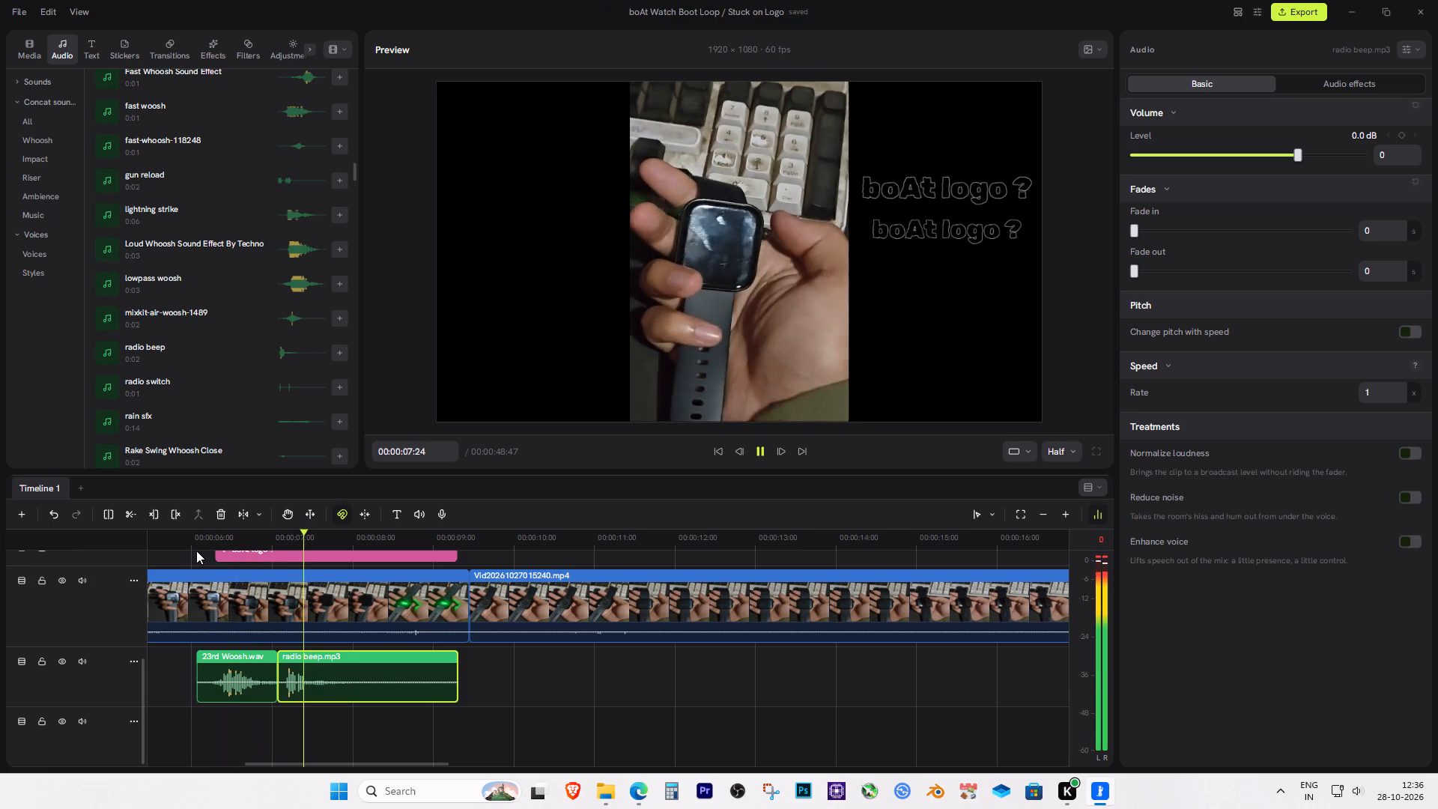
key("space")
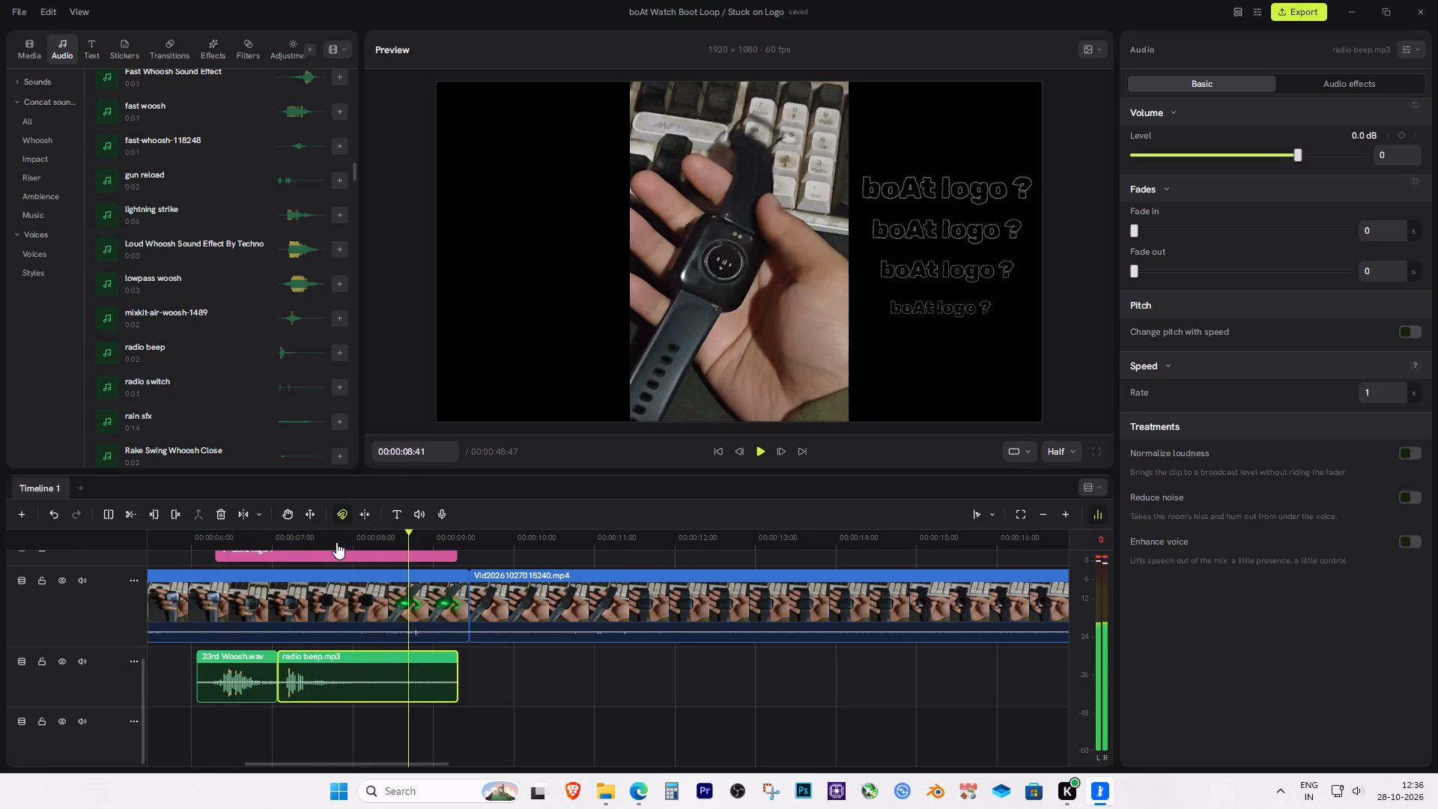
Find and preview the sword slash #1 sound, and place it on the same audio track shortly after the radio beep clip.
scroll(204, 384, "down", 1)
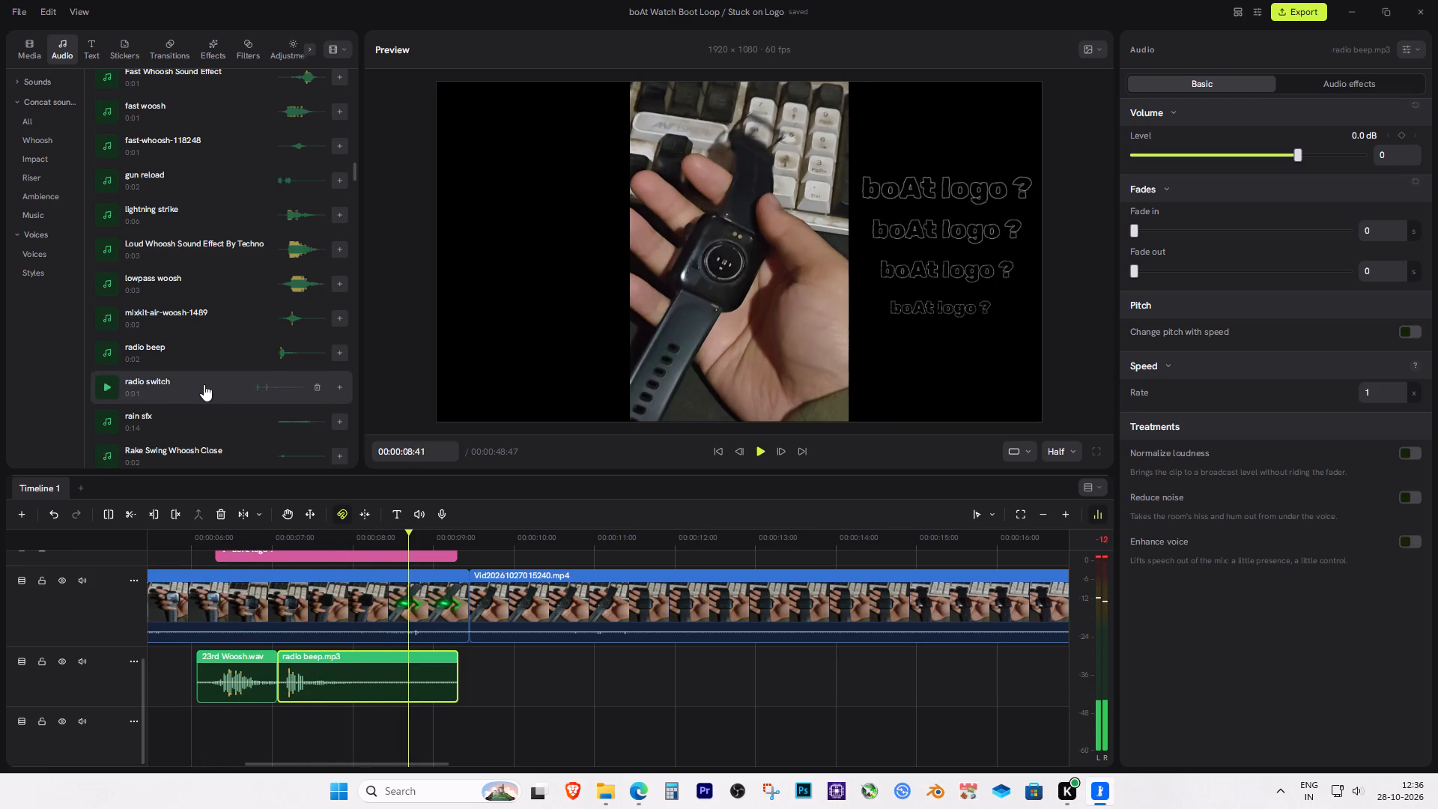
scroll(205, 386, "down", 3)
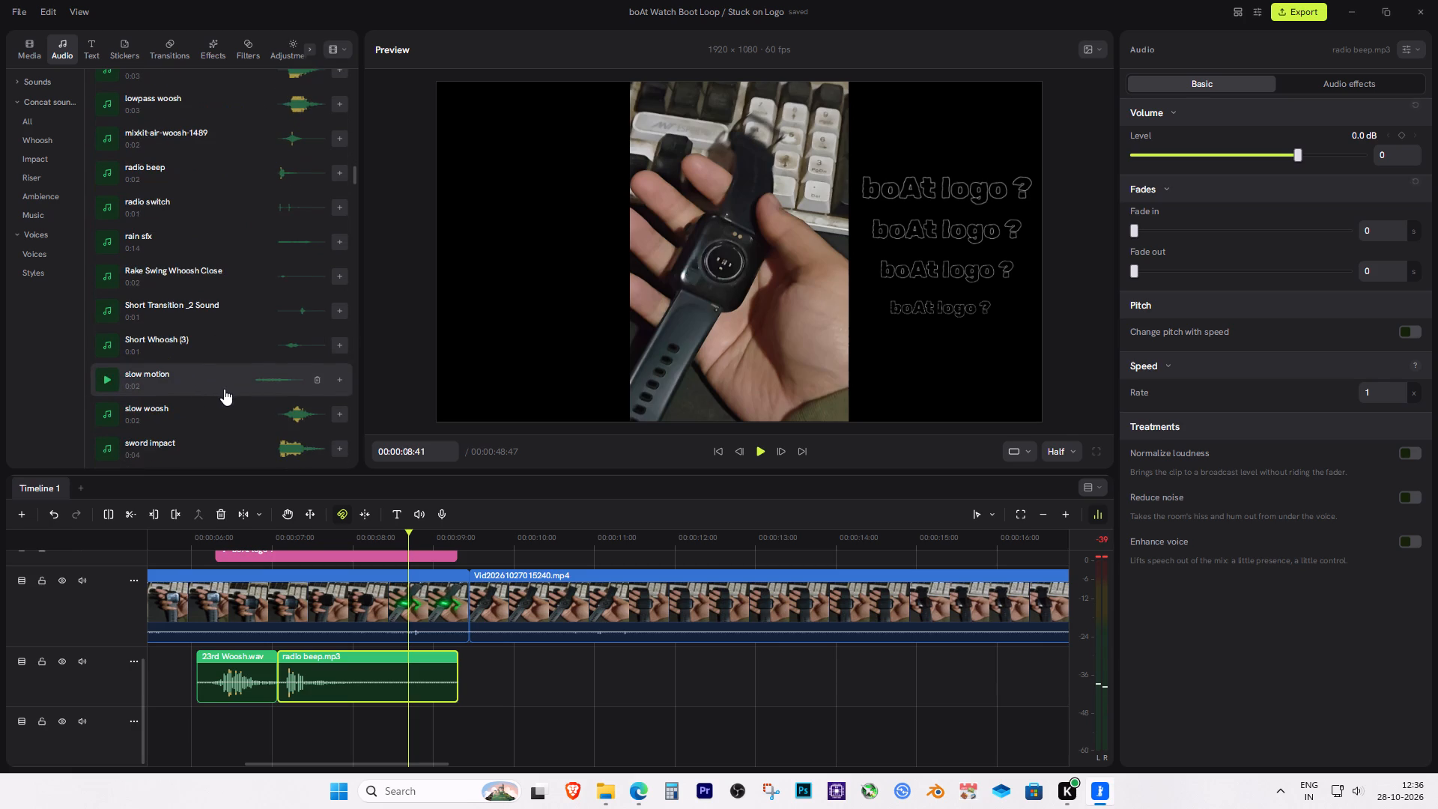
scroll(224, 389, "down", 3)
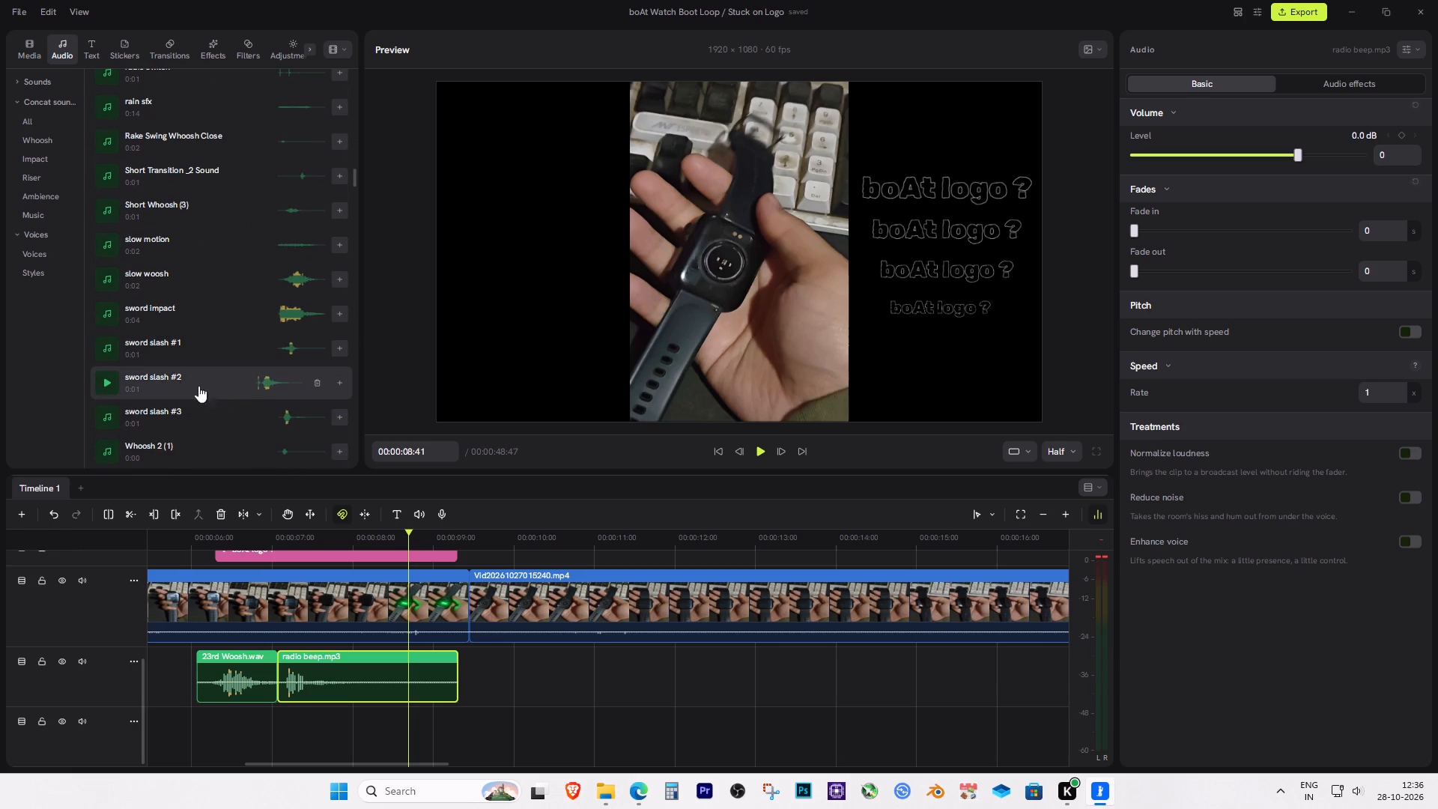
left_click(109, 345)
left_click(109, 345)
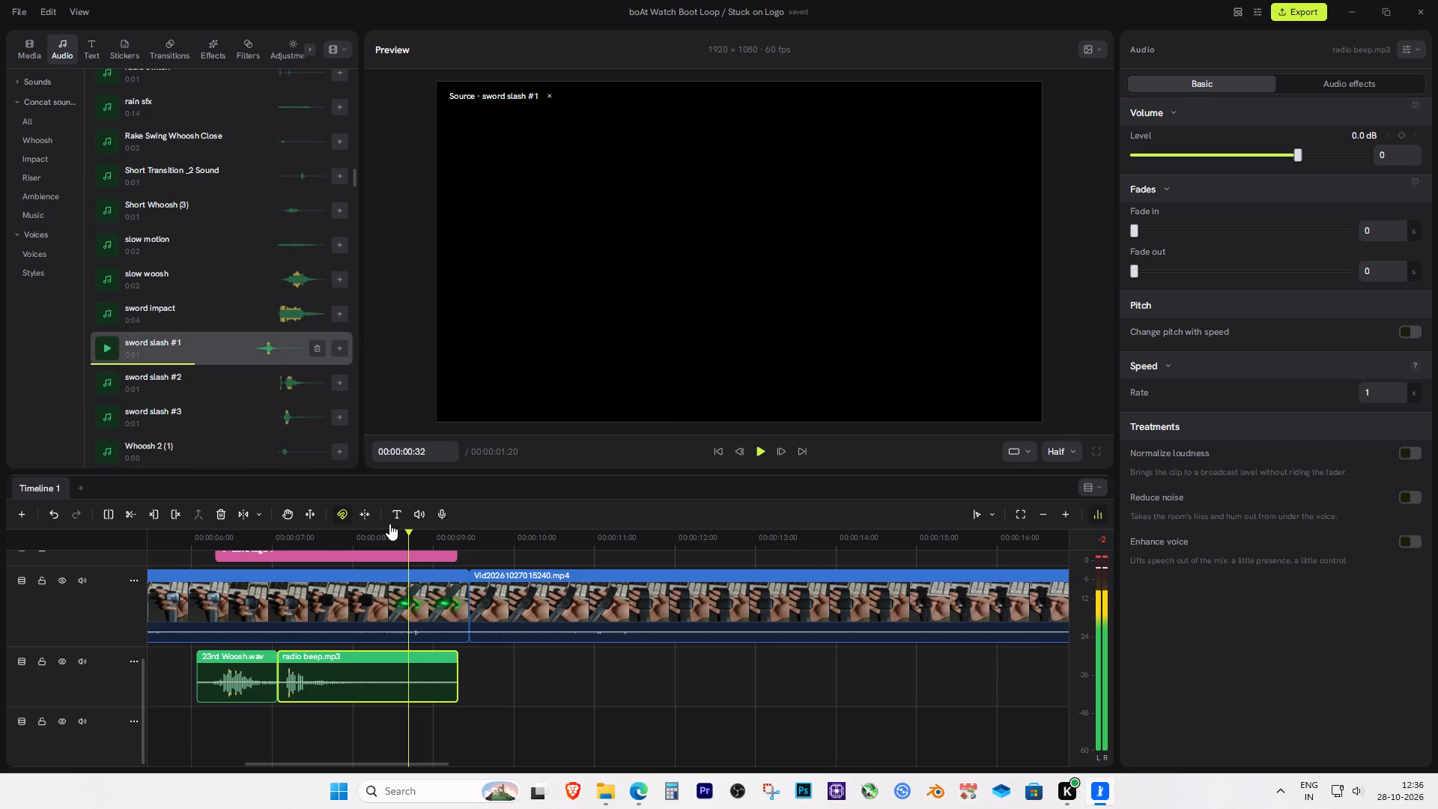
left_click_drag(150, 347, 467, 712)
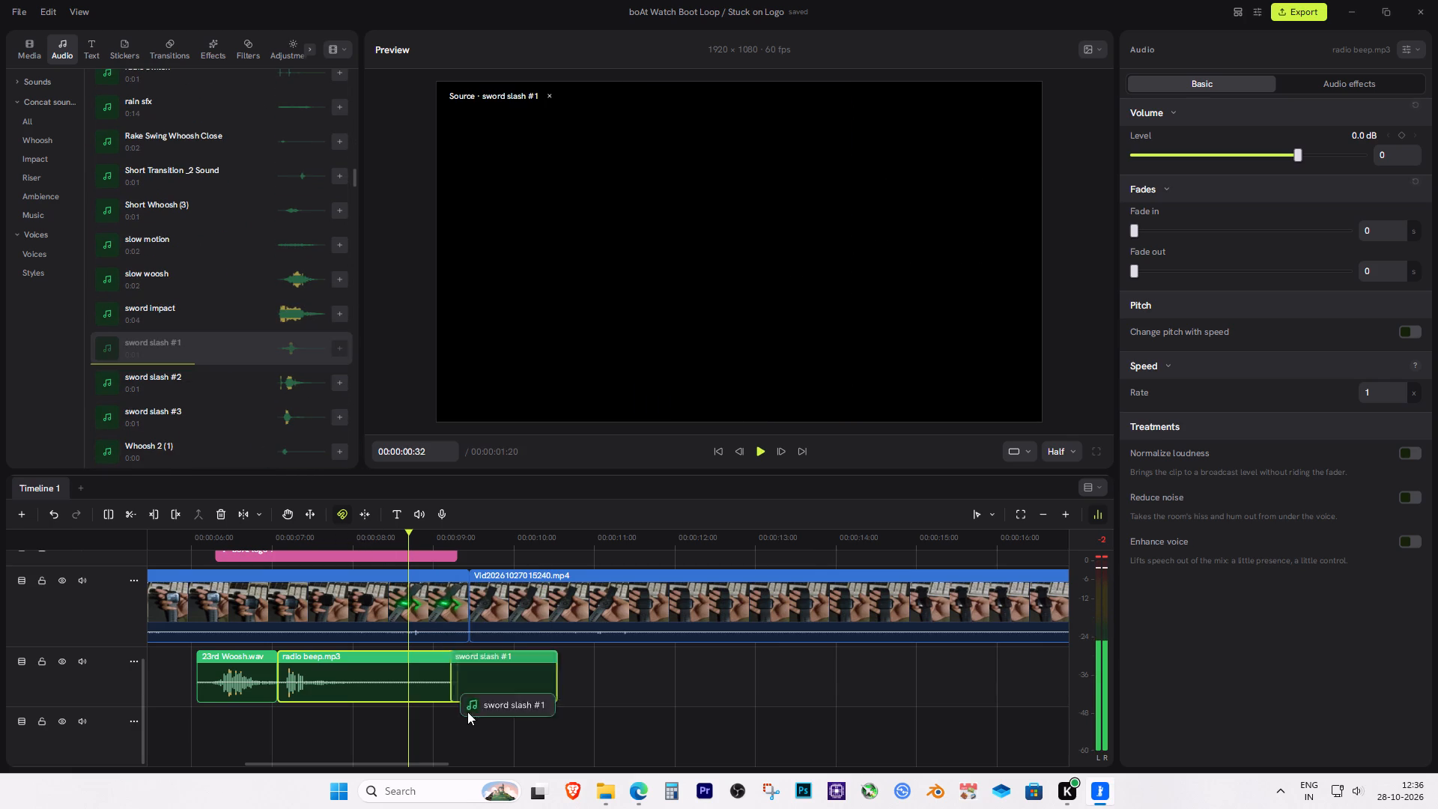
left_click_drag(467, 712, 480, 668)
Split the radio beep clip at 00:00:07:31 and delete its quiet tail, keeping the sword slash #1 clip.
left_click_drag(408, 536, 348, 557)
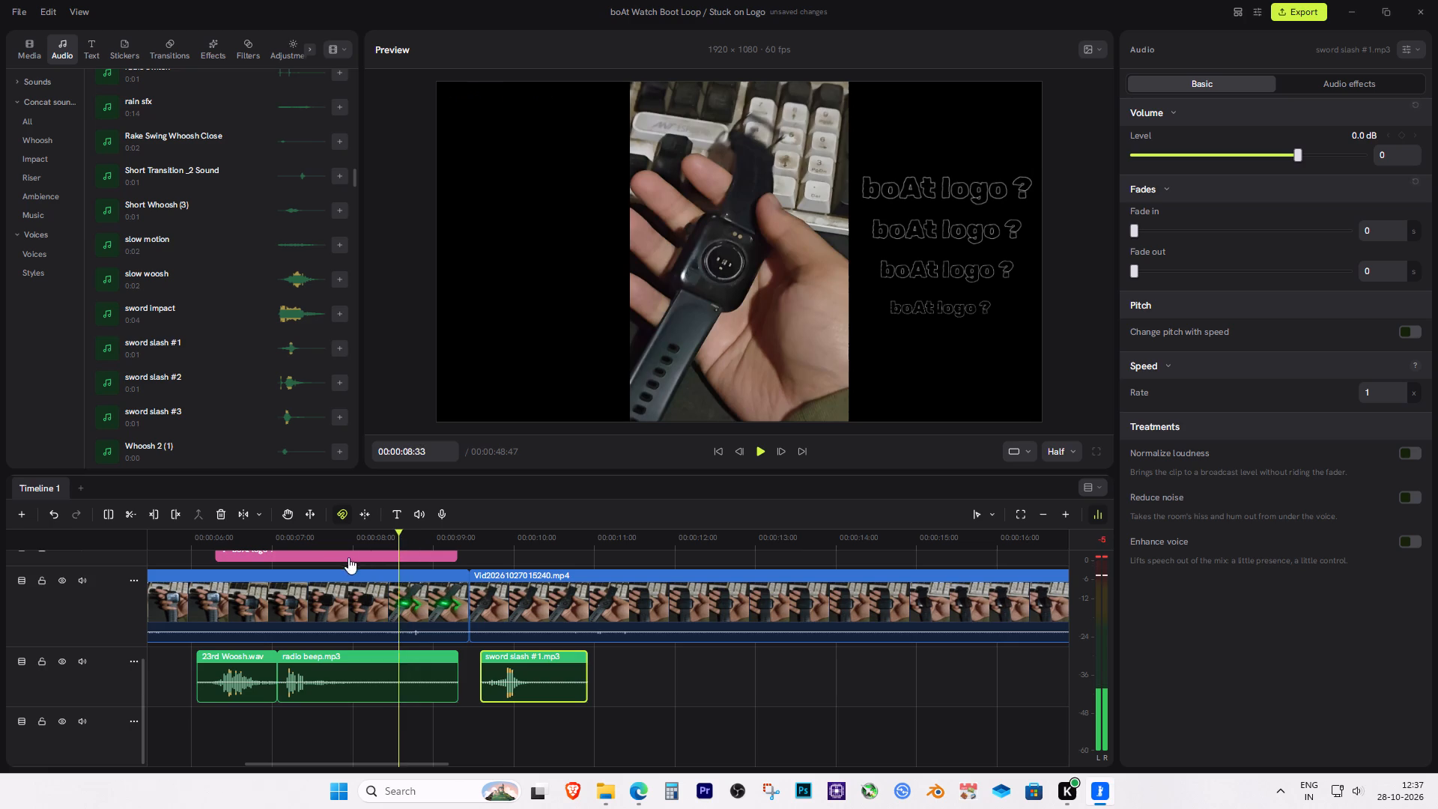
left_click_drag(348, 557, 313, 563)
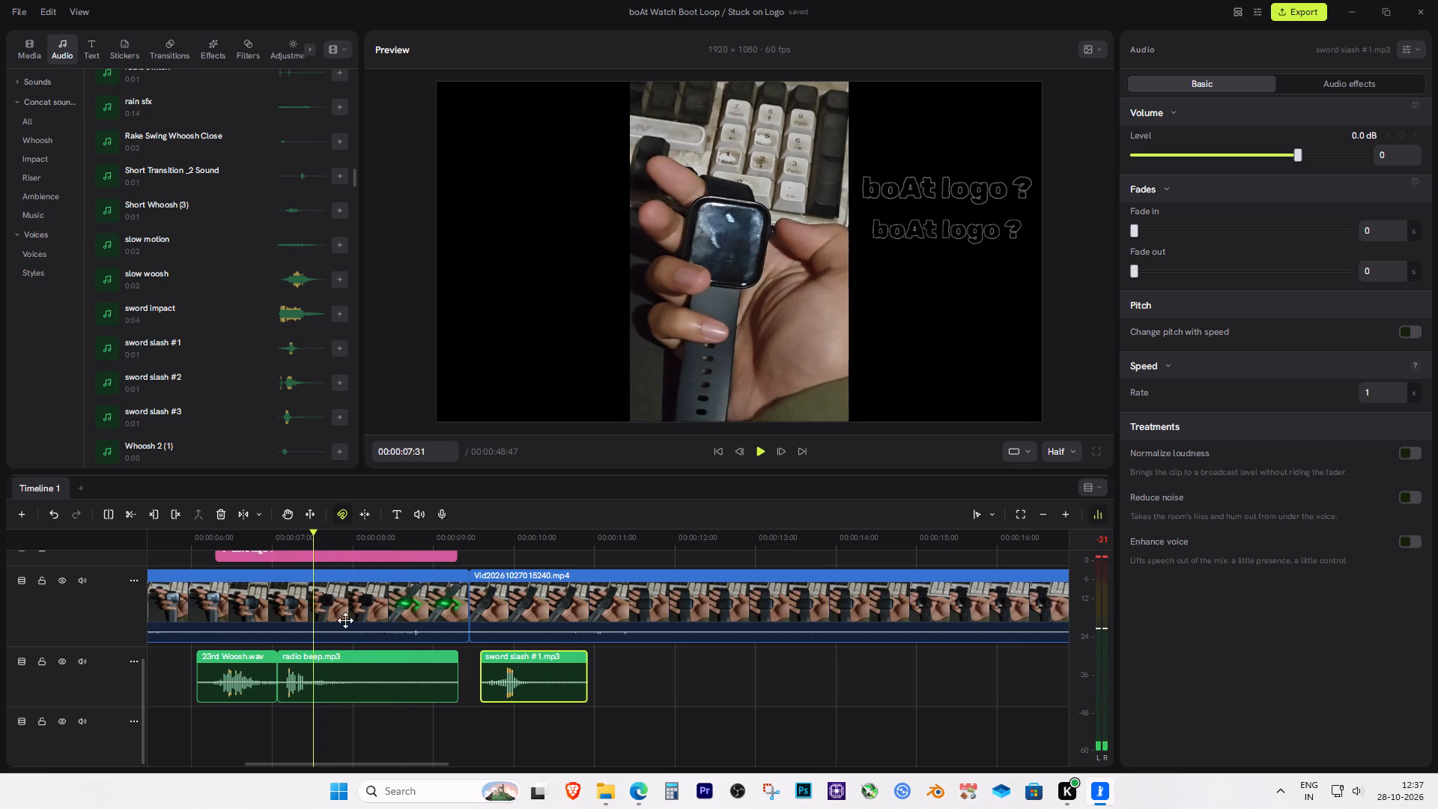
key("c")
key("v")
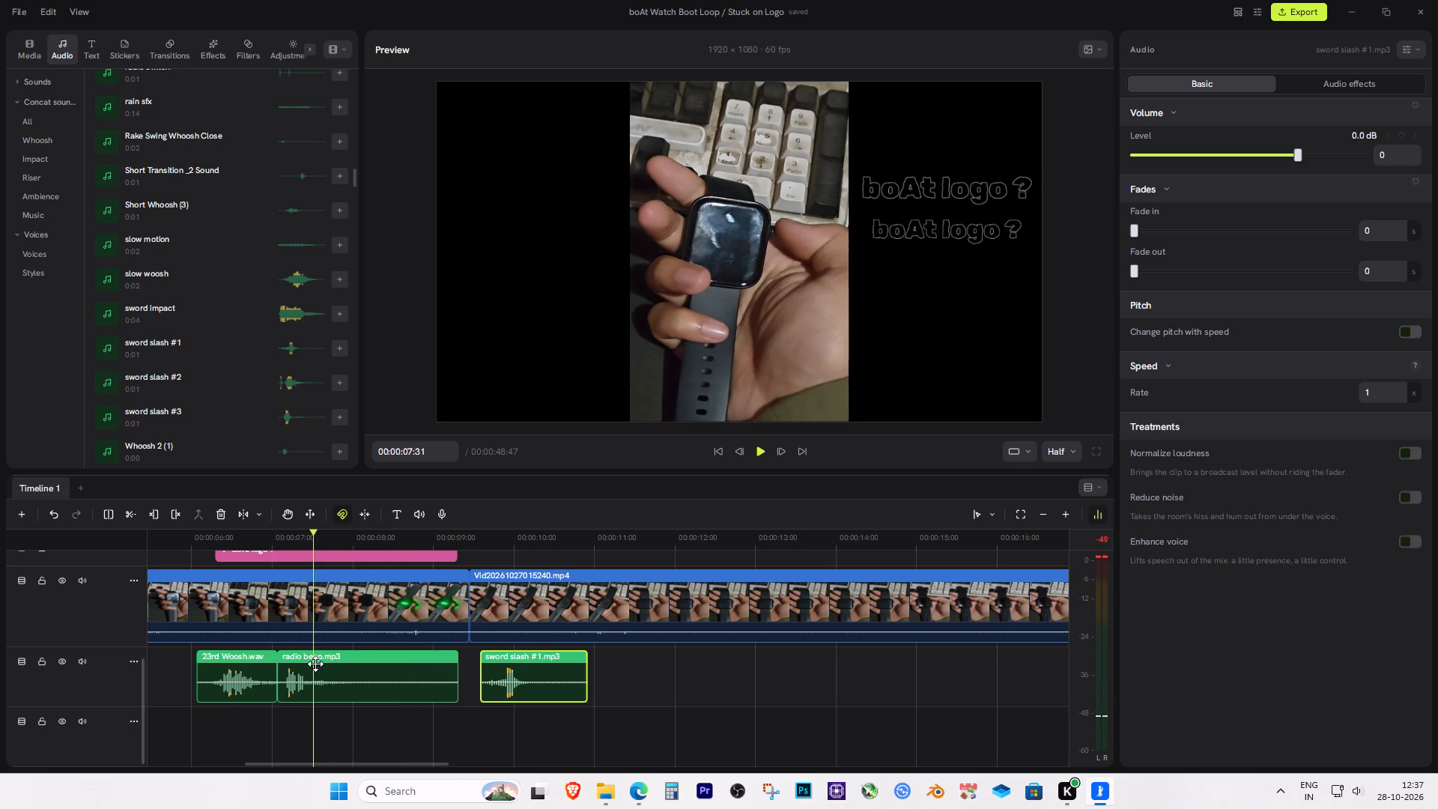
key("b")
left_click(313, 663)
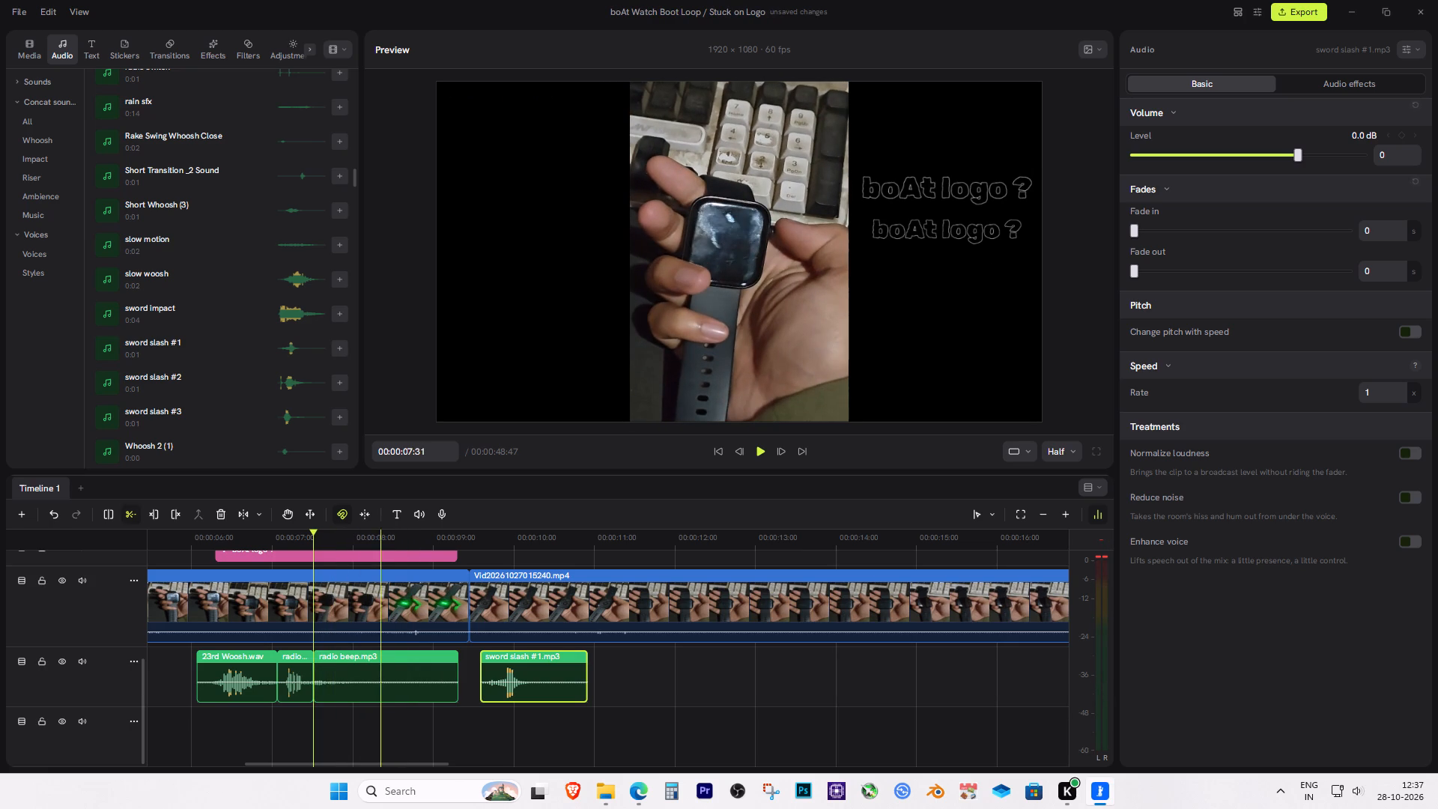
key("Delete")
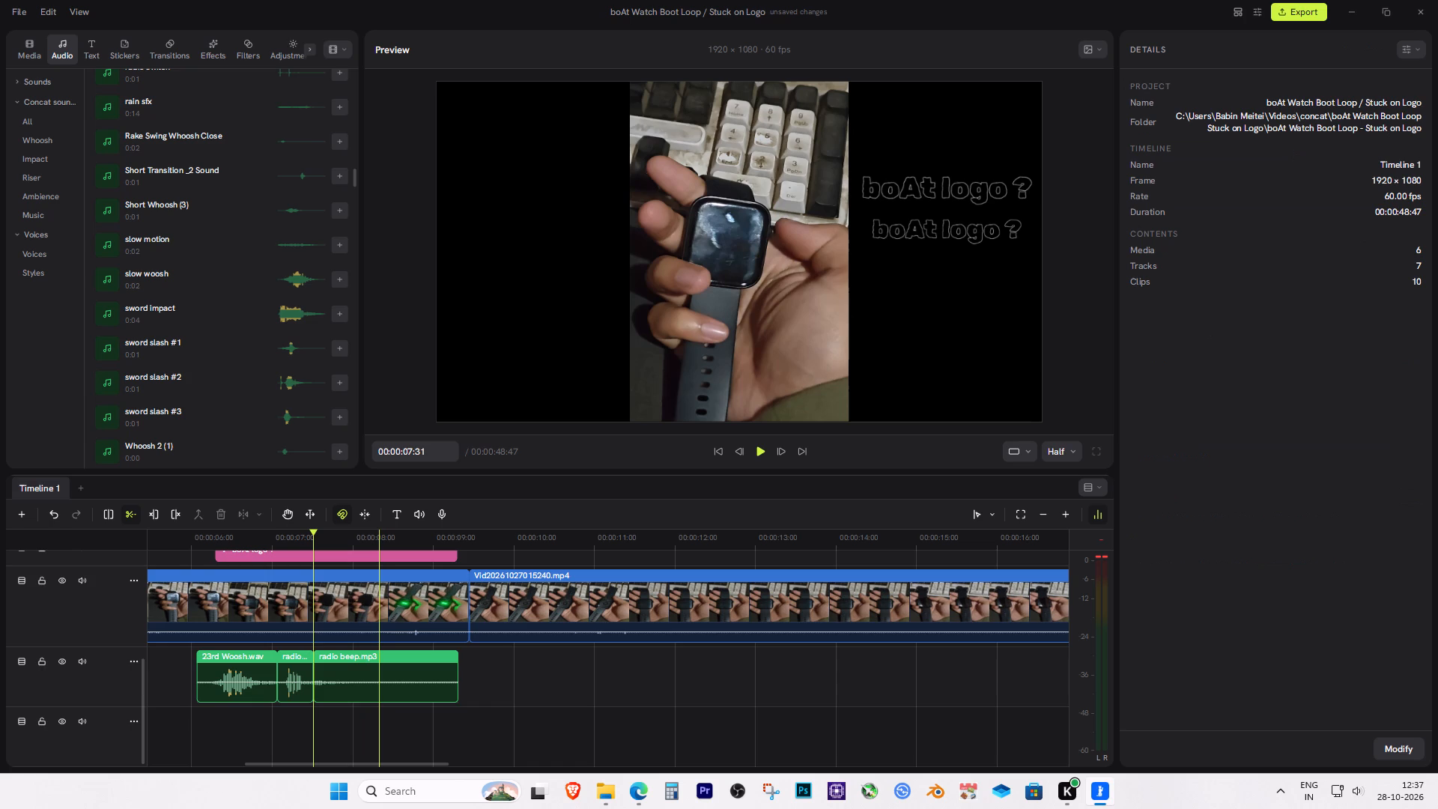
key("ctrl+z")
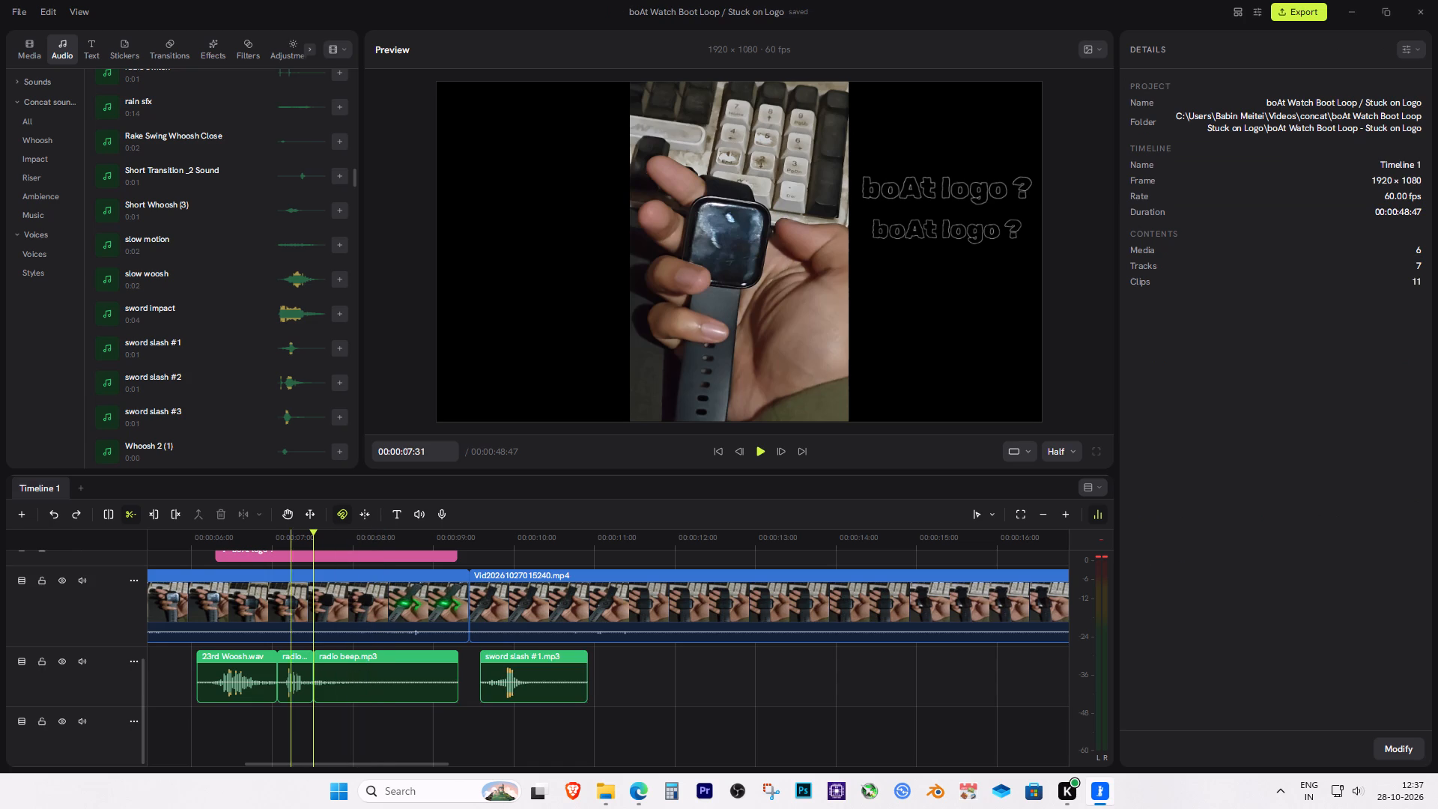
key("b")
left_click(347, 668)
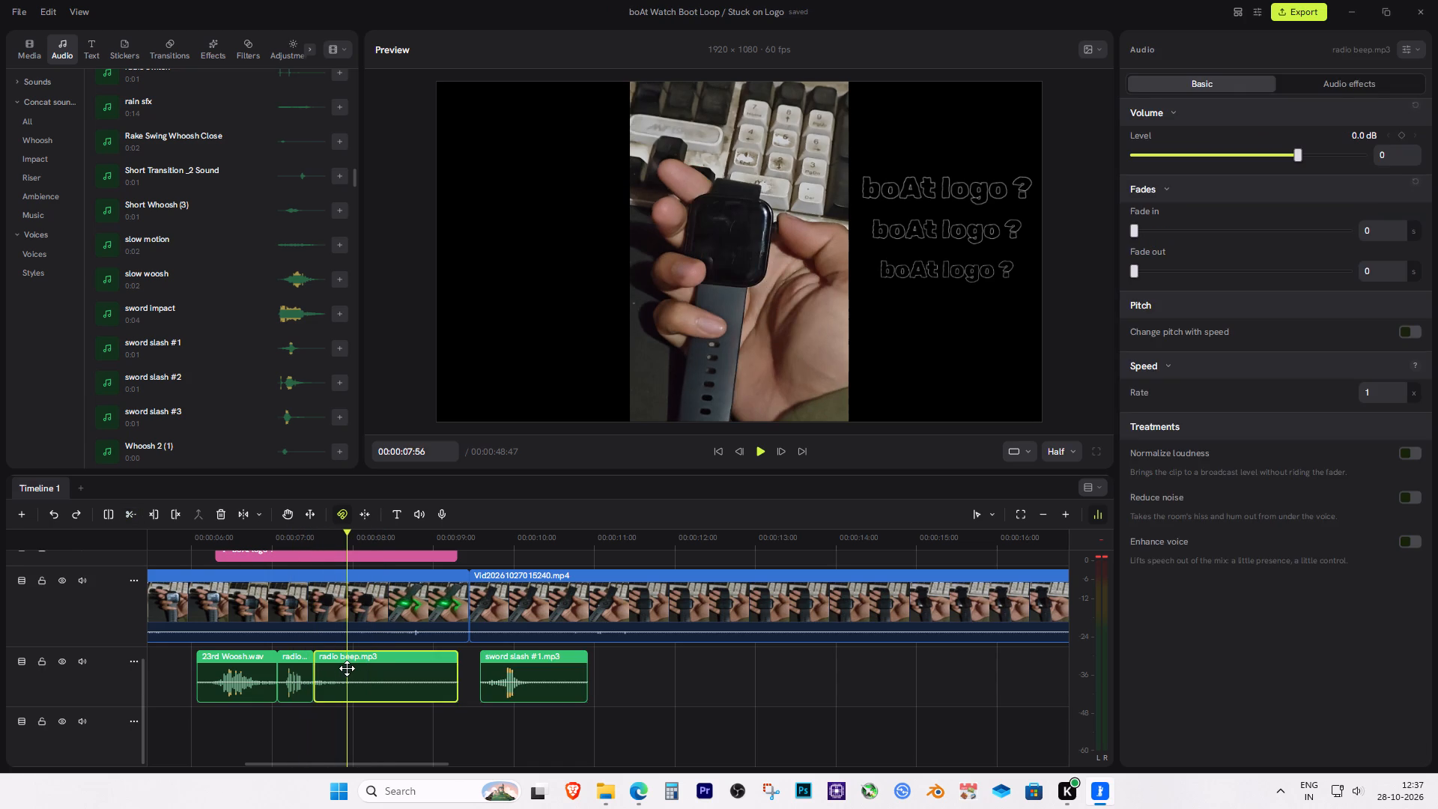
key("Delete")
Move the sword slash #1 clip earlier so it starts directly after the shortened radio beep.
left_click_drag(525, 663, 357, 674)
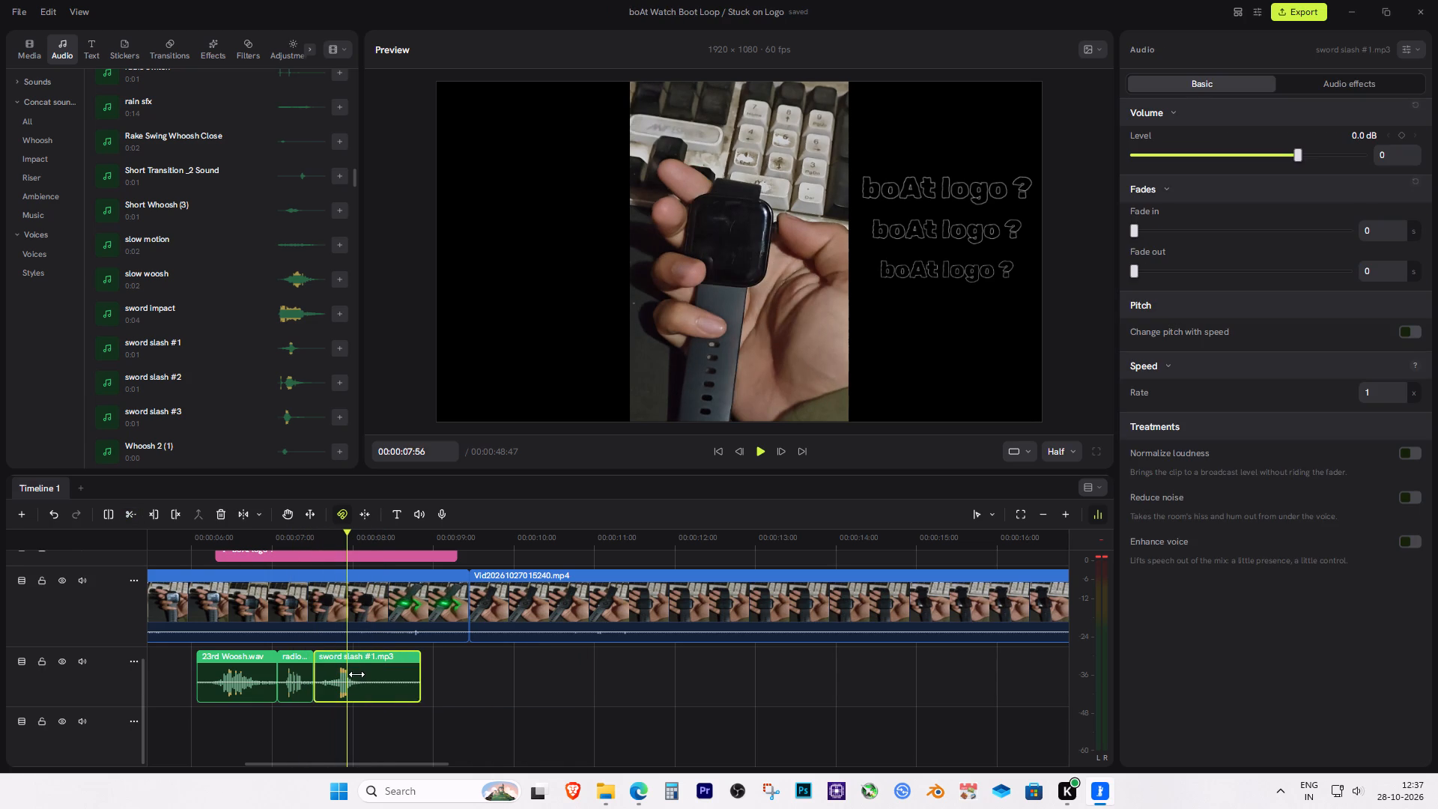
left_click_drag(357, 674, 356, 674)
Play and scrub through the text section to check how the sword slash #1 sound fits the third and fourth boAt logo texts.
left_click(258, 538)
key("space")
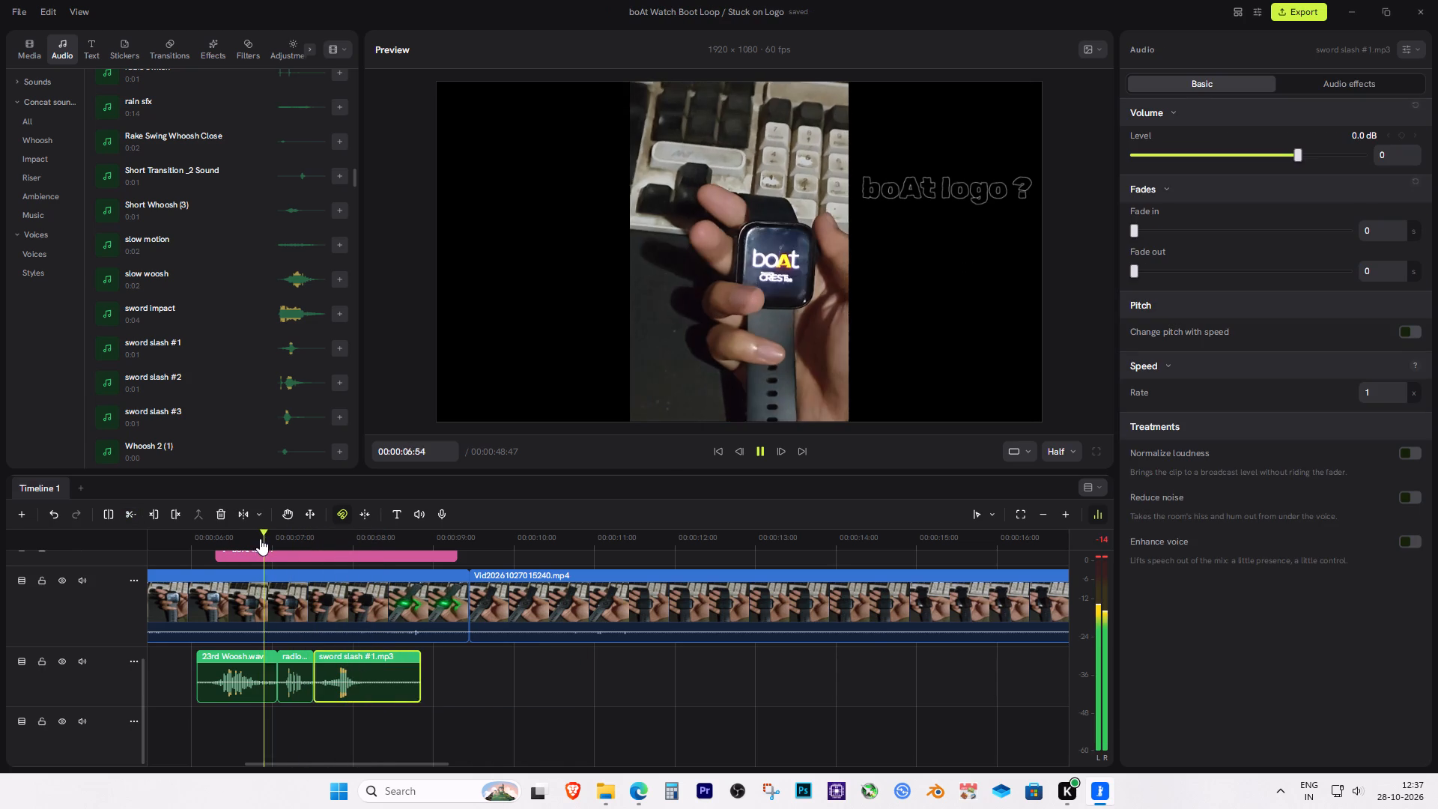
key("space")
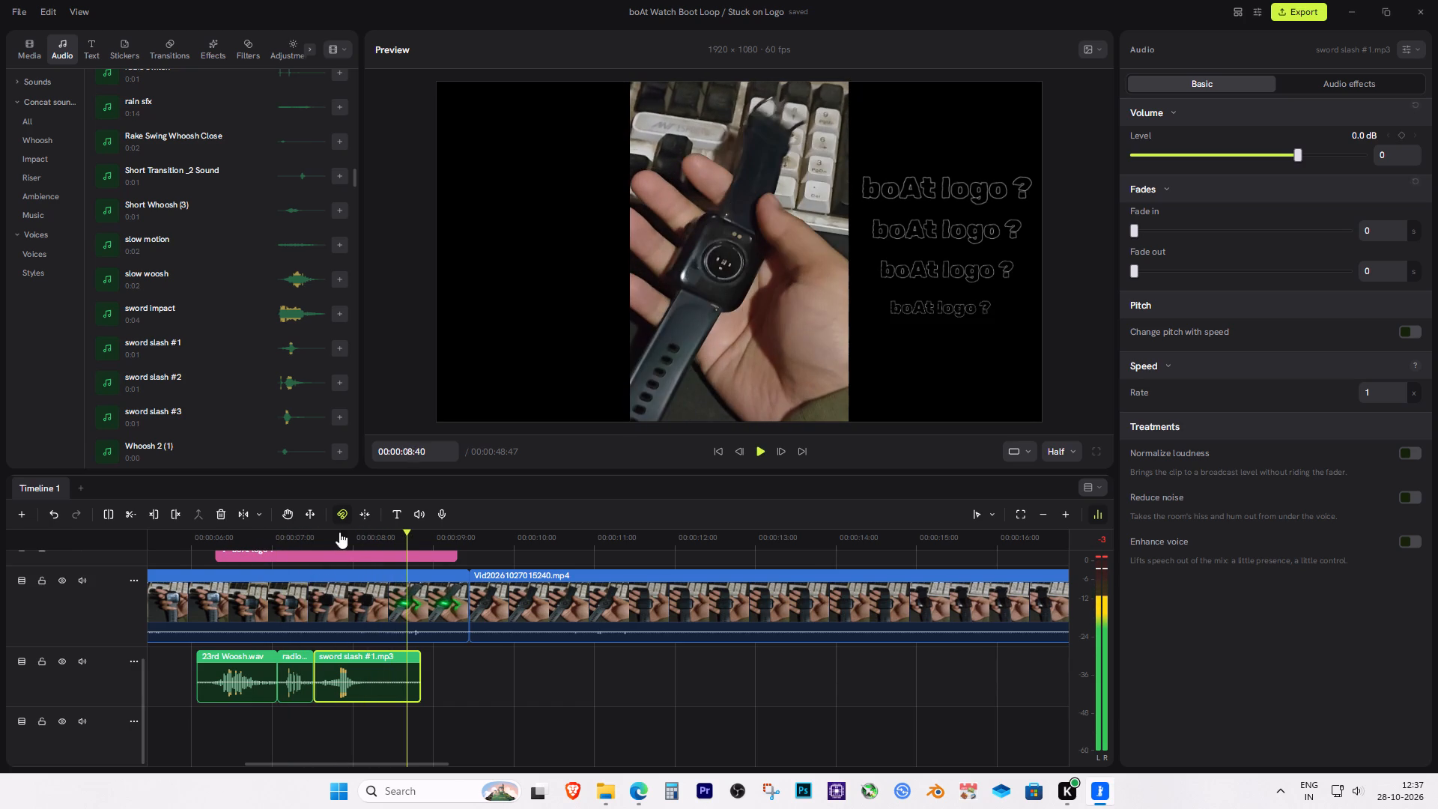
left_click_drag(353, 542, 346, 555)
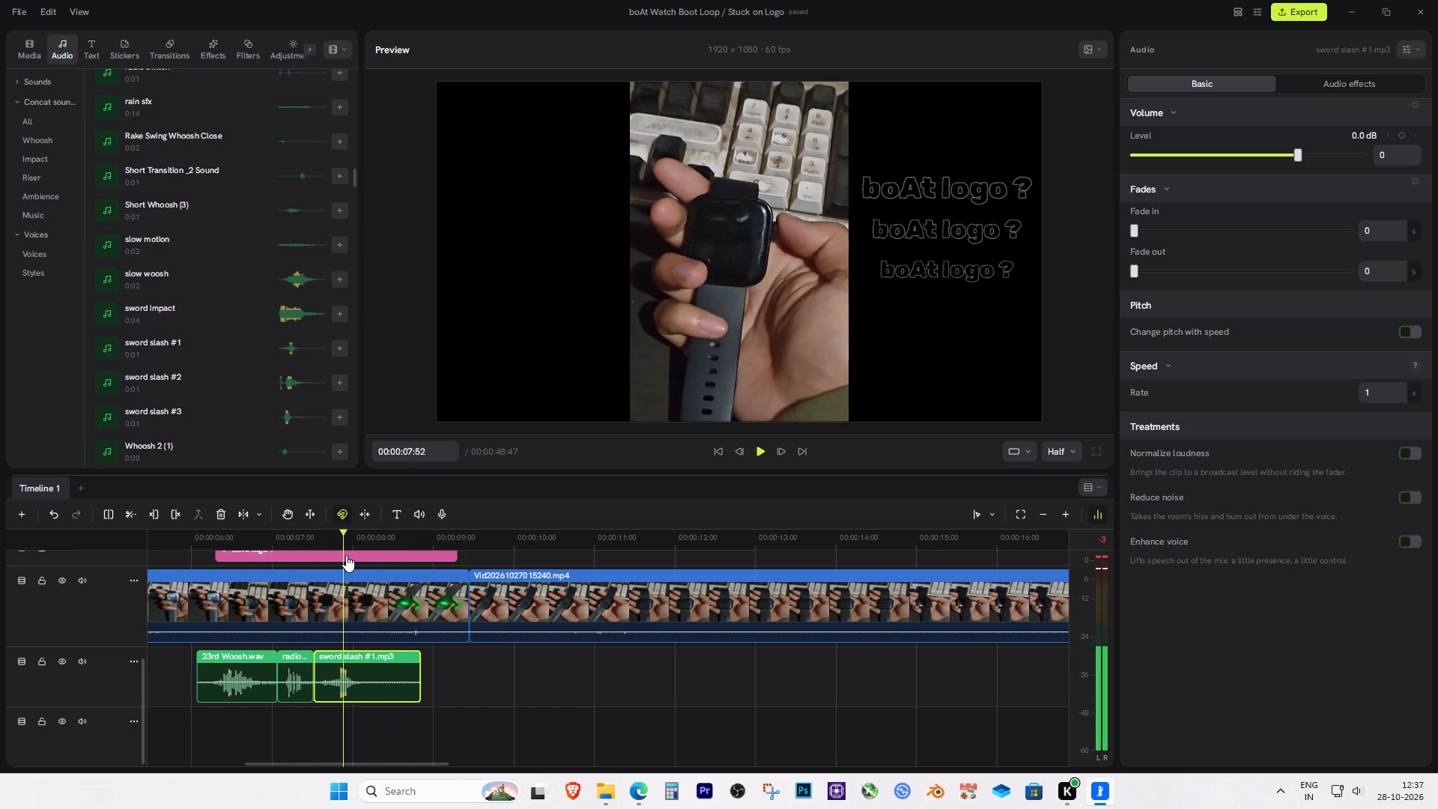
left_click_drag(346, 555, 322, 566)
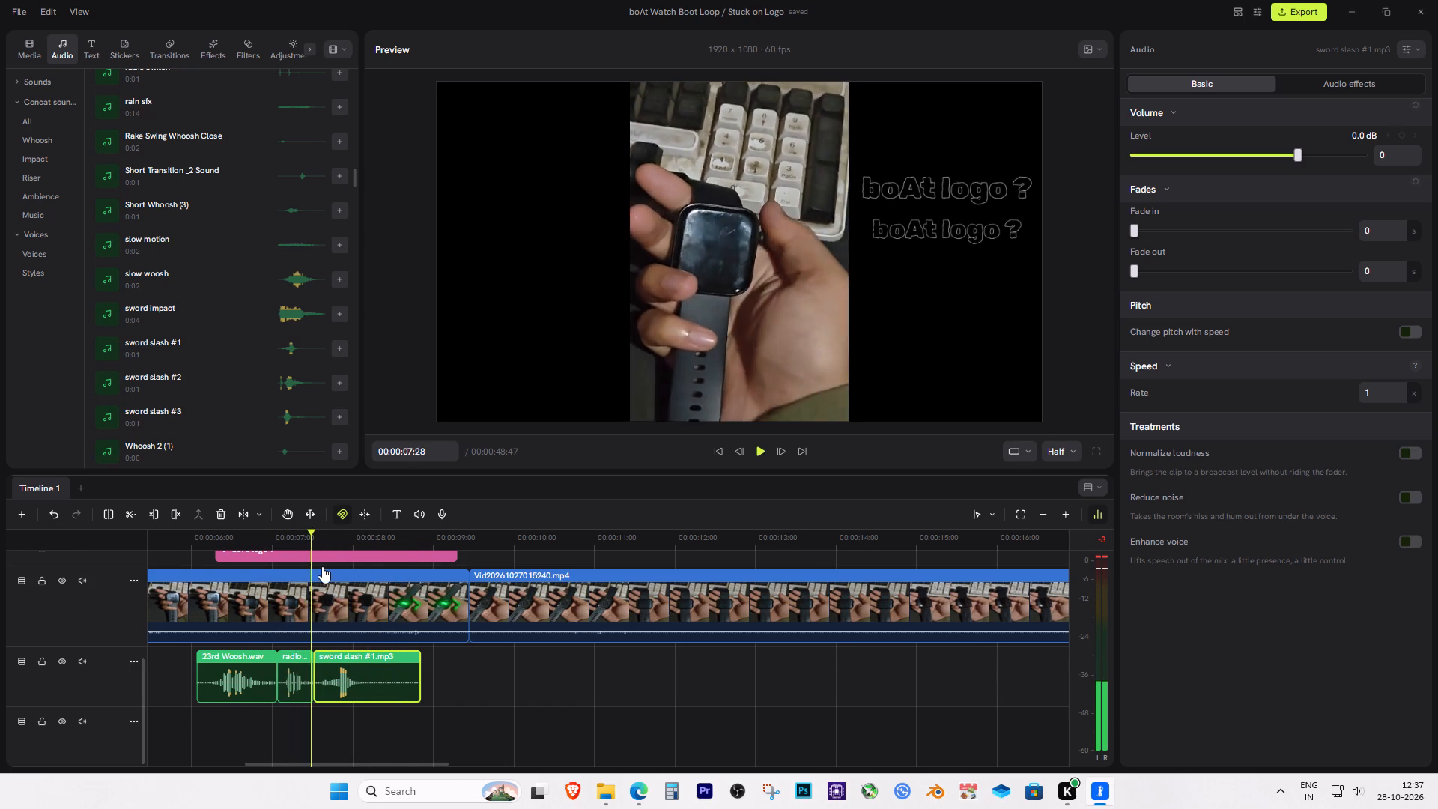
left_click_drag(322, 566, 327, 568)
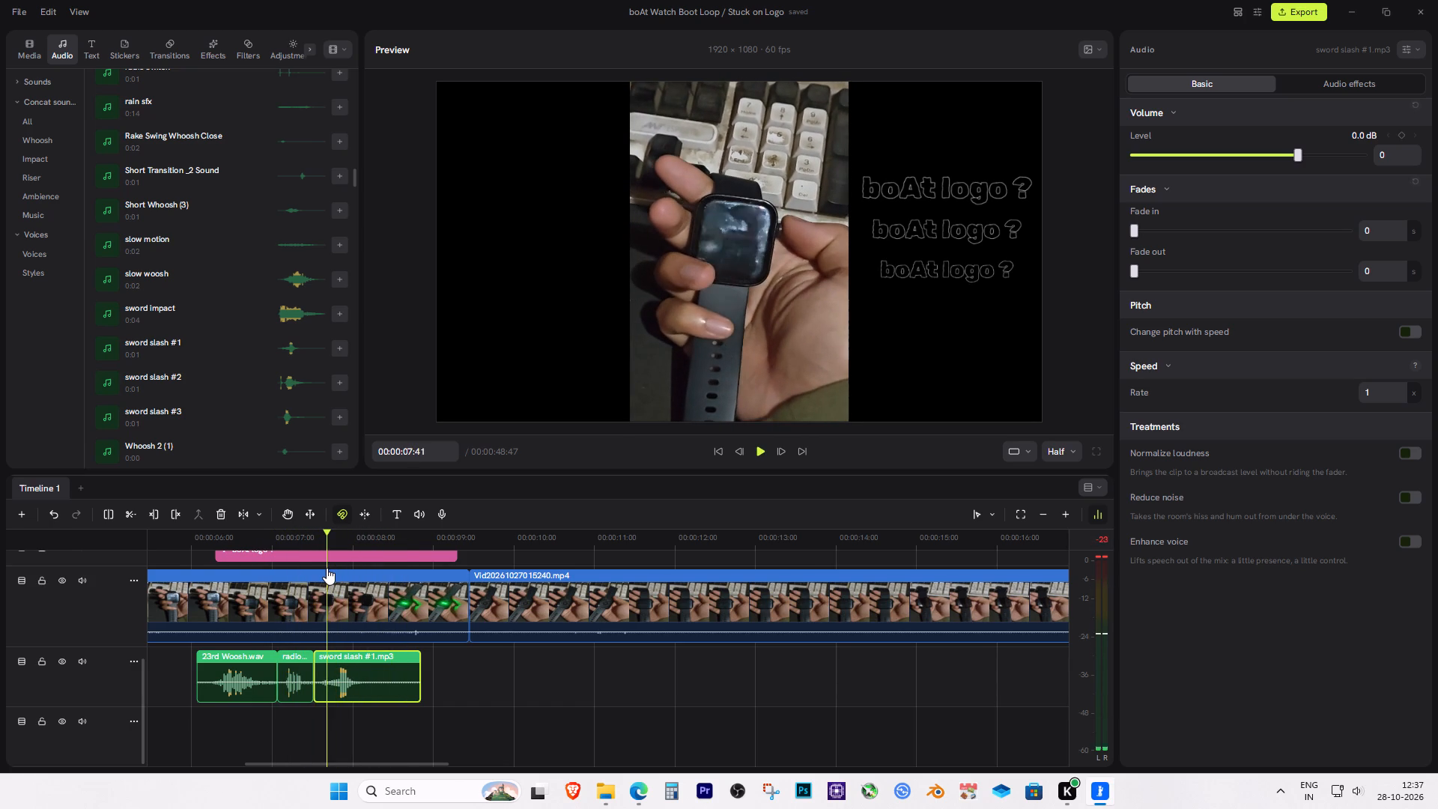
left_click_drag(327, 568, 317, 567)
key("space")
key("space")
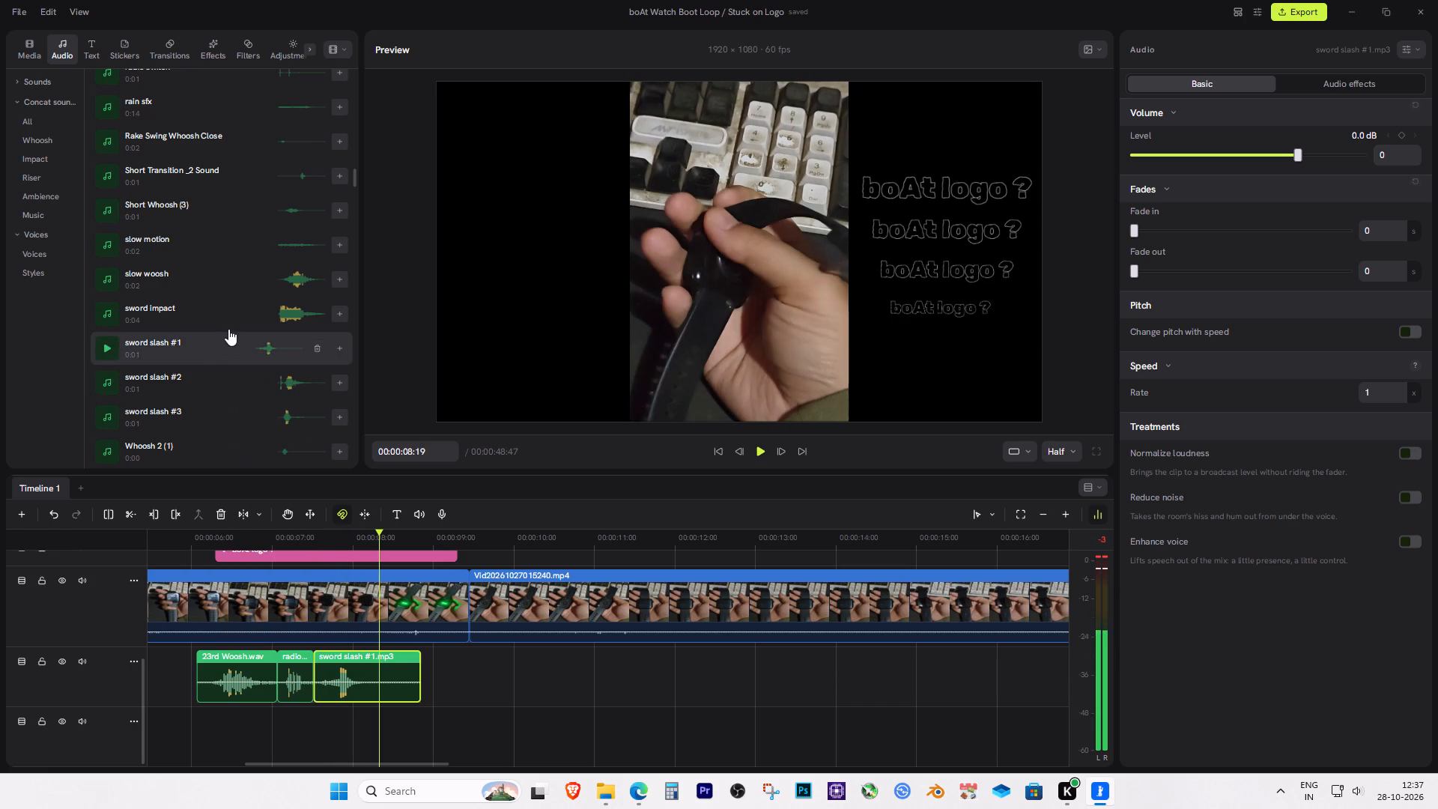
Preview the sword slash #1, #2 and #3 and Air Woosh Underwater sounds while browsing the list for another effect.
left_click(106, 353)
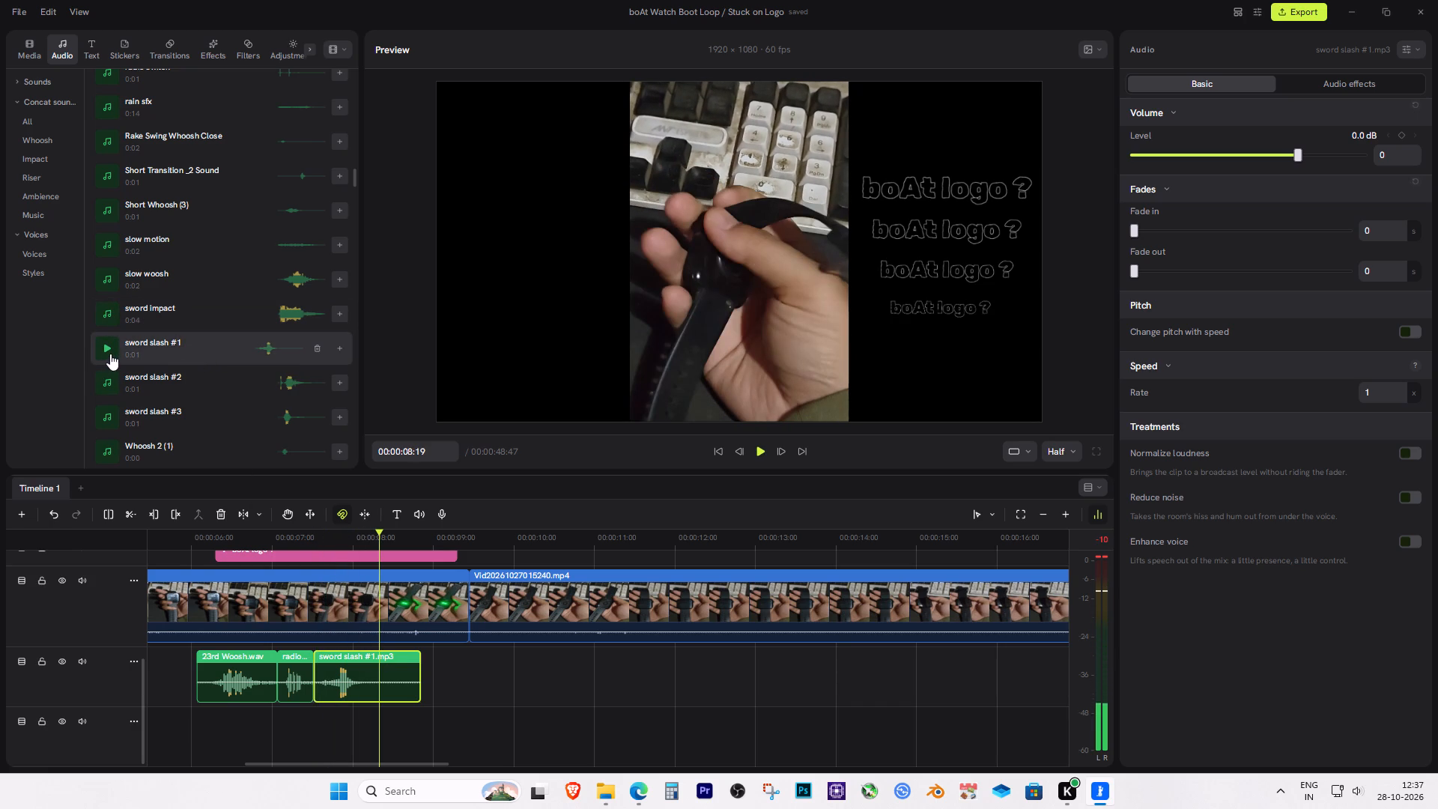
left_click(110, 354)
left_click(113, 373)
left_click(113, 376)
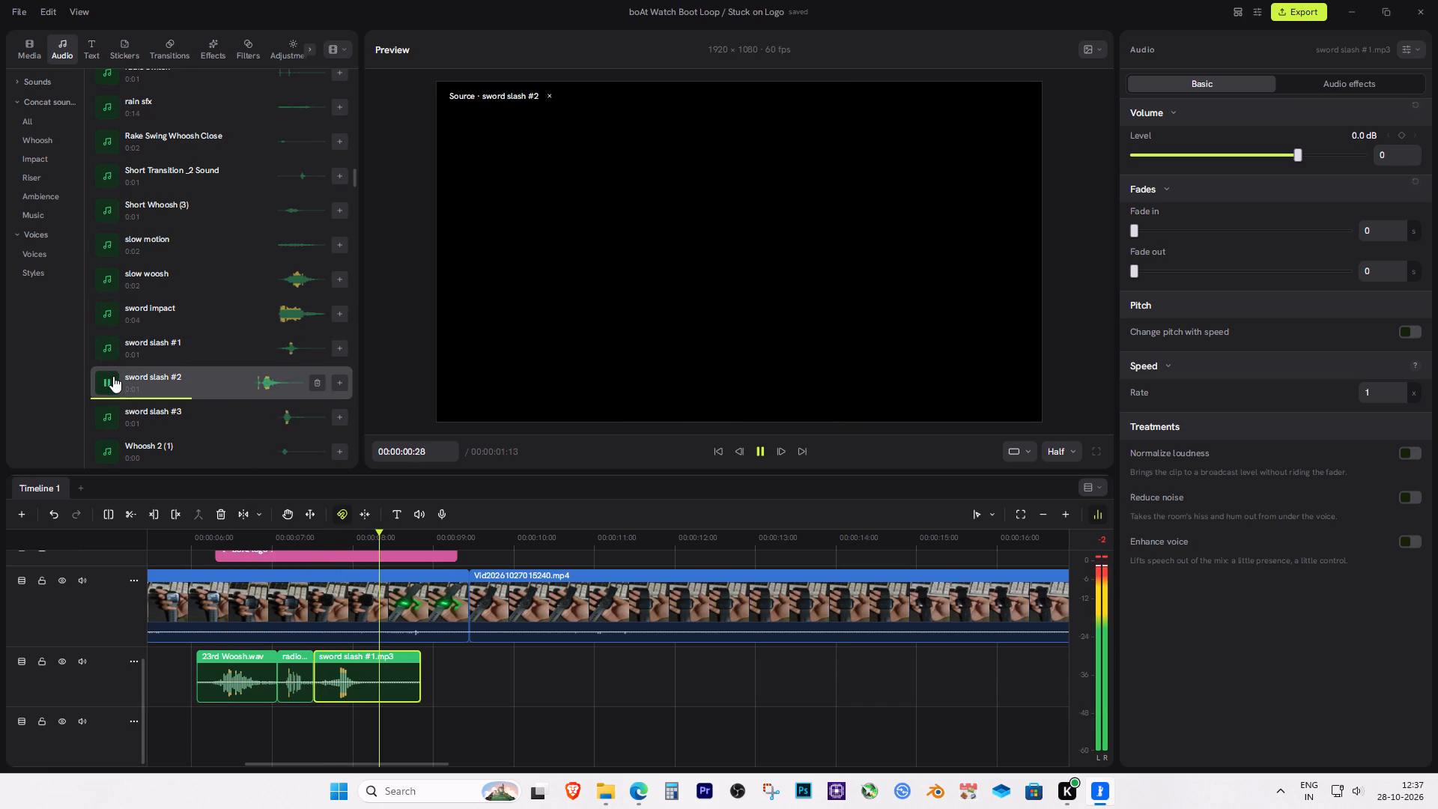
left_click(107, 413)
left_click(107, 413)
scroll(157, 434, "down", 1)
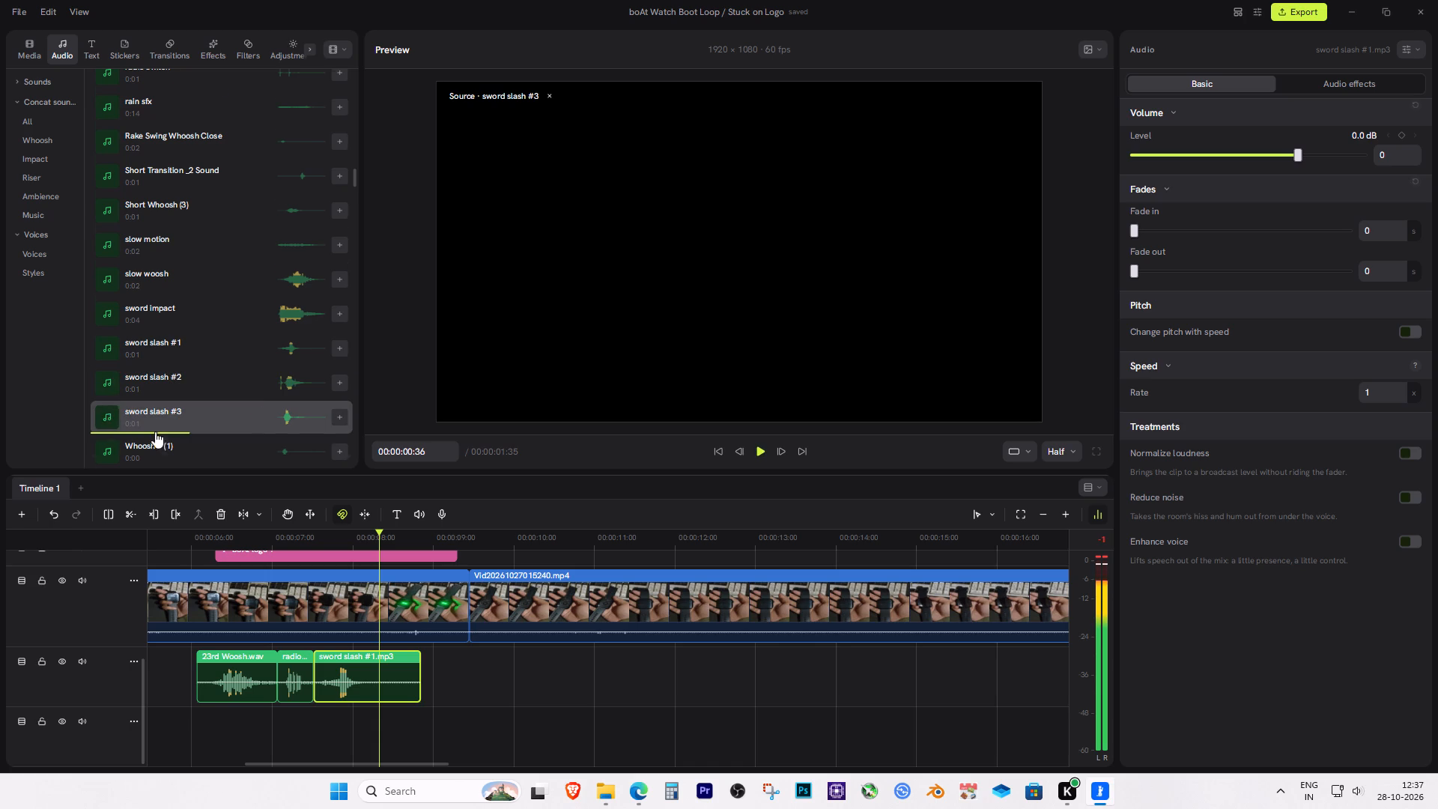
scroll(140, 423, "down", 5)
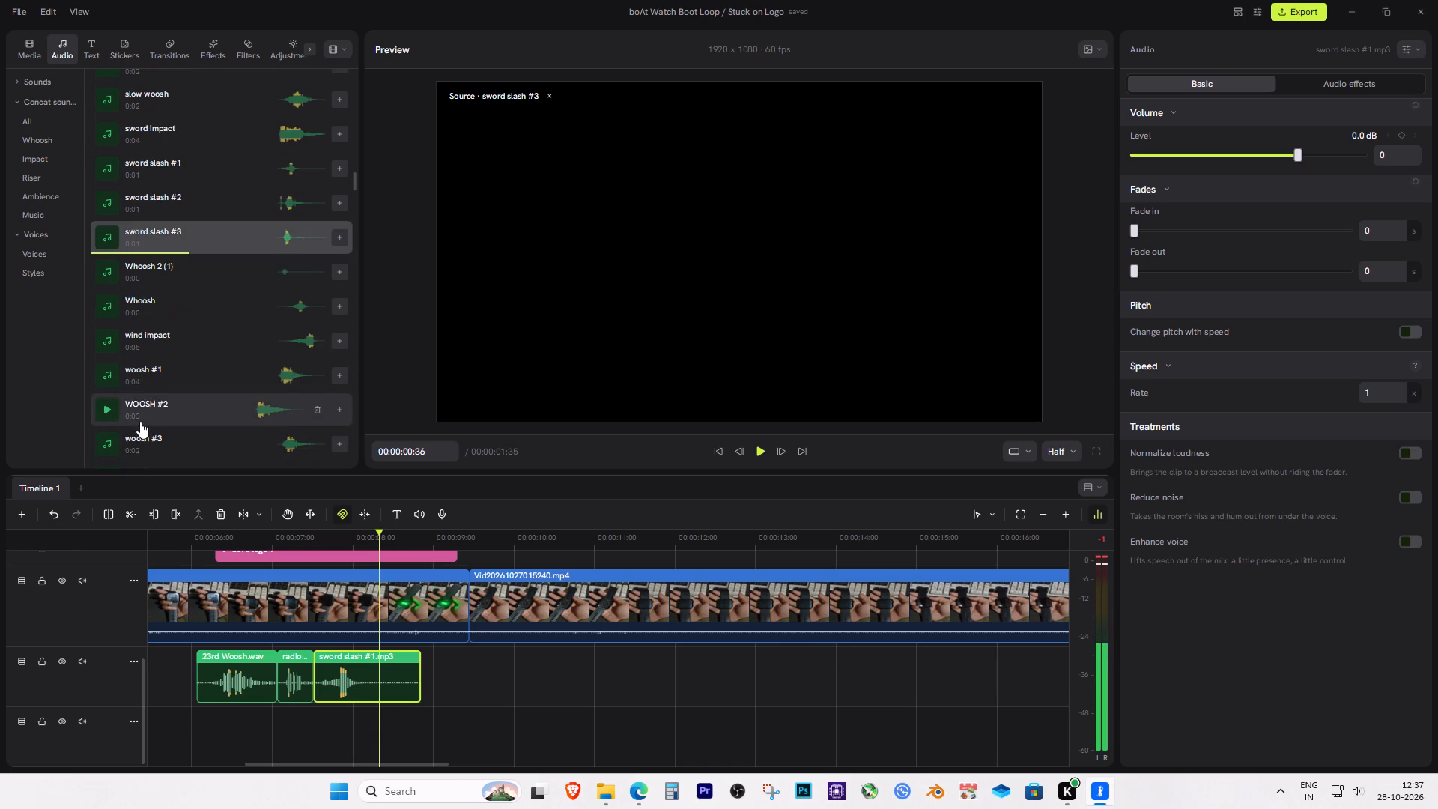
scroll(140, 422, "down", 3)
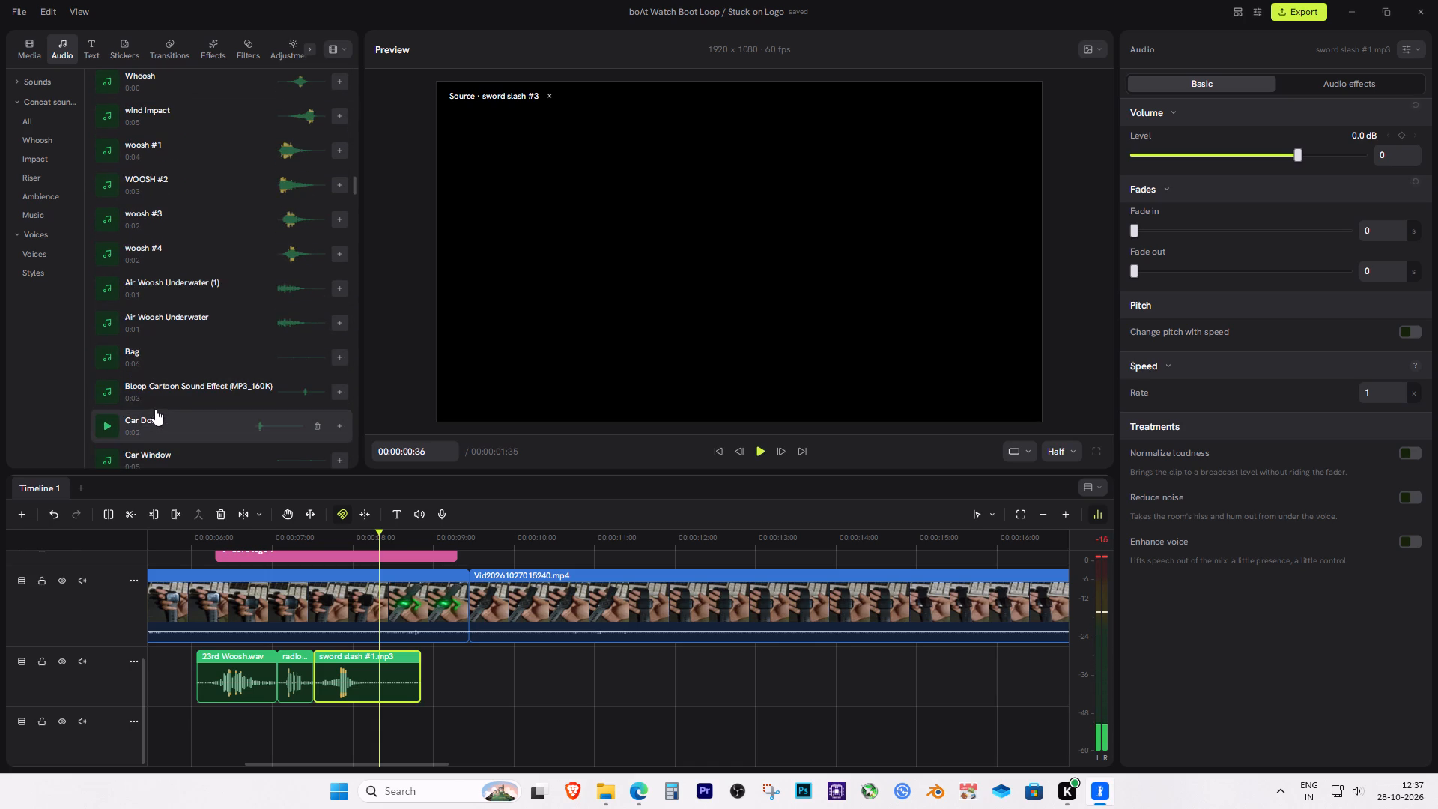
scroll(158, 405, "down", 2)
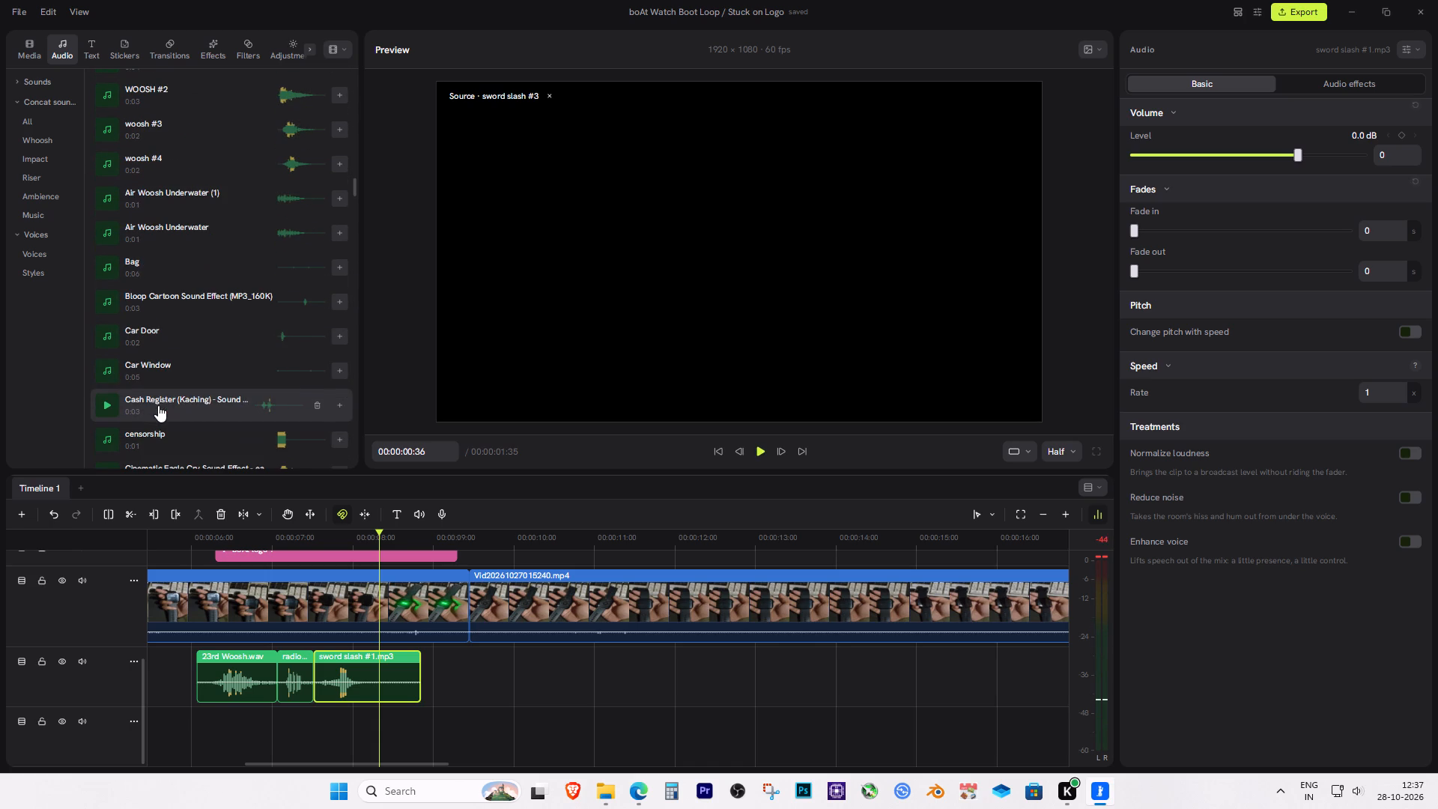
left_click(109, 228)
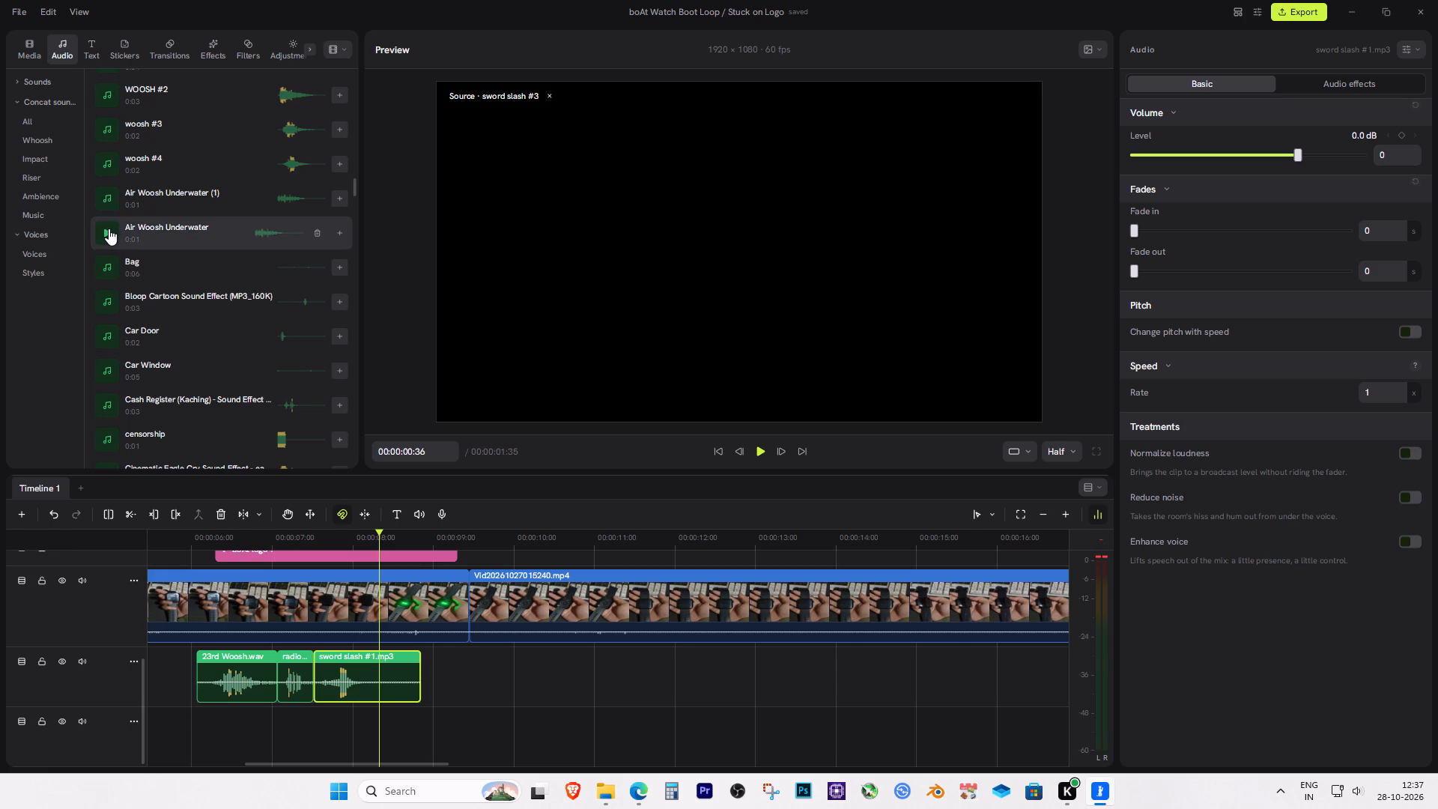
left_click(109, 228)
scroll(155, 367, "down", 1)
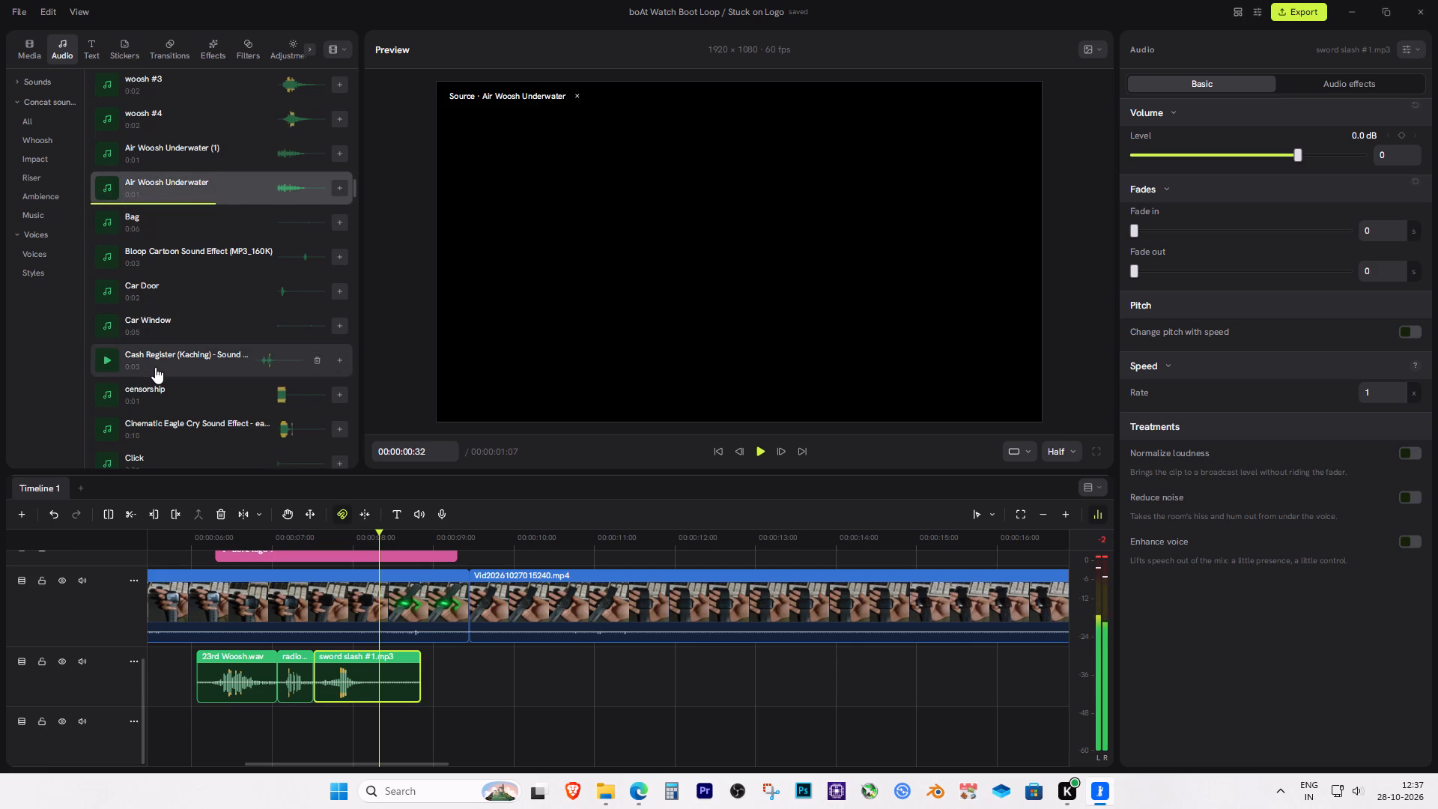
scroll(155, 367, "down", 1)
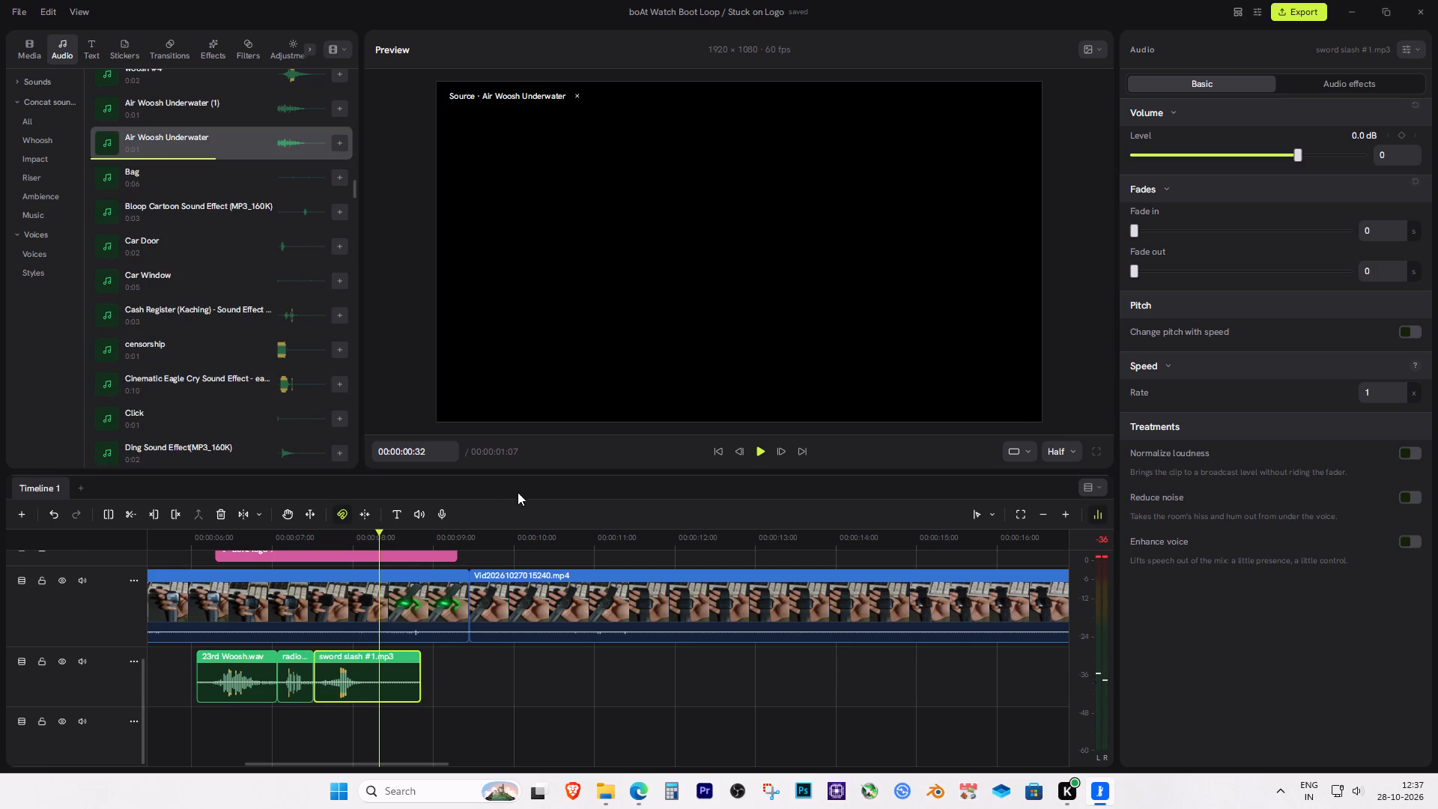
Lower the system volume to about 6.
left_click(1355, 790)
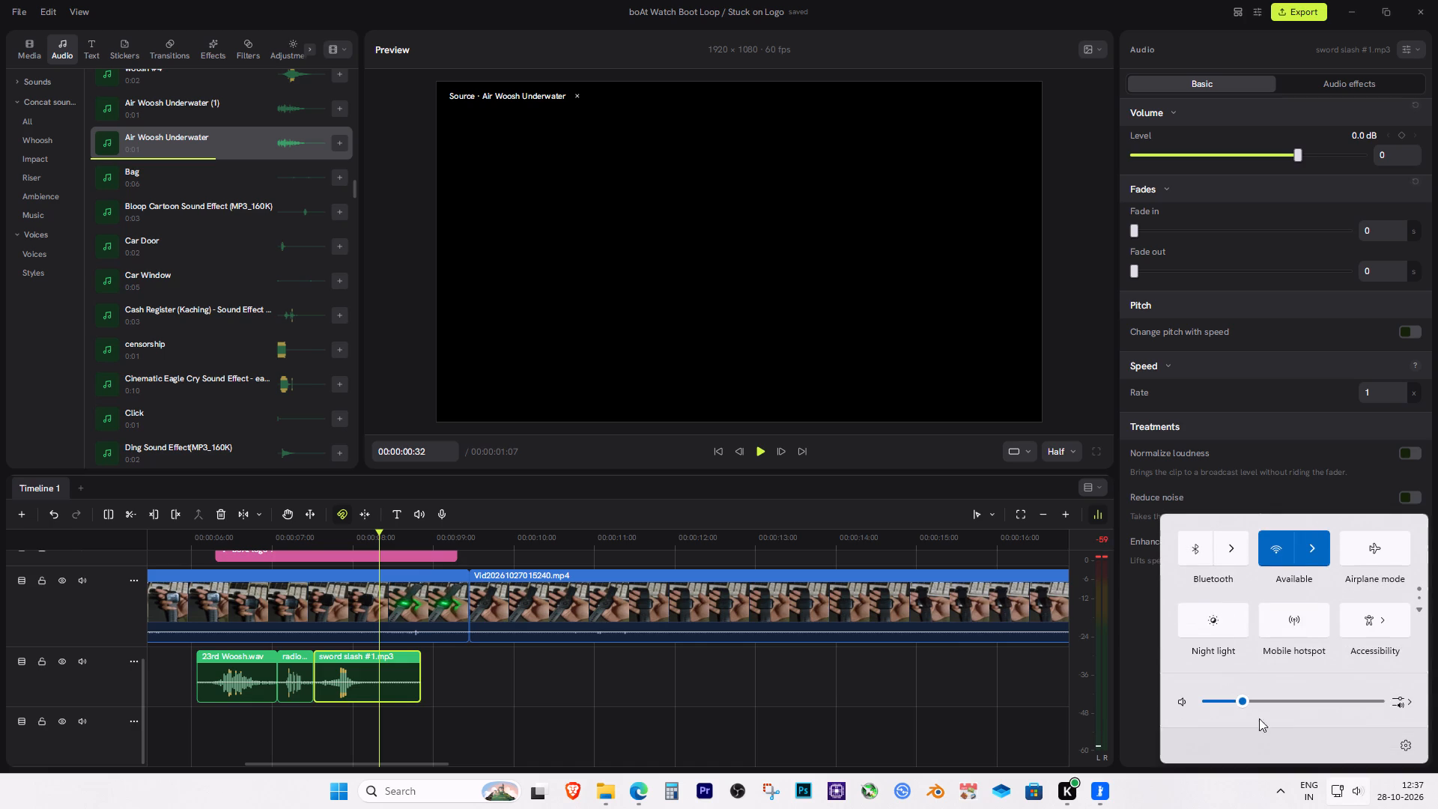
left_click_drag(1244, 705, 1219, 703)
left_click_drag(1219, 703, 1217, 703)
Preview the censorship sound several times to judge whether it suits the logo texts.
left_click(106, 350)
left_click(106, 350)
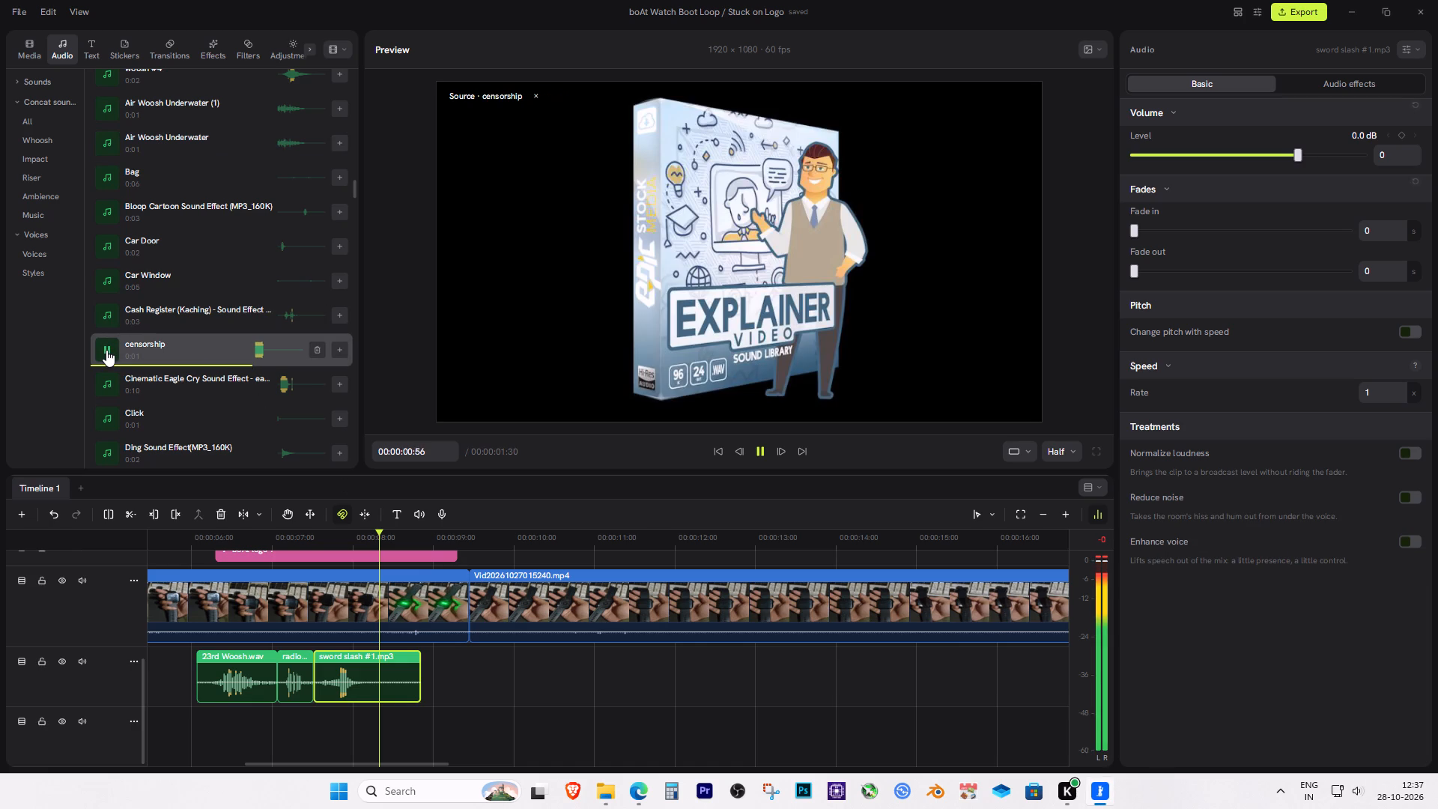
left_click(106, 350)
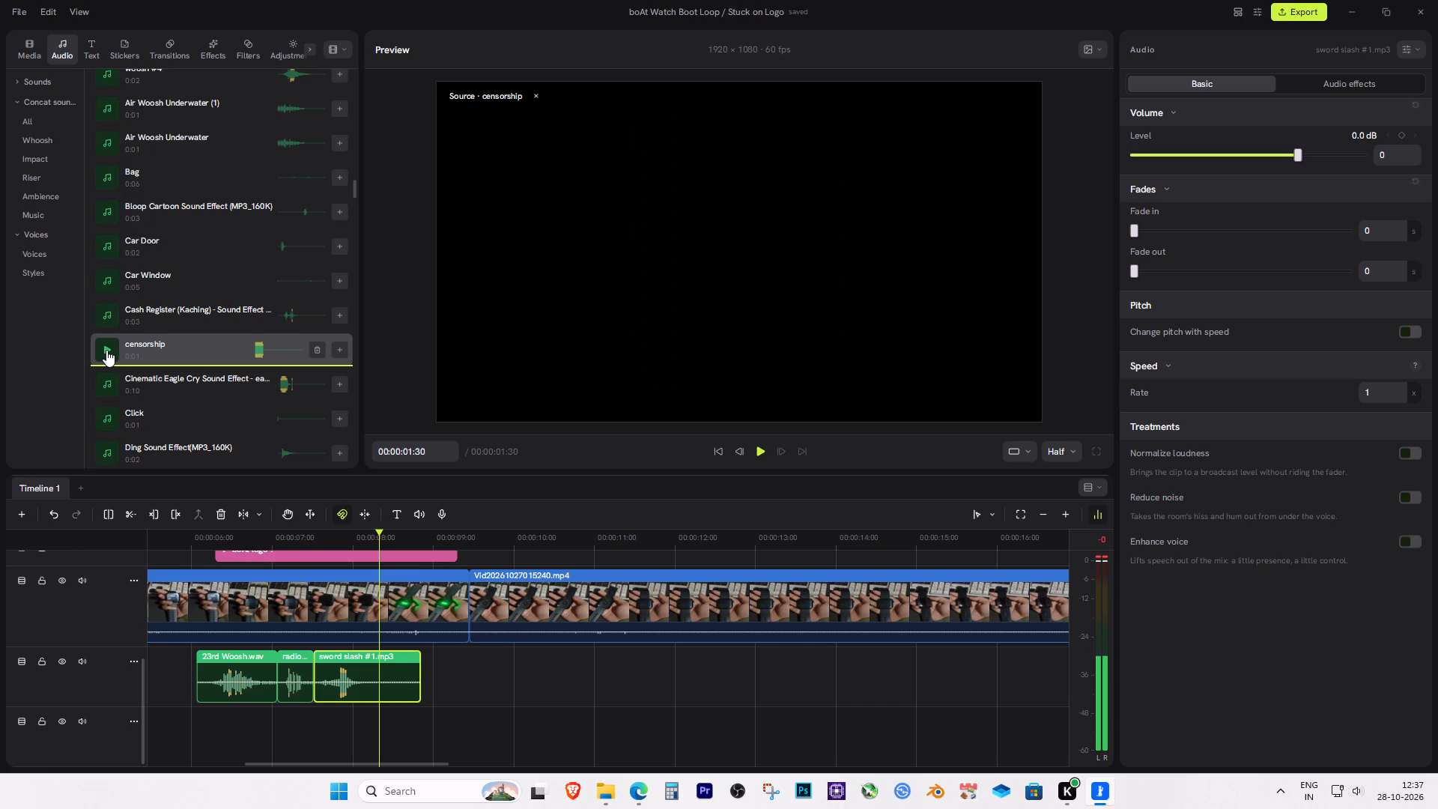
left_click(106, 349)
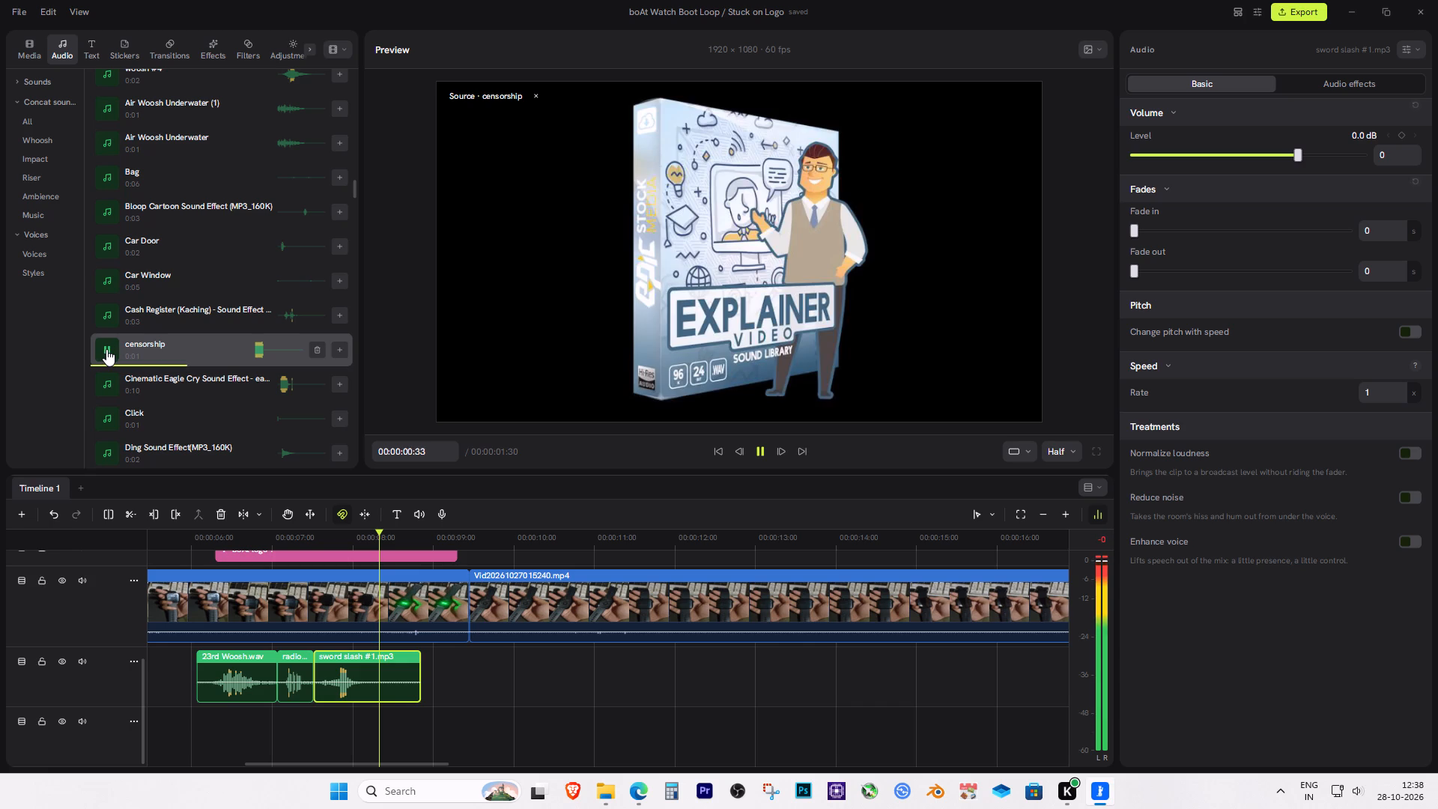
left_click(106, 349)
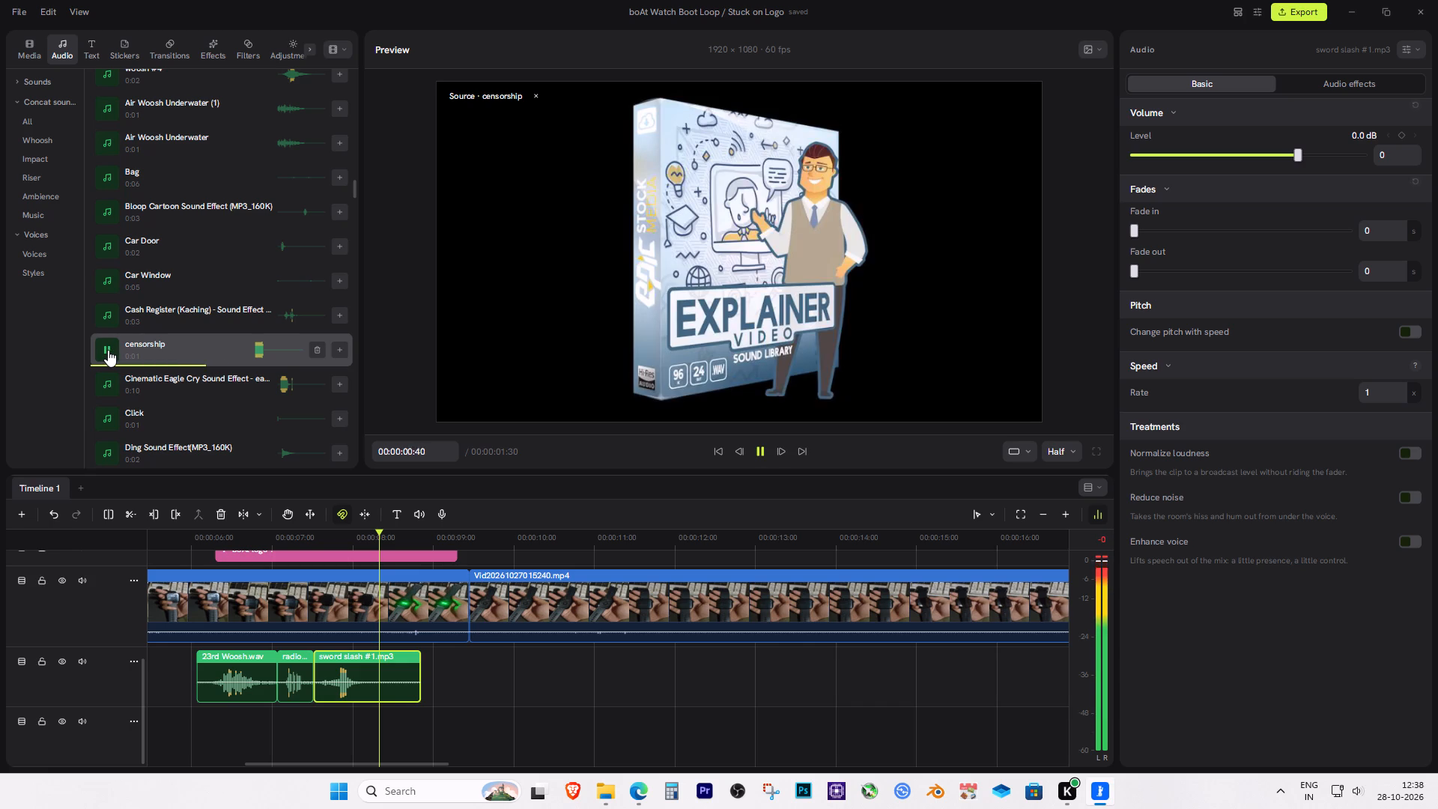
left_click(108, 350)
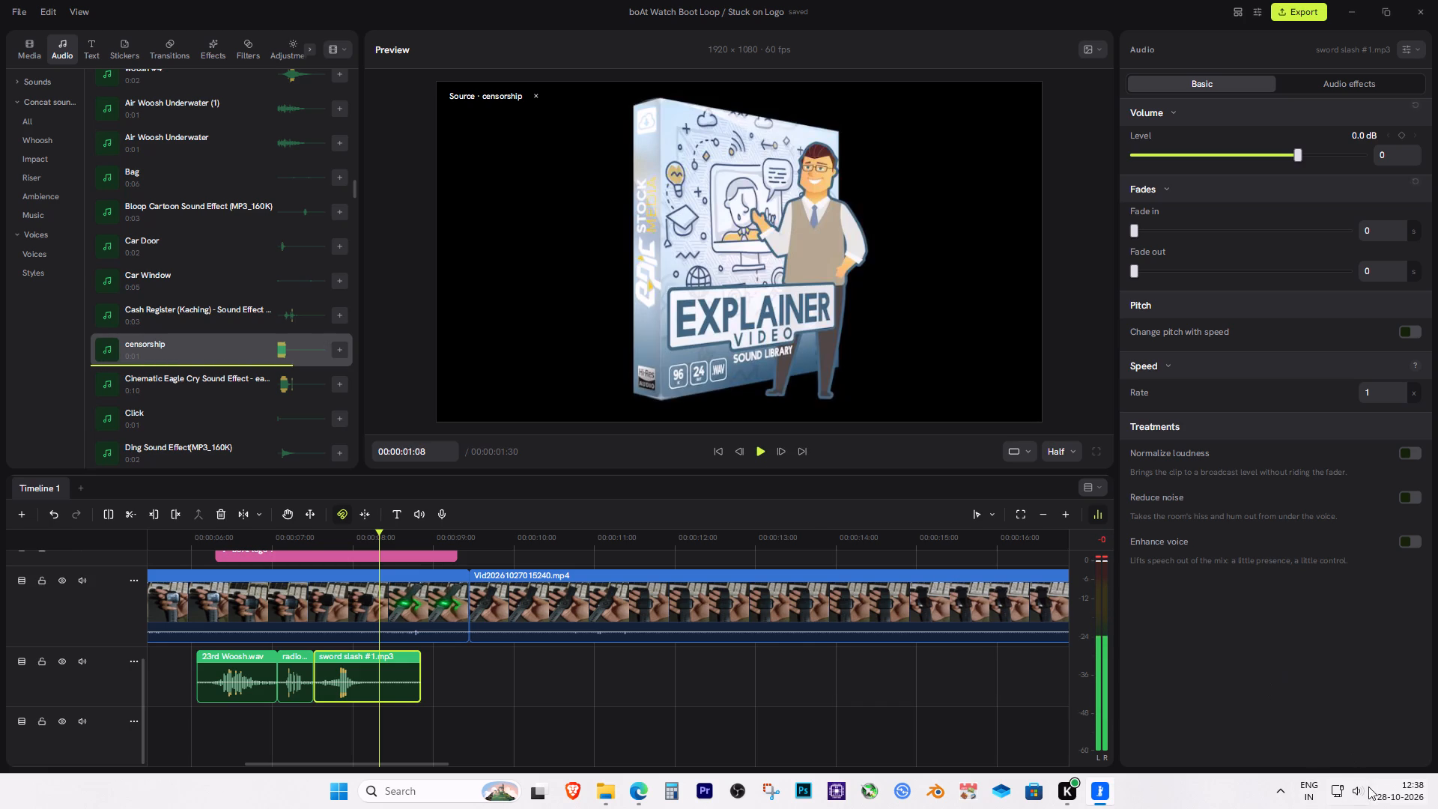
Raise the system volume again to somewhat below 28.
left_click(1358, 788)
left_click_drag(1211, 697, 1238, 699)
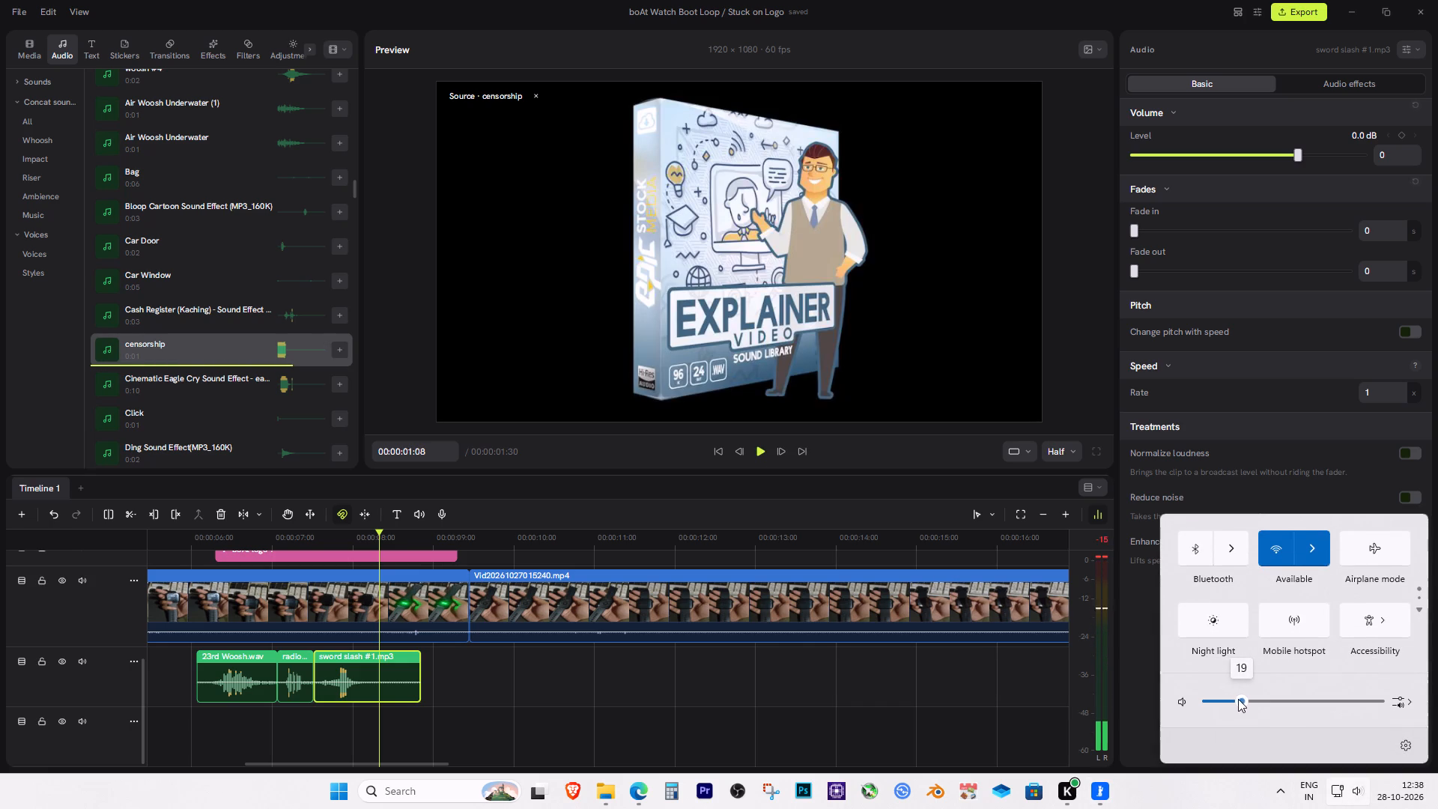
left_click_drag(1238, 699, 1252, 700)
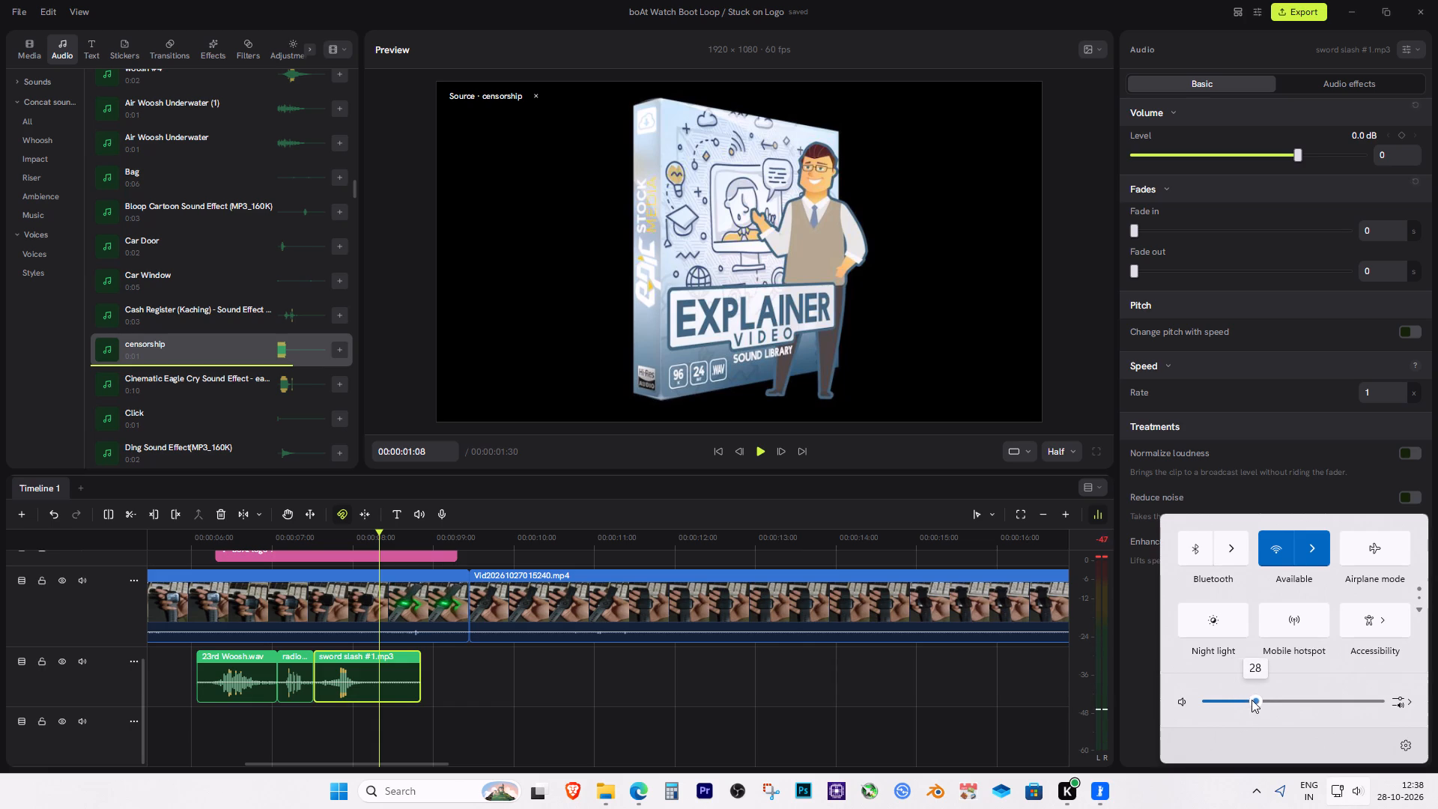
left_click_drag(1252, 700, 1244, 700)
left_click(1211, 795)
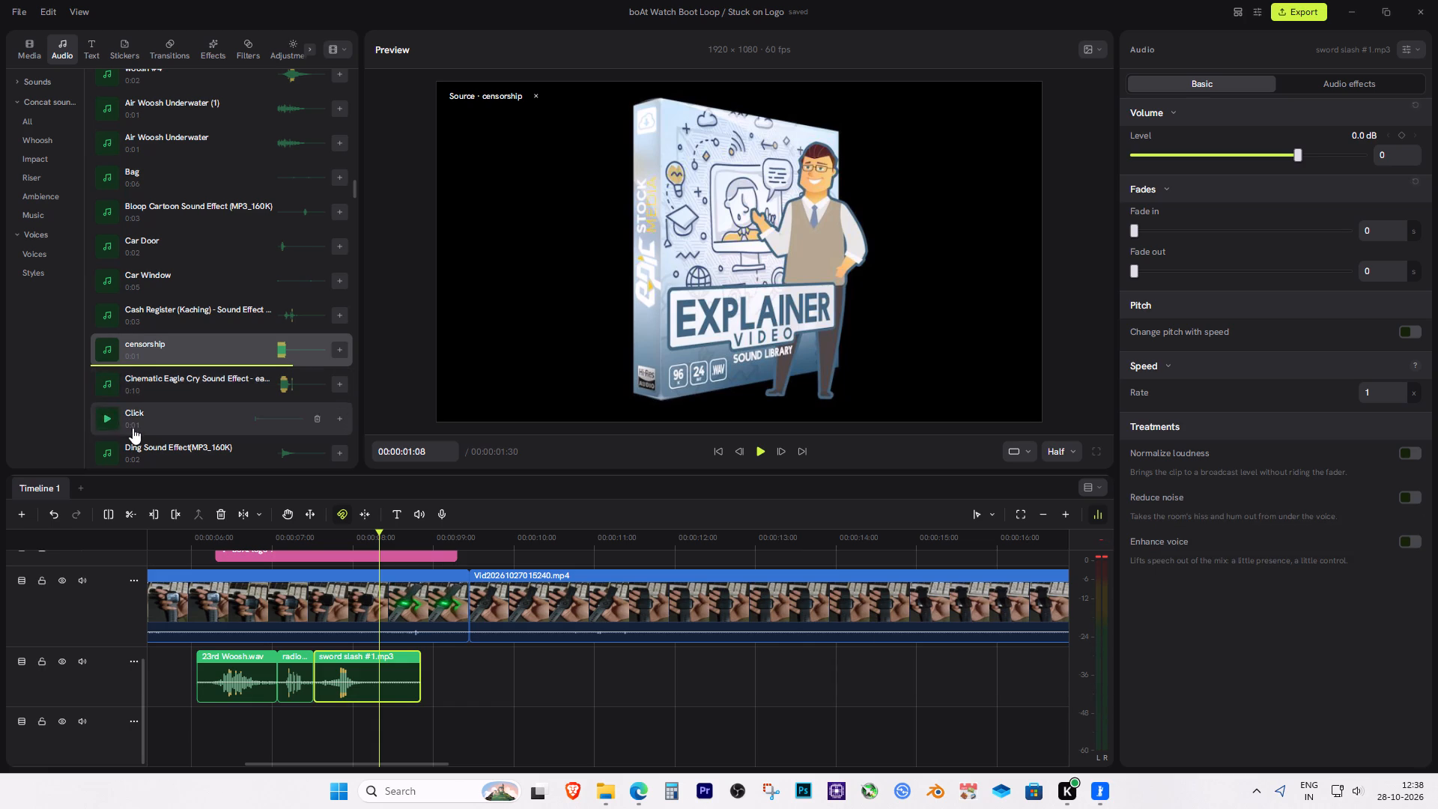
Preview the Click sound and place it on the sound effects track after sword slash #1, aligned with the cut in the video.
scroll(133, 428, "down", 1)
left_click(103, 365)
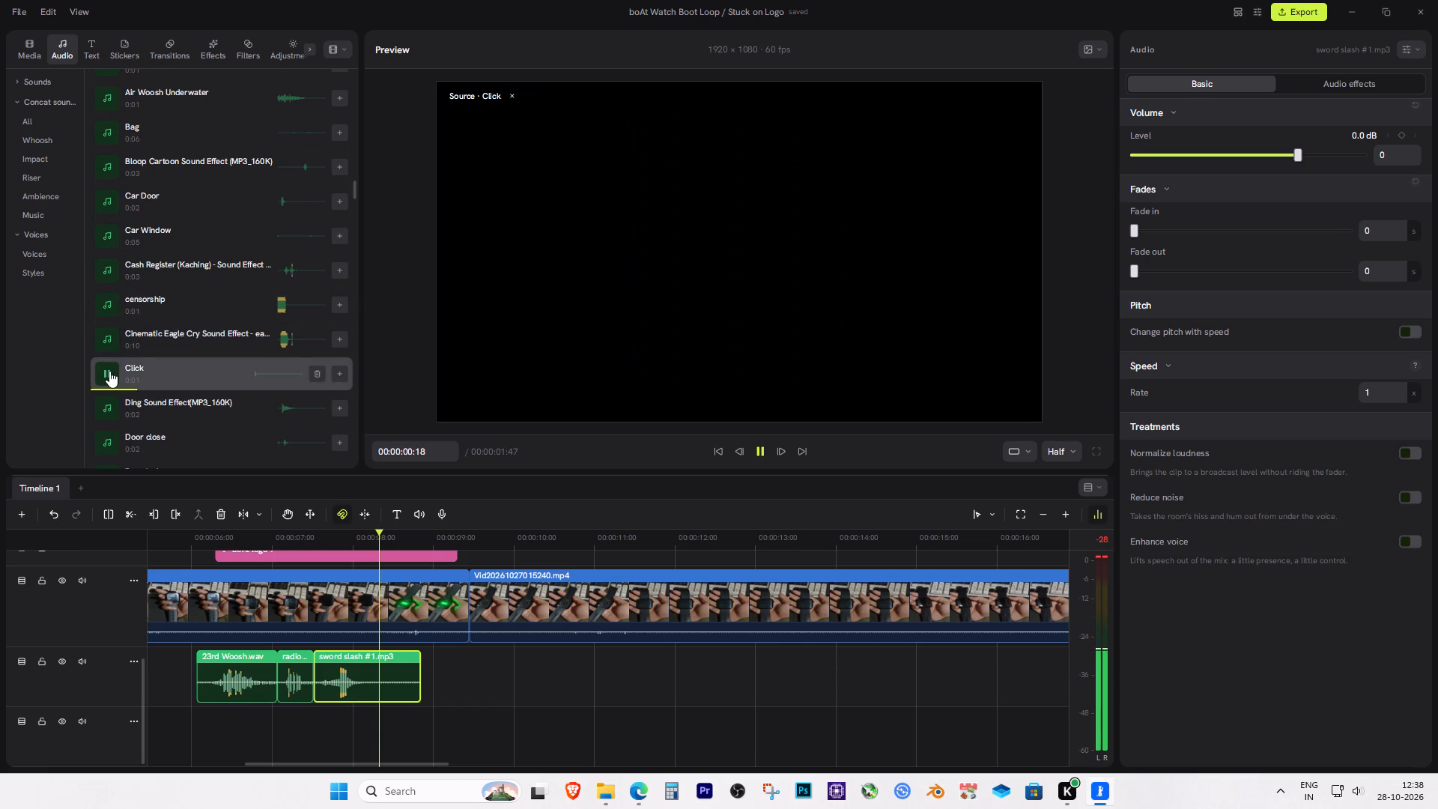
left_click(109, 371)
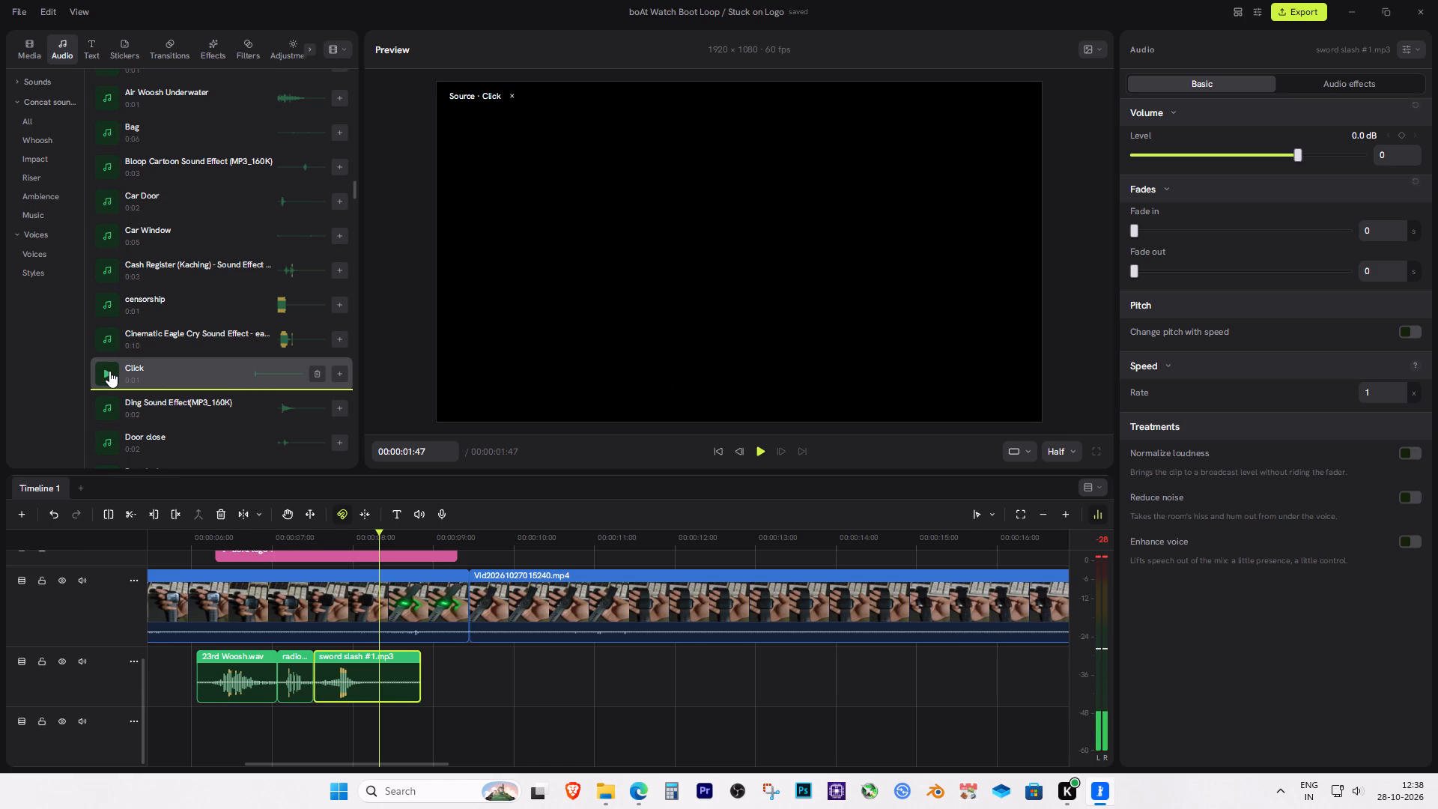
left_click(109, 371)
left_click_drag(185, 375, 365, 666)
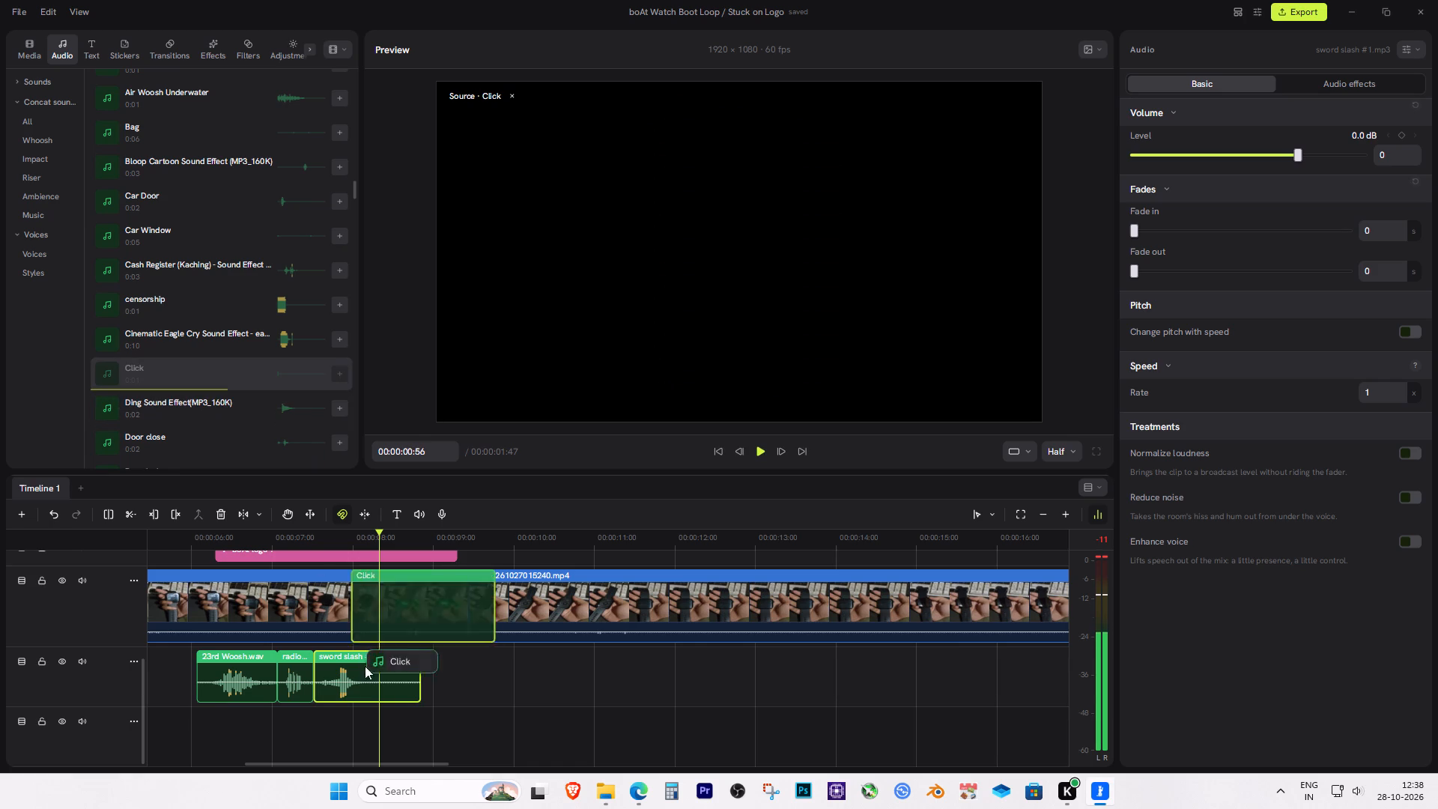
left_click_drag(365, 666, 473, 689)
Readjust the system volume slightly for listening to the timeline.
left_click(1361, 793)
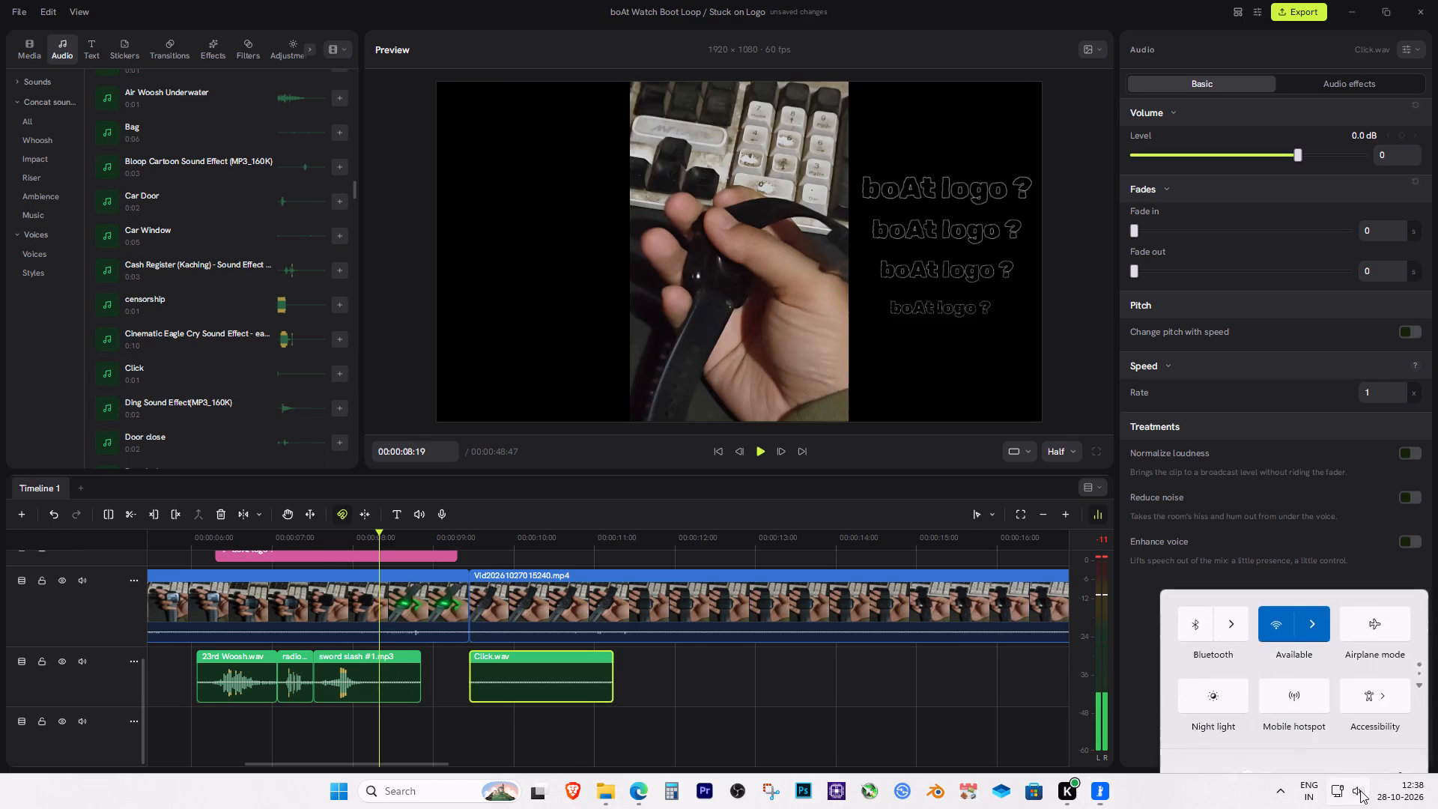
left_click(1251, 698)
left_click(1207, 805)
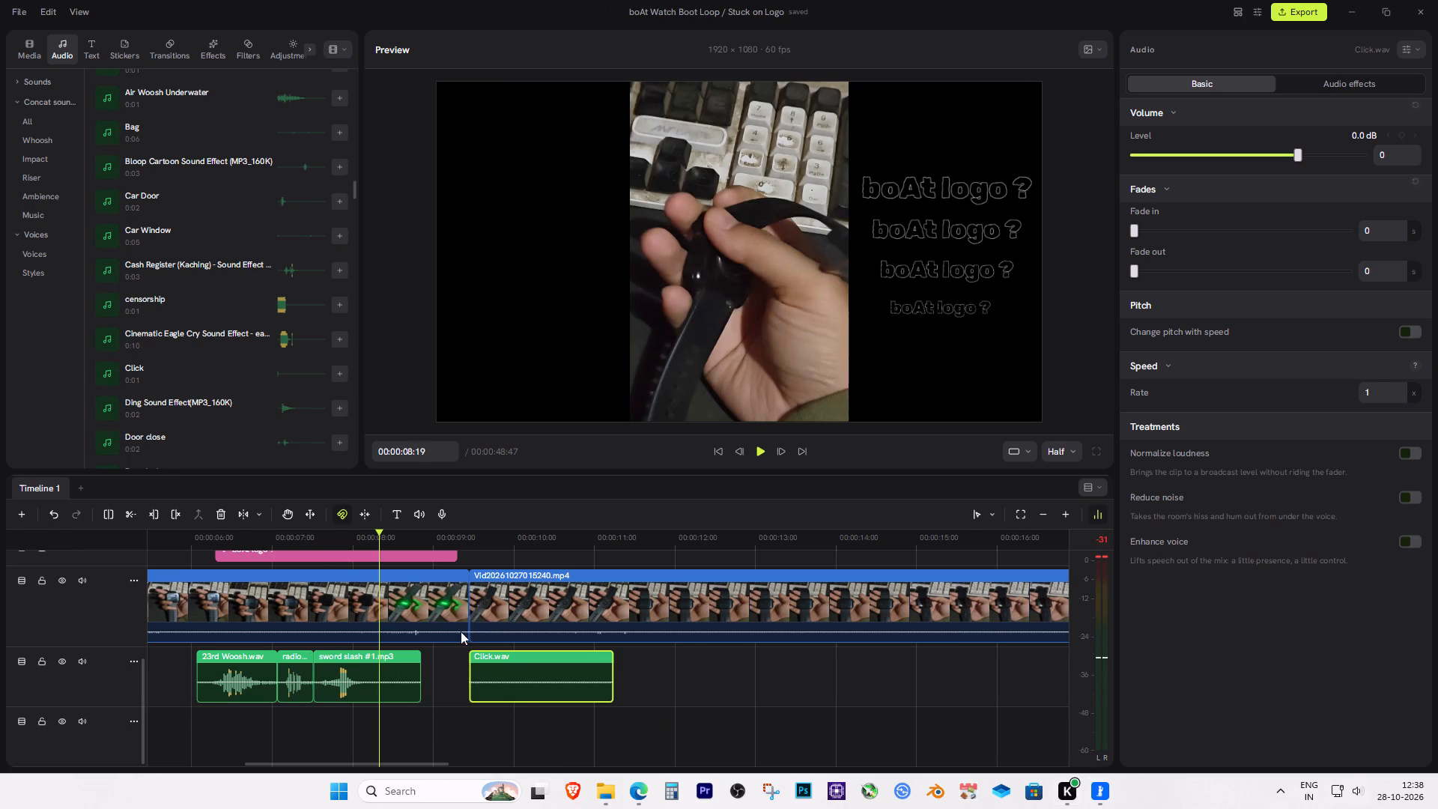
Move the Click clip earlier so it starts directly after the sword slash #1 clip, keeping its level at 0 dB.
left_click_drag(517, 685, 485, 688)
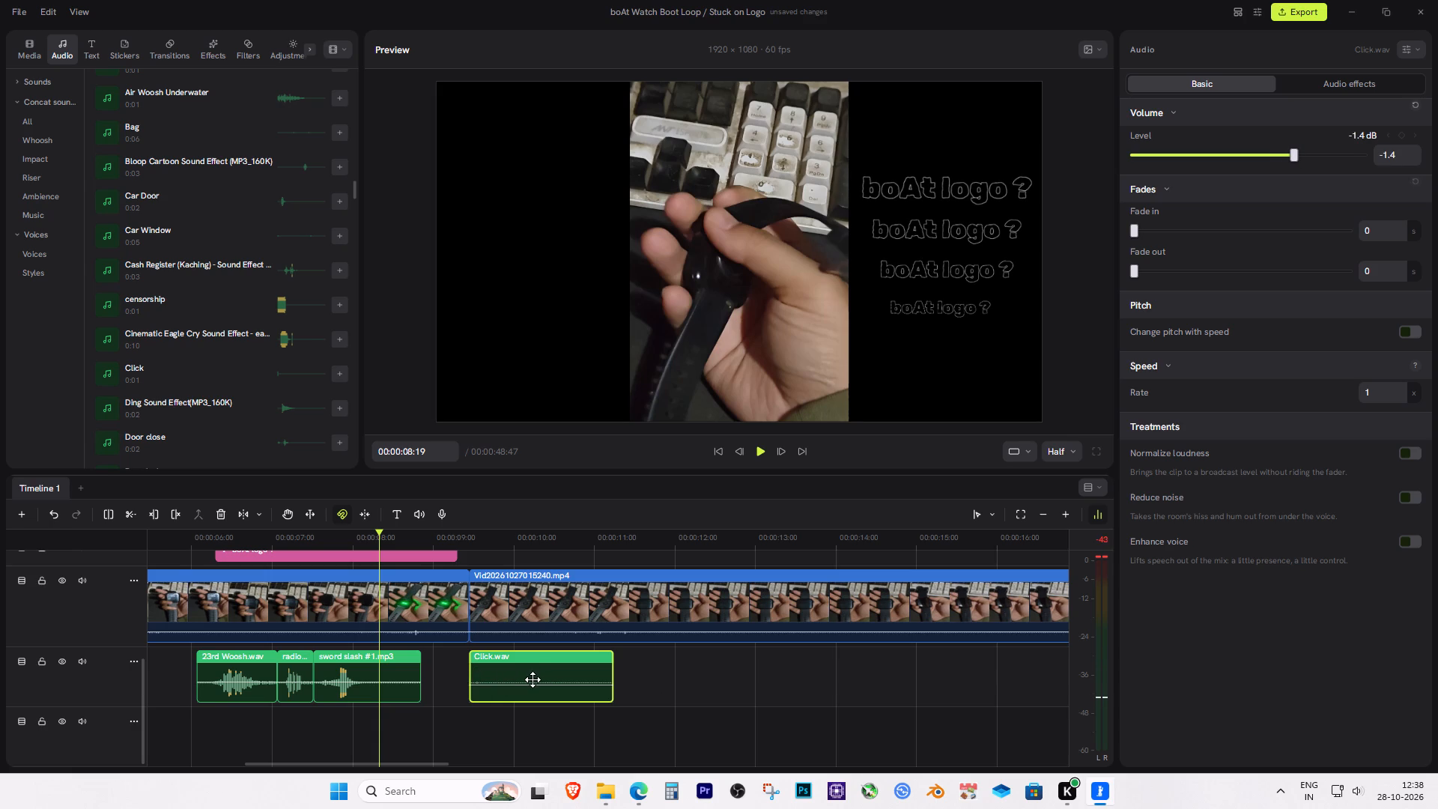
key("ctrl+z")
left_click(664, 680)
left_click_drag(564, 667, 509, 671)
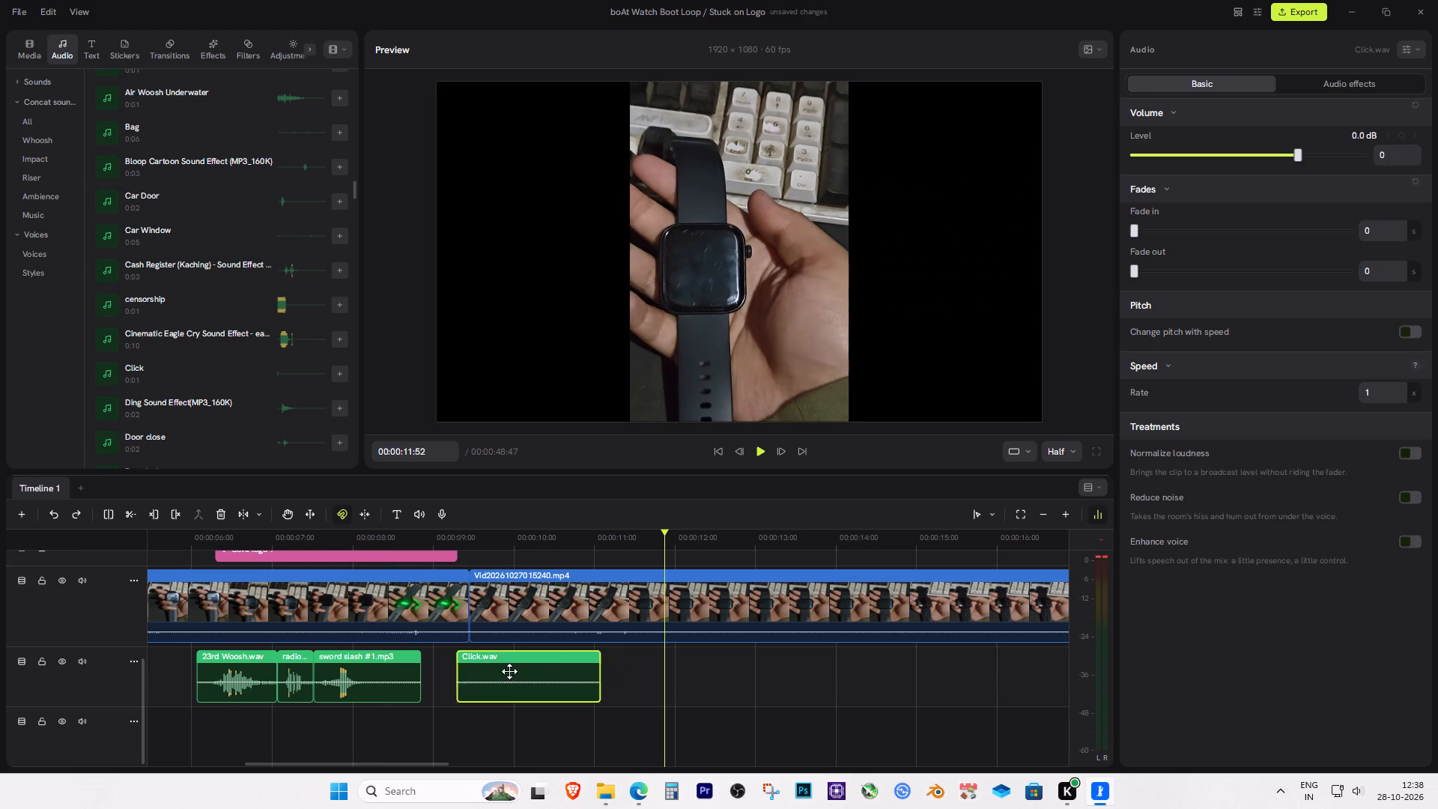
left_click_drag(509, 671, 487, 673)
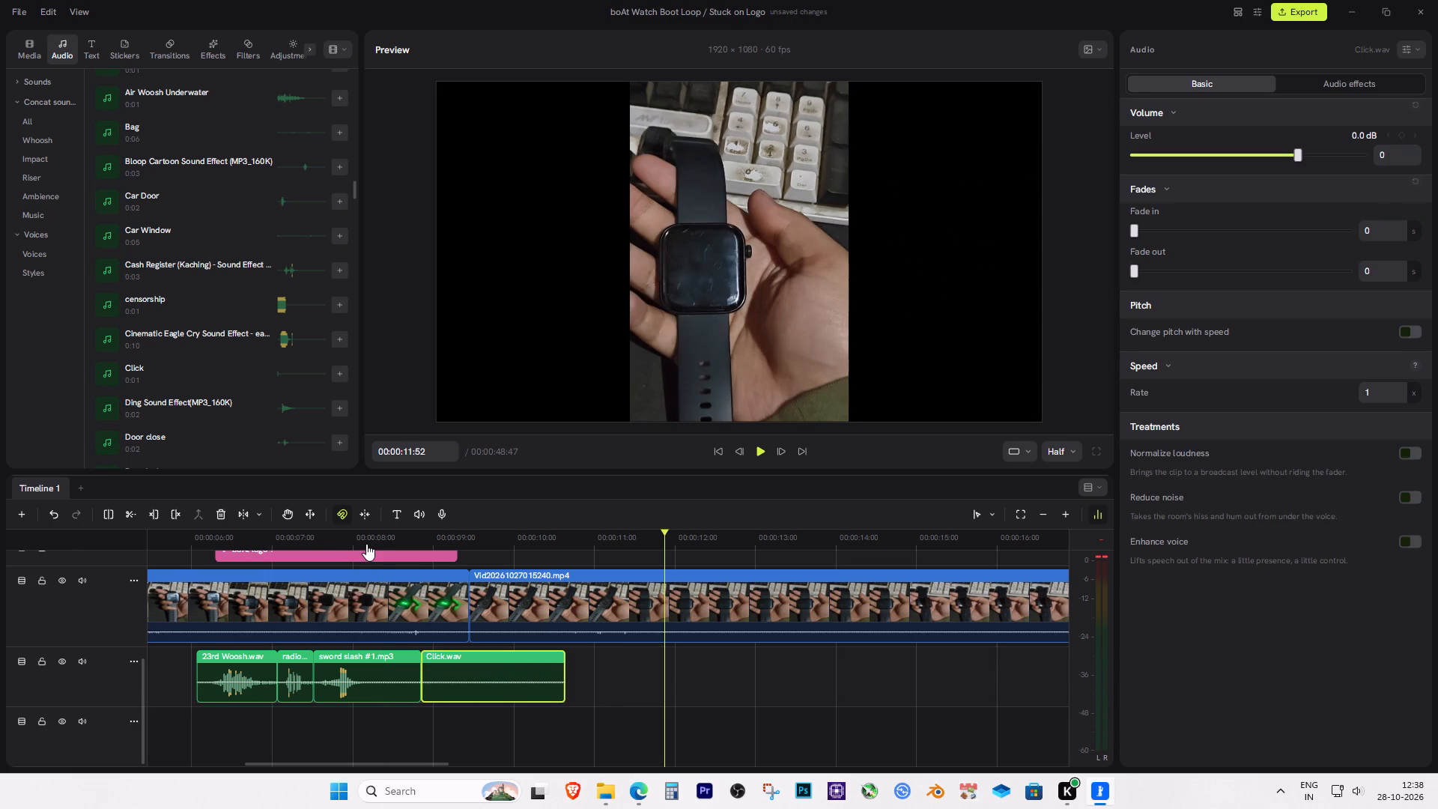
Split the sword slash #1 clip at 00:00:08:03 and delete its quiet tail.
left_click_drag(366, 542, 354, 550)
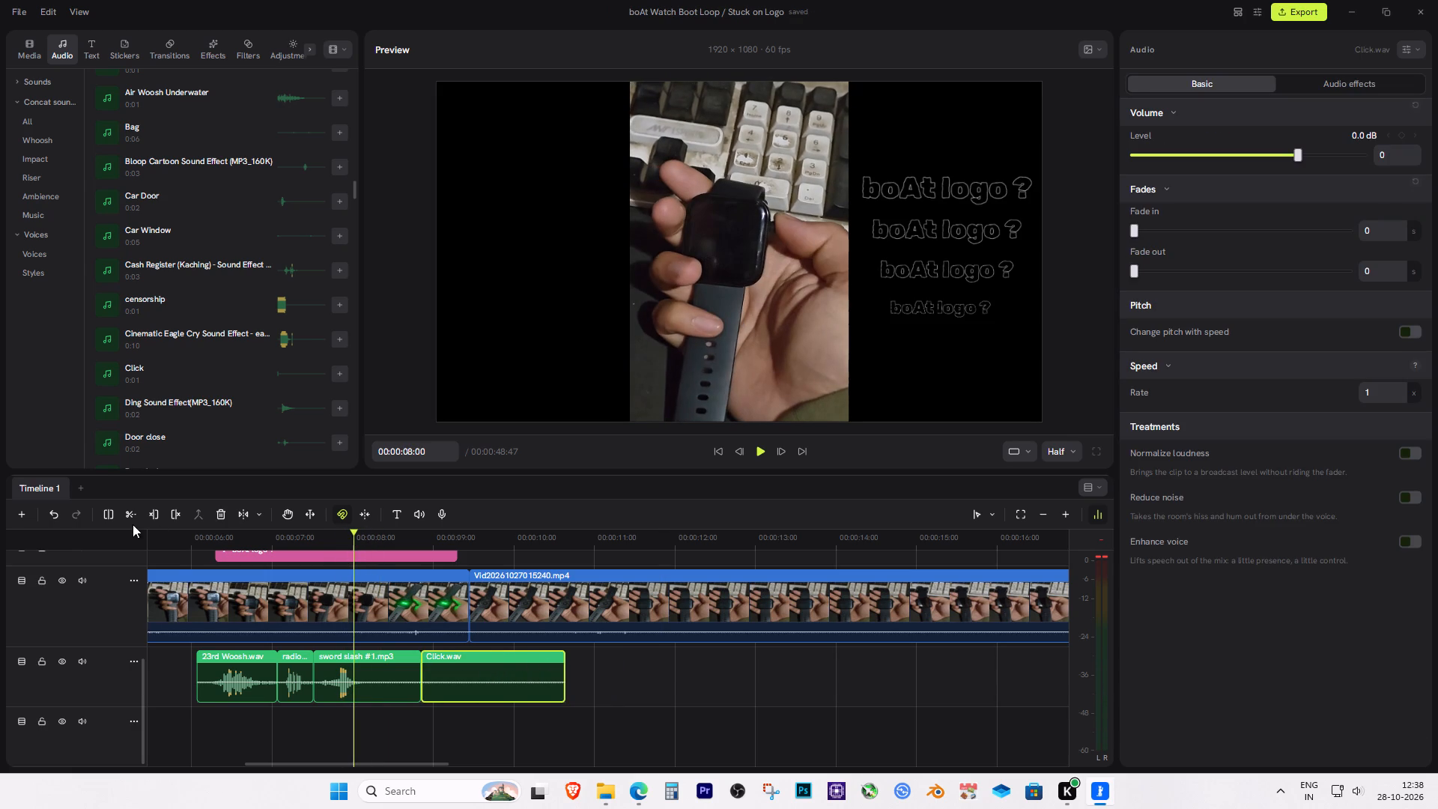
left_click(103, 518)
left_click(390, 673)
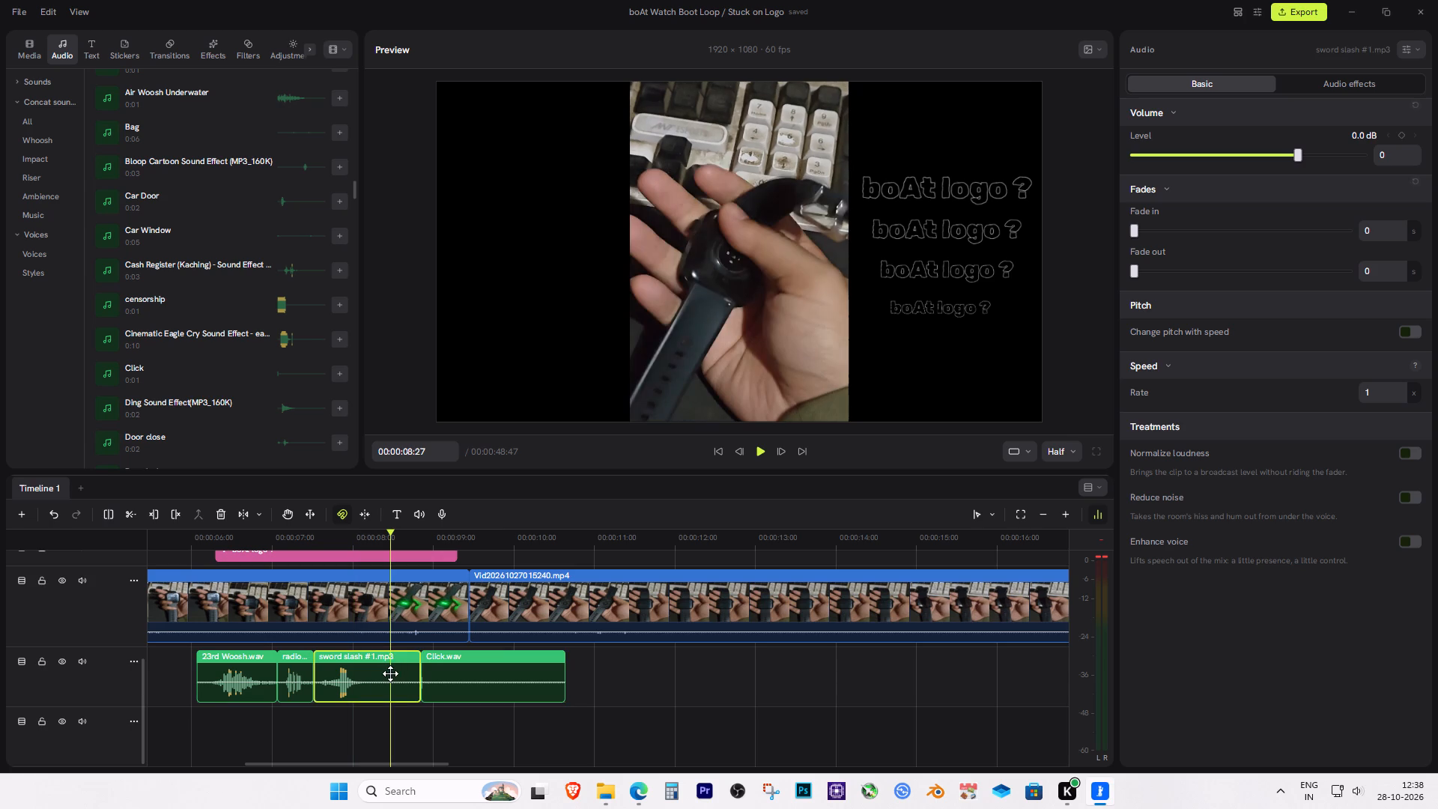
left_click_drag(389, 533, 357, 545)
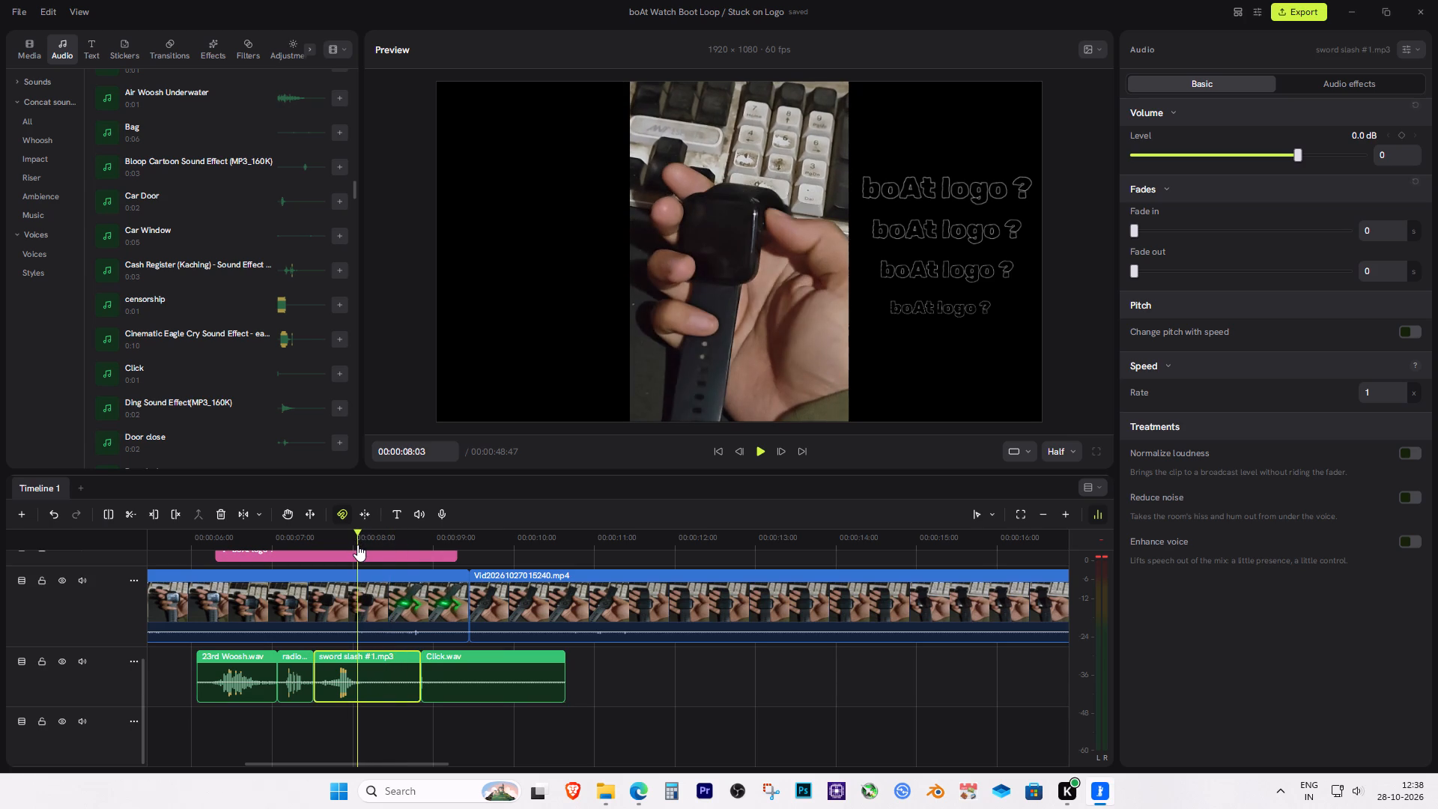
left_click_drag(357, 545, 357, 545)
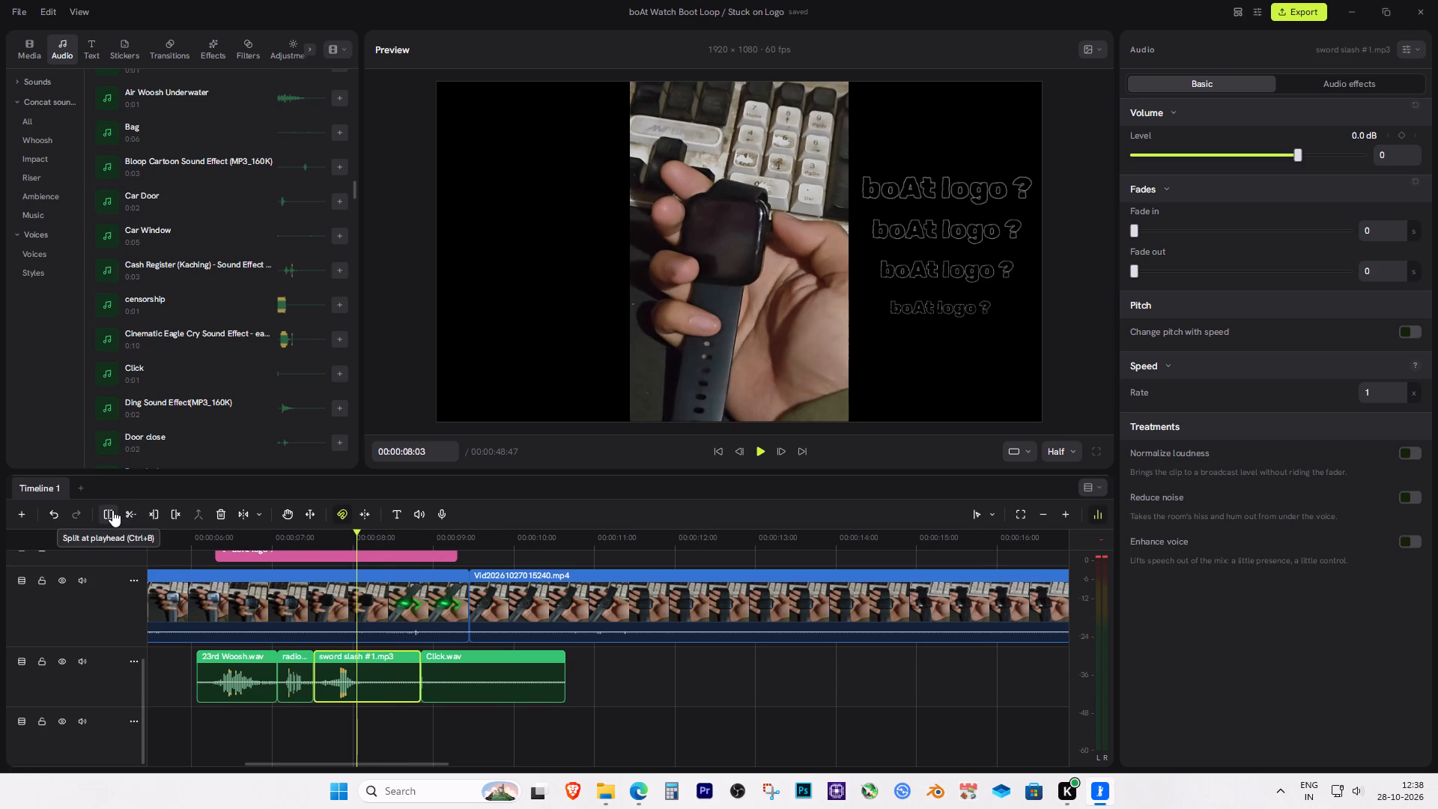
left_click(112, 510)
left_click(396, 682)
left_click(405, 667)
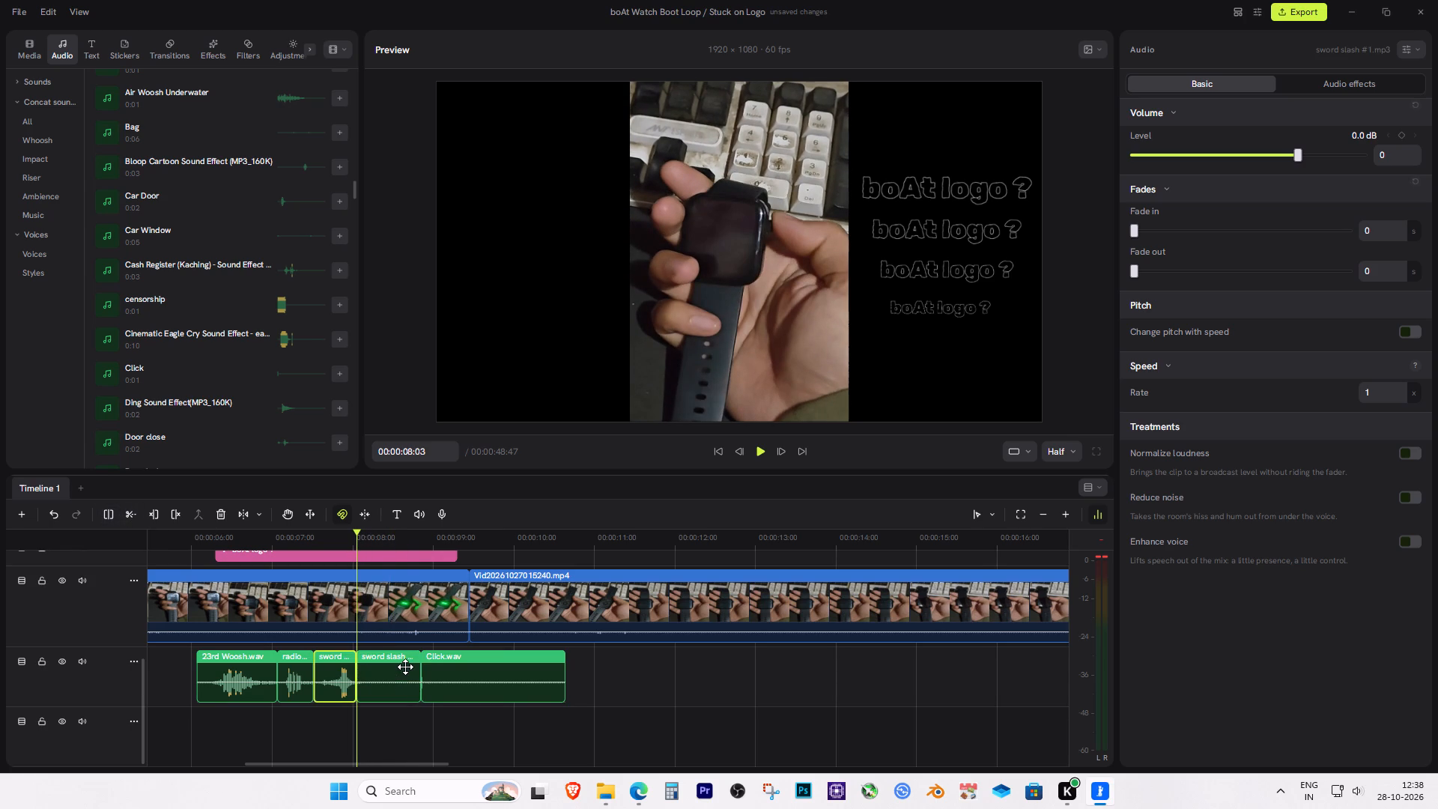
key("Delete")
Move the Click clip directly after the shortened sword slash #1 and play the section from the radio beep to check it.
left_click_drag(483, 675, 410, 676)
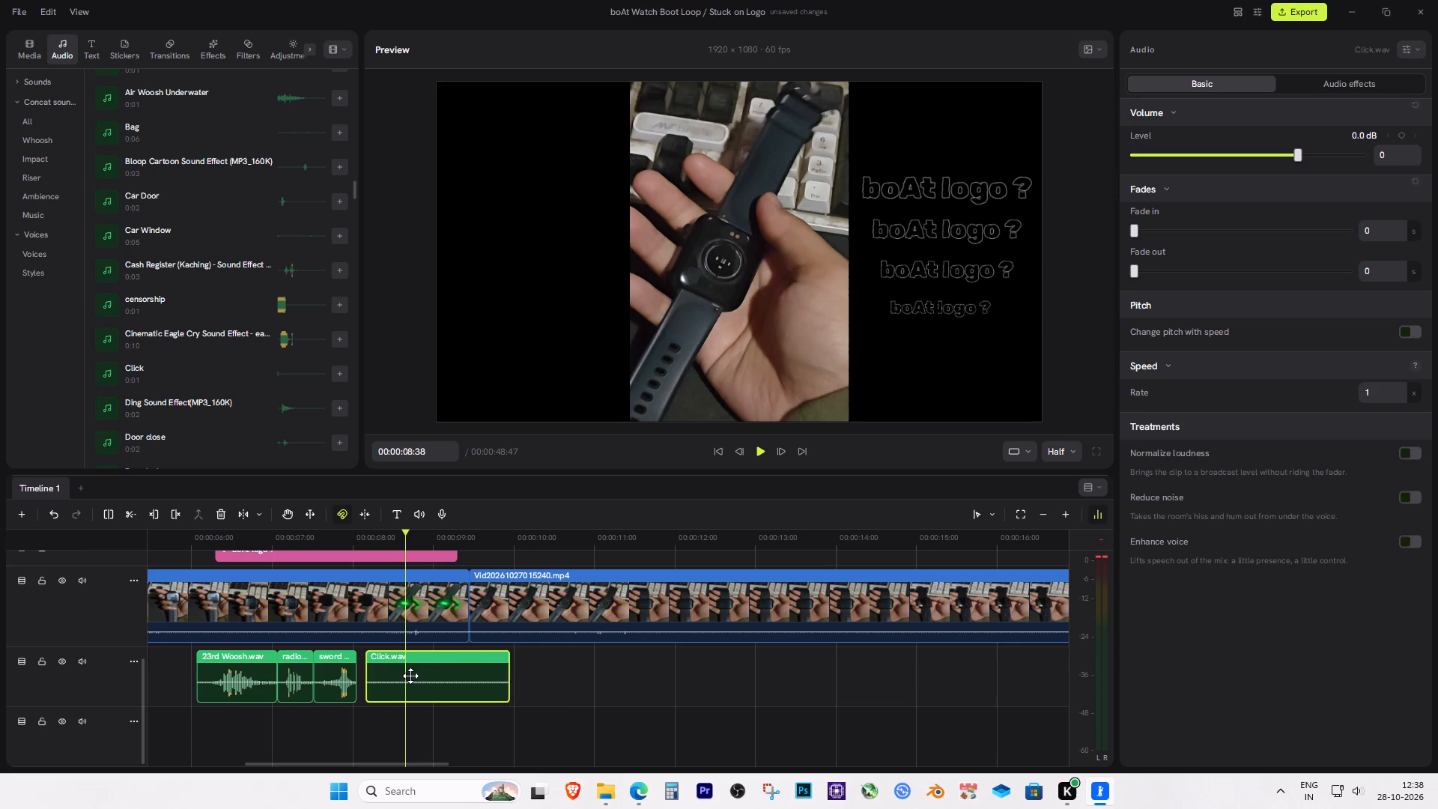
left_click_drag(410, 676, 407, 676)
left_click(302, 546)
key("space")
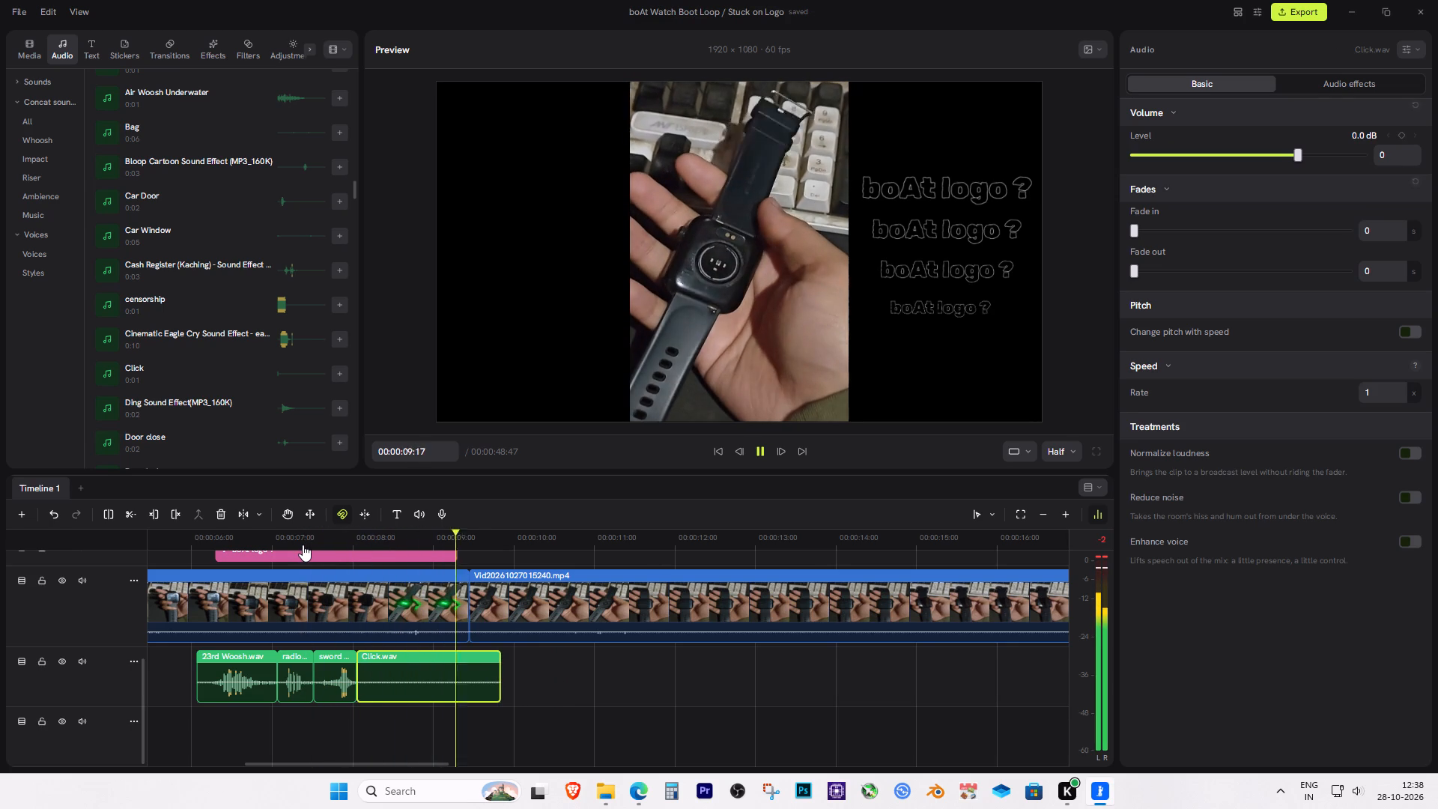
Play the timeline past the end of the Click clip to check the sounds under the logo texts.
key("space")
key("space")
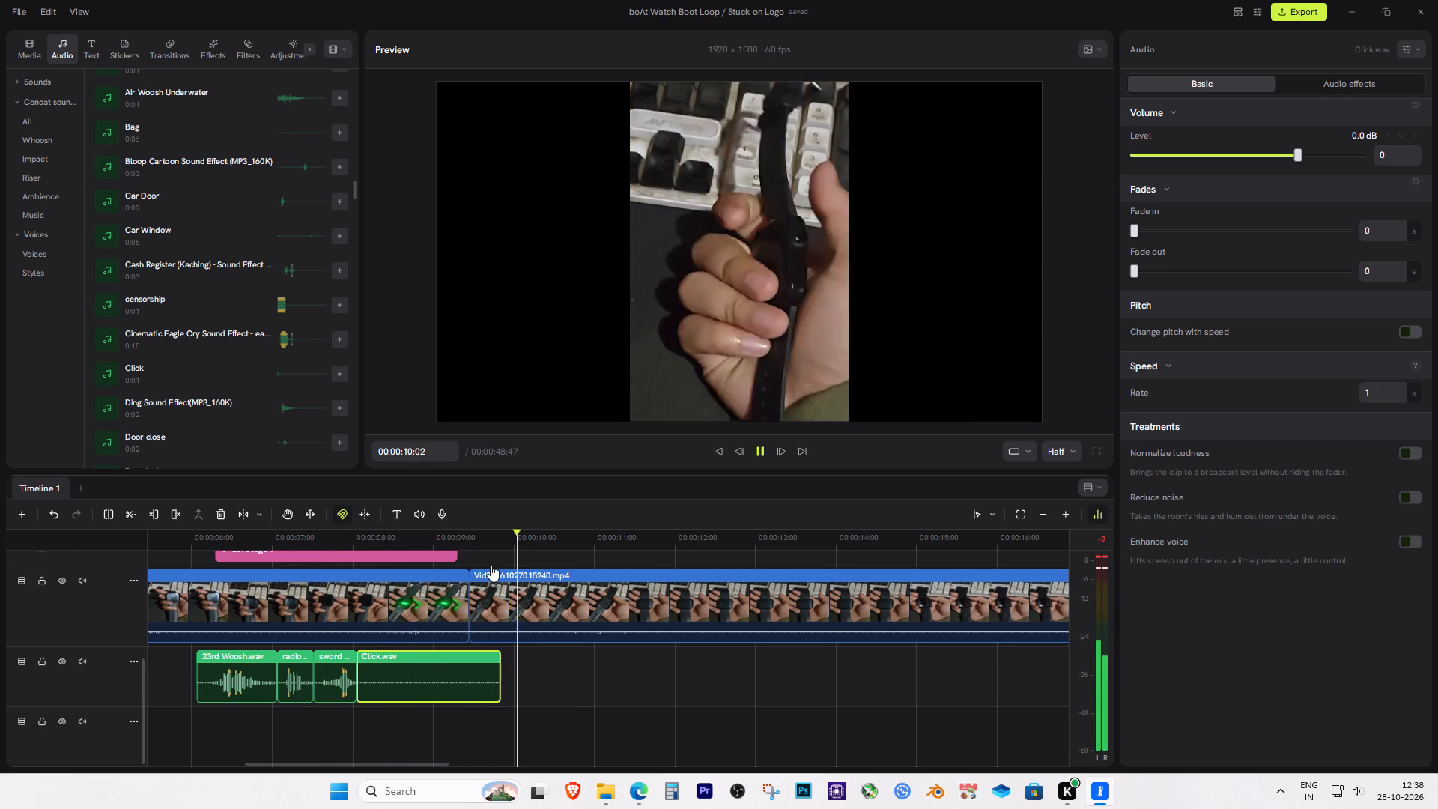
scroll(553, 688, "down", 2)
key("space")
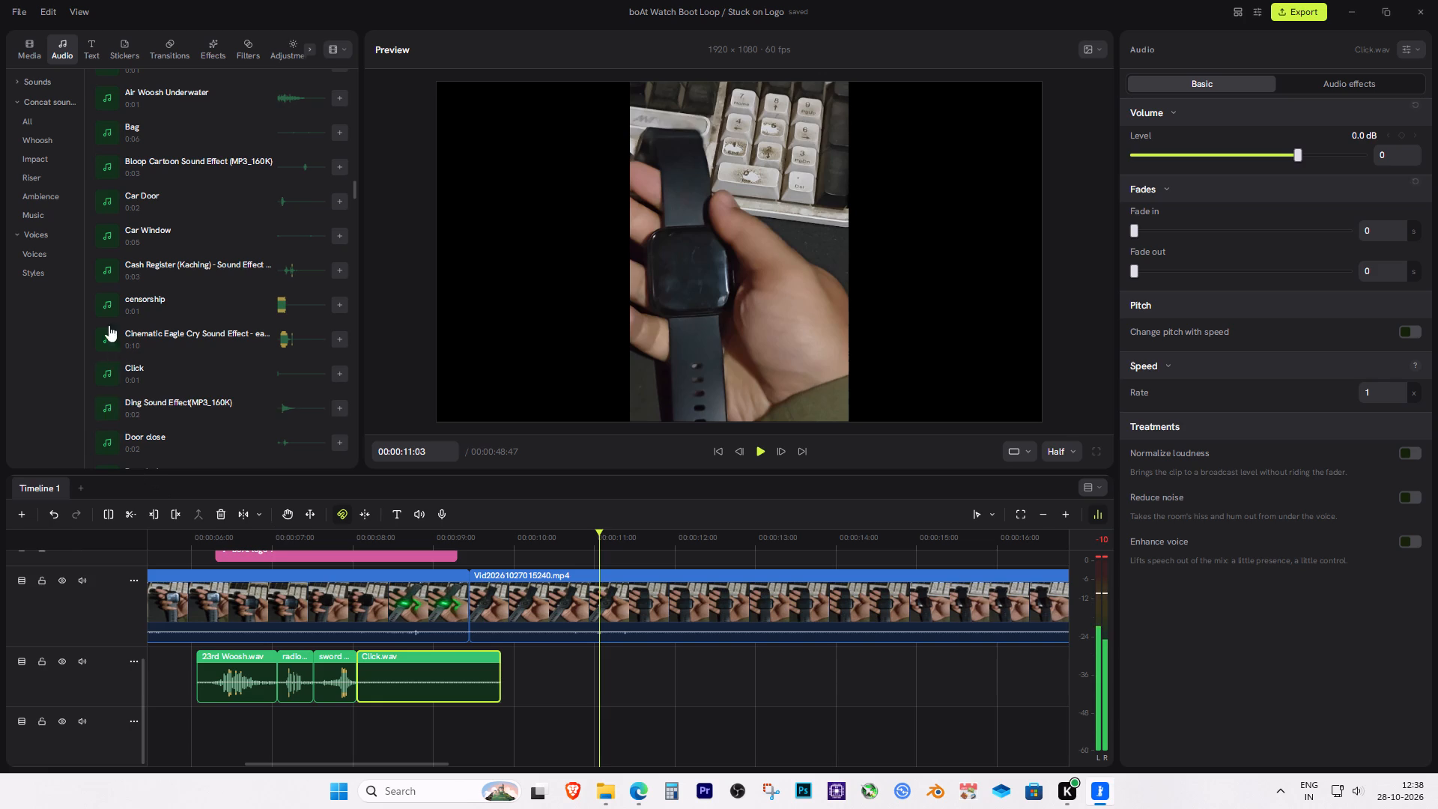
Save the project.
left_click(21, 43)
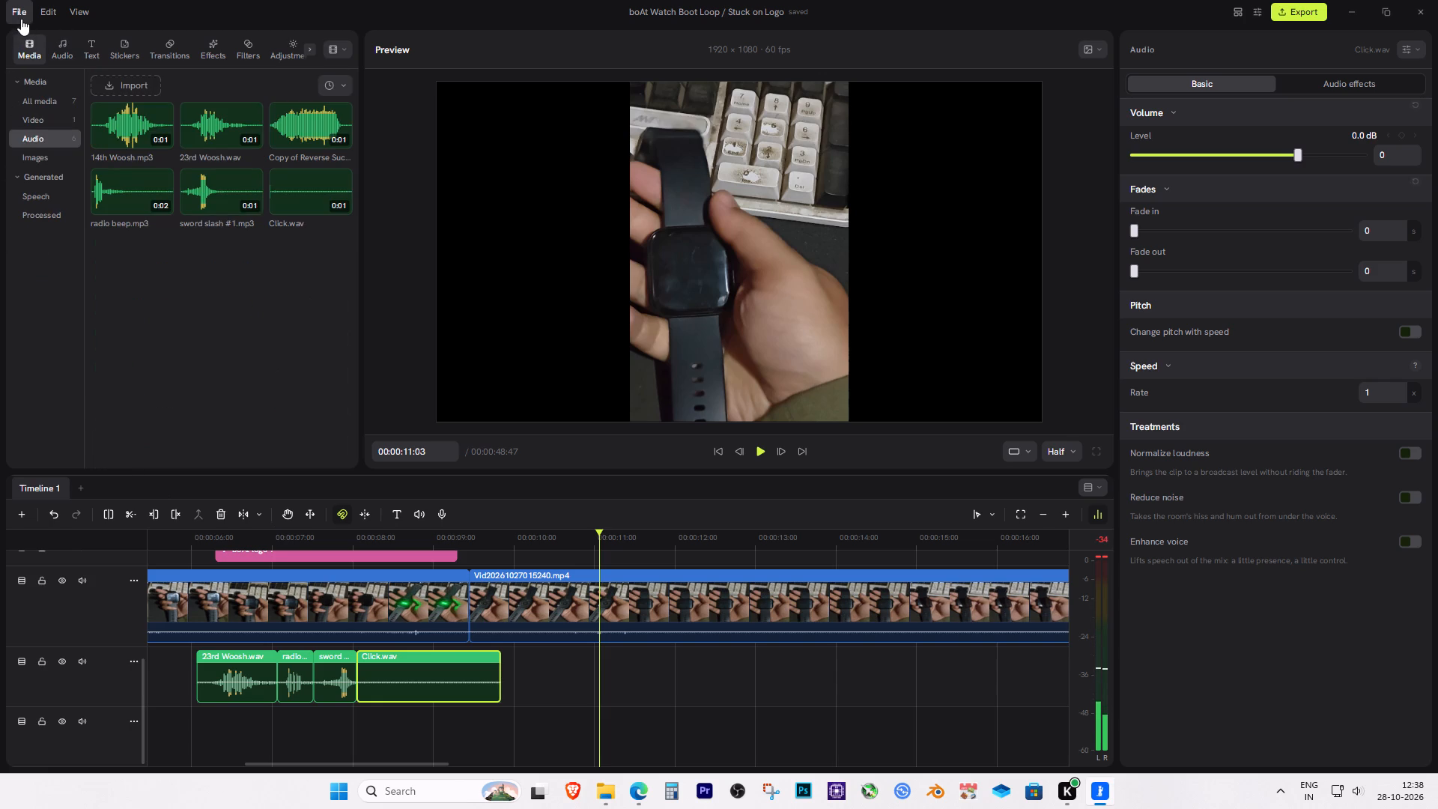
left_click(21, 19)
left_click(75, 94)
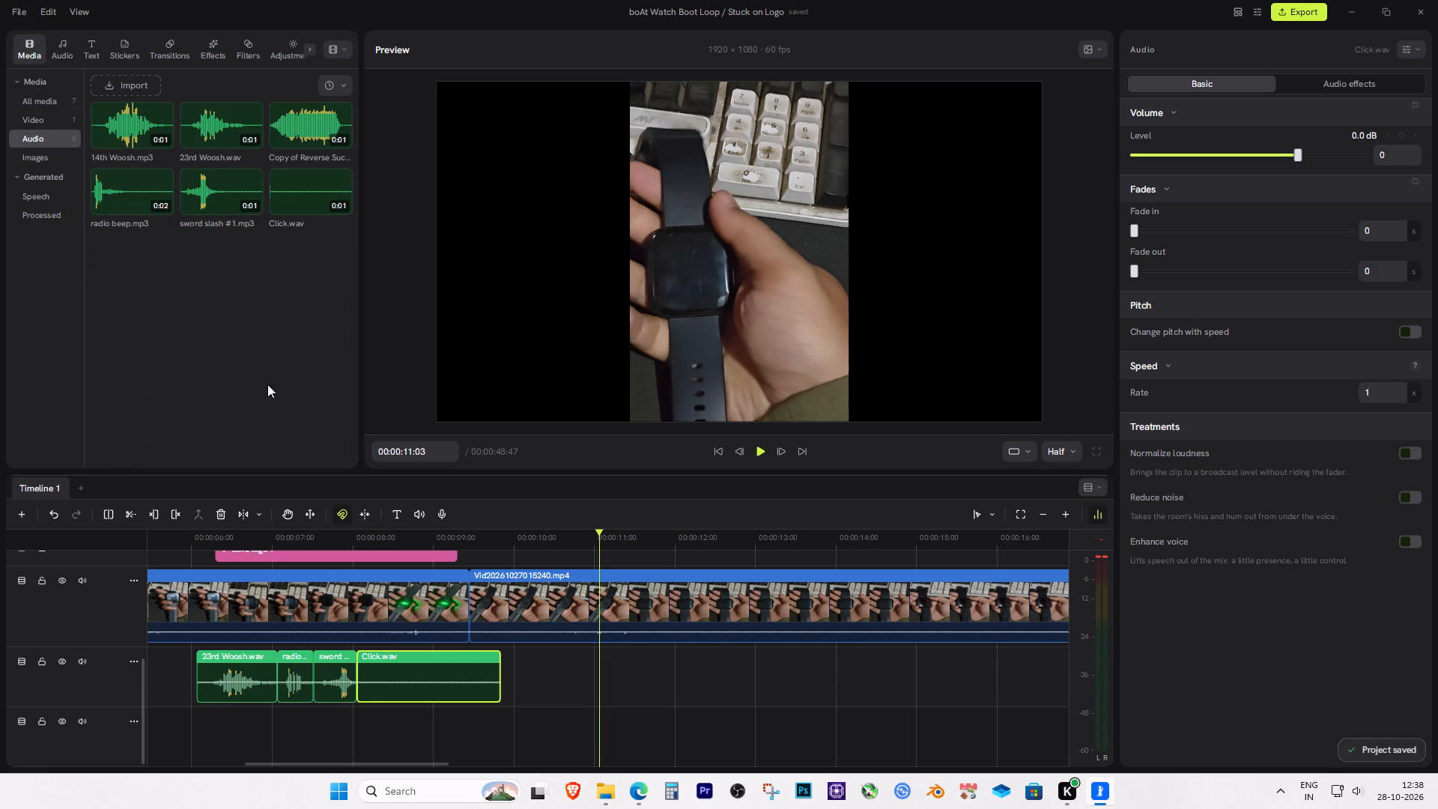
Play the timeline from the beginning past the boAt logo texts to review the sounds, and return the playhead to the start.
left_click_drag(214, 533, 0, 554)
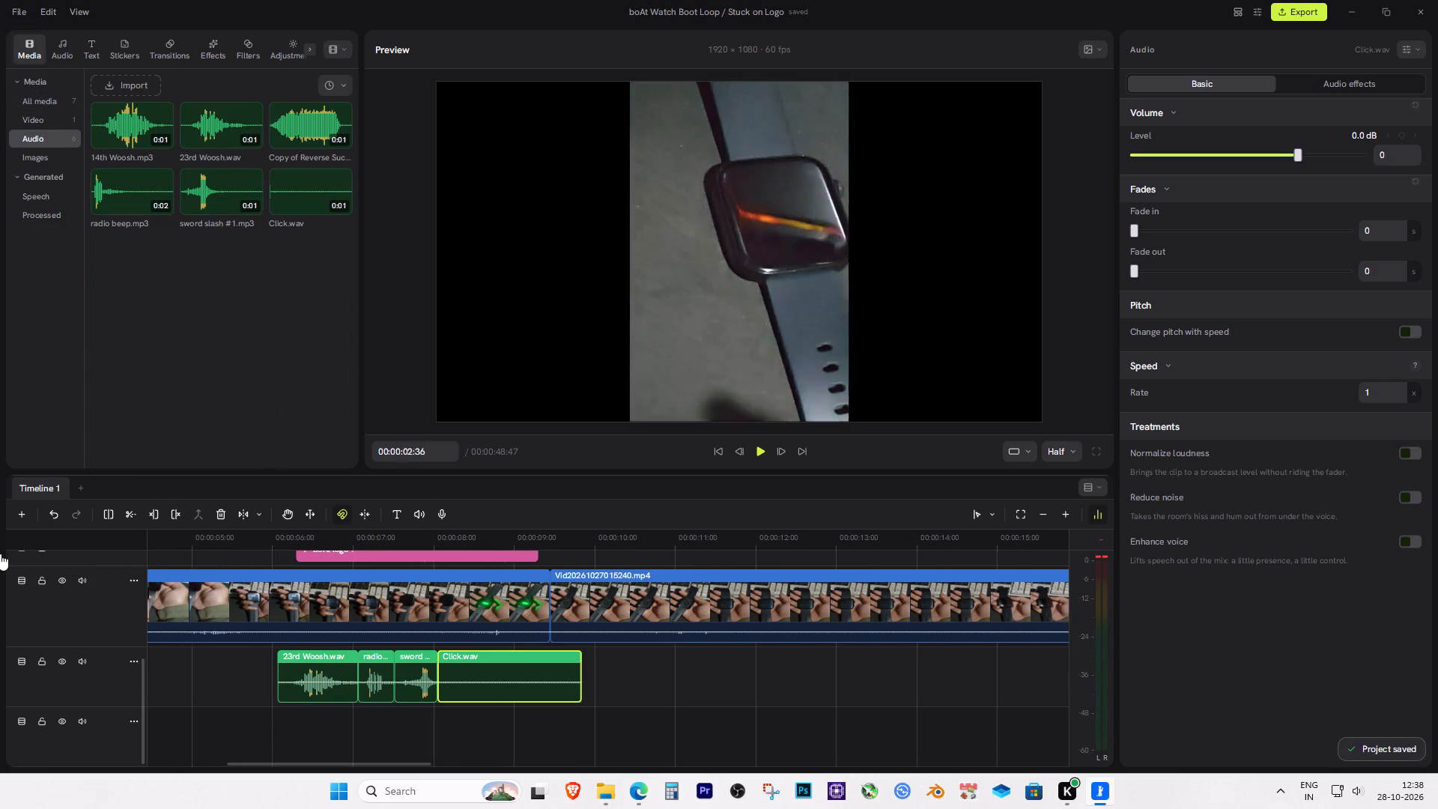
left_click_drag(0, 554, 164, 560)
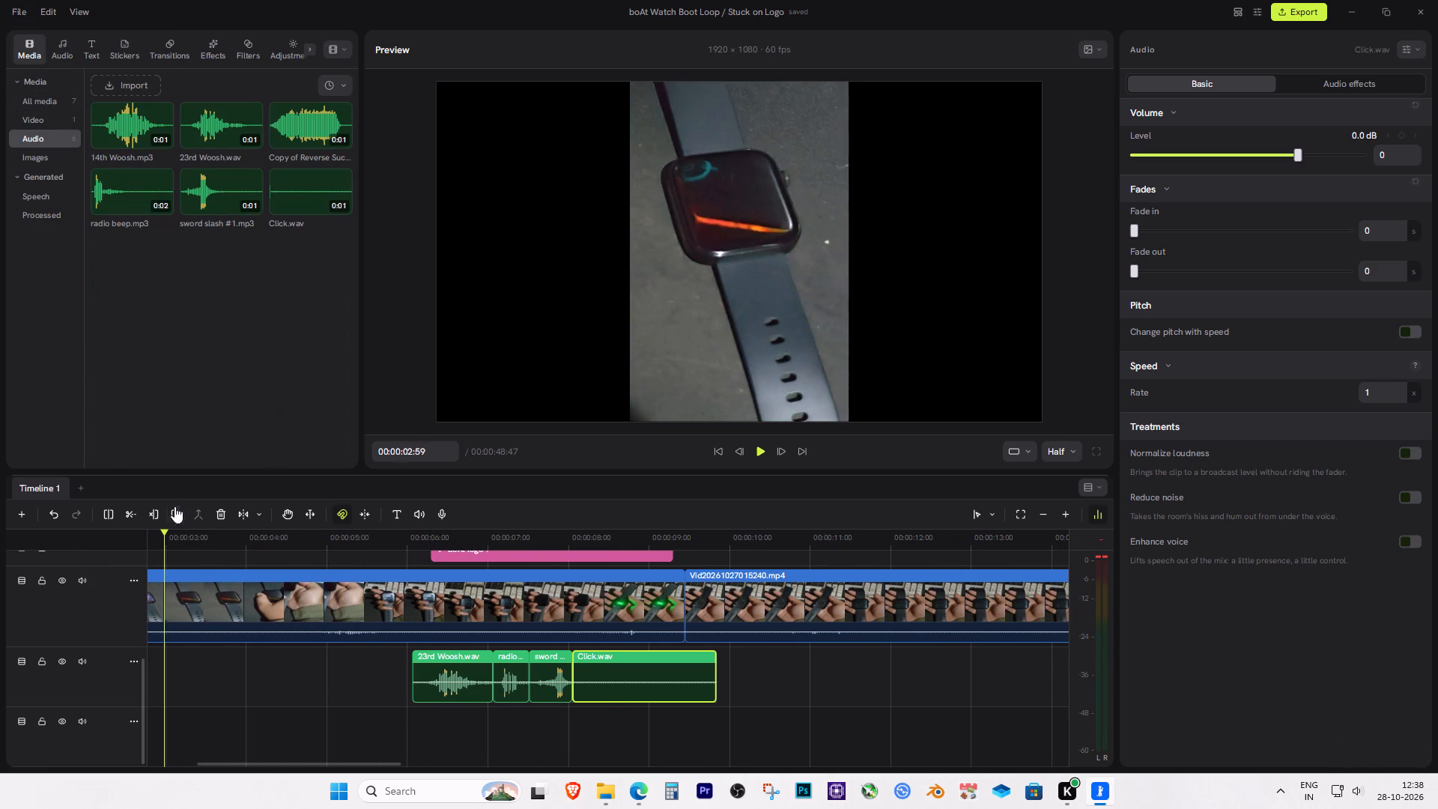
key("ctrl+minus")
key("ctrl+minus")
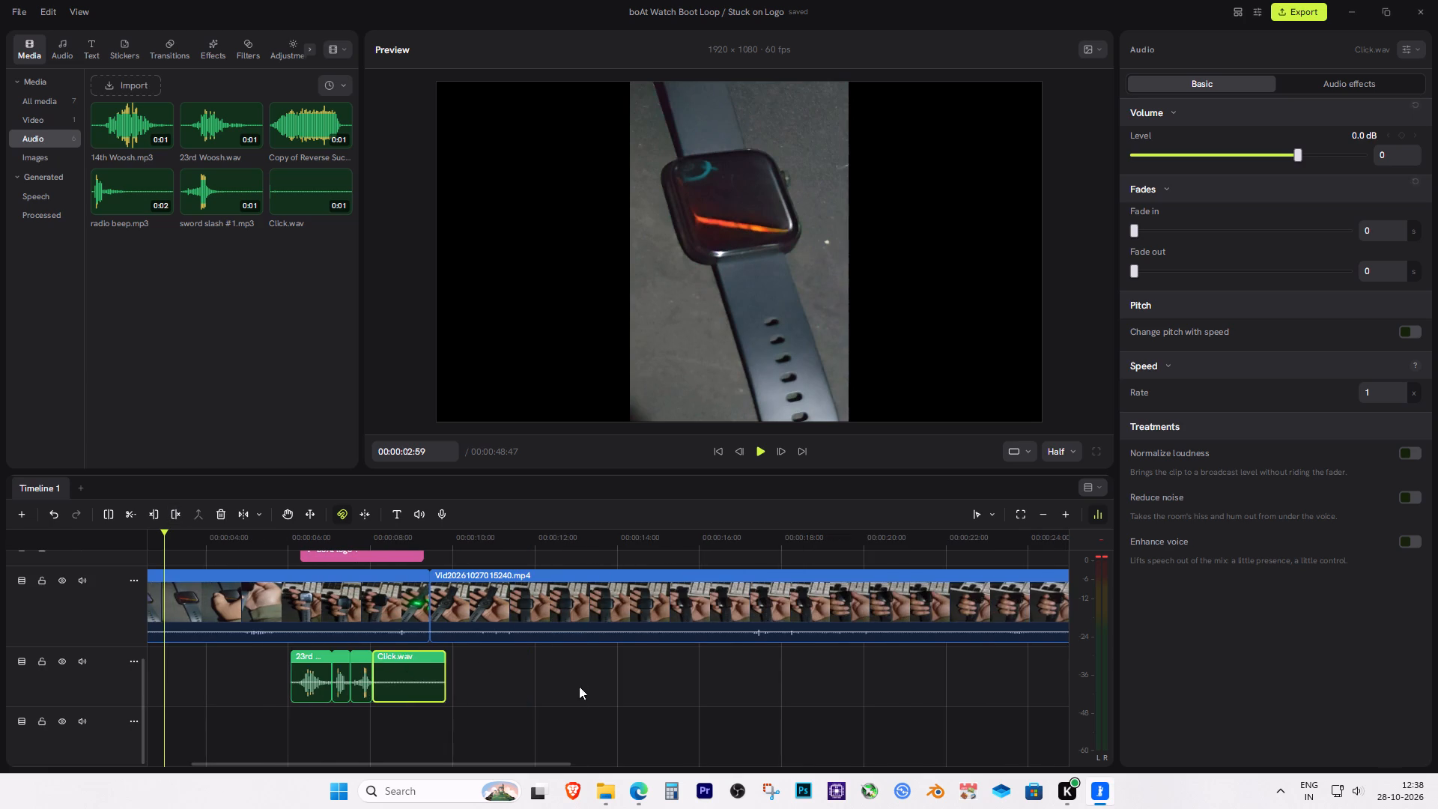
scroll(569, 709, "up", 2)
scroll(564, 717, "down", 2)
scroll(563, 717, "up", 2)
left_click_drag(164, 531, 100, 536)
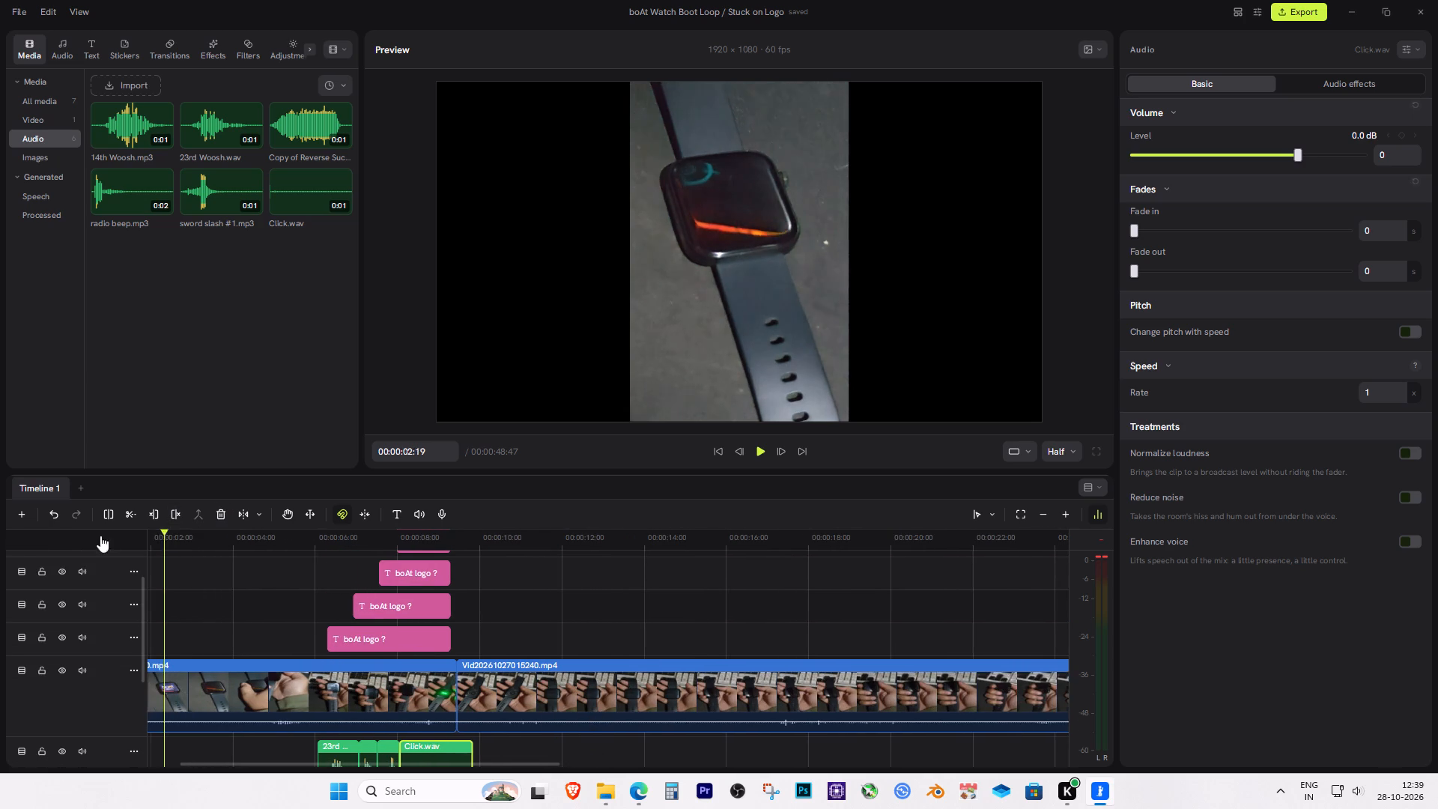
left_click_drag(100, 536, 151, 564)
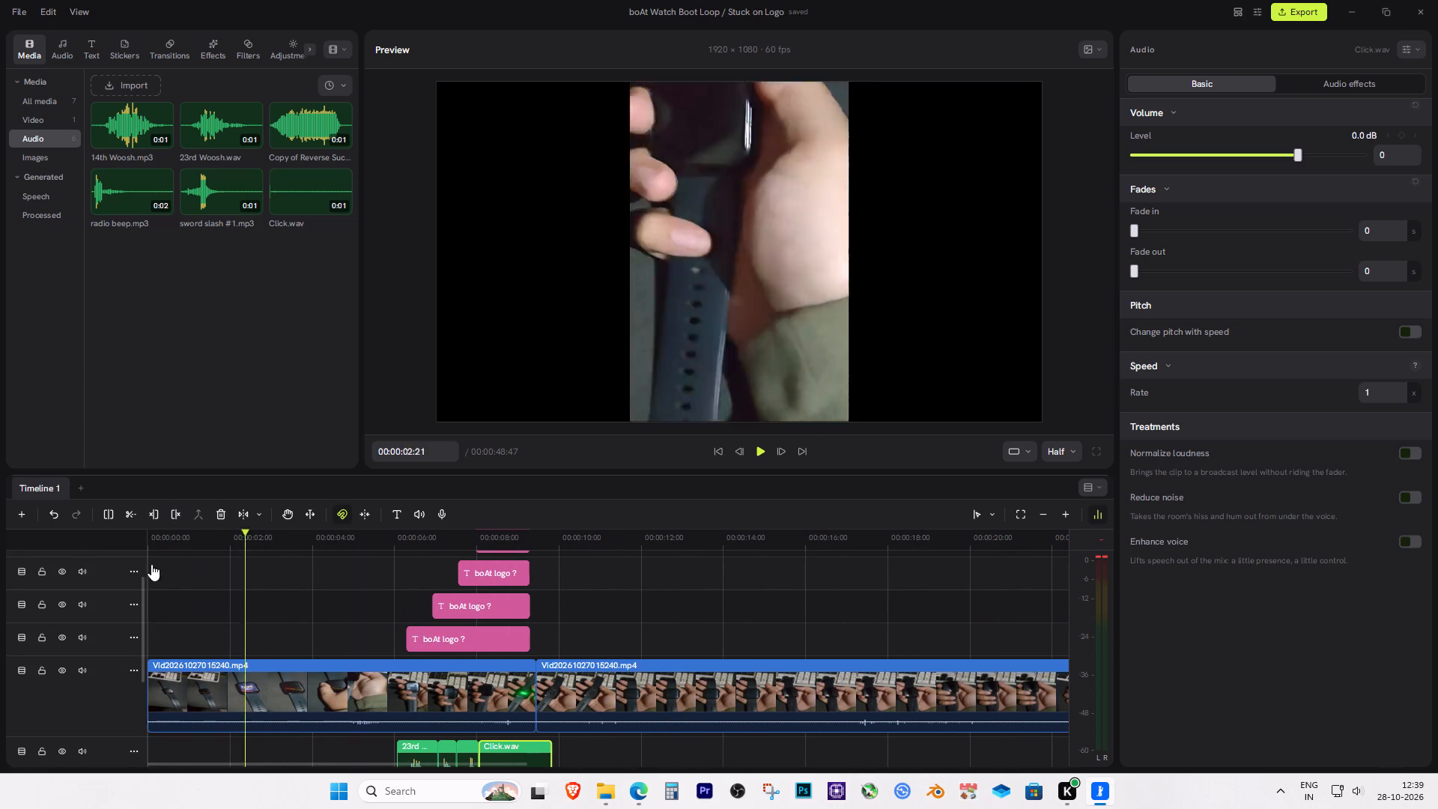
left_click_drag(151, 564, 497, 576)
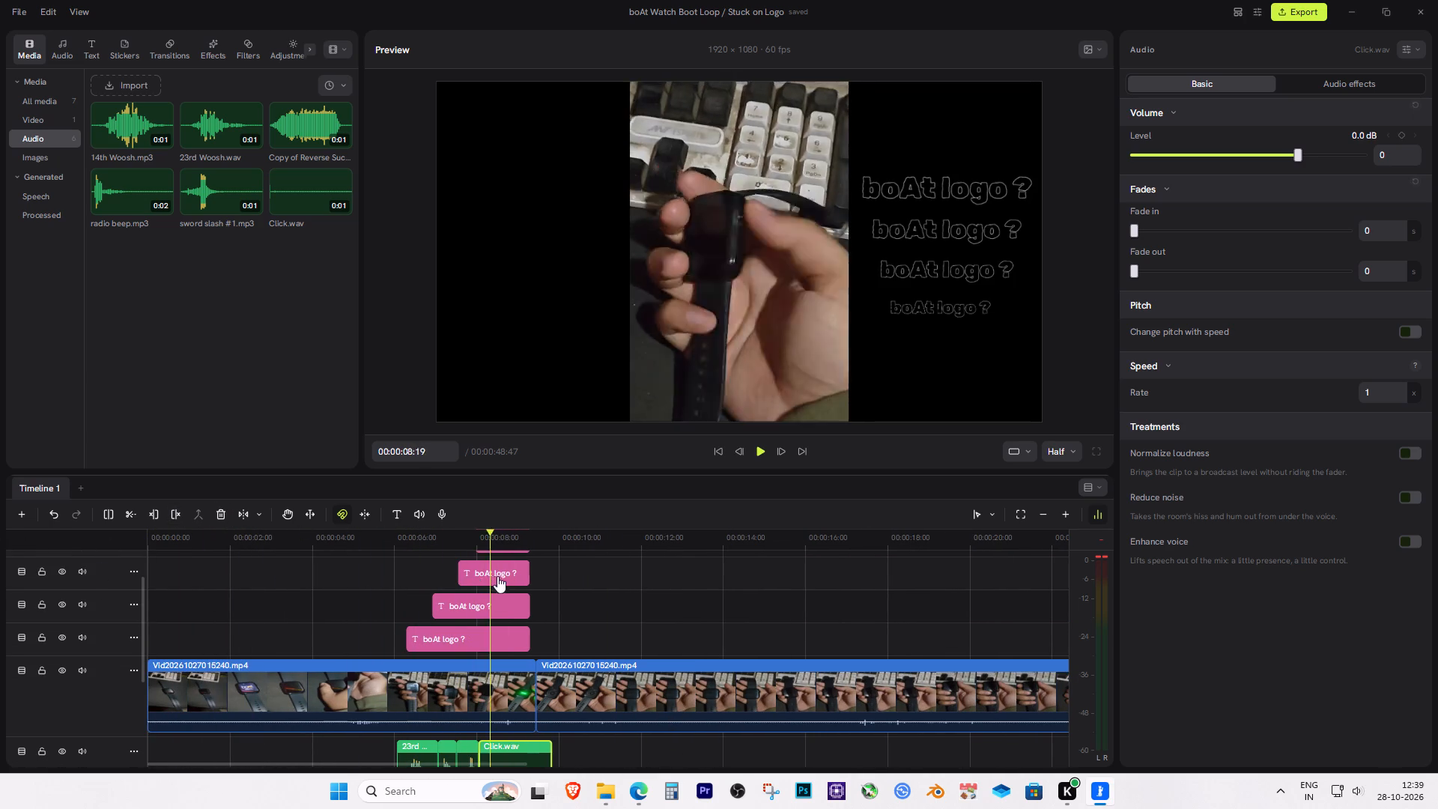
left_click_drag(497, 576, 581, 581)
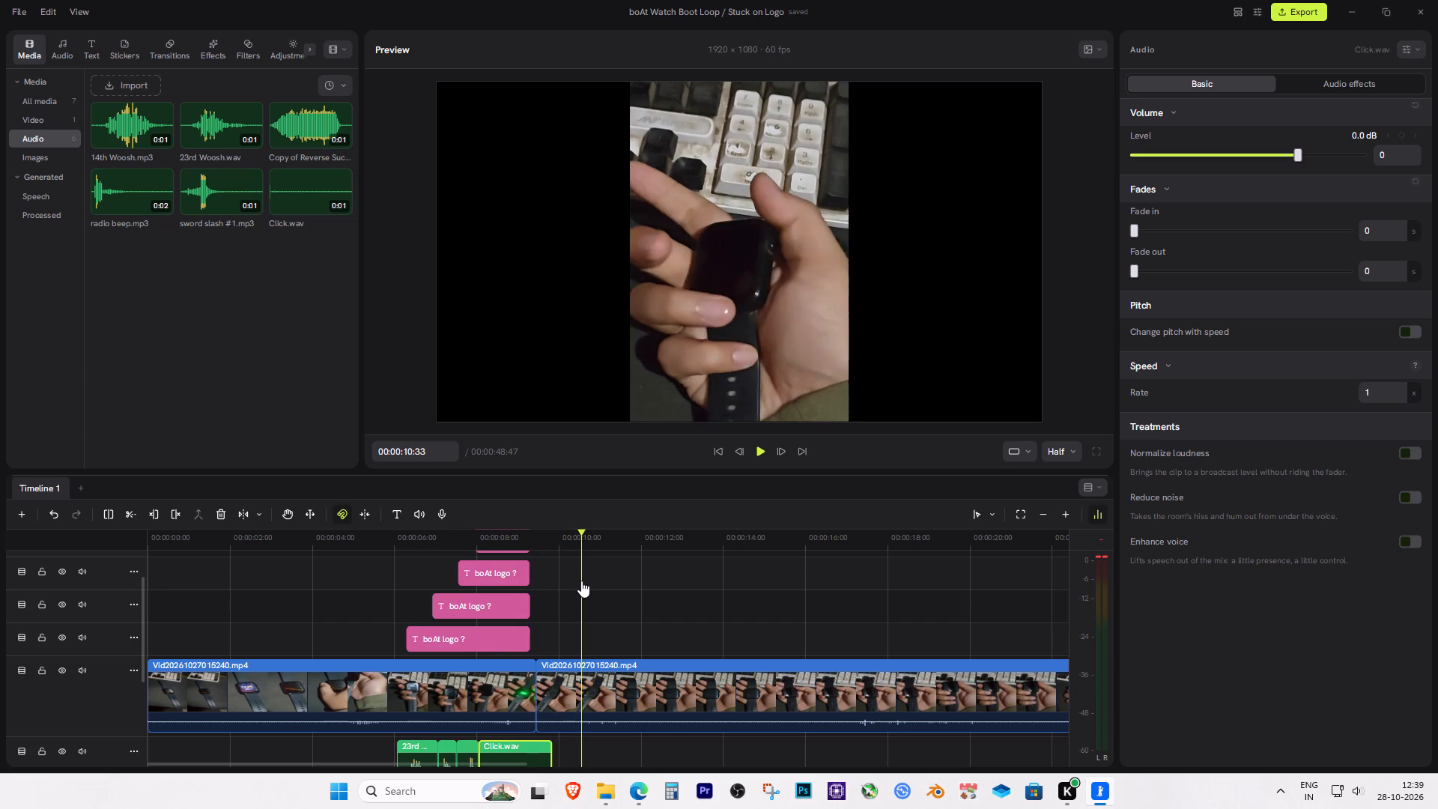
left_click_drag(581, 581, 177, 558)
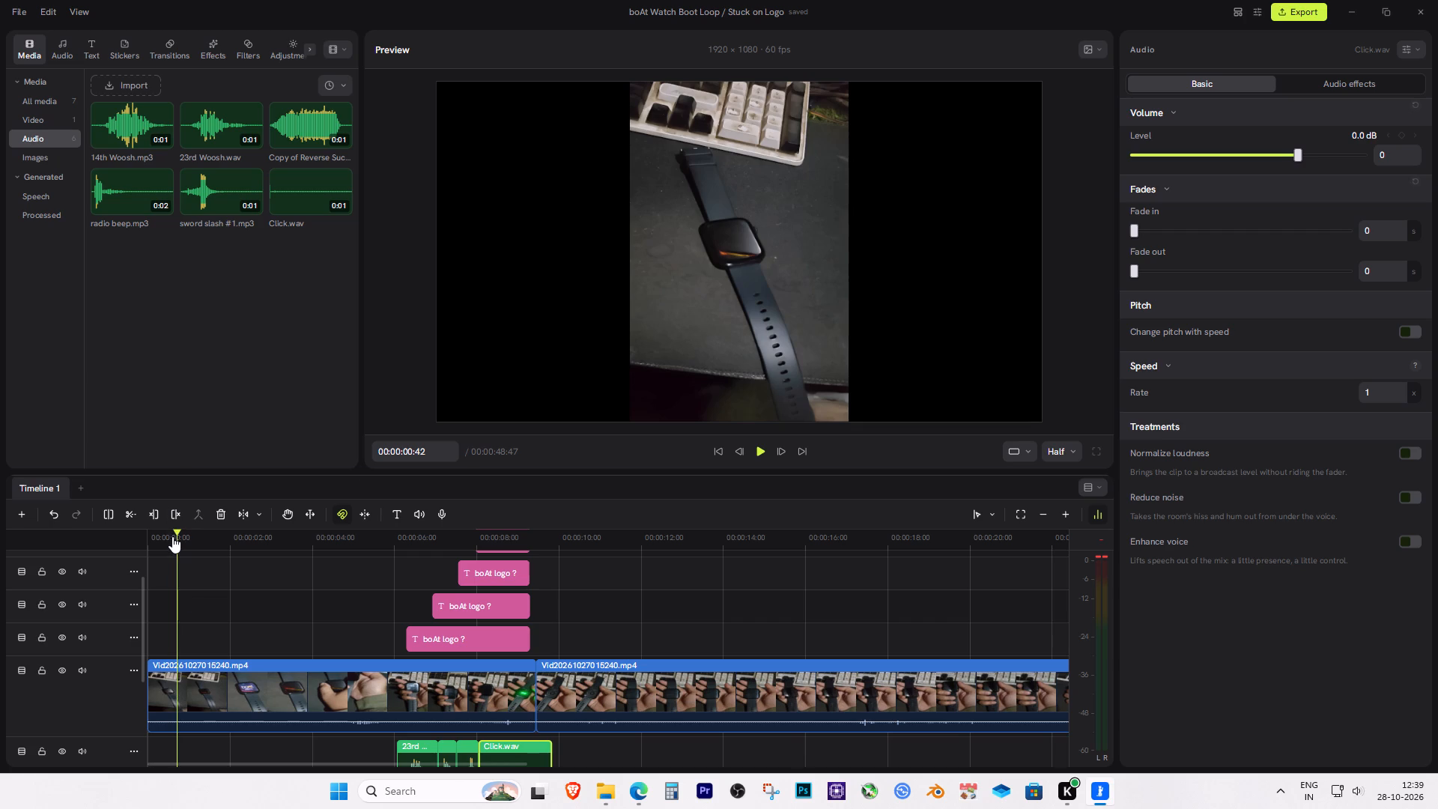
left_click_drag(175, 536, 65, 538)
key("space")
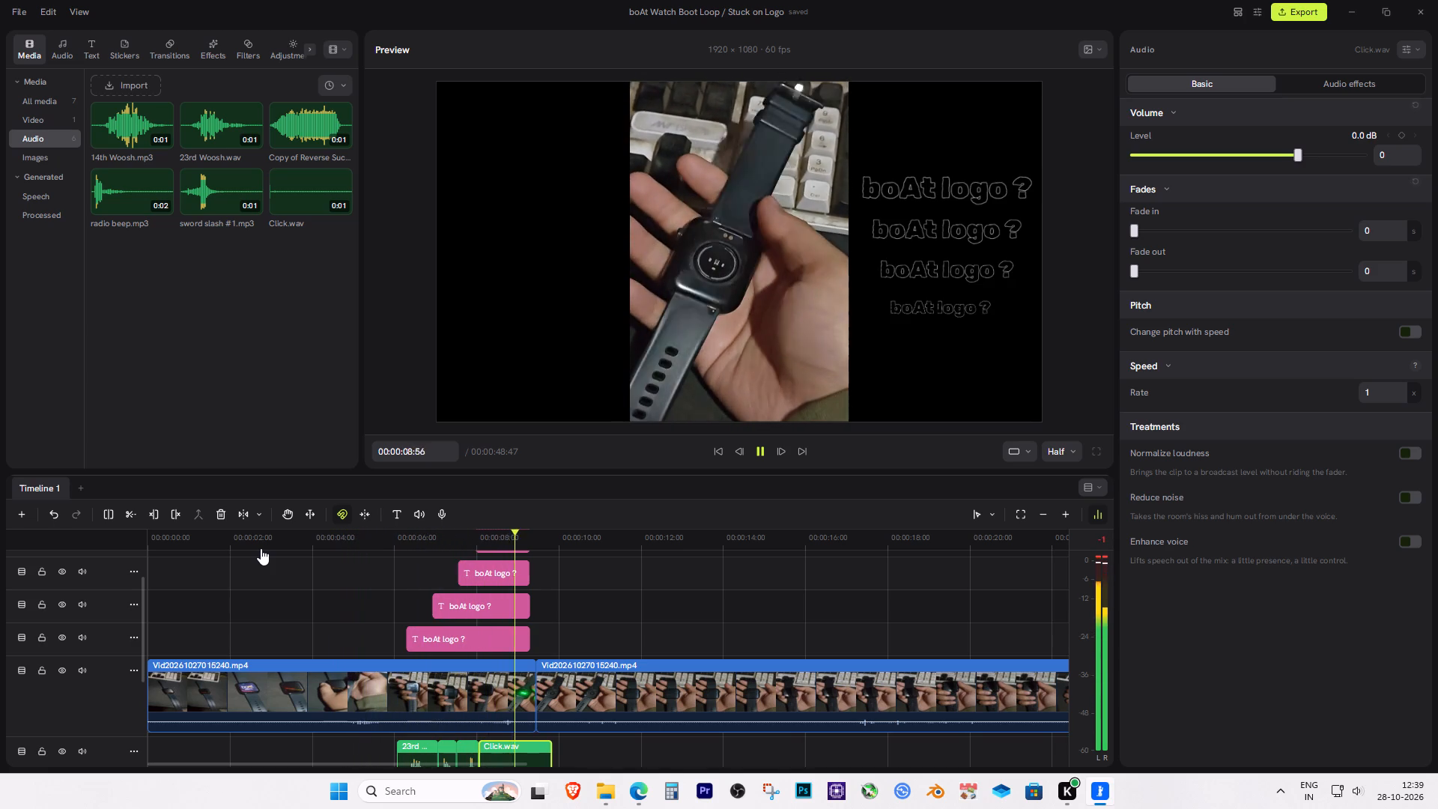
key("space")
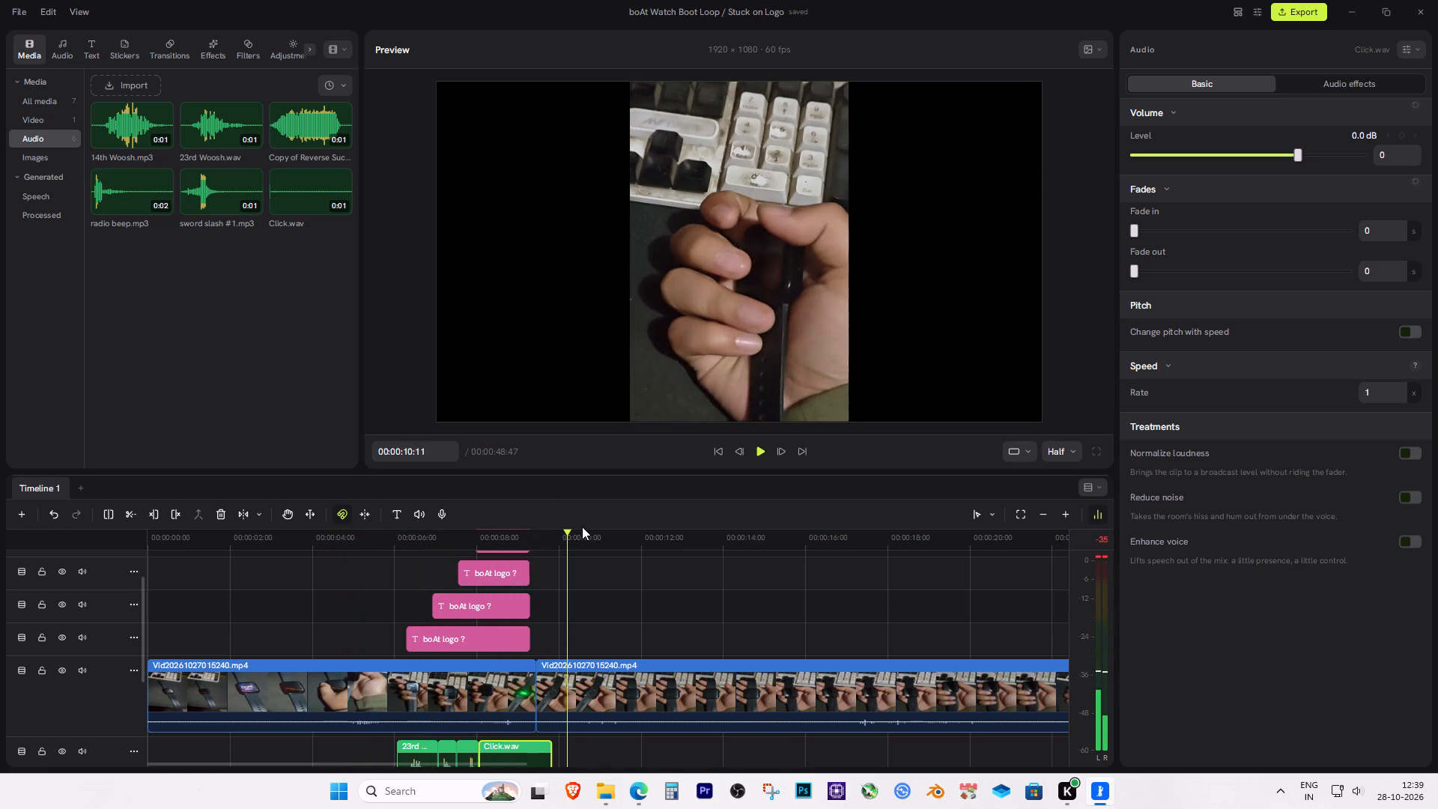
left_click_drag(570, 530, 132, 549)
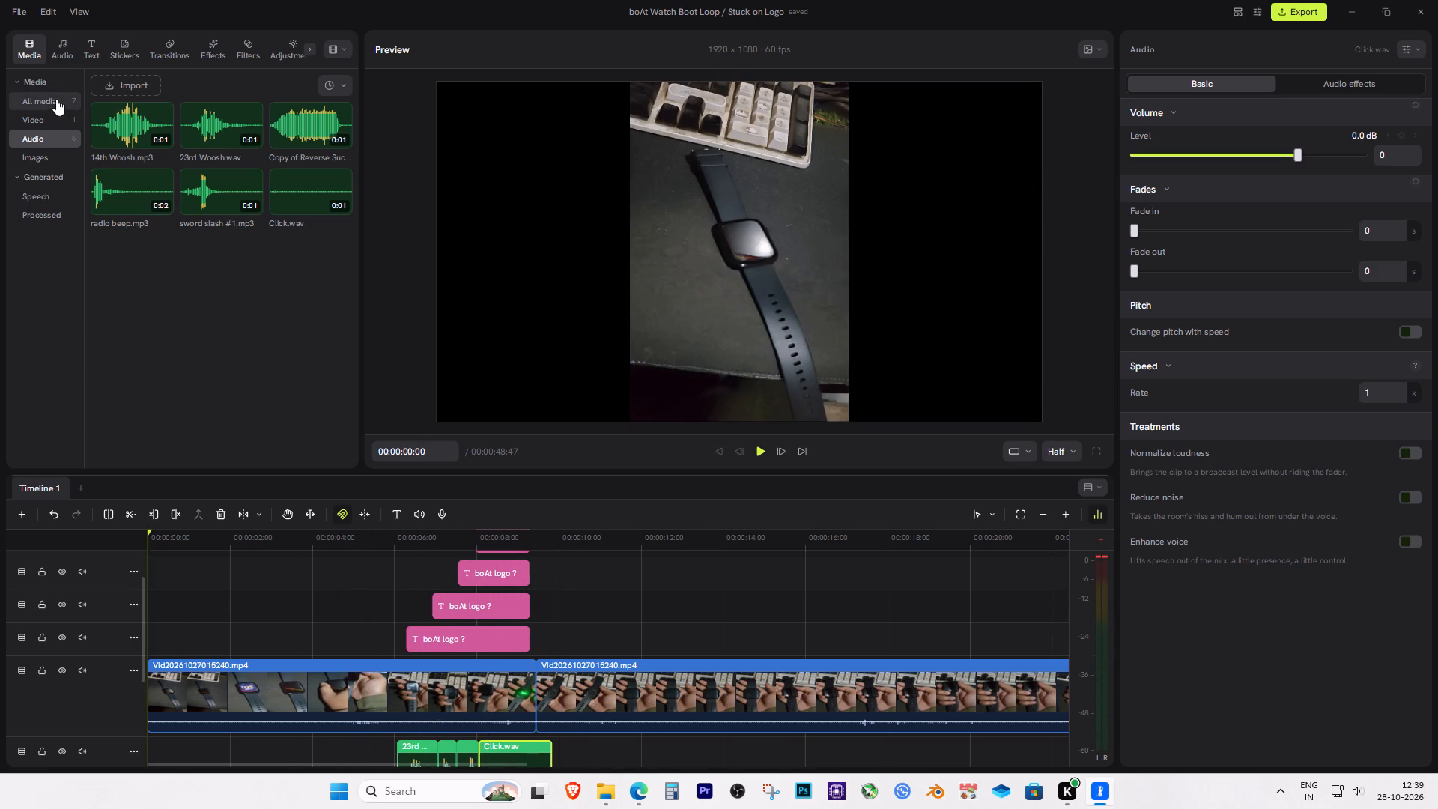
Look through the available sounds, text styles, sticker shapes, transitions, effects, filters and adjustments, and return to the imported audio media.
left_click(38, 86)
left_click(38, 86)
left_click(60, 50)
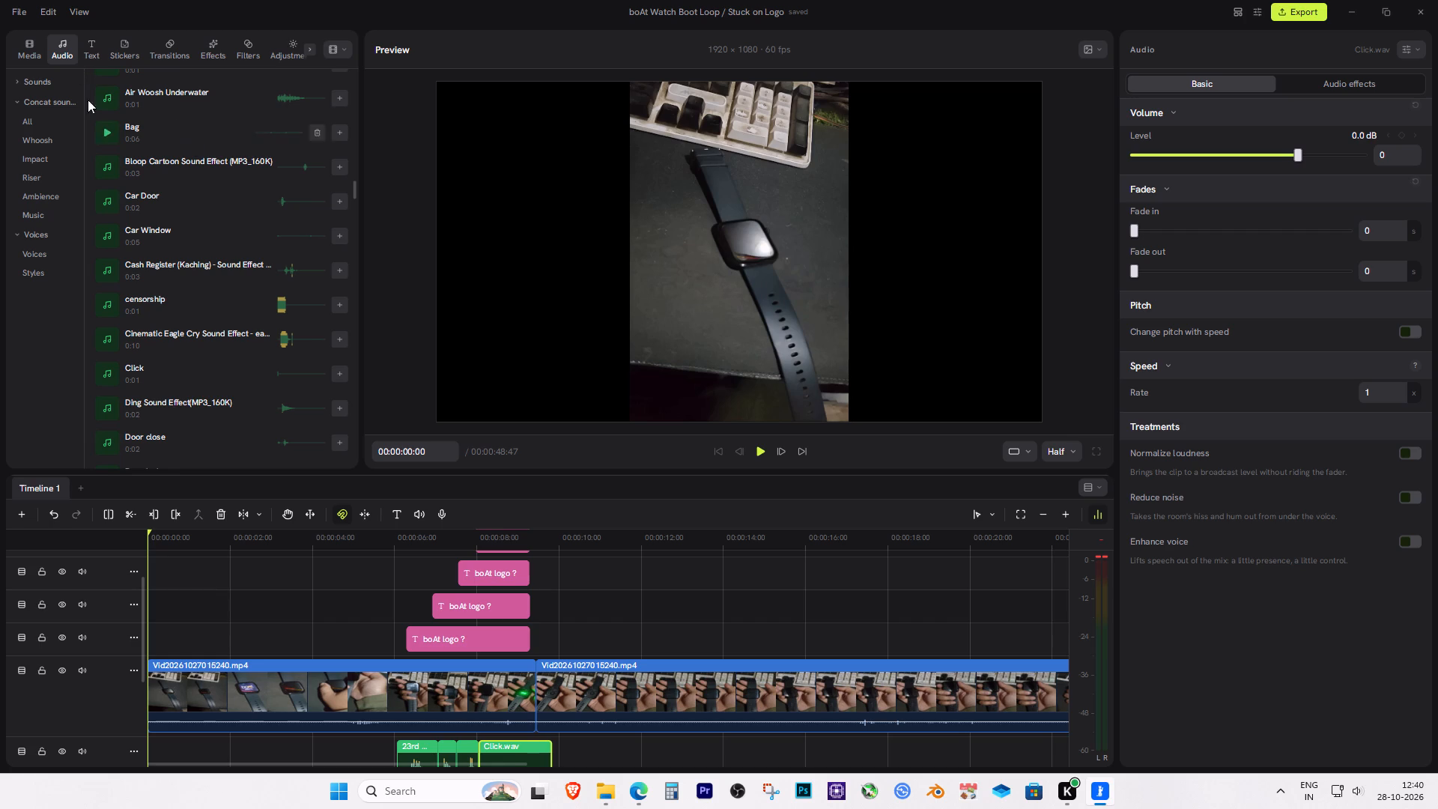
left_click(91, 51)
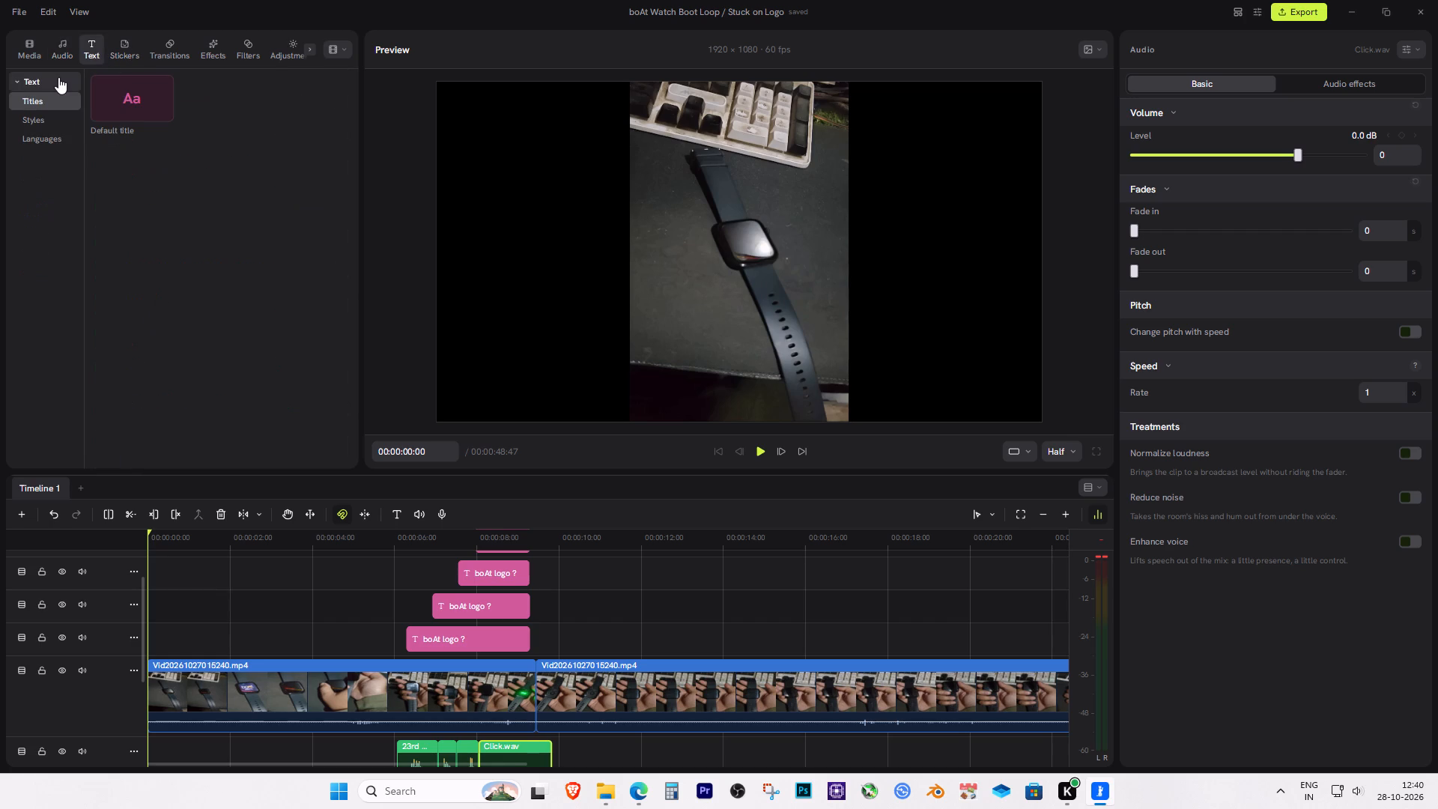
left_click(50, 78)
left_click(50, 78)
left_click(46, 113)
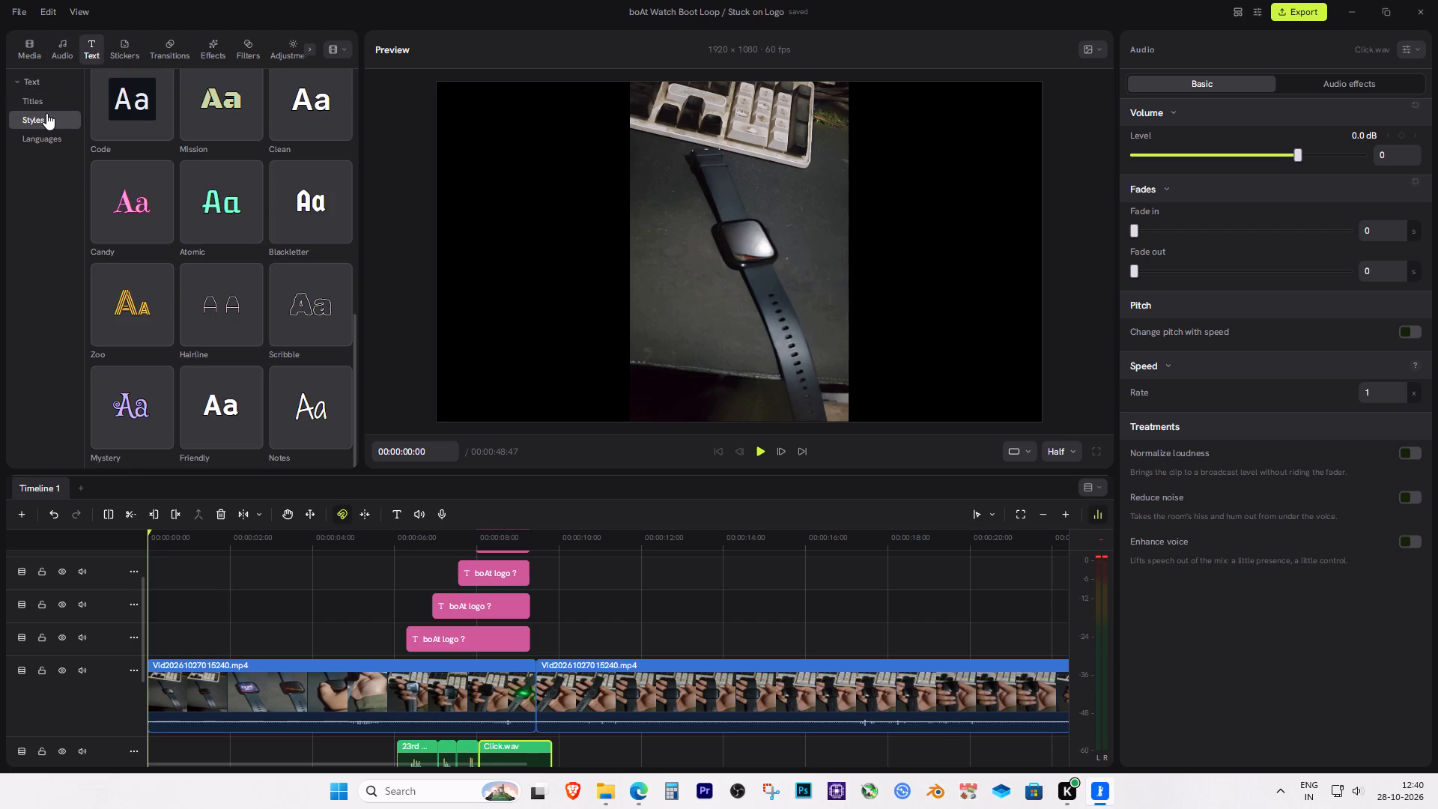
left_click(133, 49)
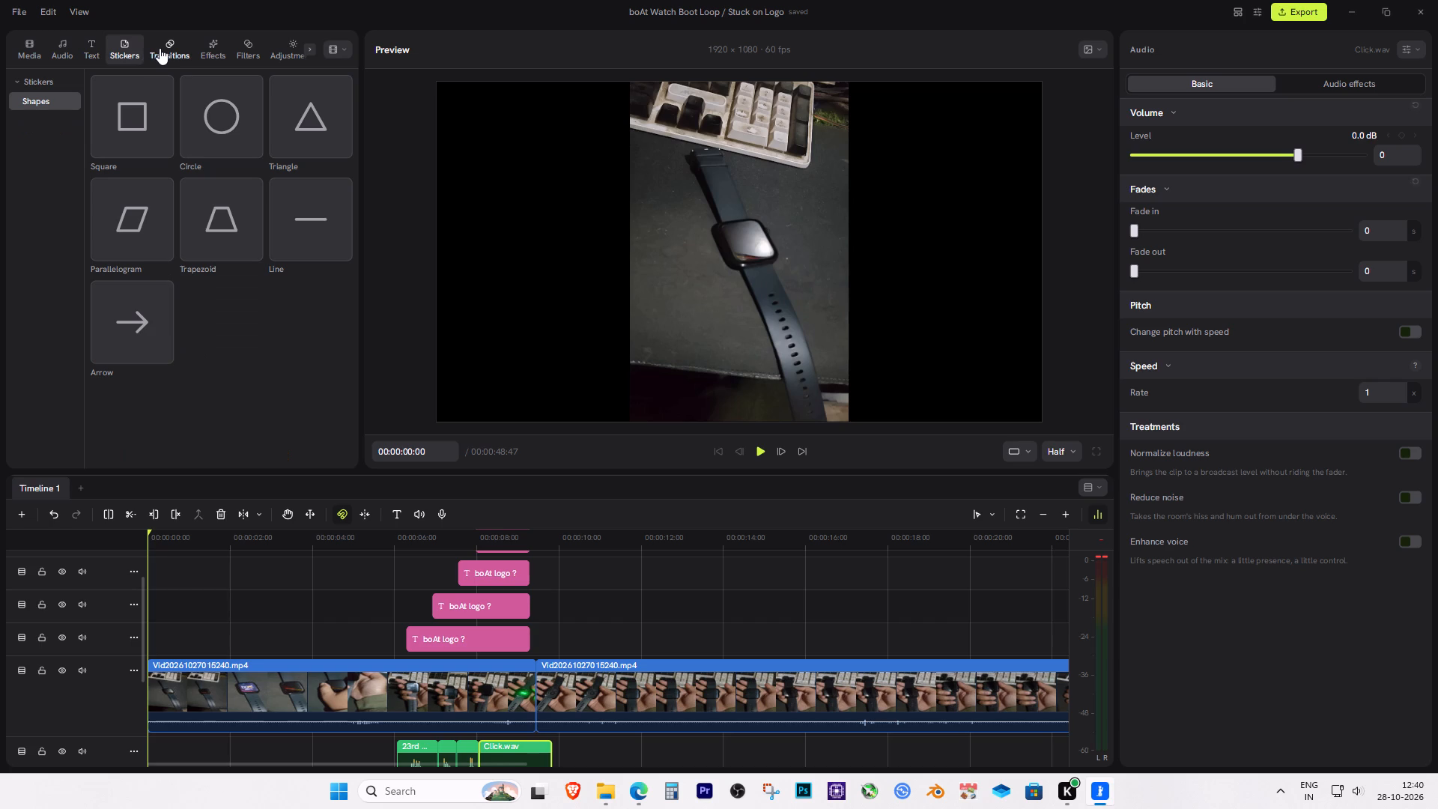
left_click(168, 42)
left_click(125, 49)
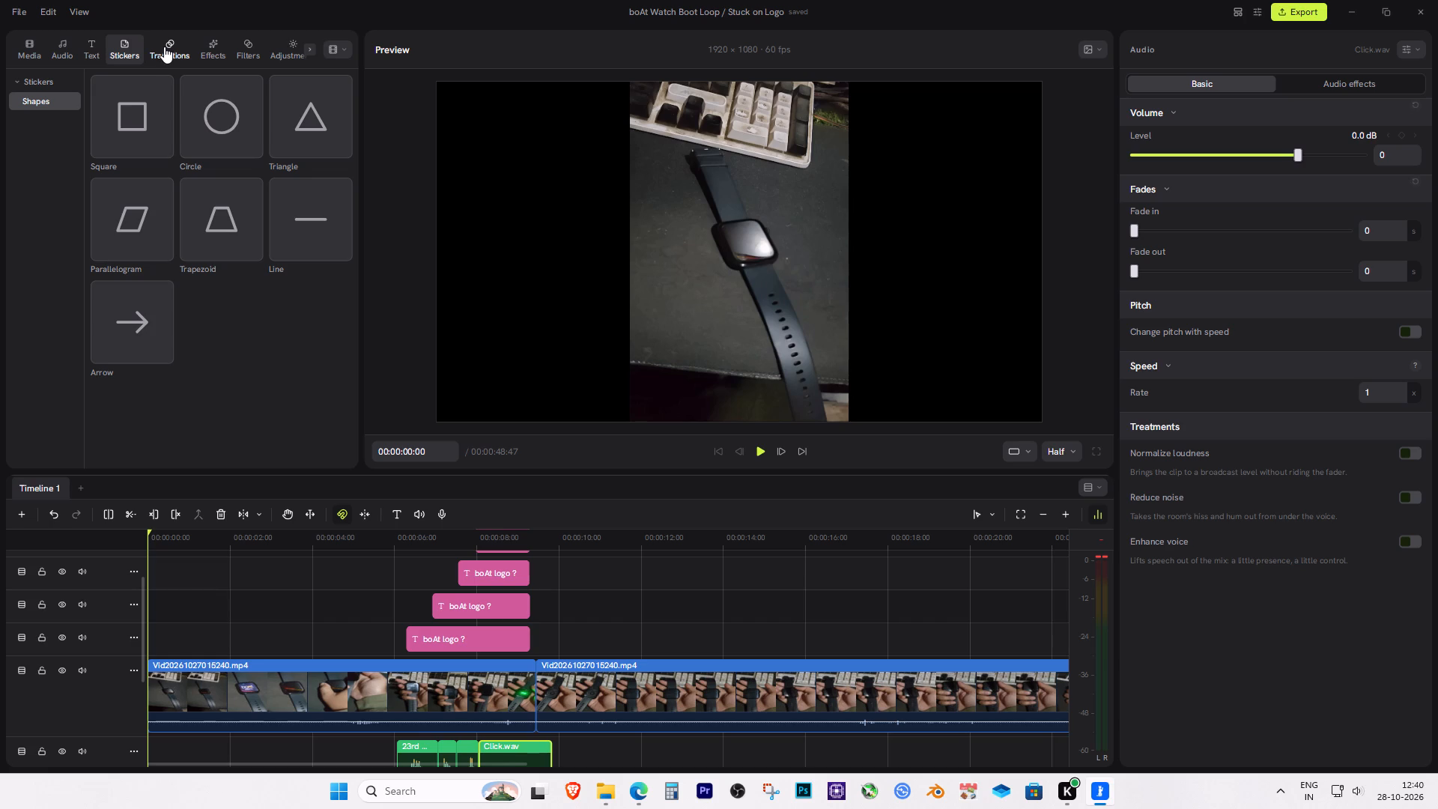
left_click(175, 50)
left_click(129, 51)
left_click(211, 48)
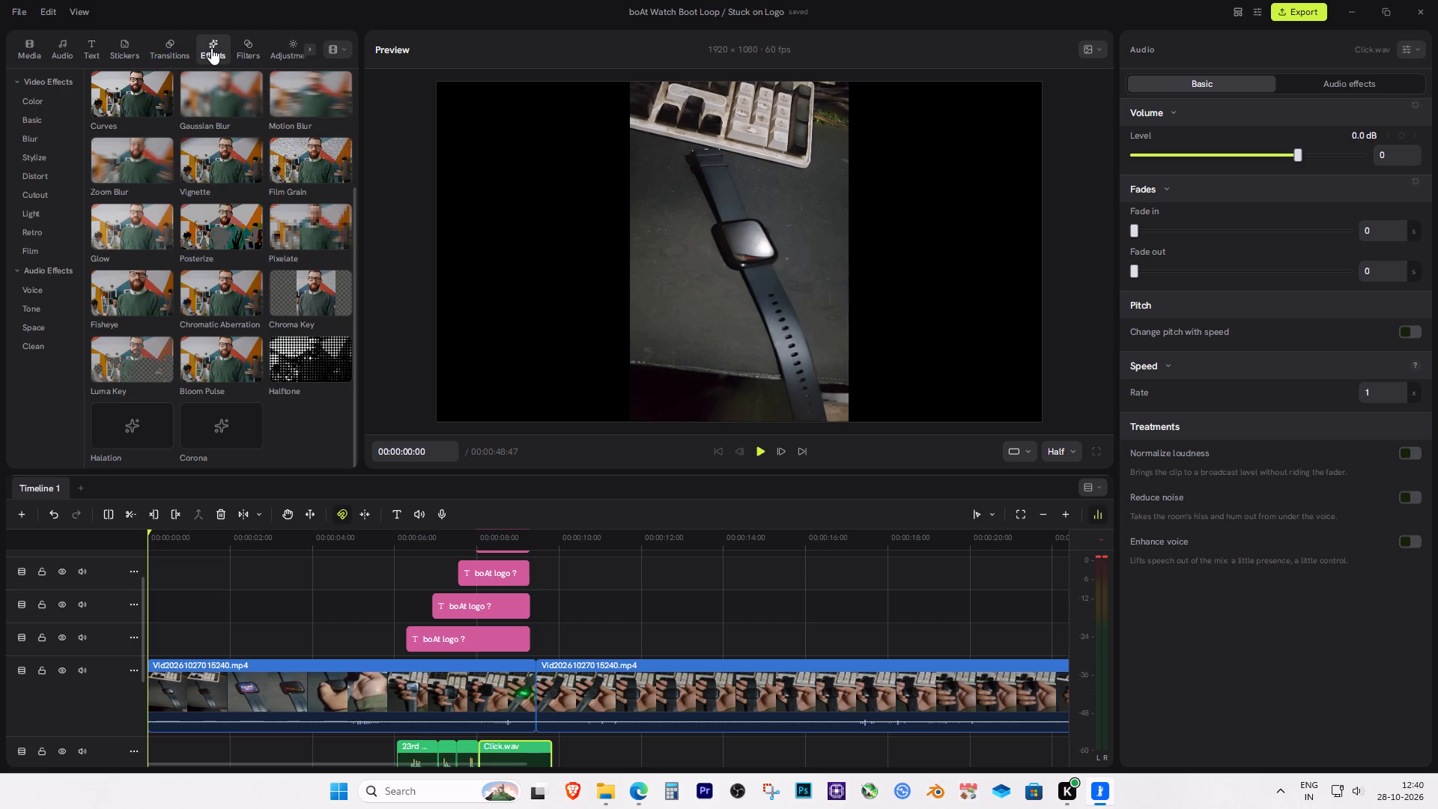
left_click(186, 48)
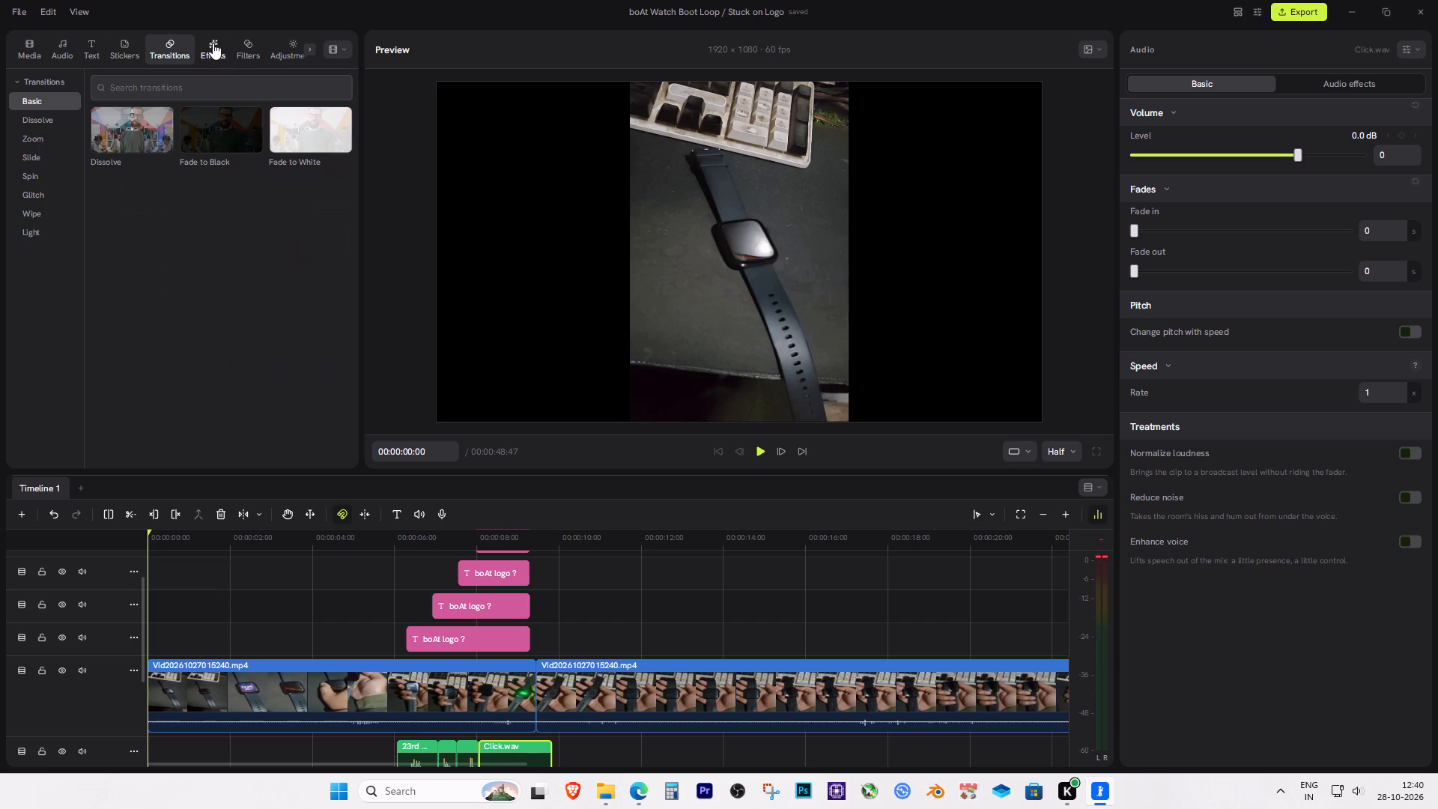
left_click(213, 43)
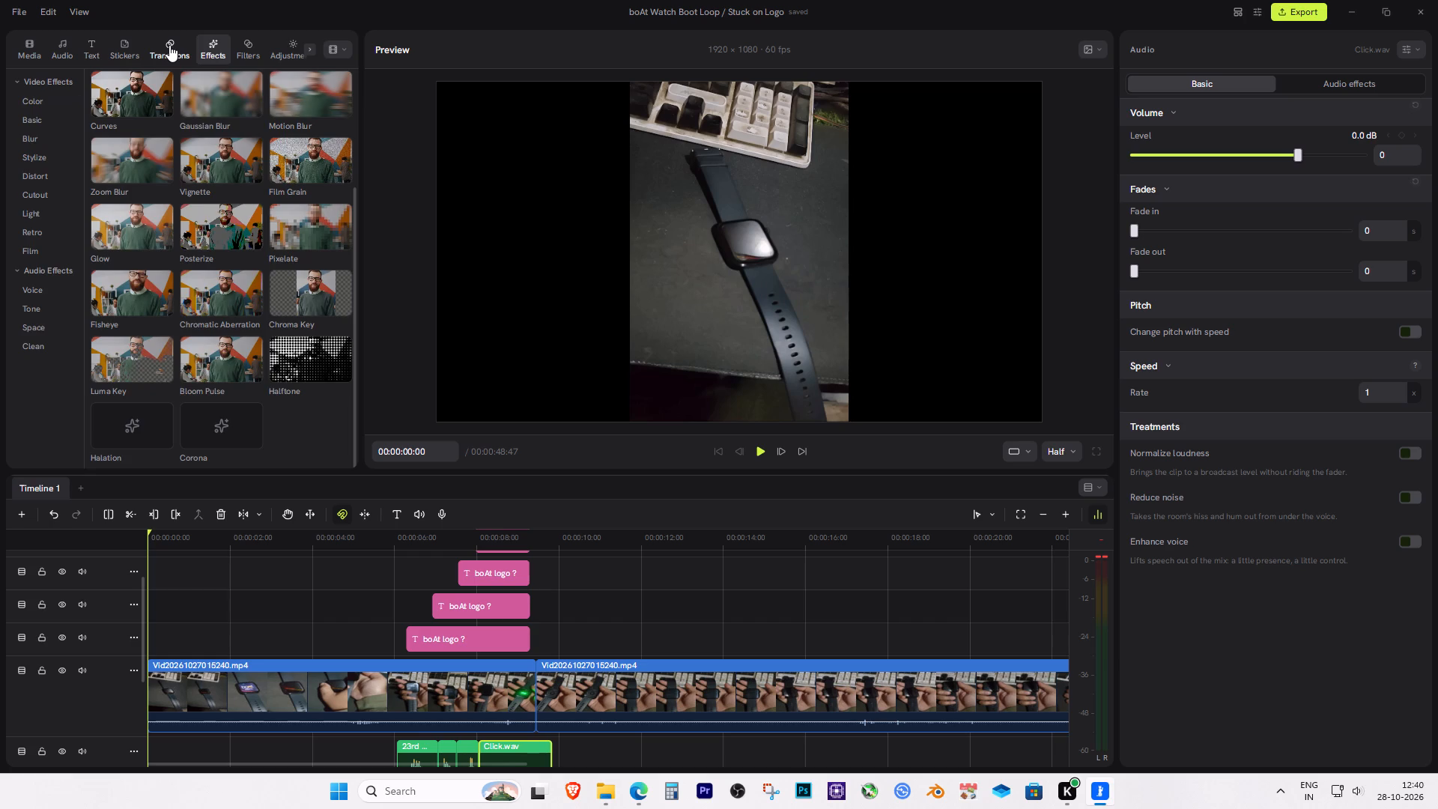
left_click(169, 45)
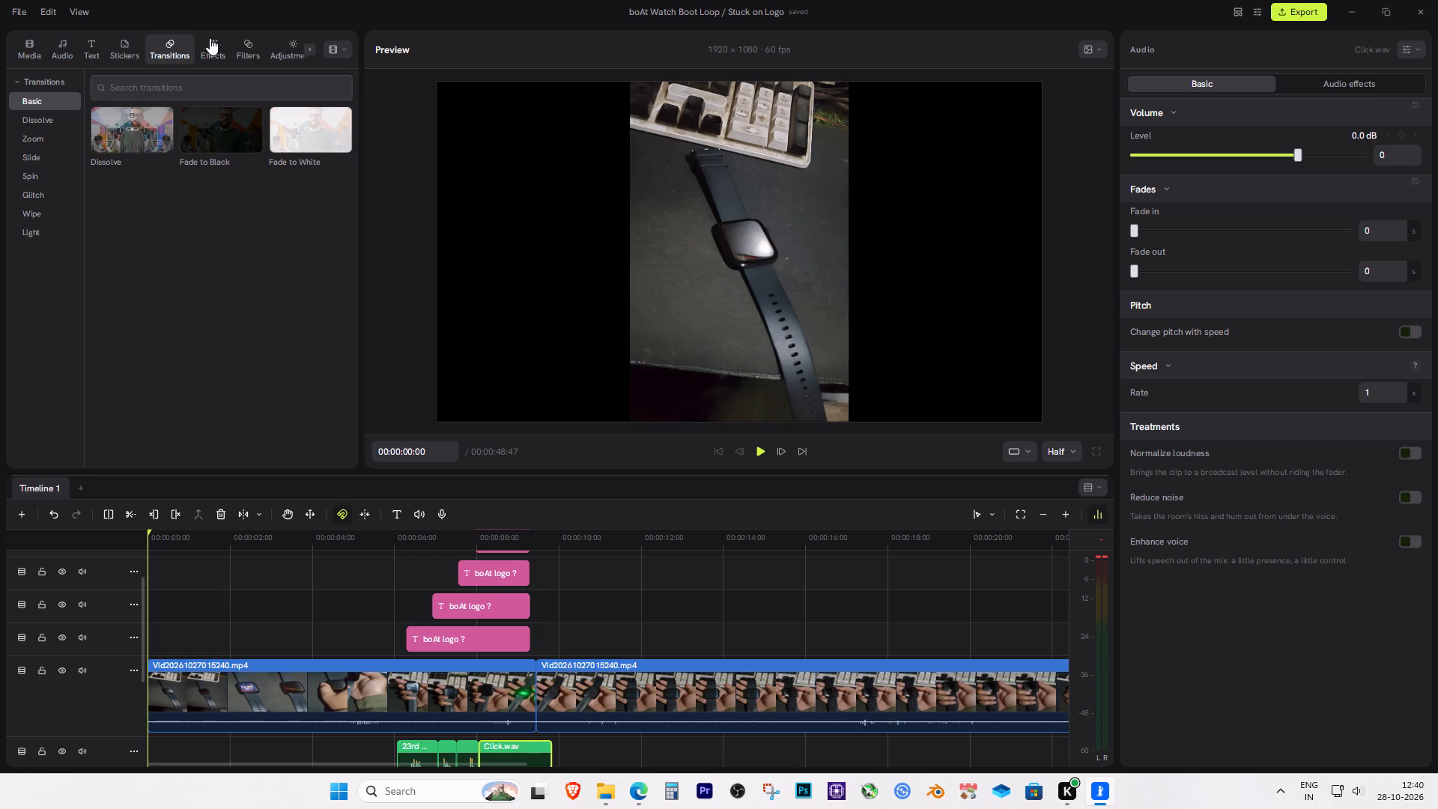
left_click(210, 47)
left_click(182, 49)
left_click(214, 52)
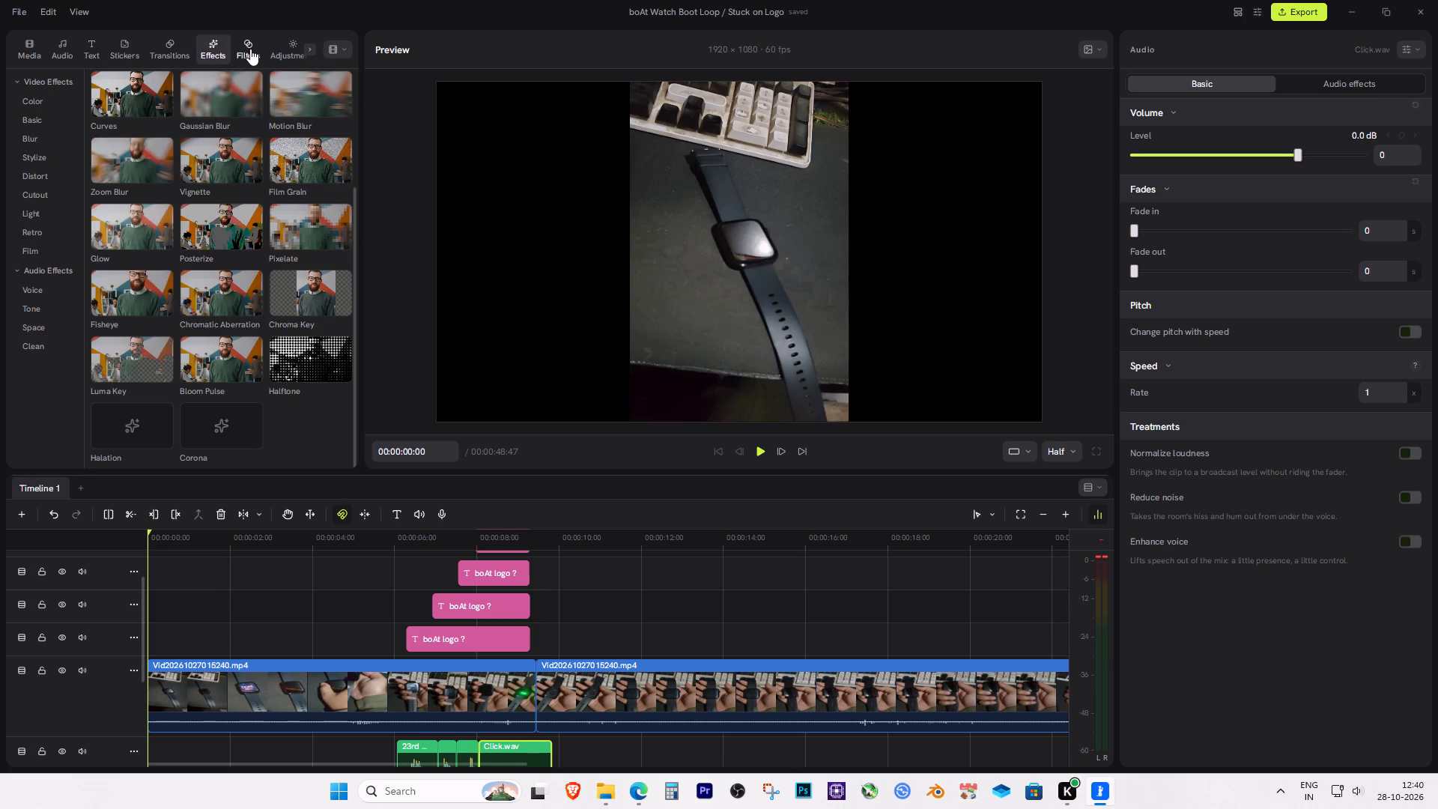
left_click(250, 49)
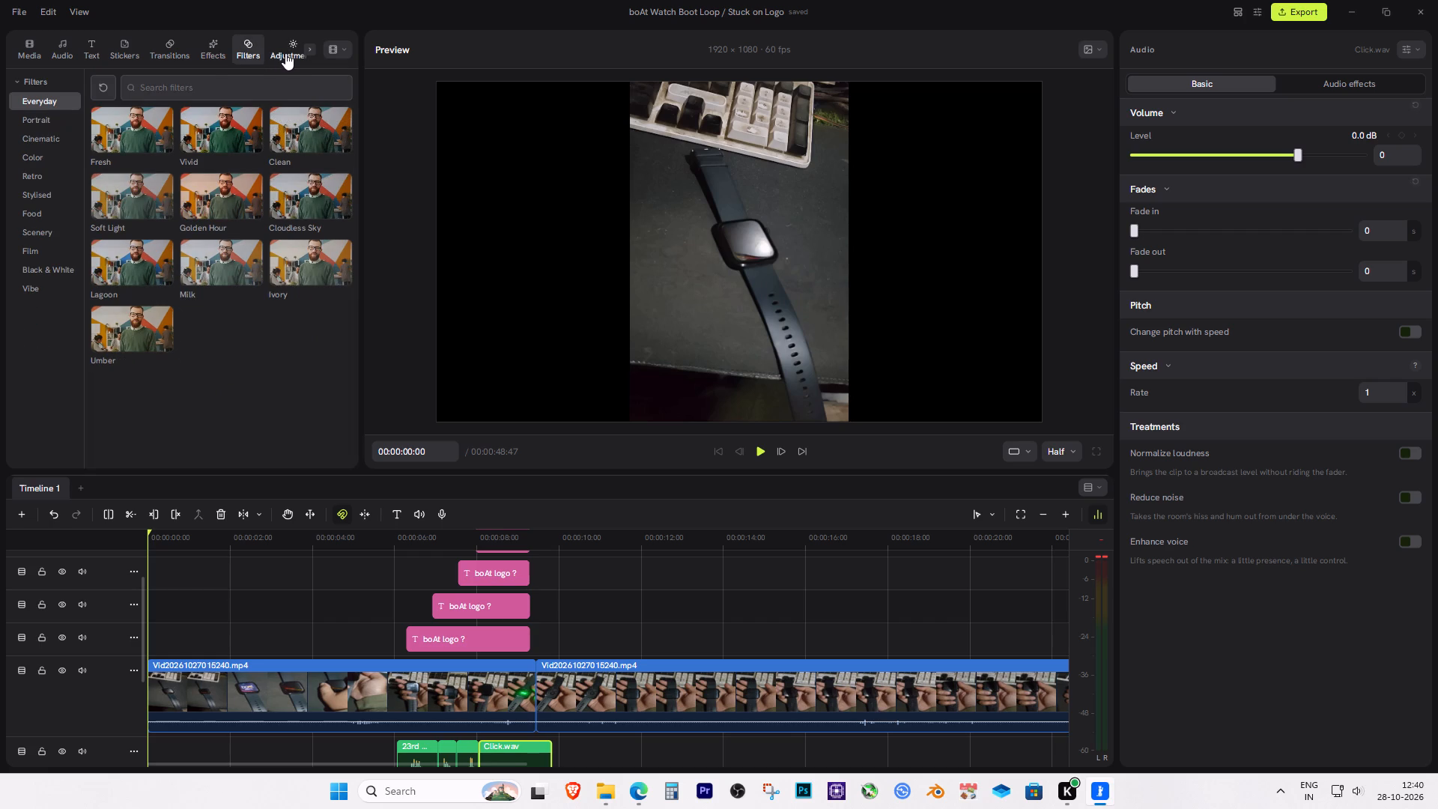
left_click(285, 52)
left_click(312, 45)
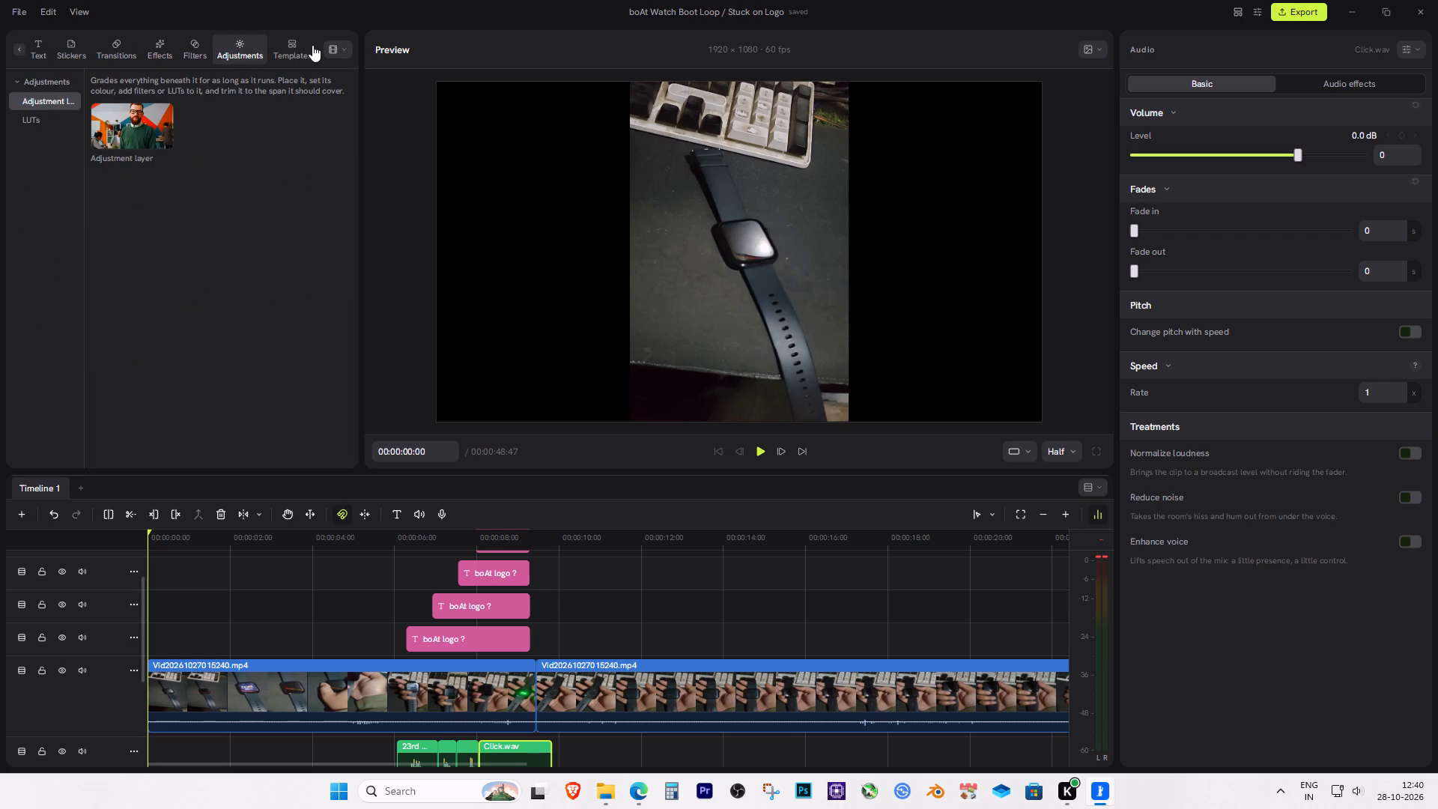
left_click(20, 40)
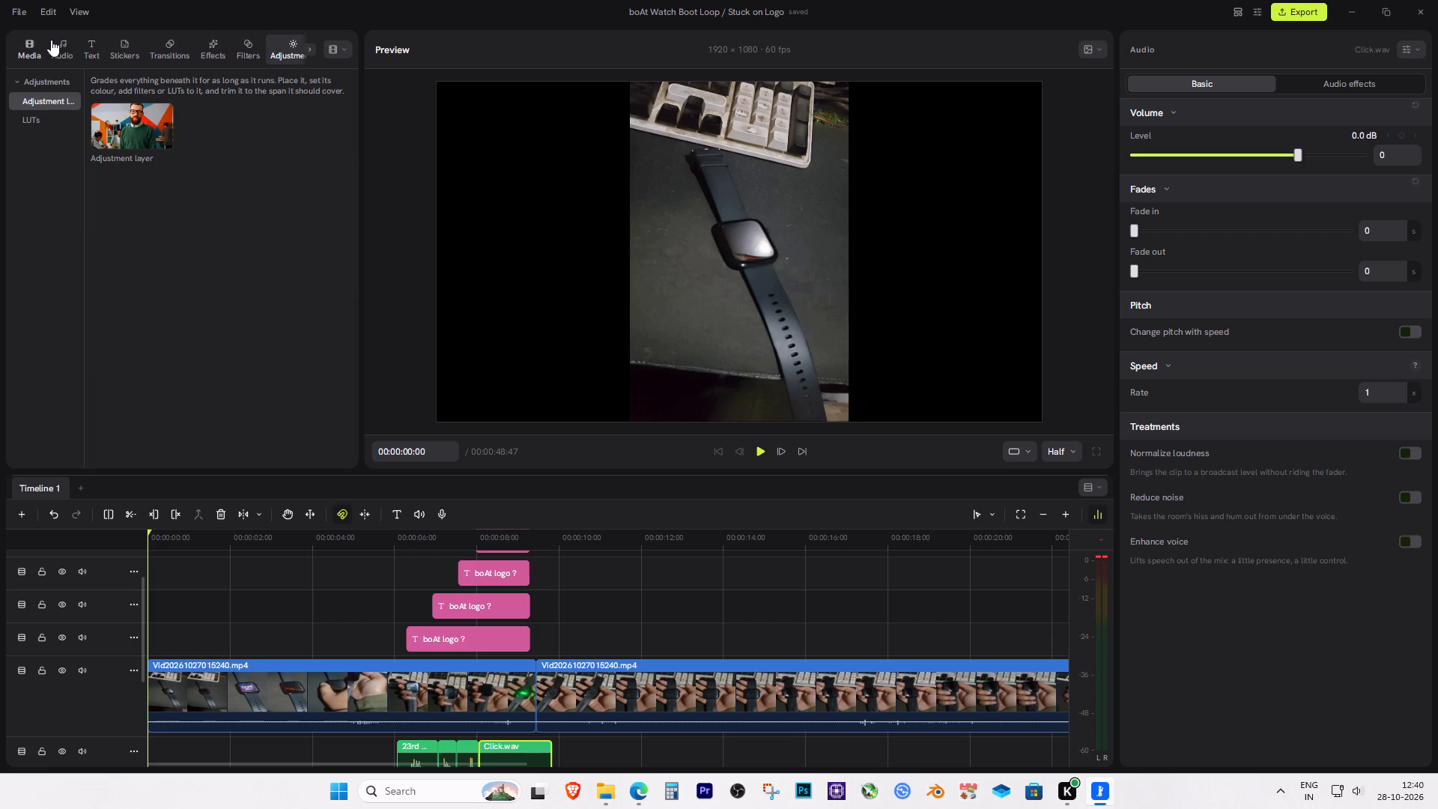
left_click(37, 38)
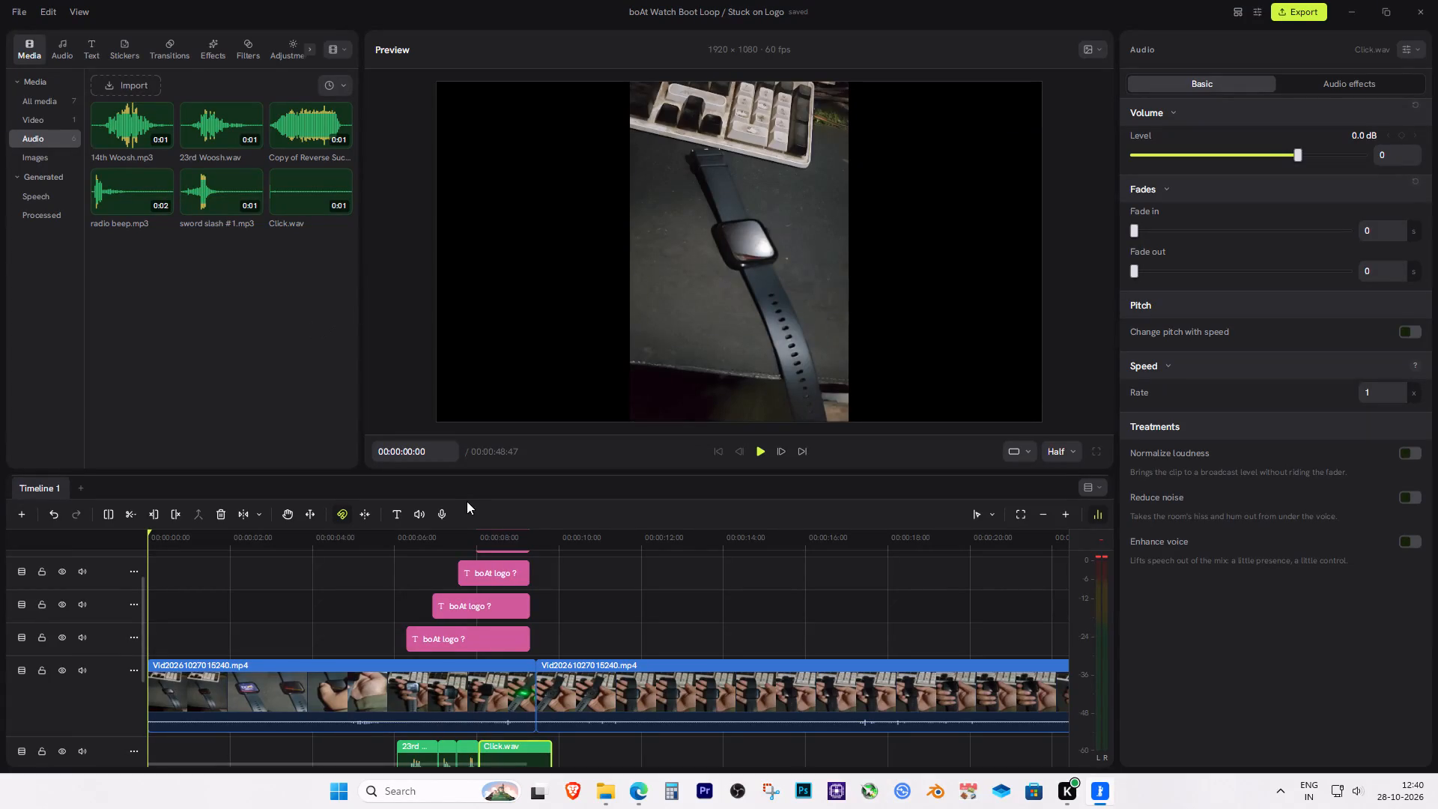
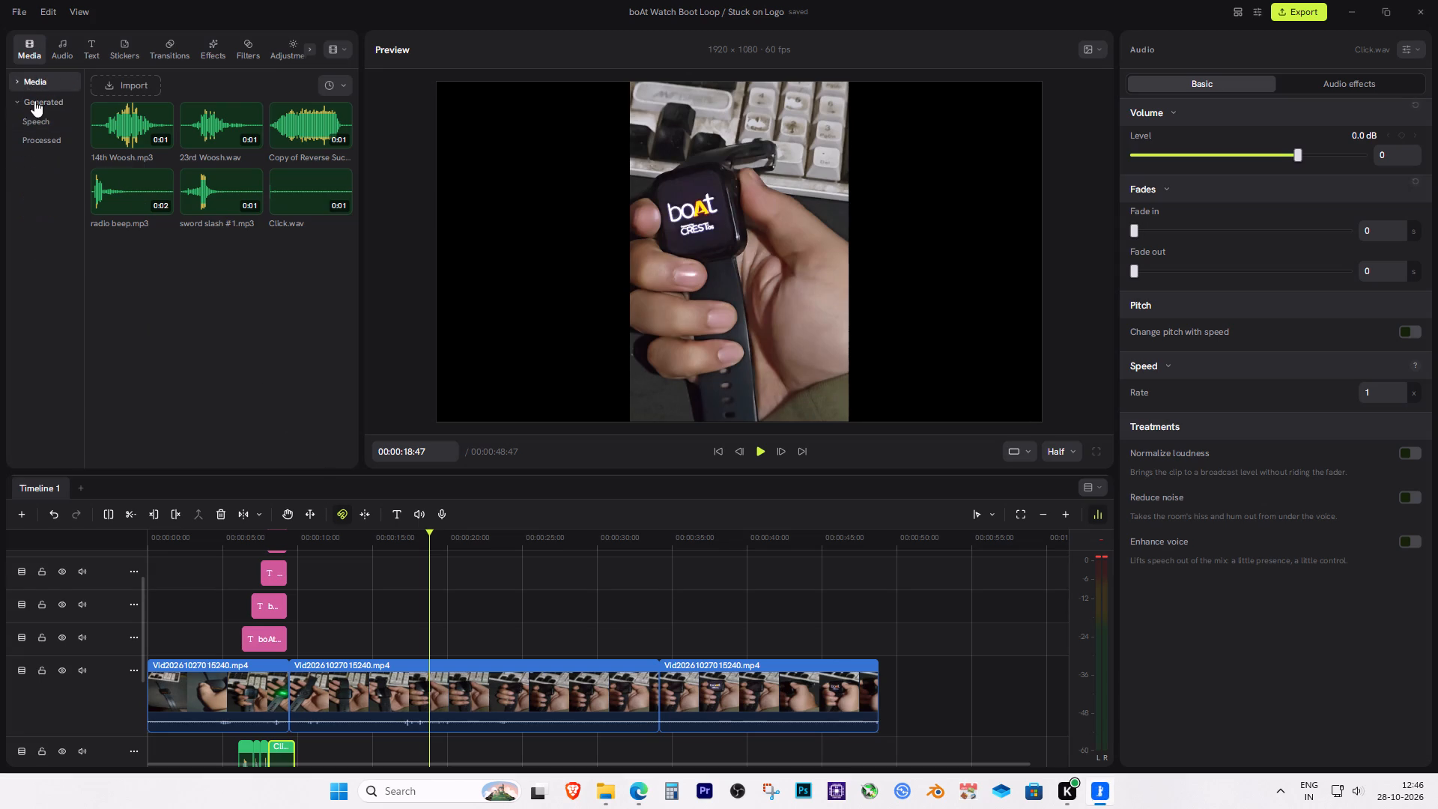
left_click(614, 805)
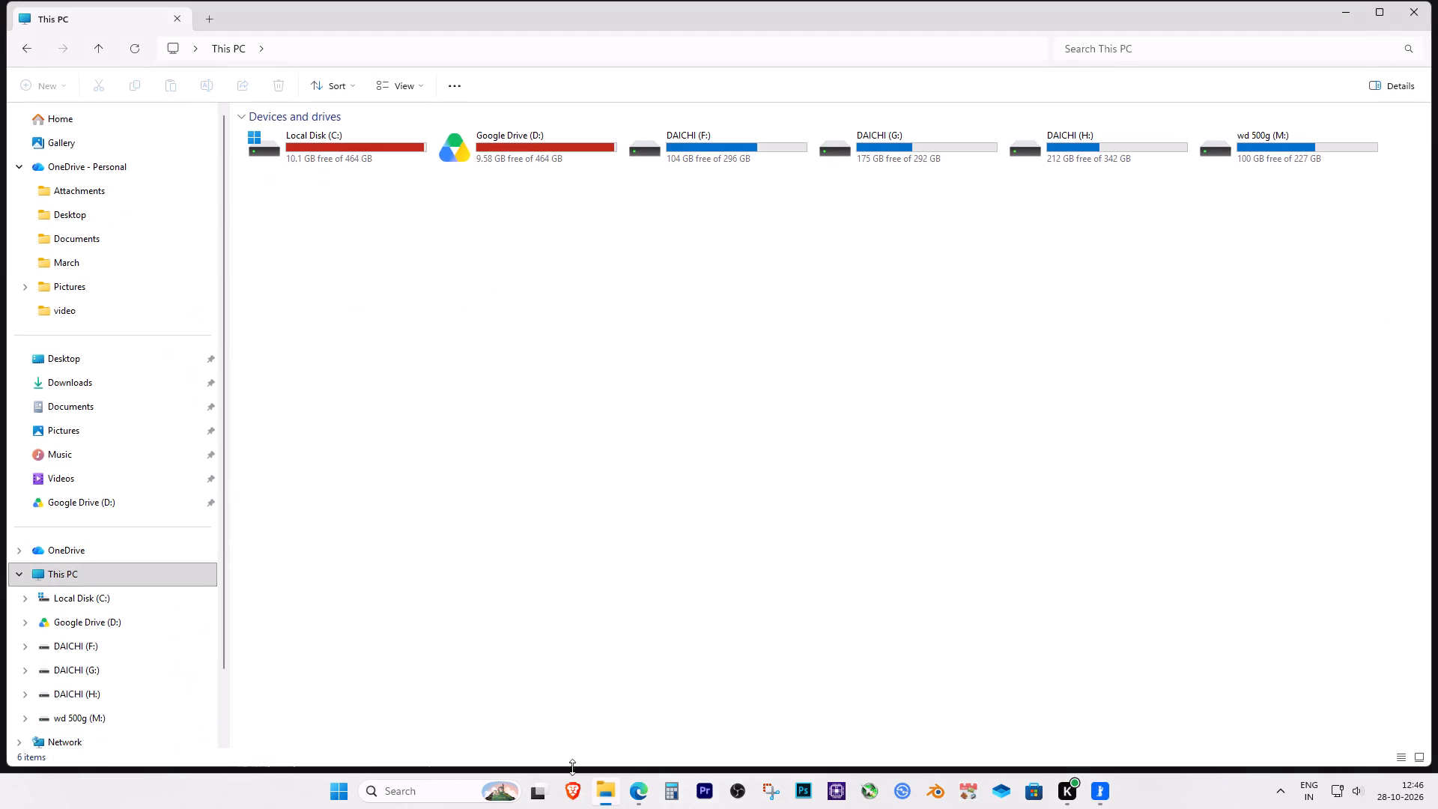
left_click(71, 474)
double_click(386, 251)
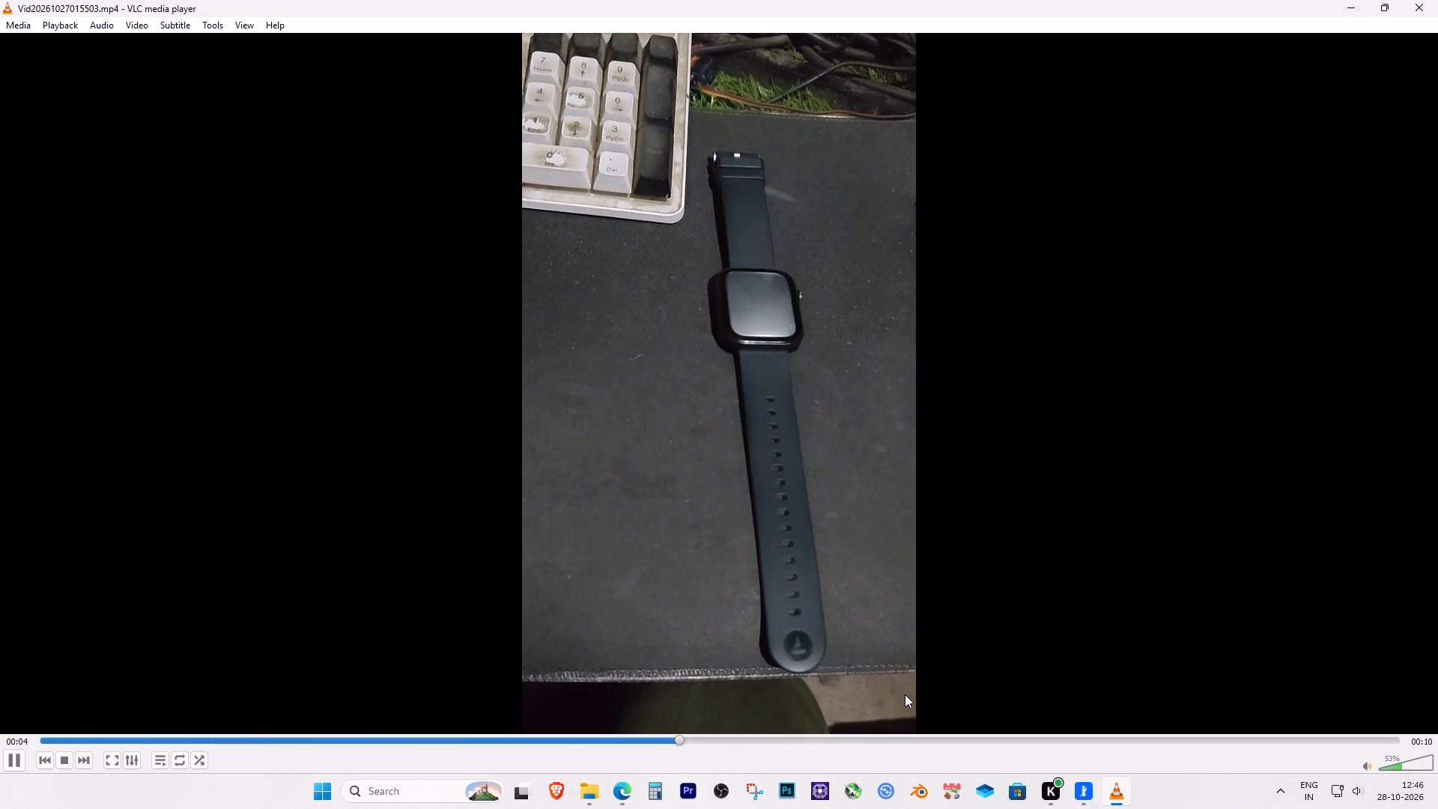
left_click(1437, 0)
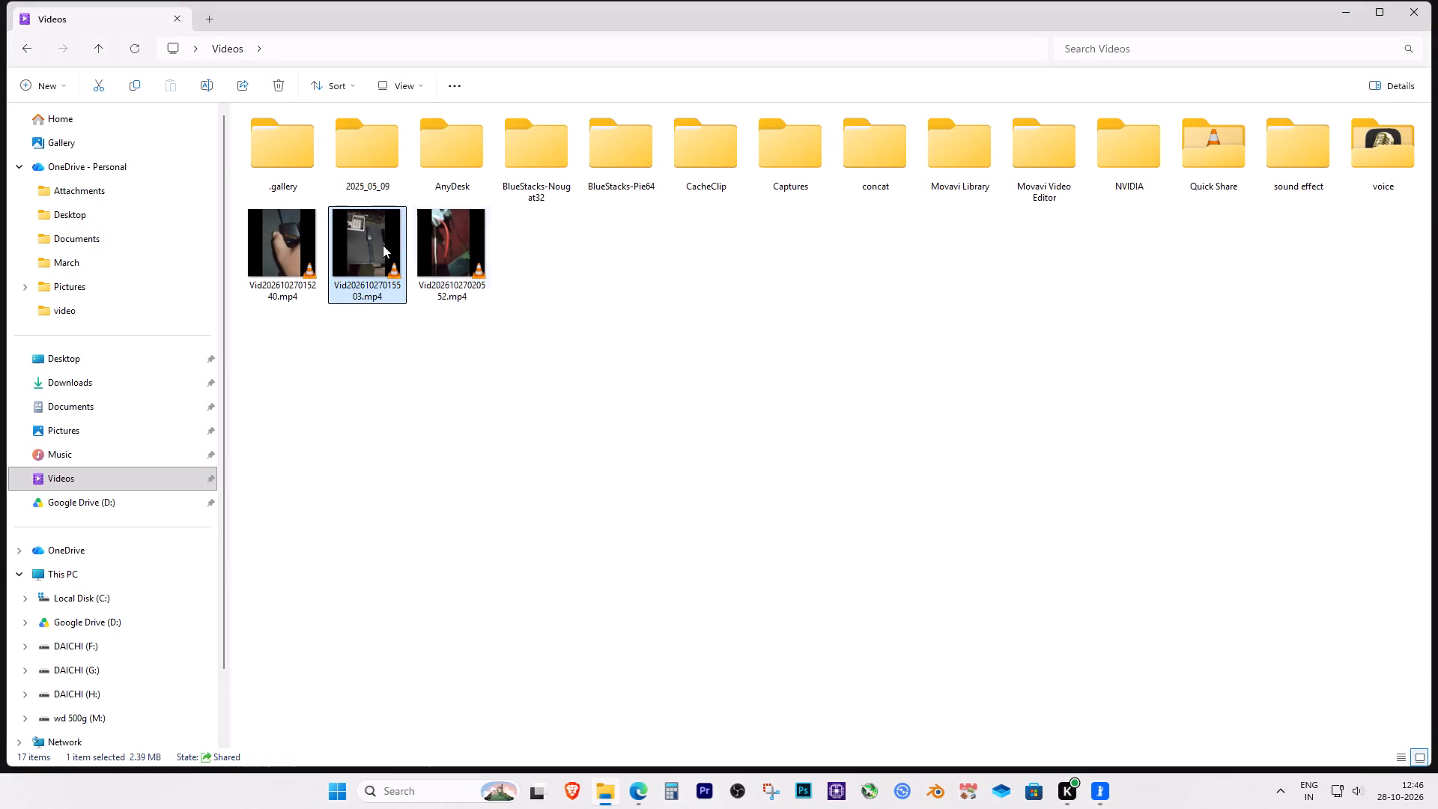
Import Vid20261027015503.mp4 from the Videos folder into the Concat project and show the project's video media.
left_click_drag(373, 253, 1096, 793)
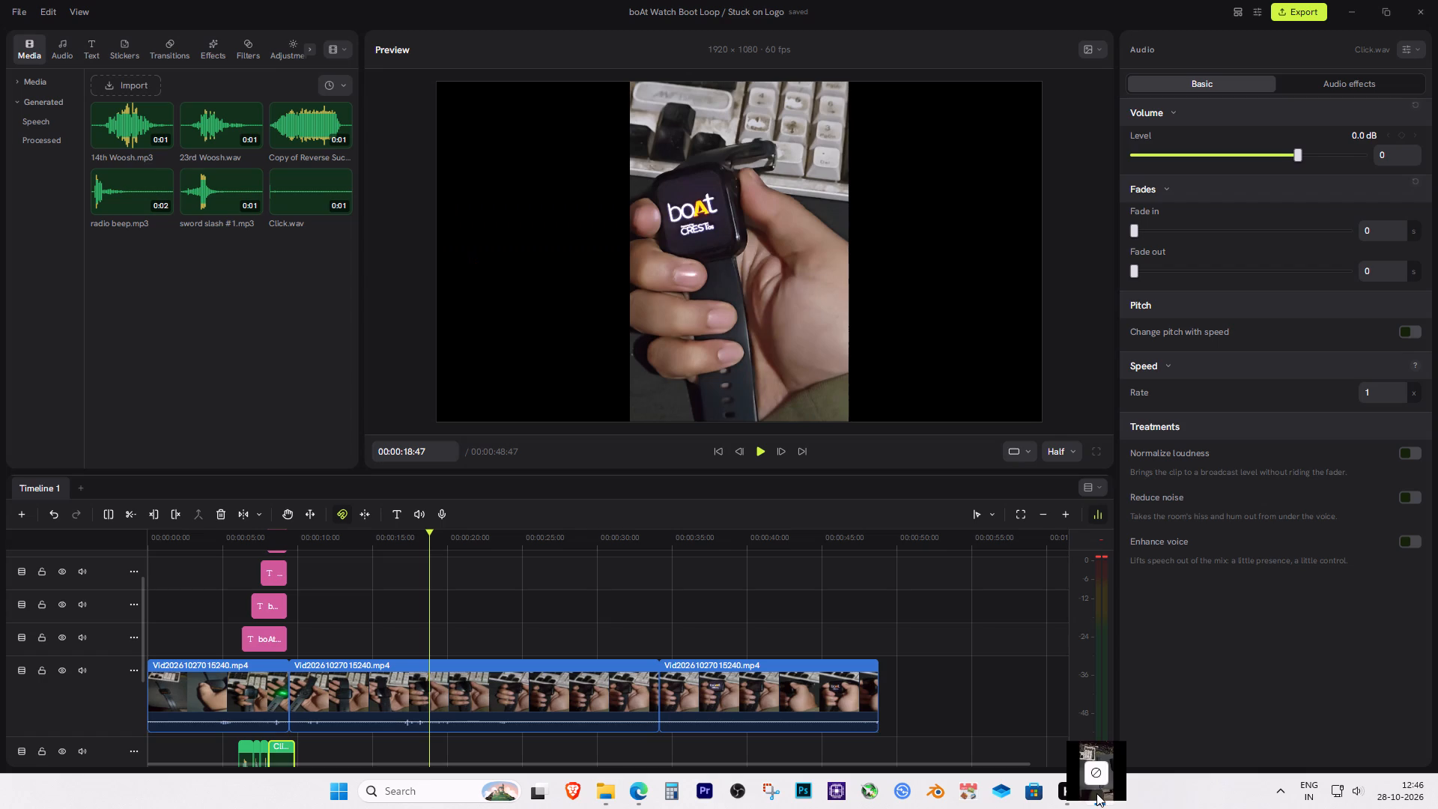
left_click_drag(1096, 793, 917, 613)
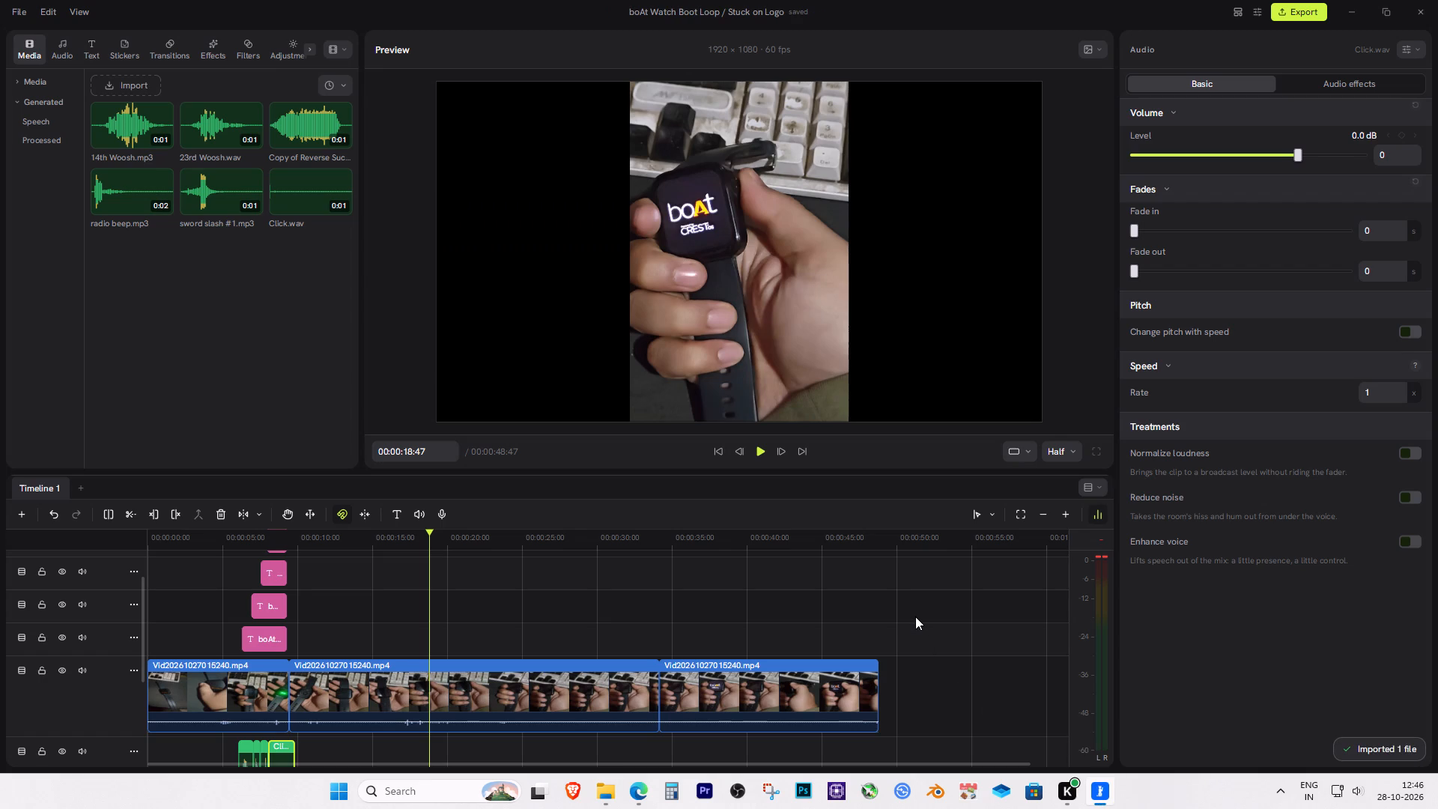
scroll(879, 666, "down", 3)
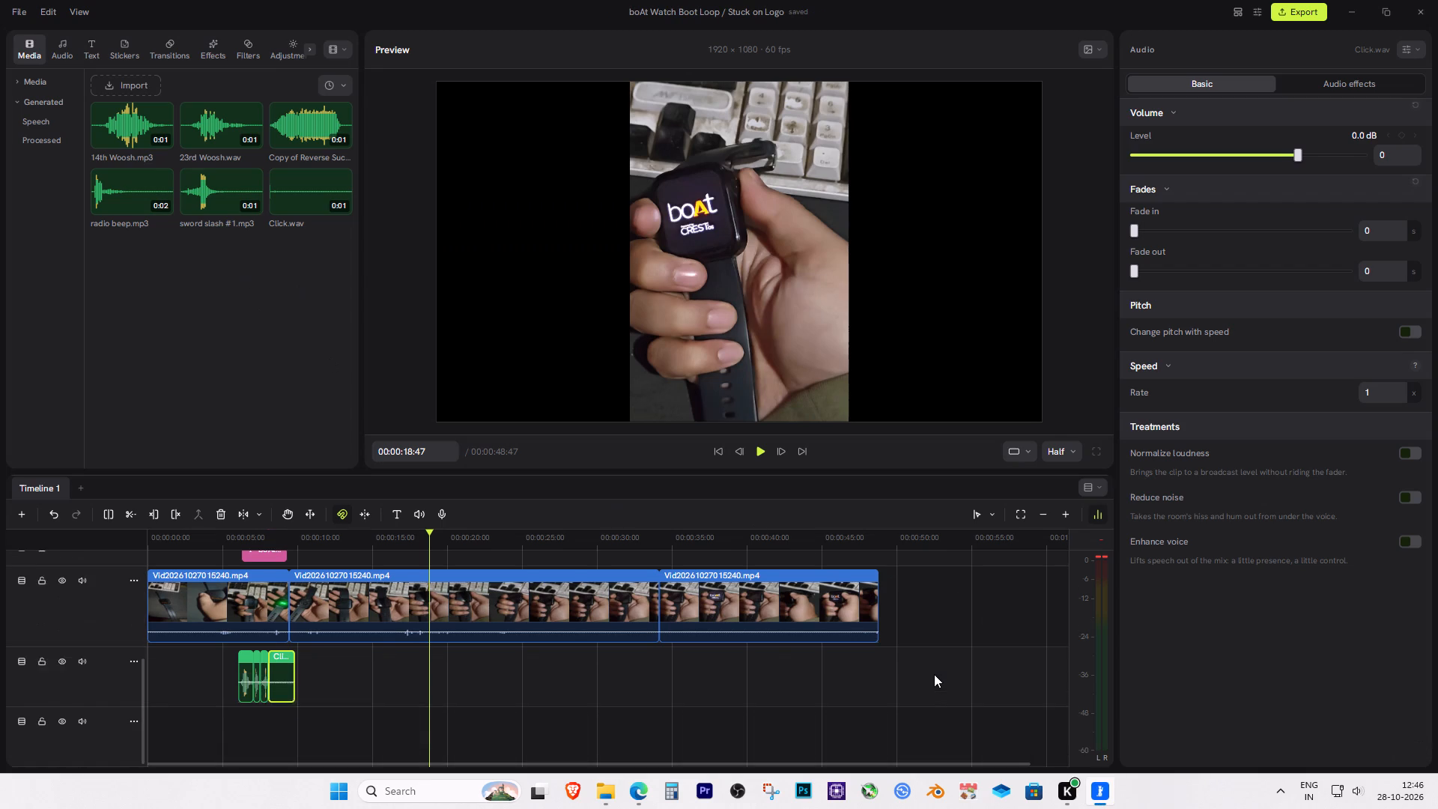
scroll(934, 674, "up", 3)
left_click(40, 83)
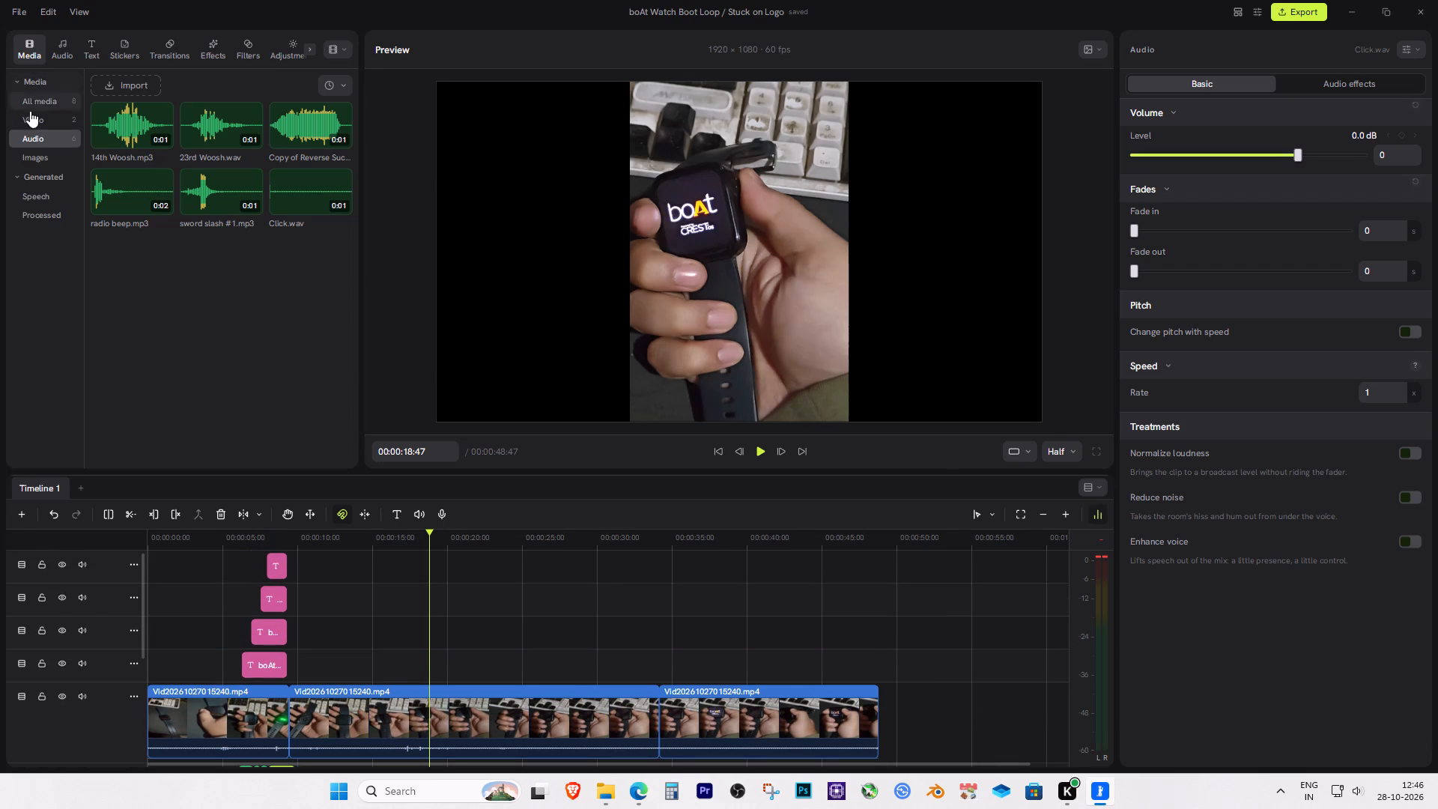
left_click(43, 97)
left_click(37, 121)
left_click(219, 226)
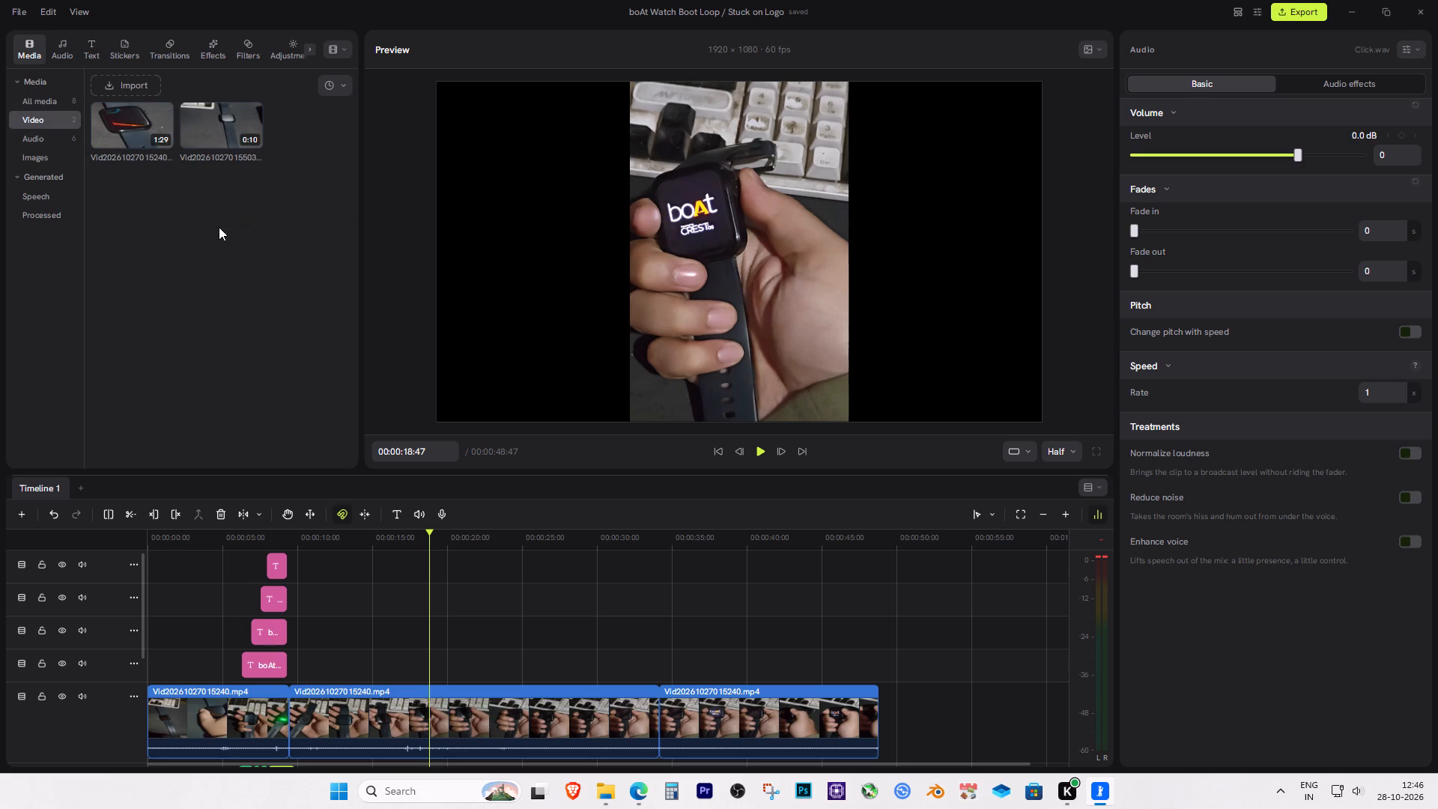
right_click(276, 245)
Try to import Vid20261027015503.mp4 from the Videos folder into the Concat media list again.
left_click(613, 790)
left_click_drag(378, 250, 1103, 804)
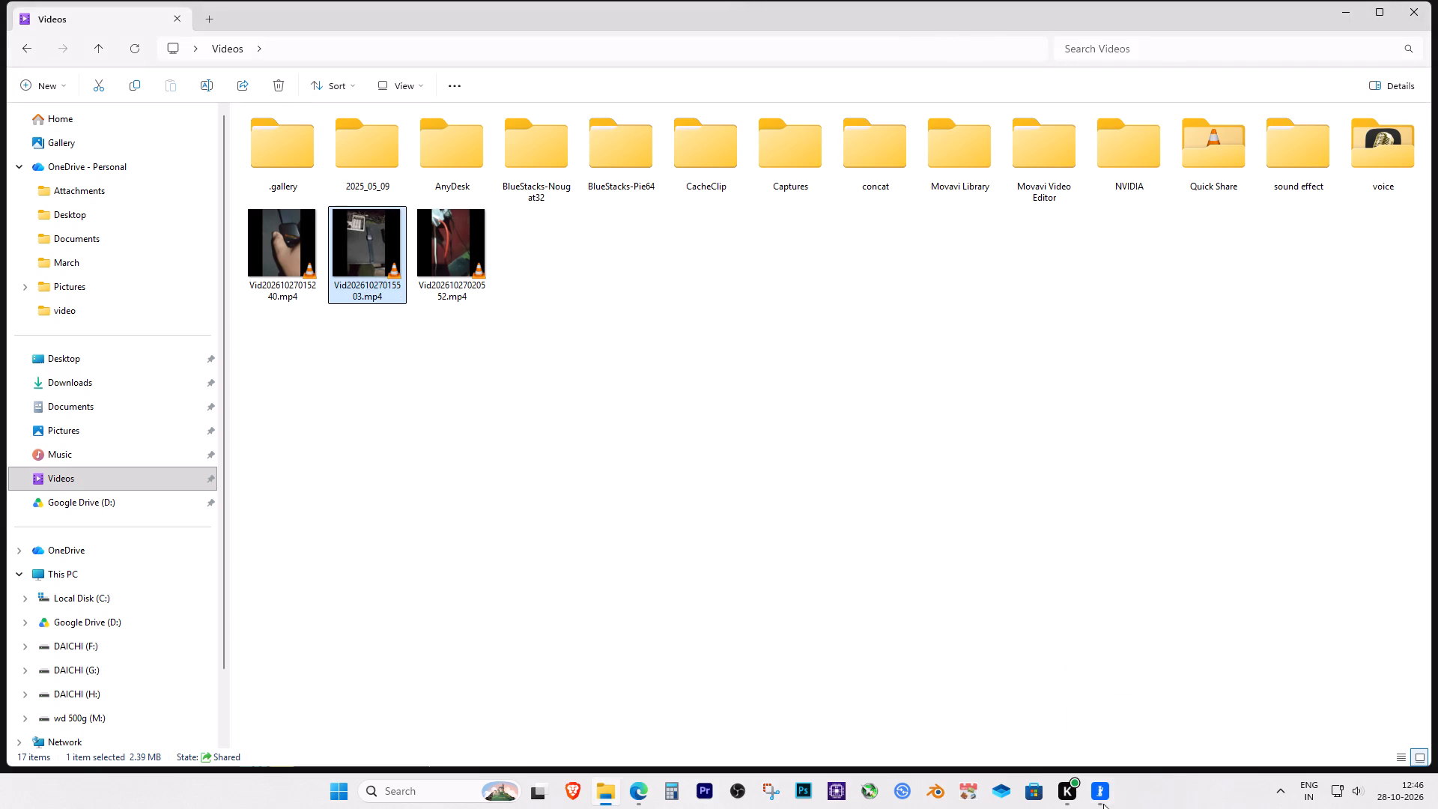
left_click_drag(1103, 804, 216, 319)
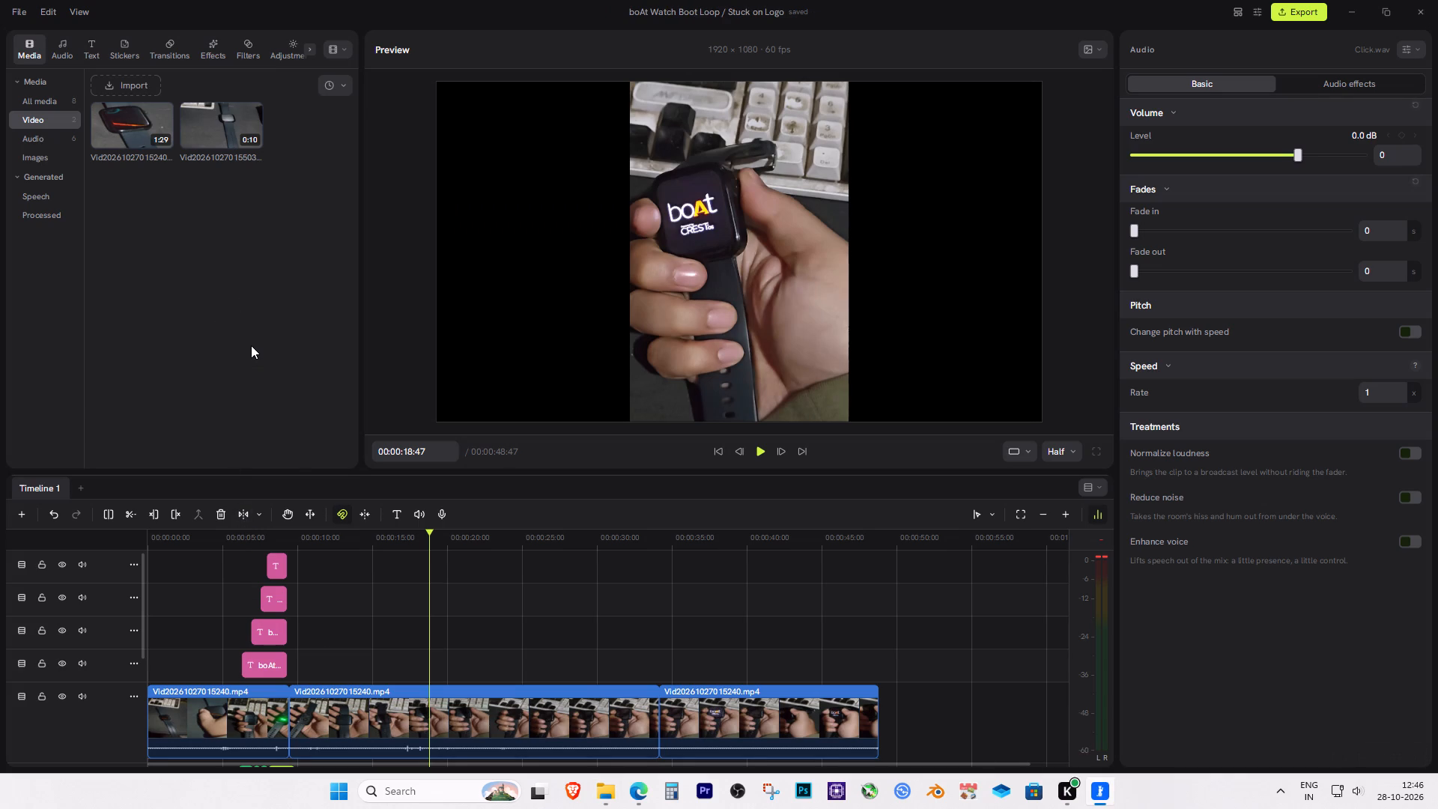
Scrub the timeline from the start to about 25 seconds to review the watch footage and the boAt logo titles.
scroll(252, 348, "down", 1)
left_click_drag(207, 533, 139, 545)
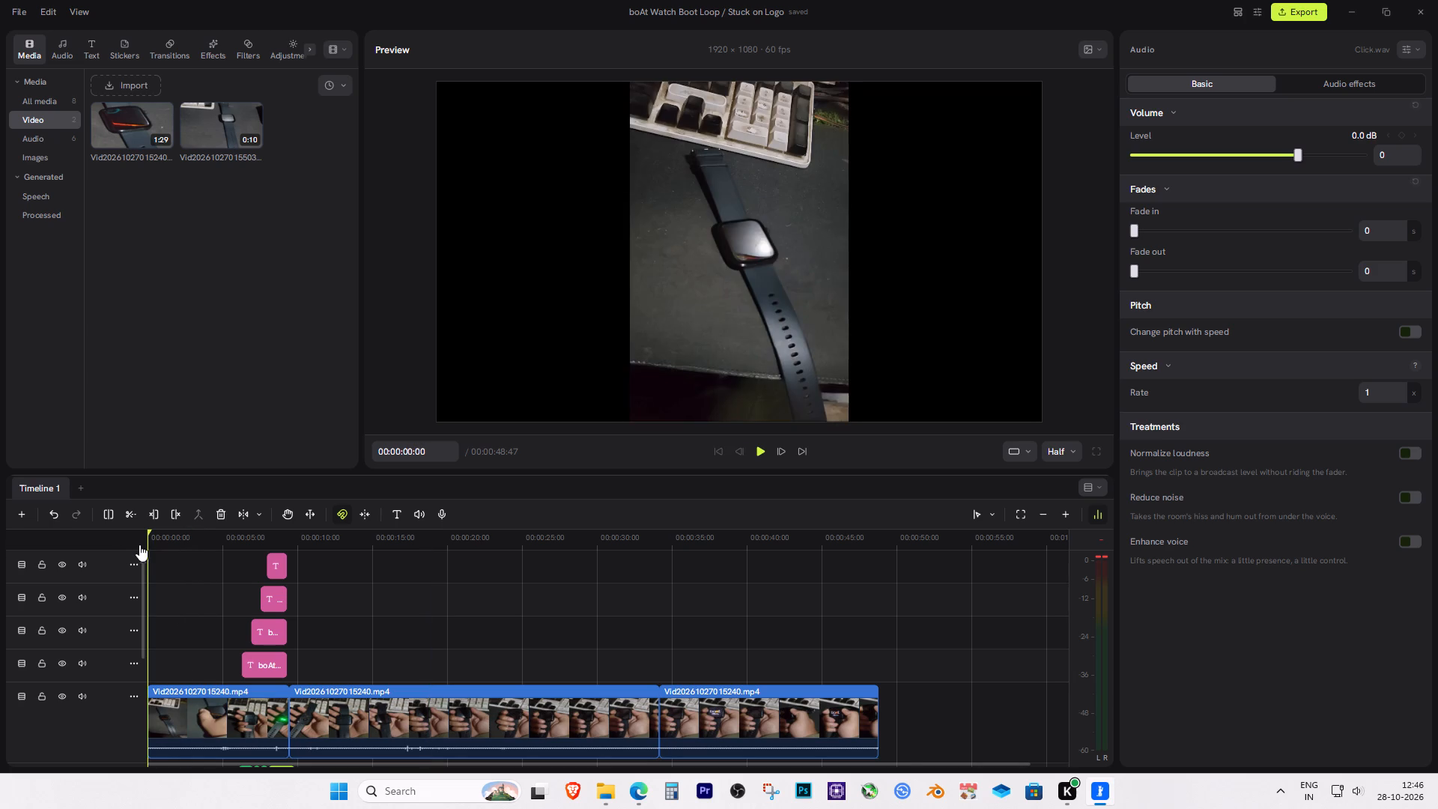
left_click_drag(139, 545, 195, 541)
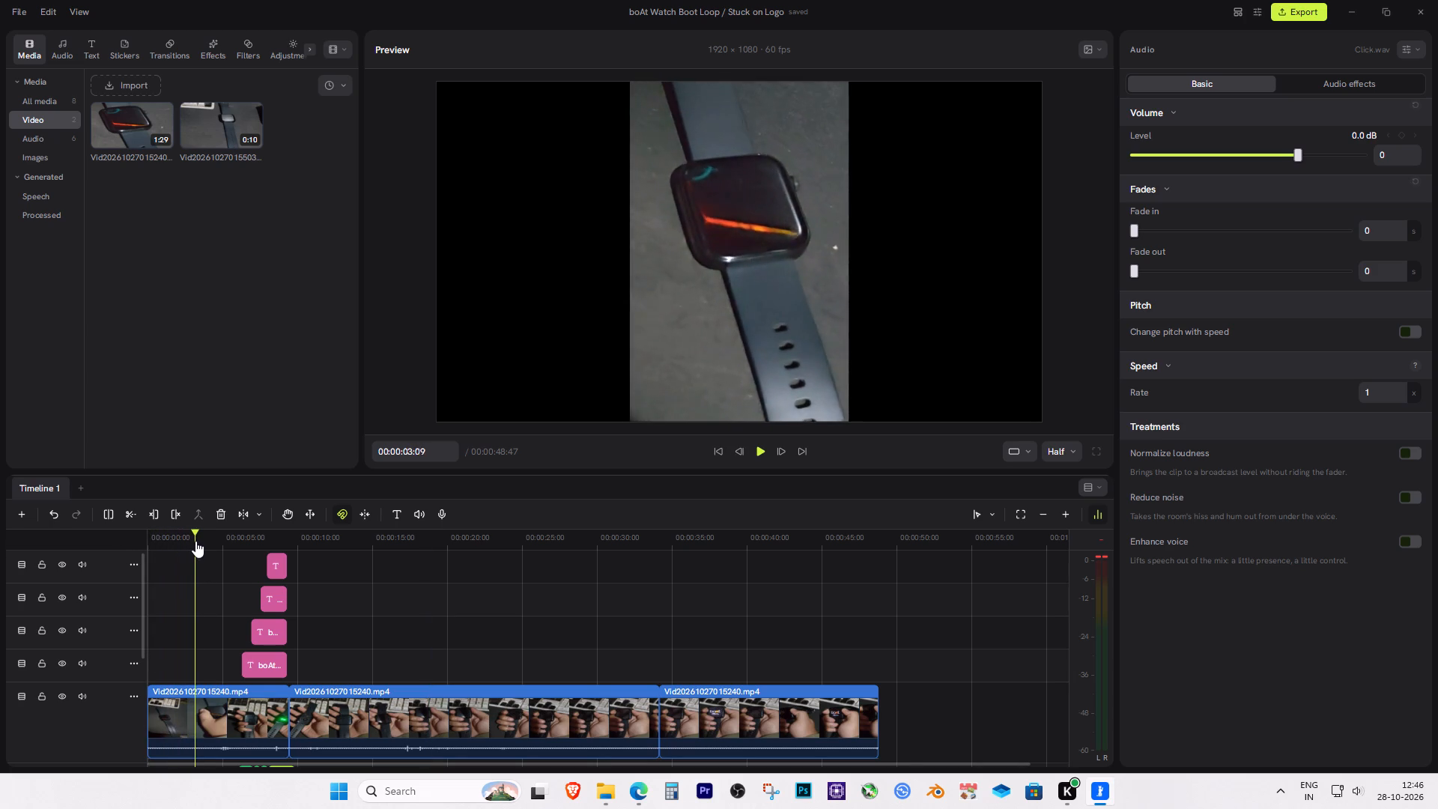
left_click_drag(195, 541, 199, 542)
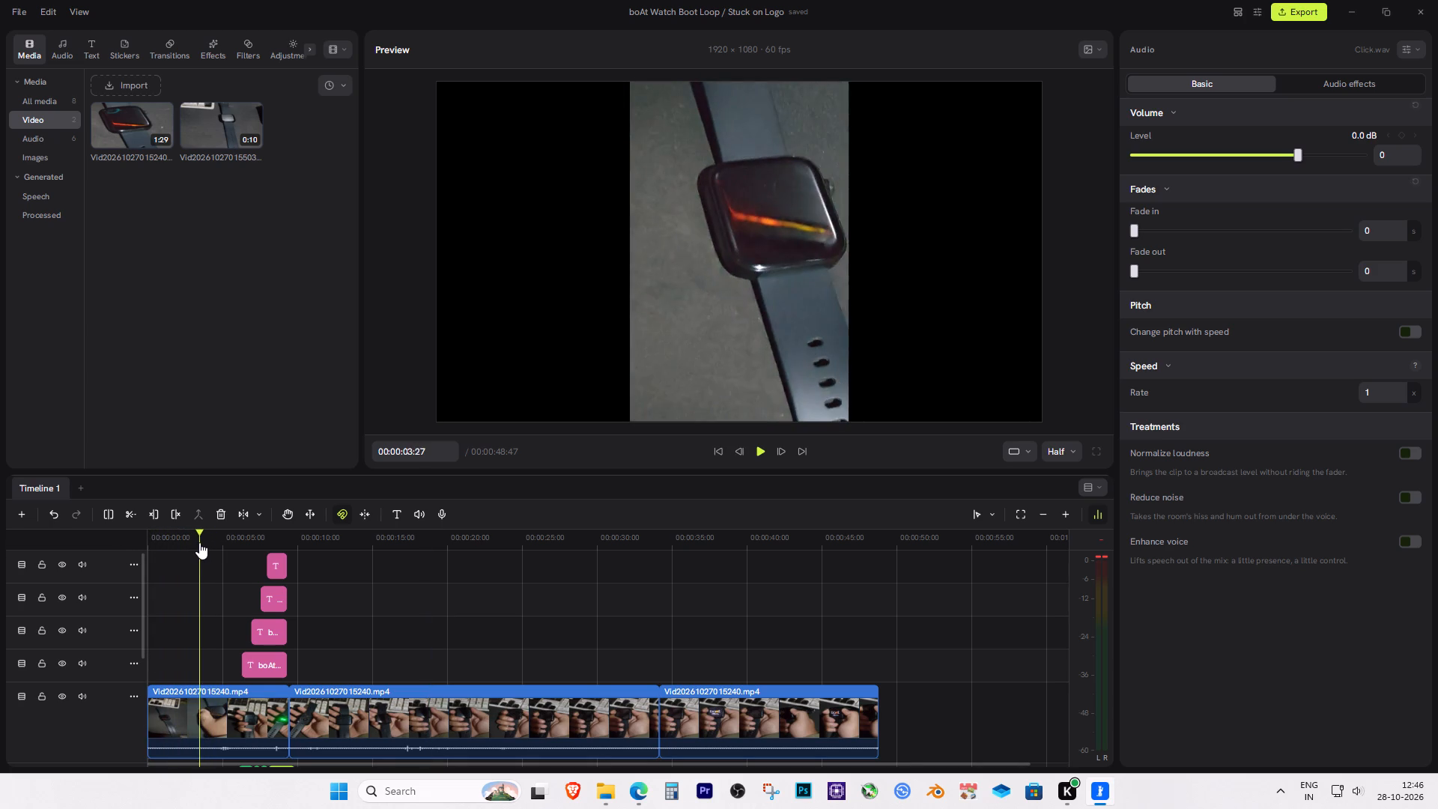
left_click_drag(199, 542, 207, 541)
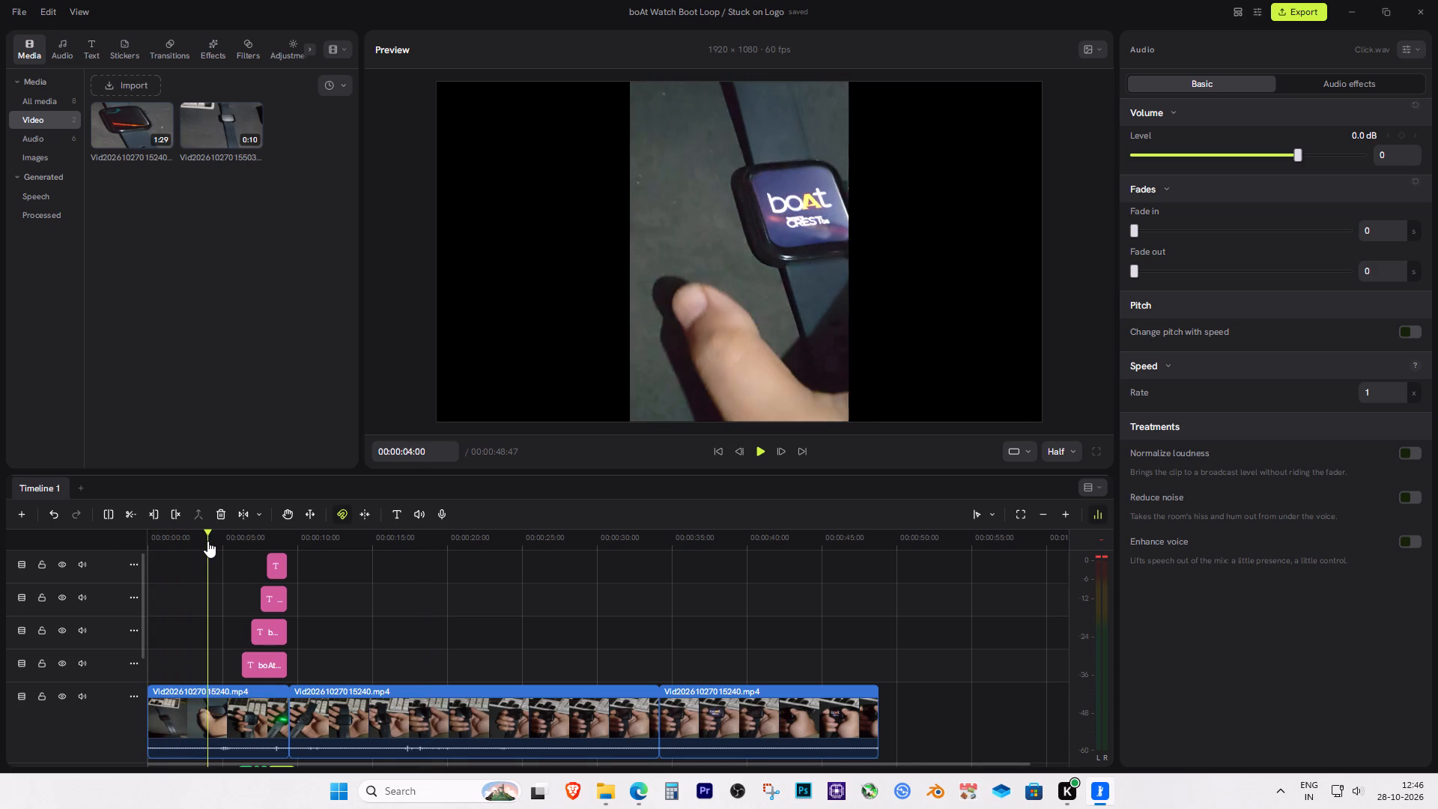
left_click_drag(207, 541, 329, 548)
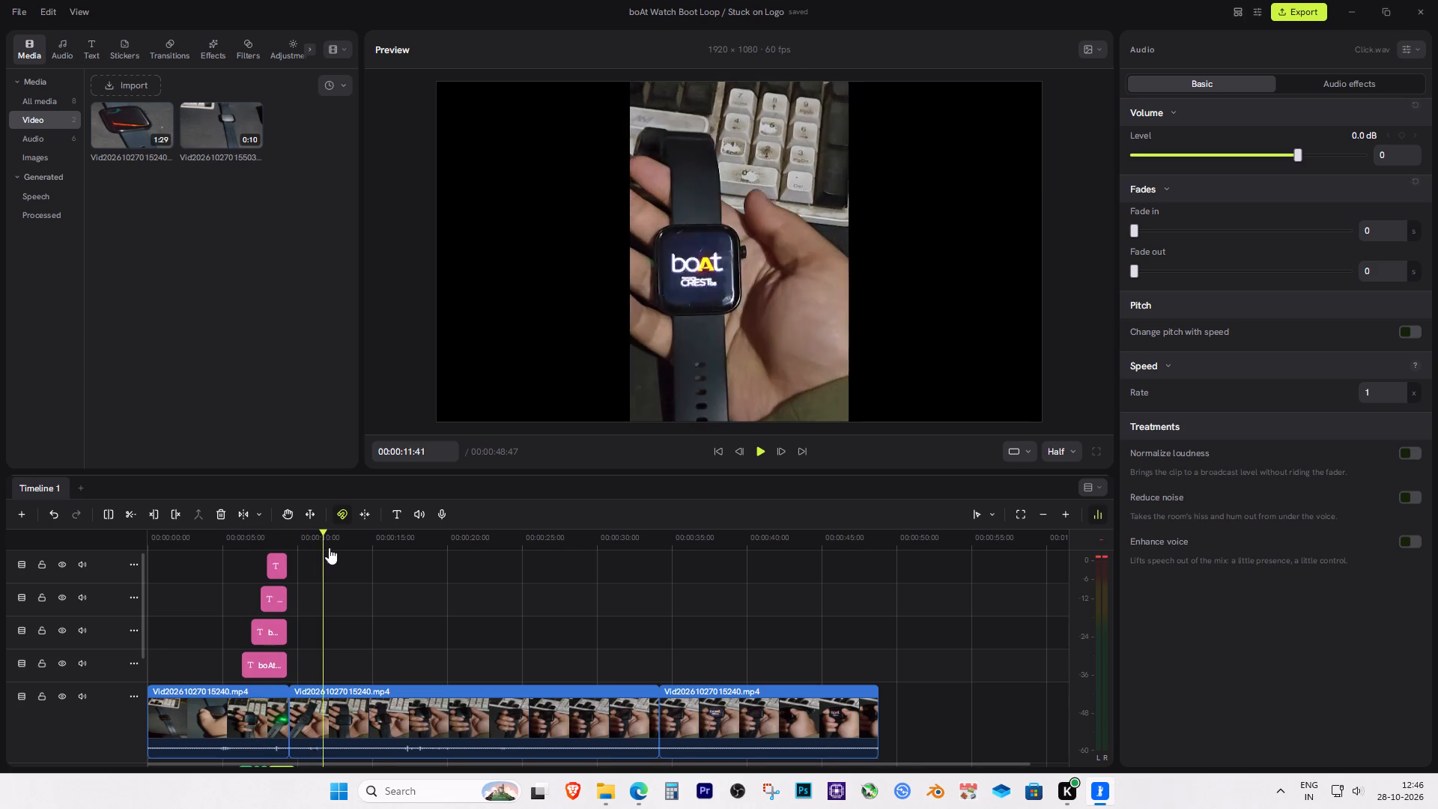
left_click_drag(329, 548, 362, 560)
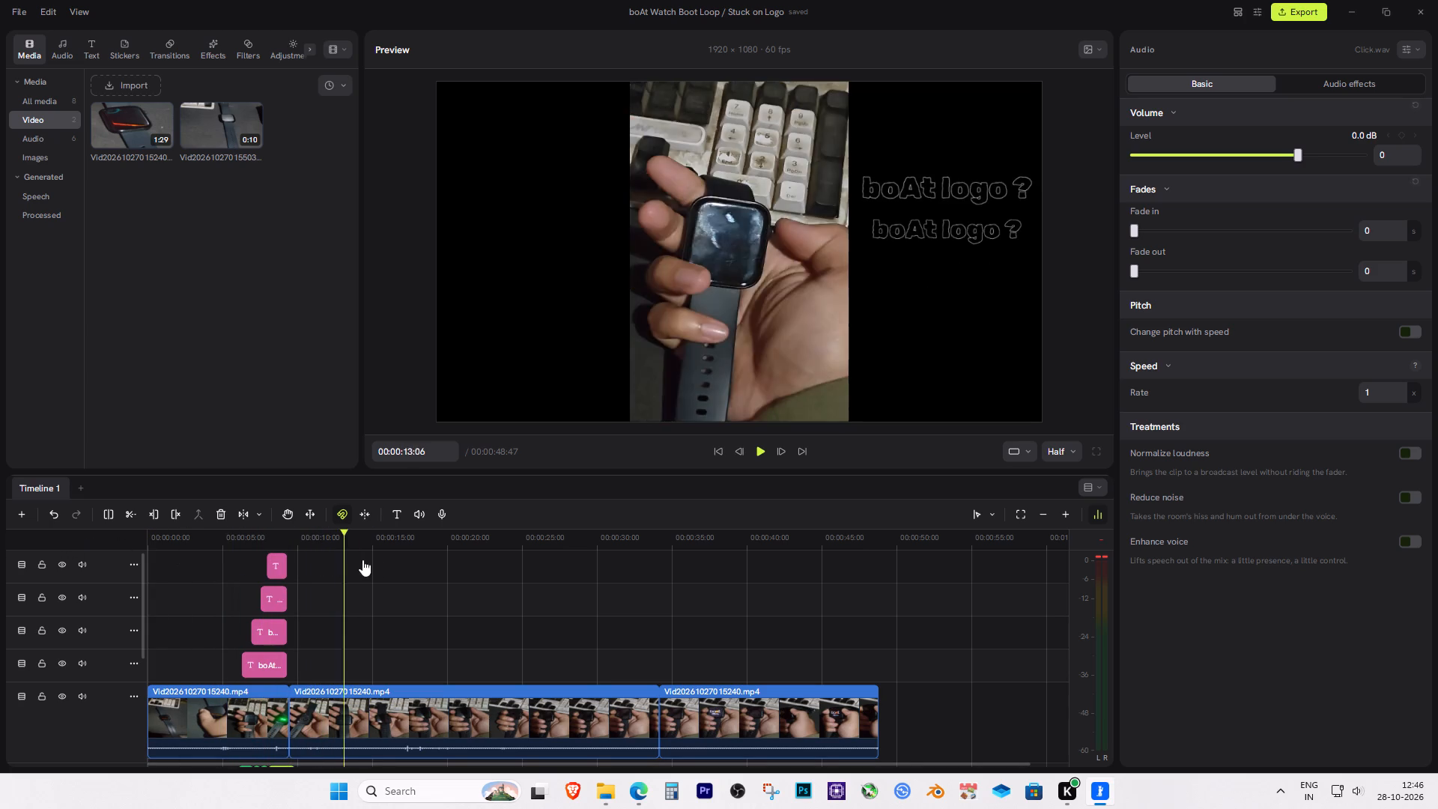
left_click_drag(362, 560, 312, 557)
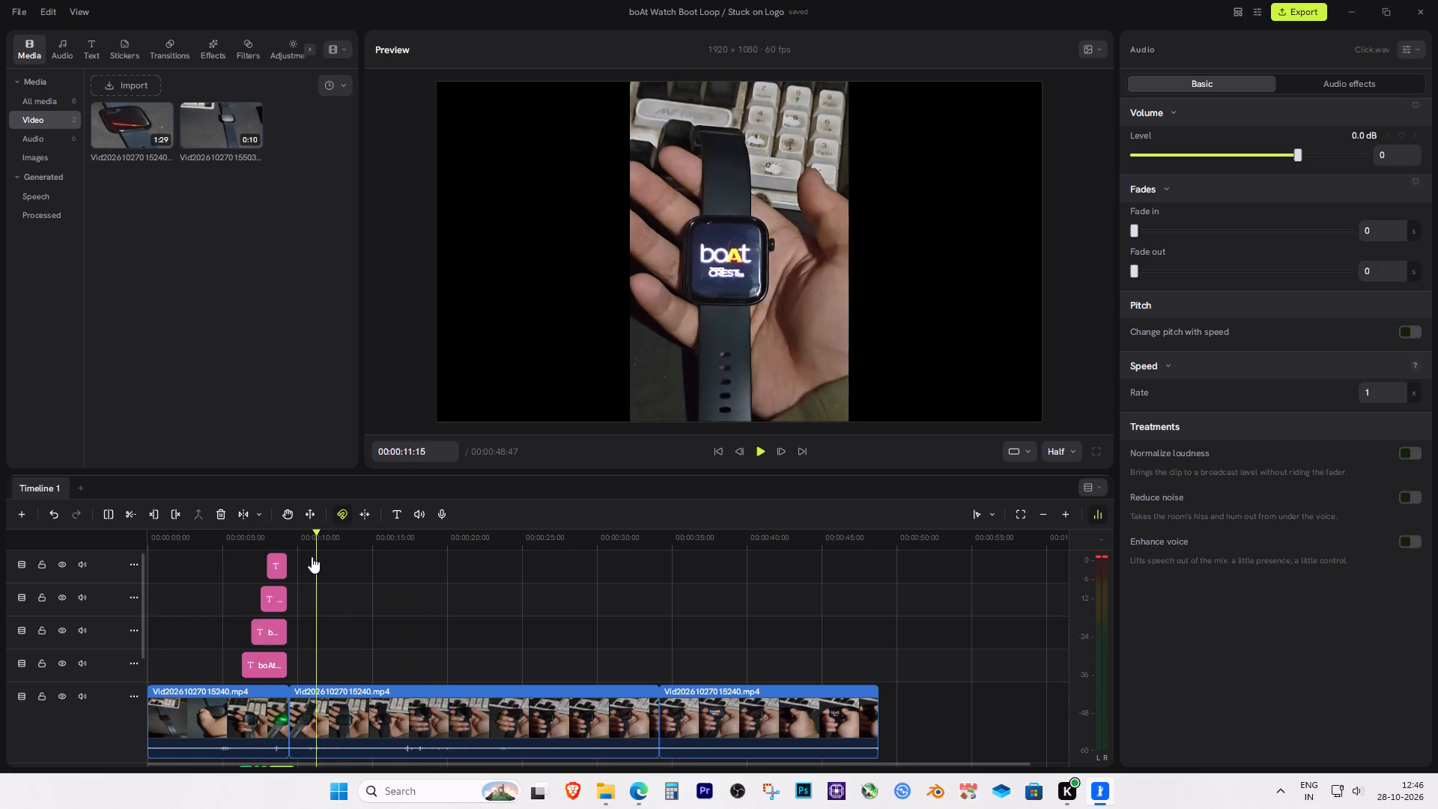
left_click_drag(312, 557, 260, 554)
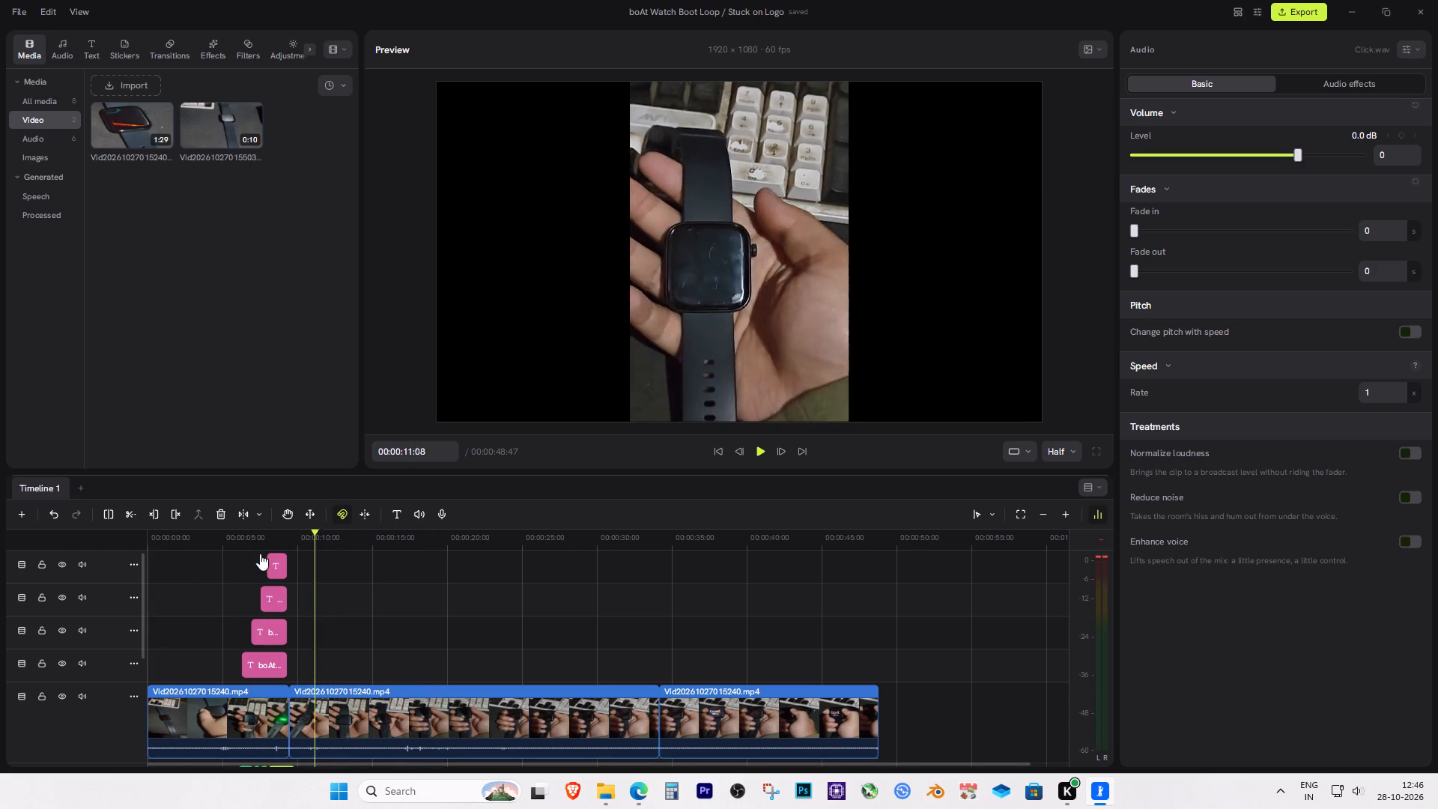
left_click_drag(260, 554, 288, 546)
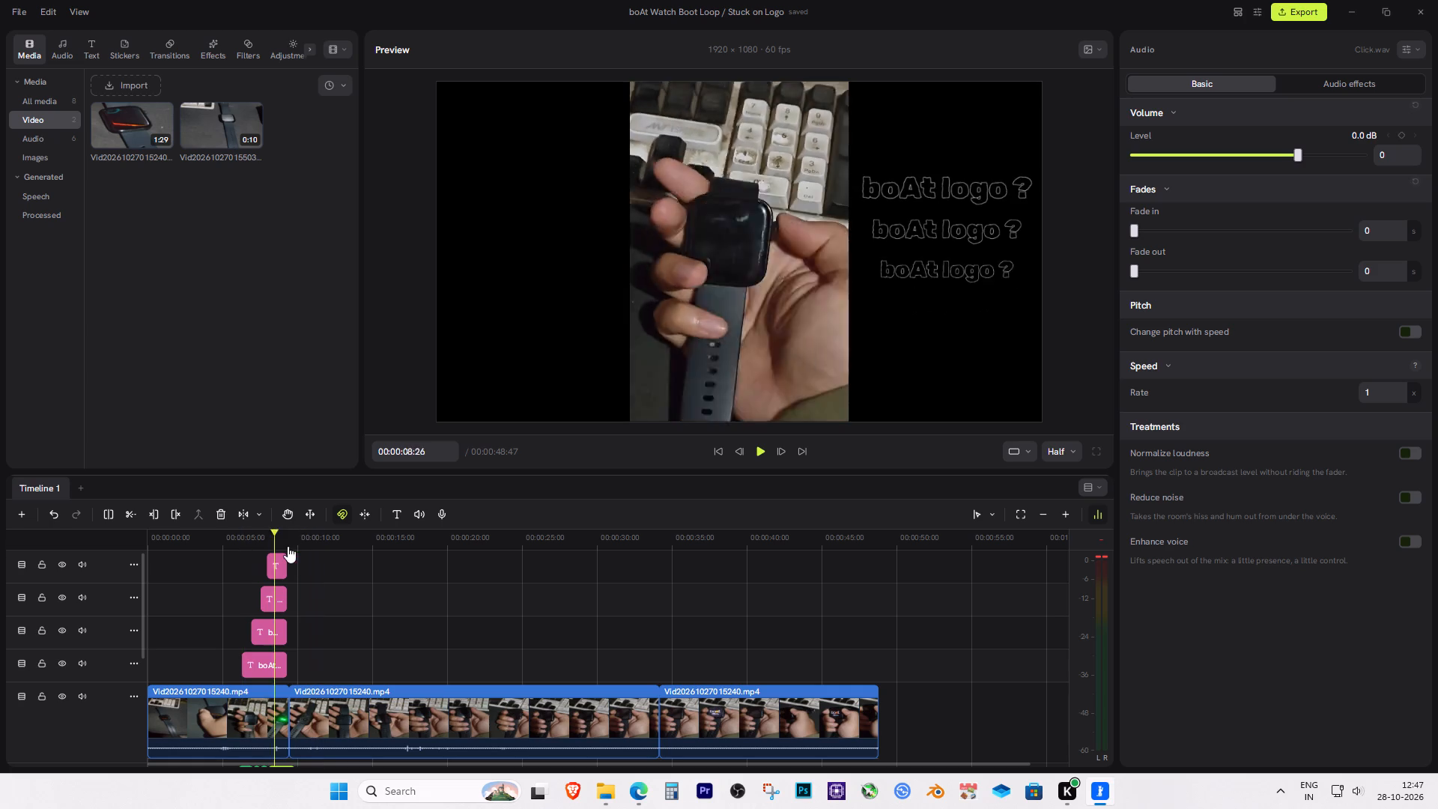
left_click_drag(288, 546, 351, 554)
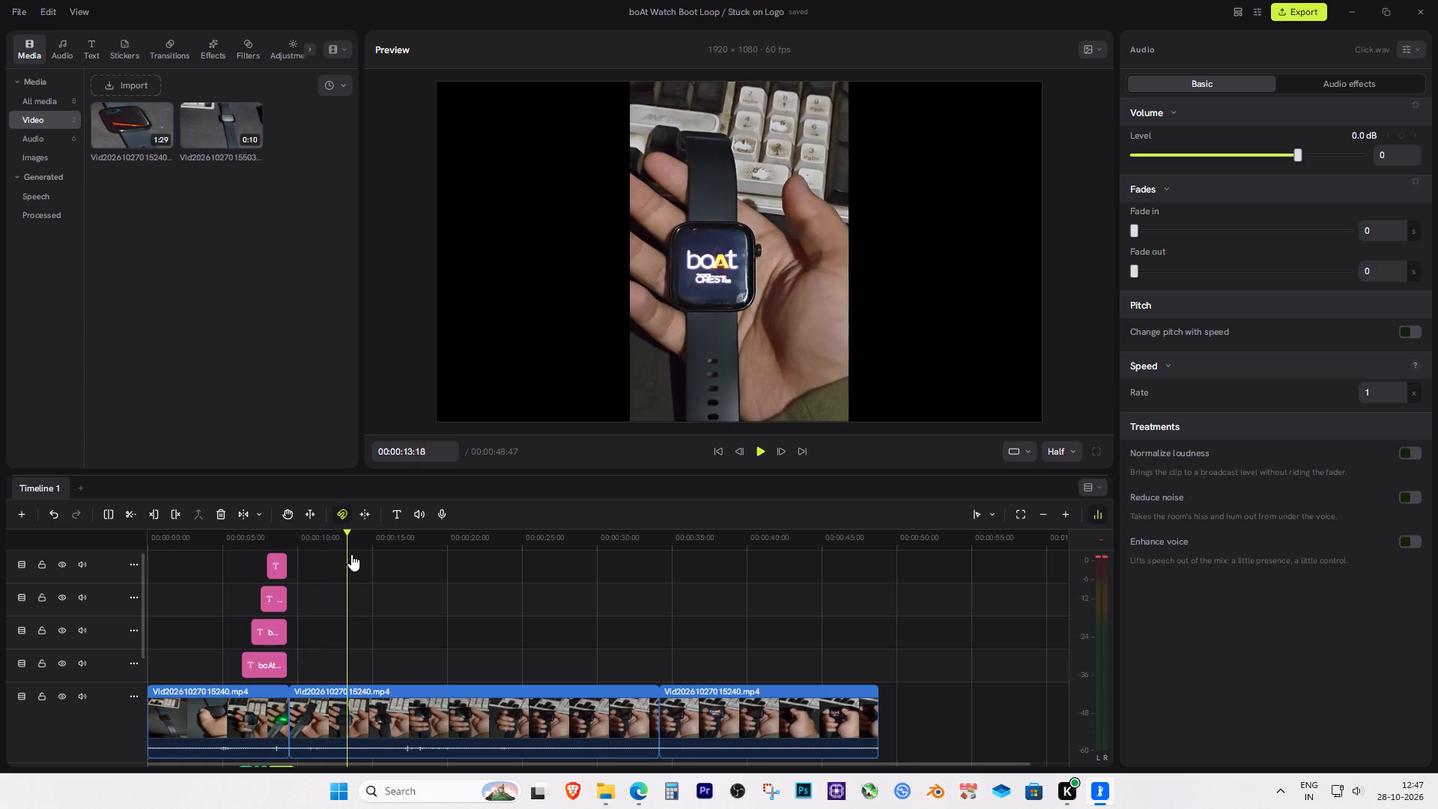
left_click_drag(351, 554, 282, 562)
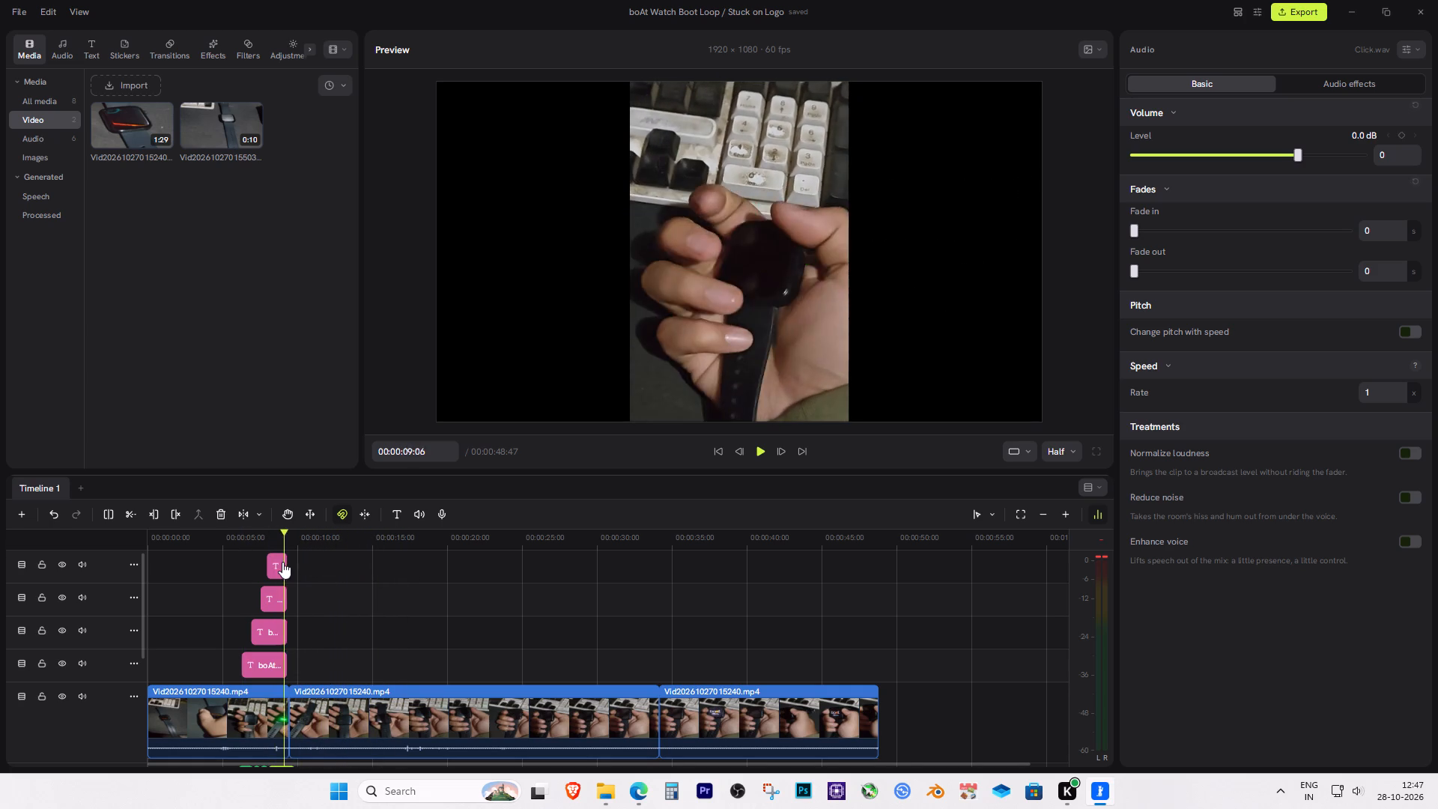
left_click_drag(282, 562, 526, 579)
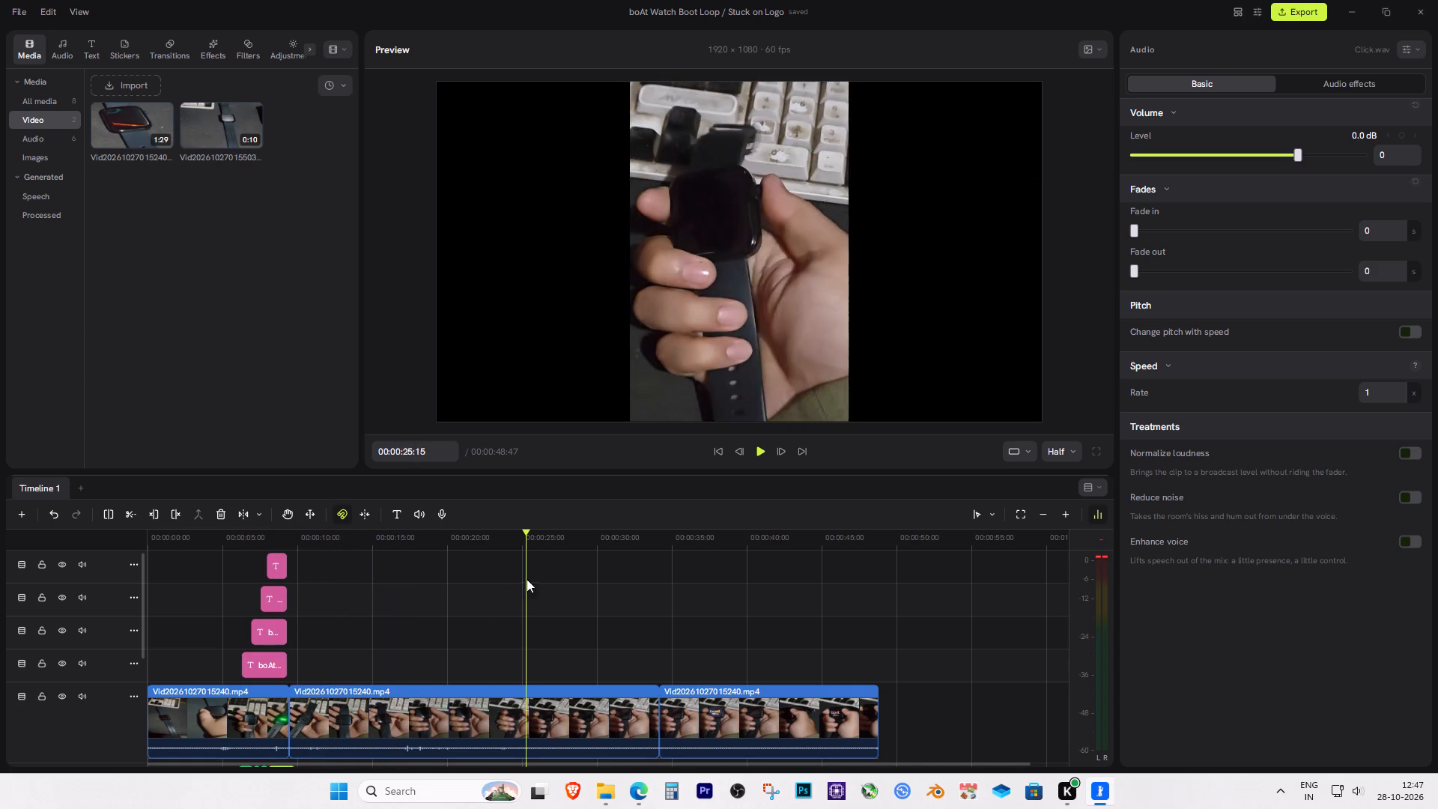
Switch to the Videos folder, play Vid20261027020552.mp4 in VLC, and skim it up to about 47 seconds.
left_click(608, 802)
double_click(462, 279)
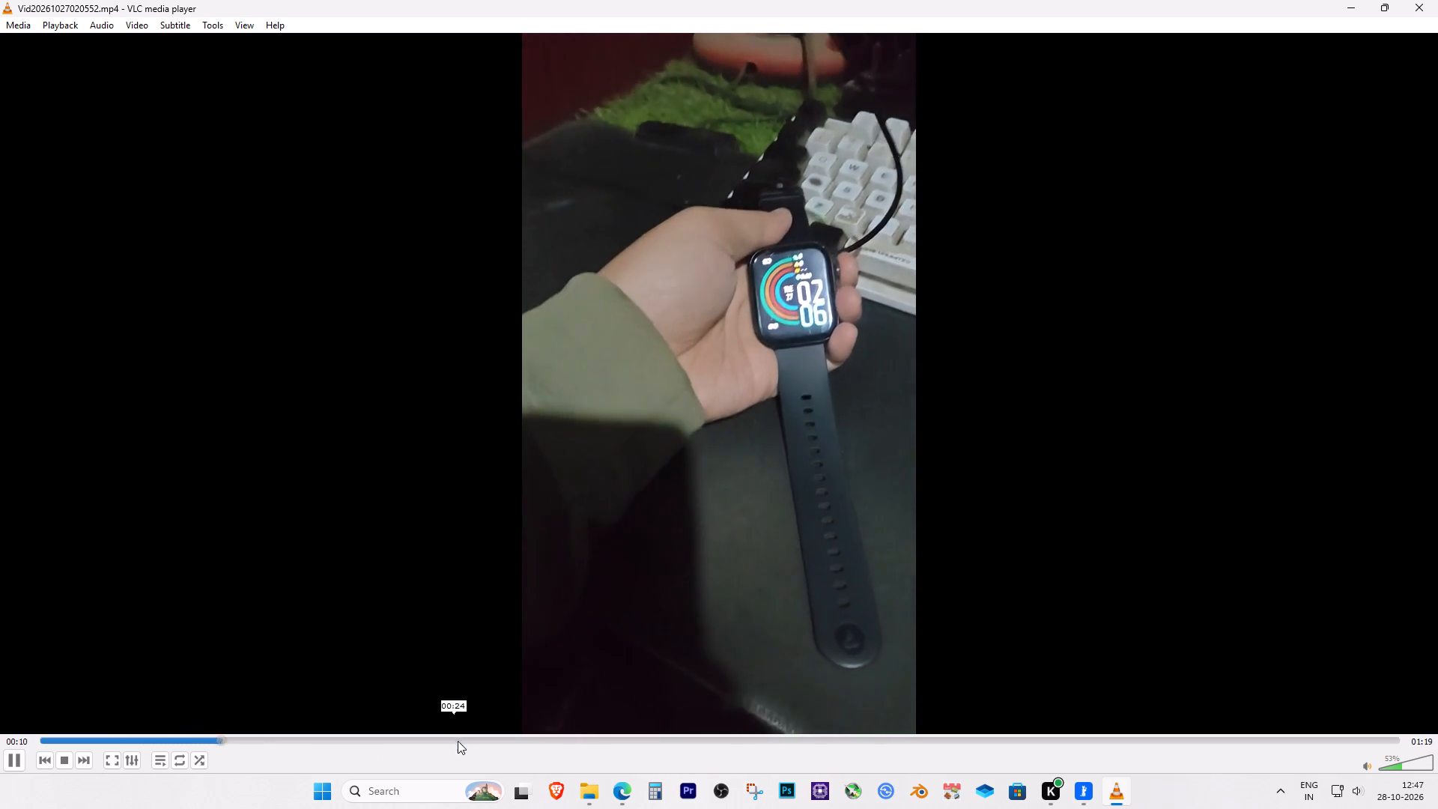
left_click(458, 741)
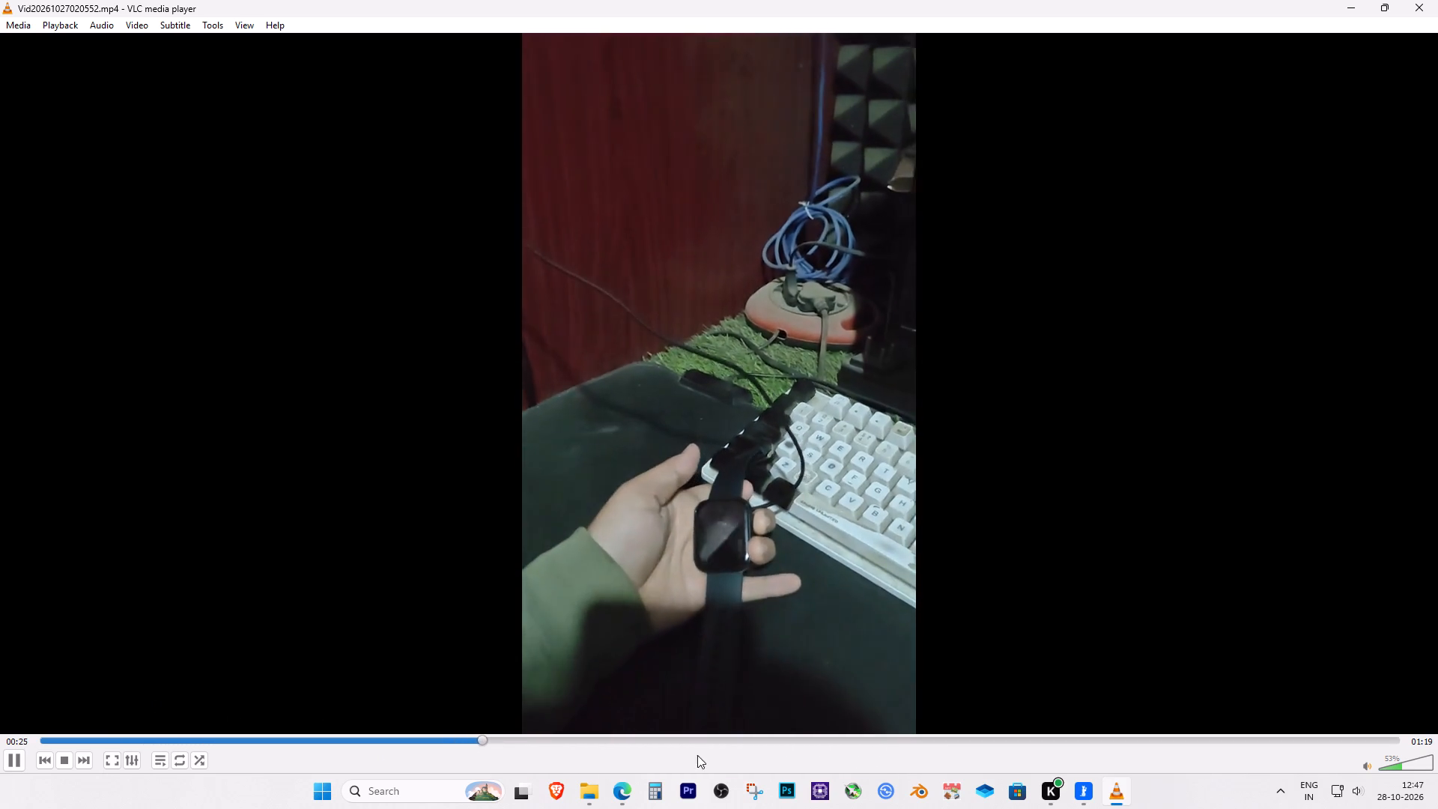
left_click(531, 742)
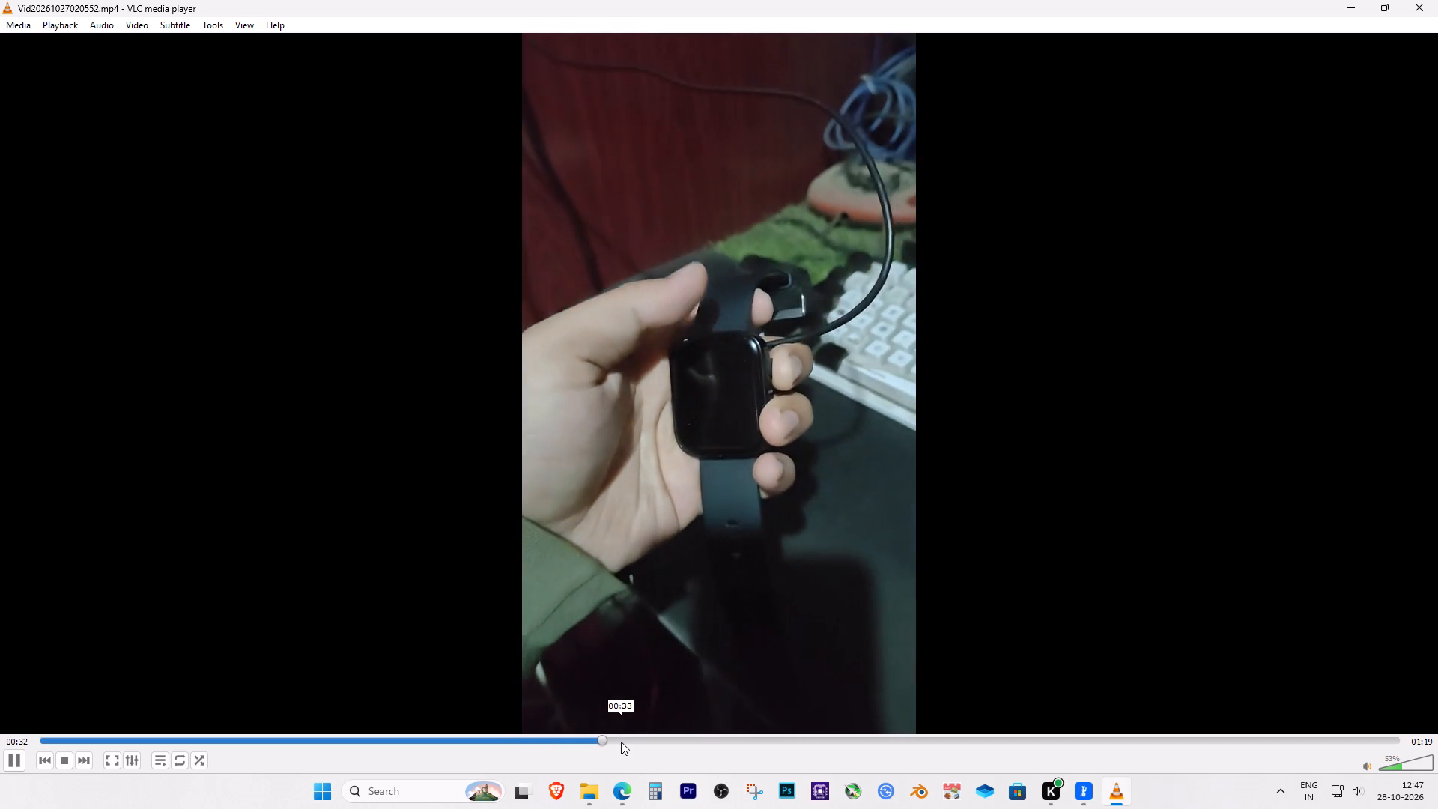
key("space")
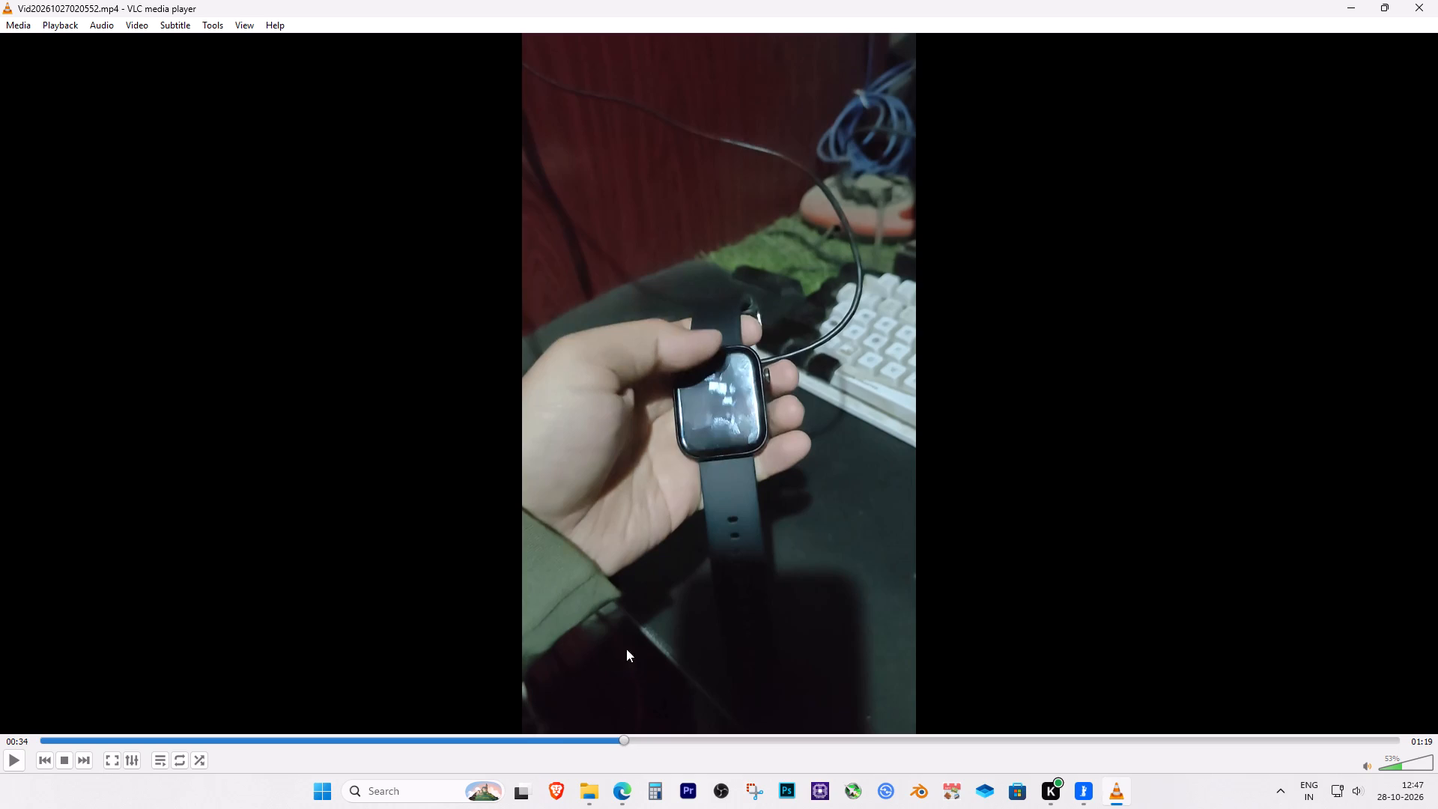
key("space")
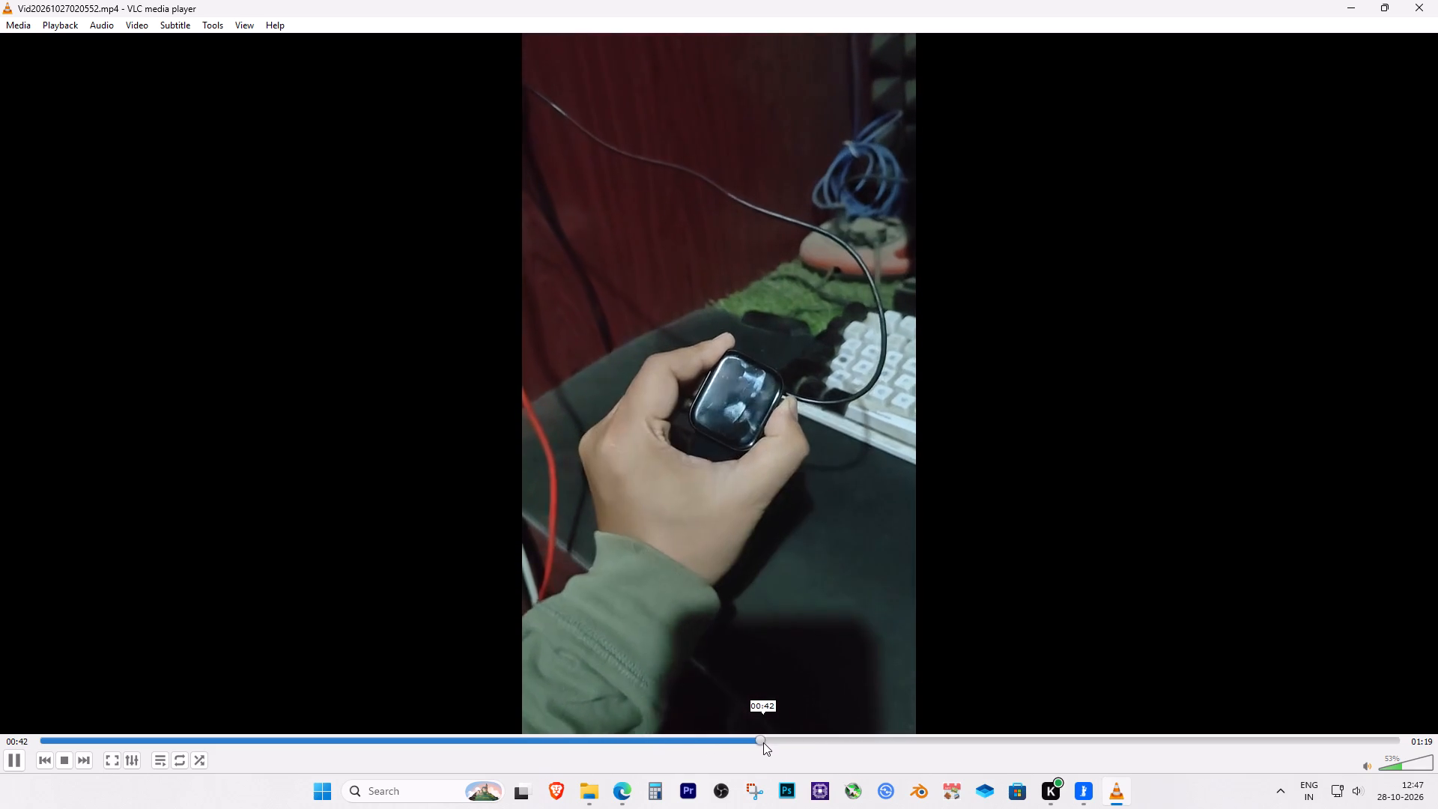
left_click(793, 735)
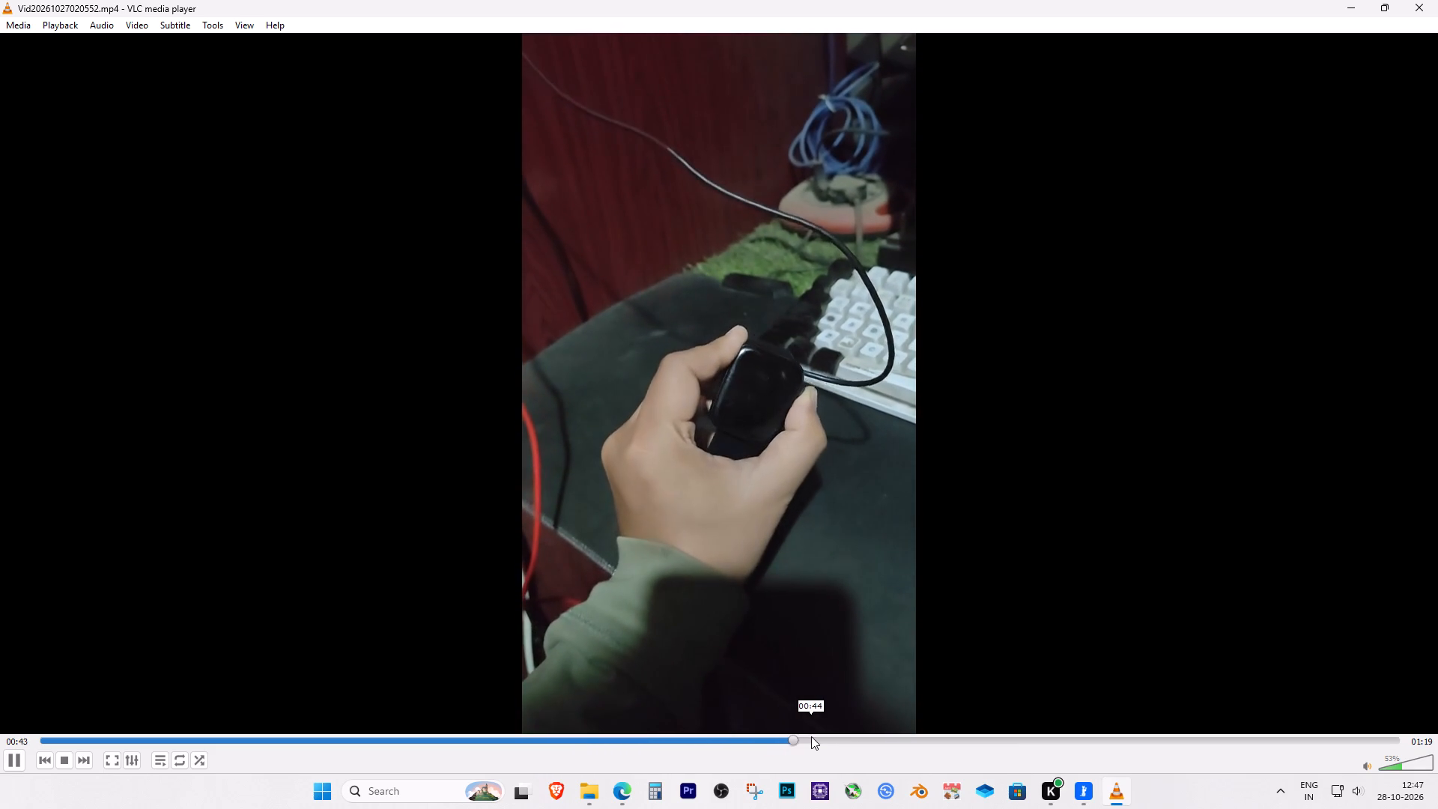
left_click(811, 736)
left_click(851, 742)
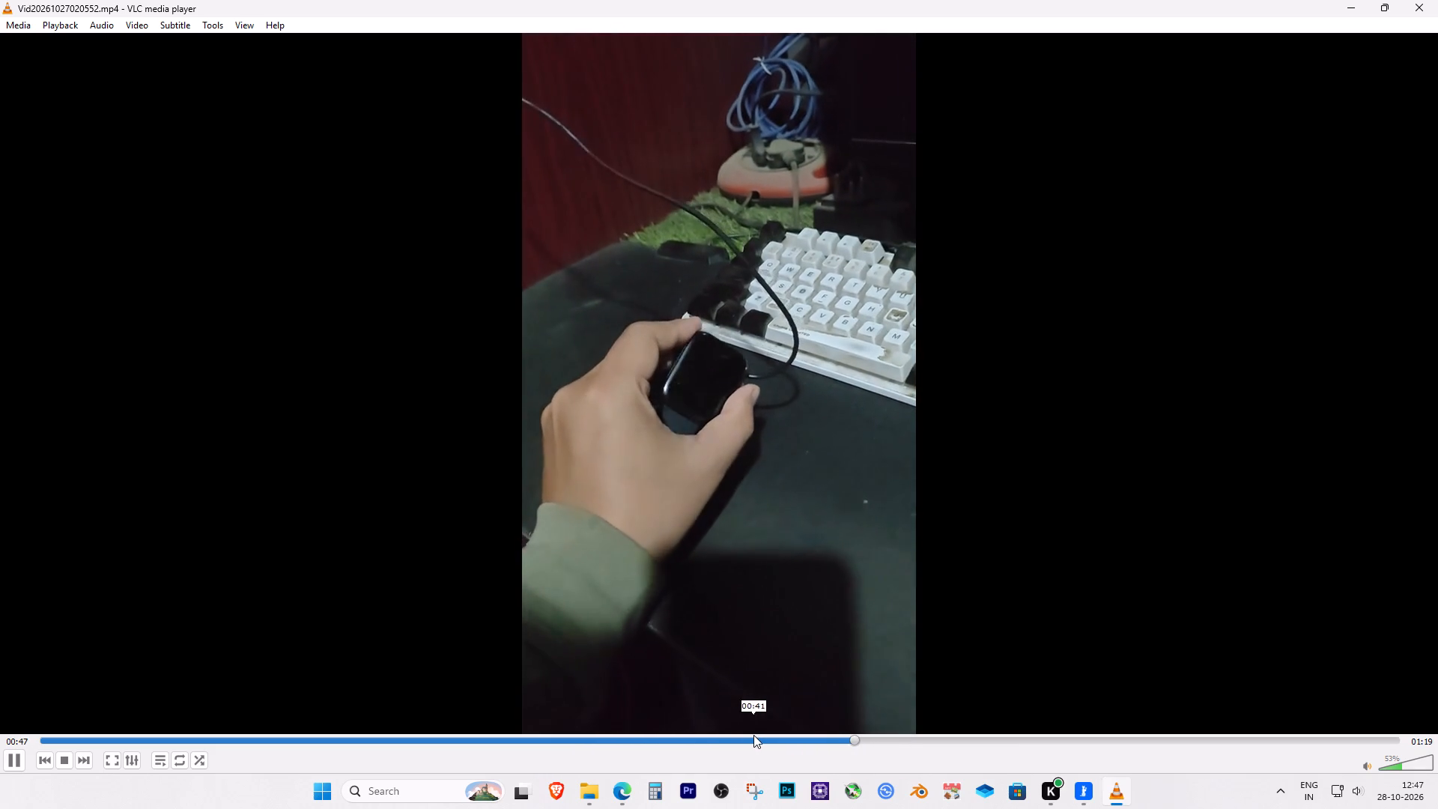
Review Vid20261027020552.mp4 again from about 19 to 33 seconds, skim the rest to the end, and close the player.
left_click_drag(753, 735, 618, 743)
left_click_drag(603, 743, 602, 743)
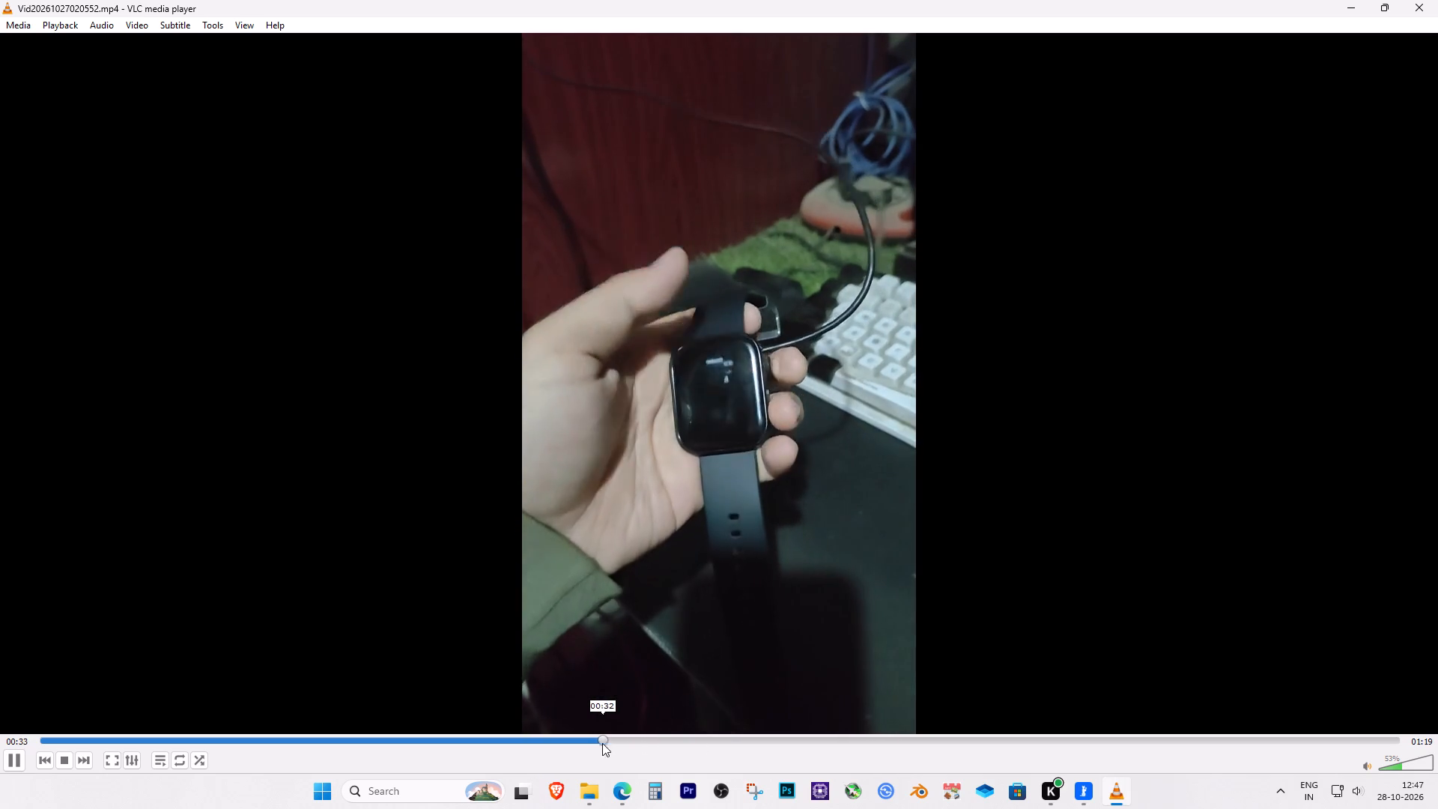
left_click_drag(602, 743, 518, 745)
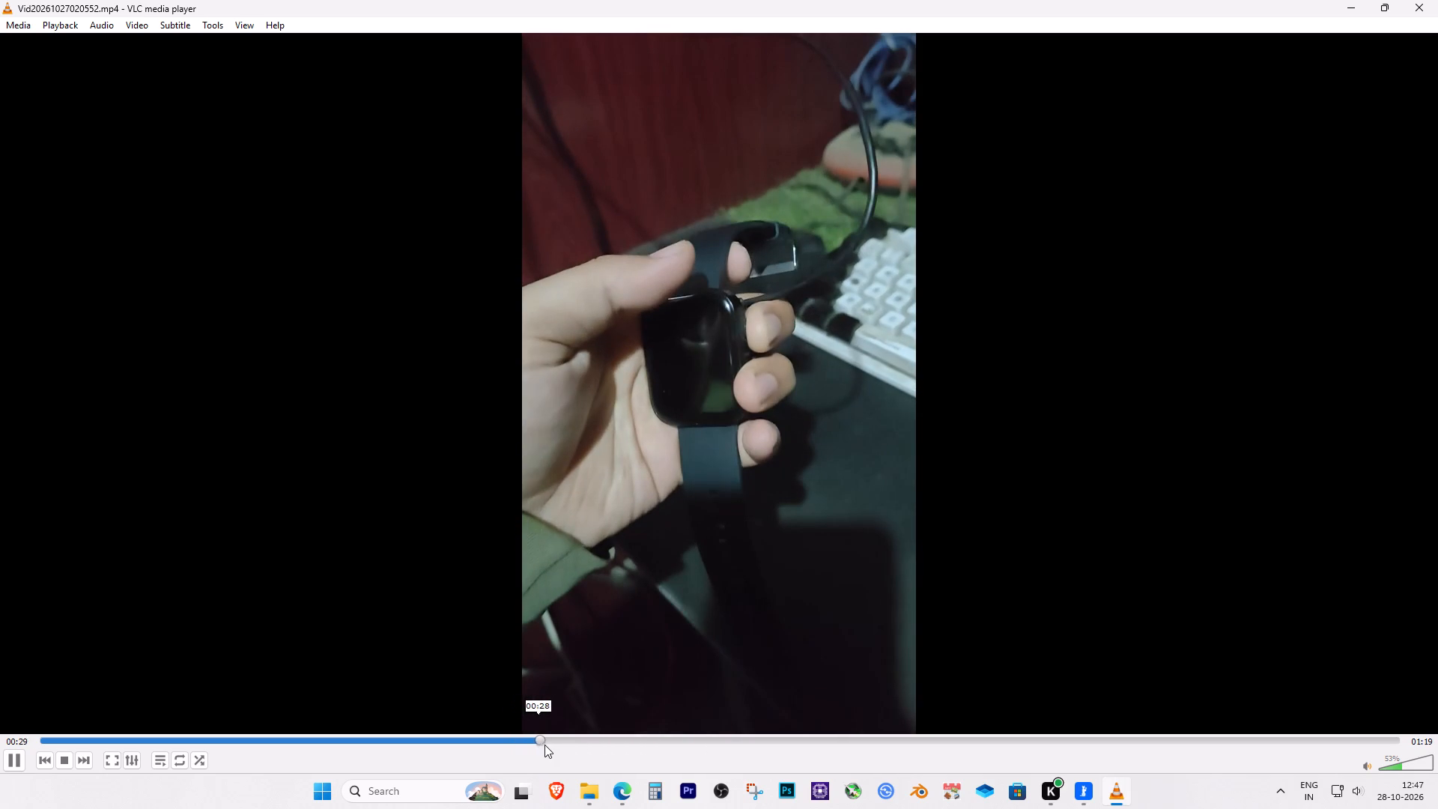
left_click(464, 742)
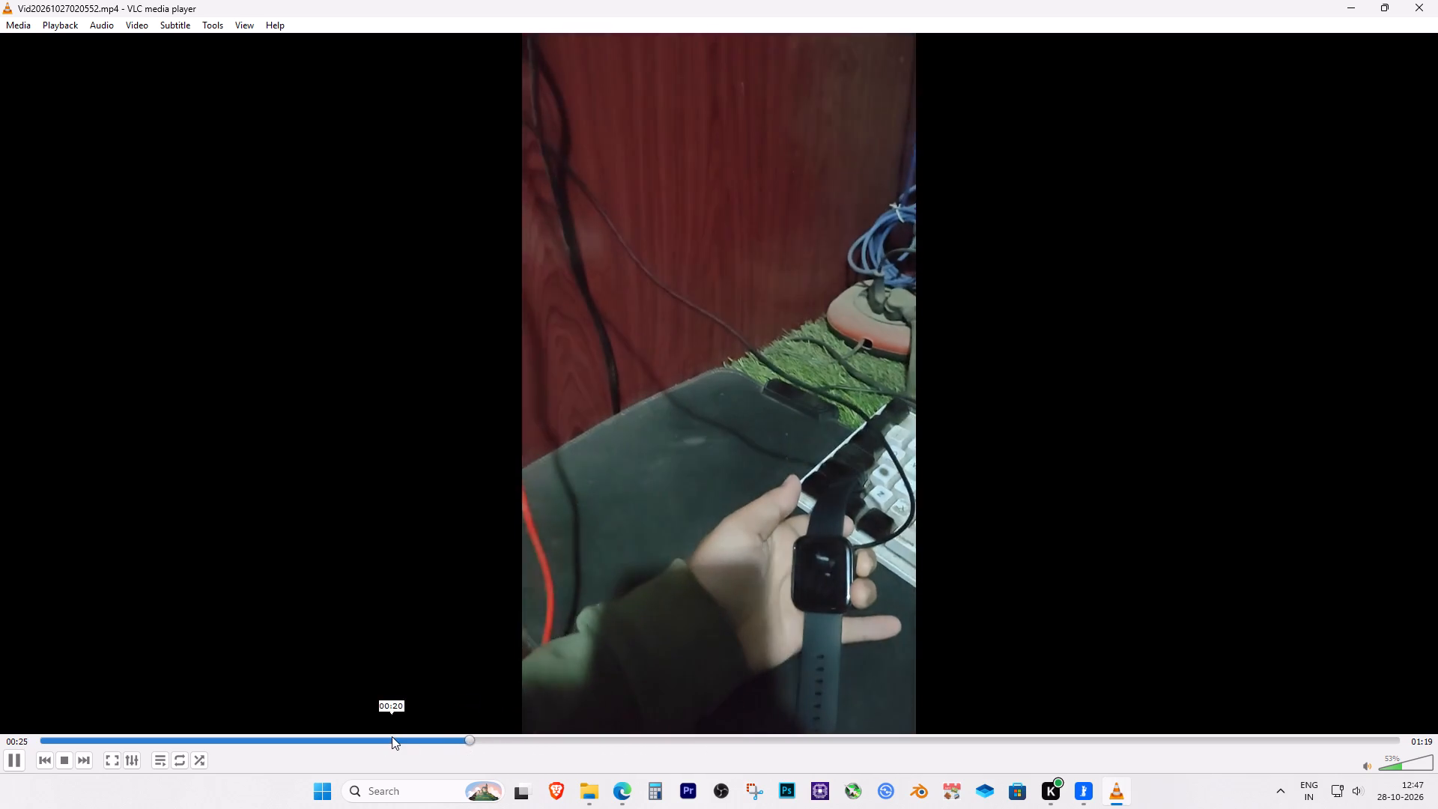
left_click(392, 736)
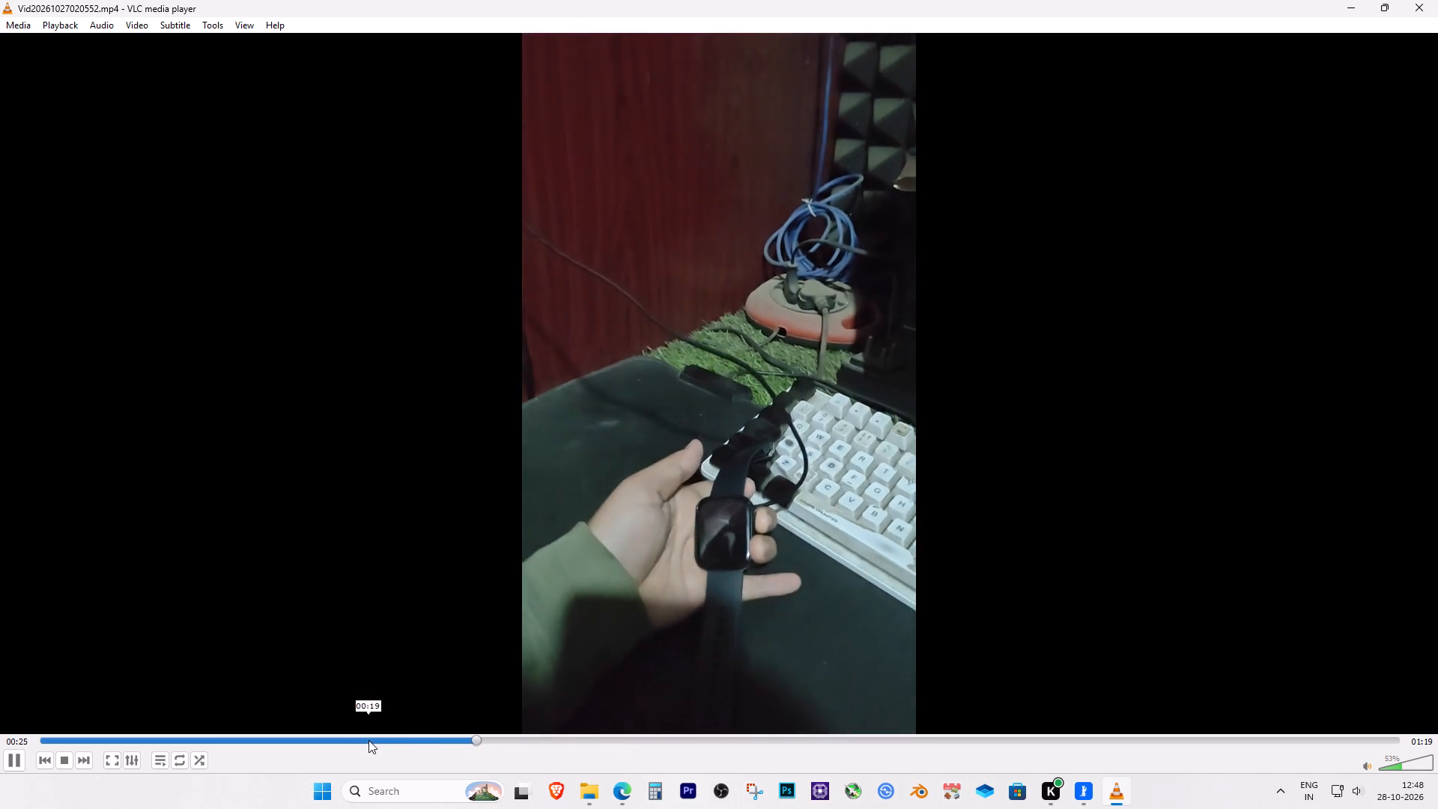
left_click(372, 740)
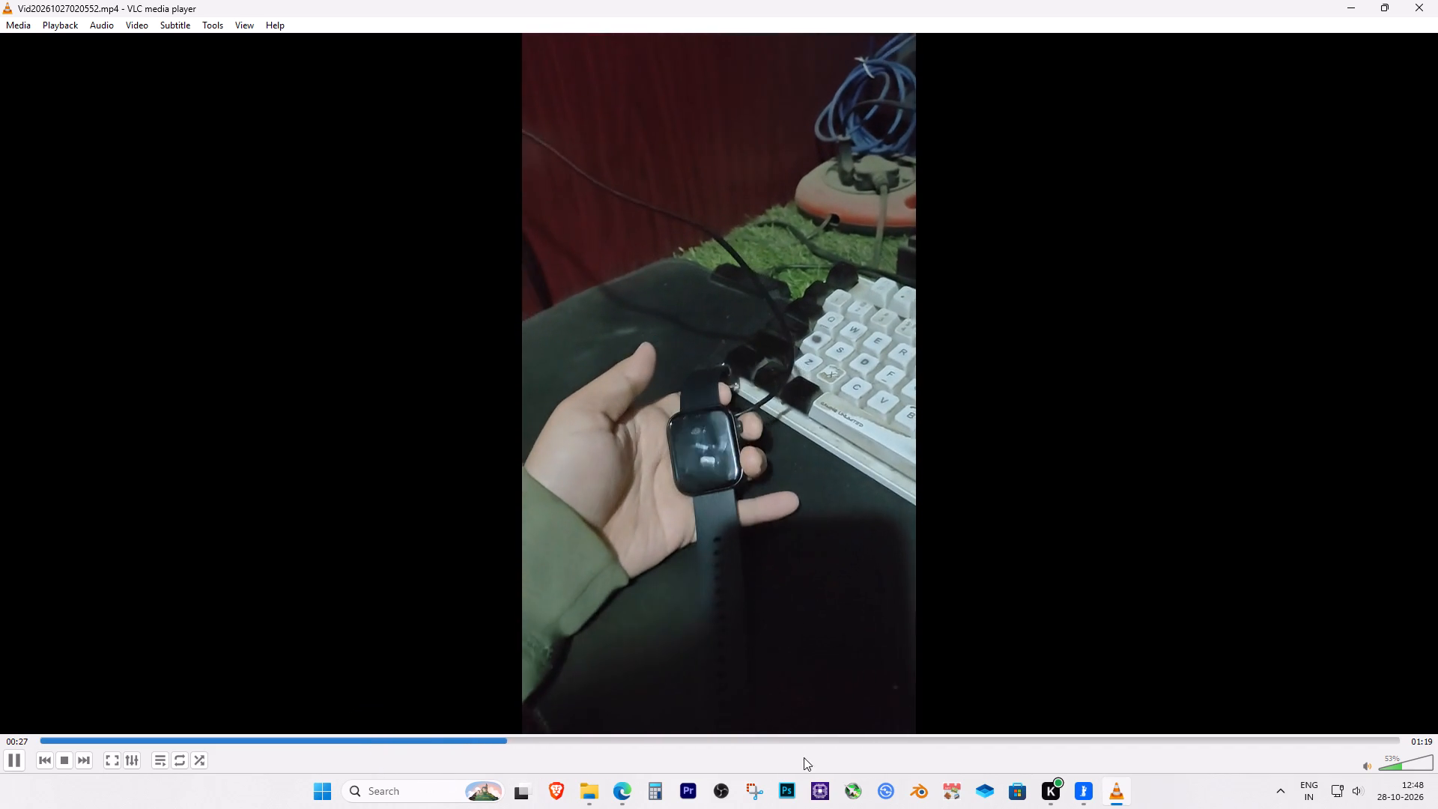
left_click(908, 743)
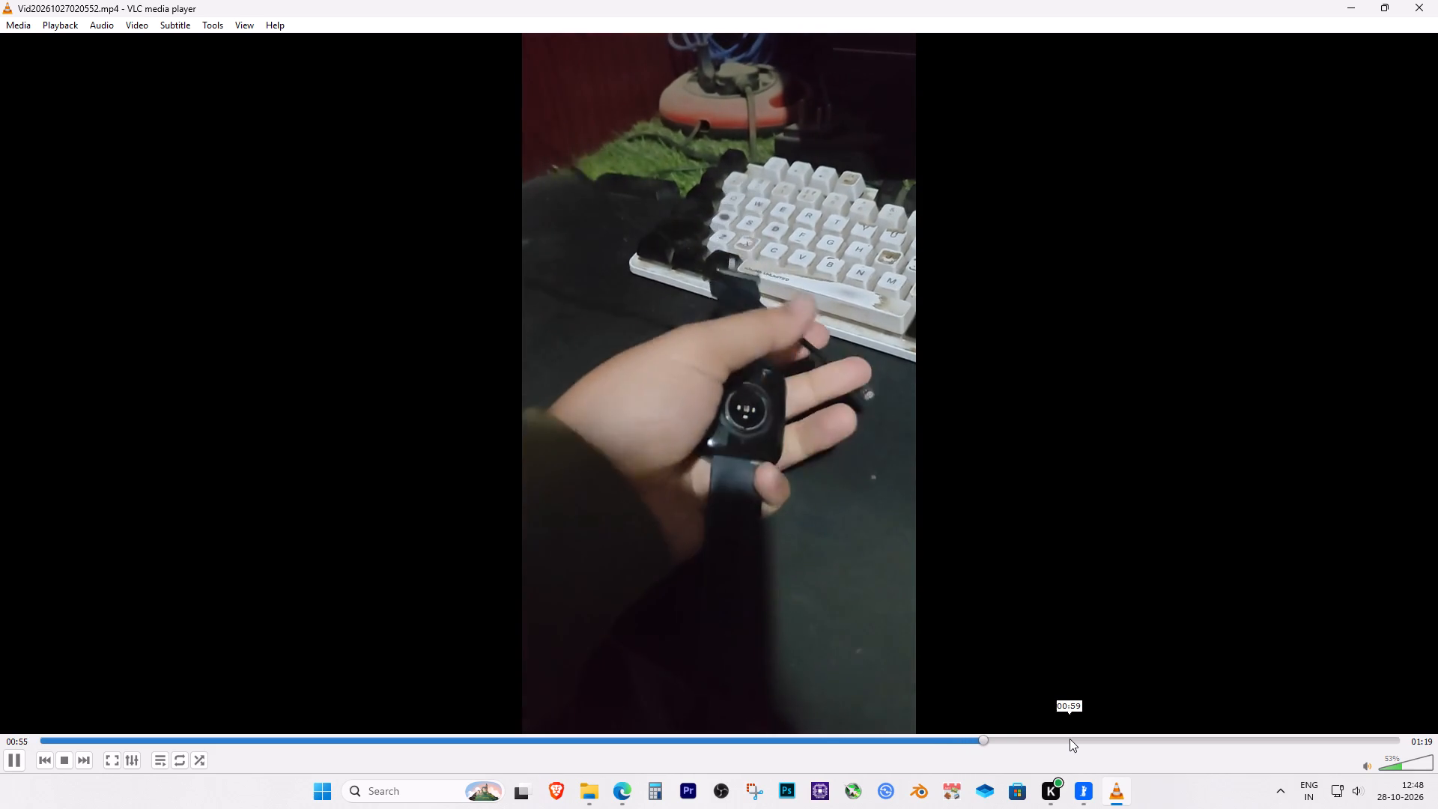
left_click(1123, 739)
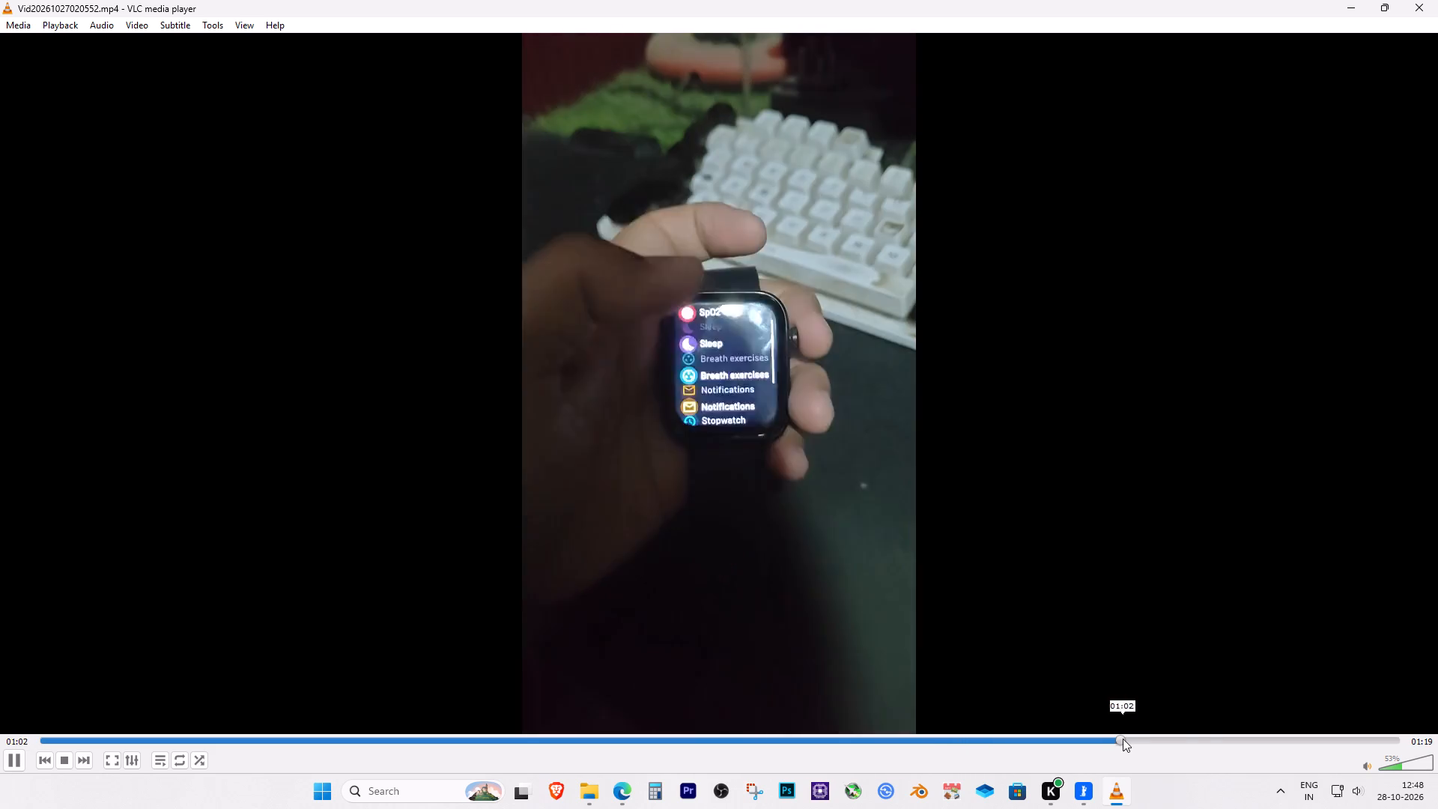
left_click(1229, 743)
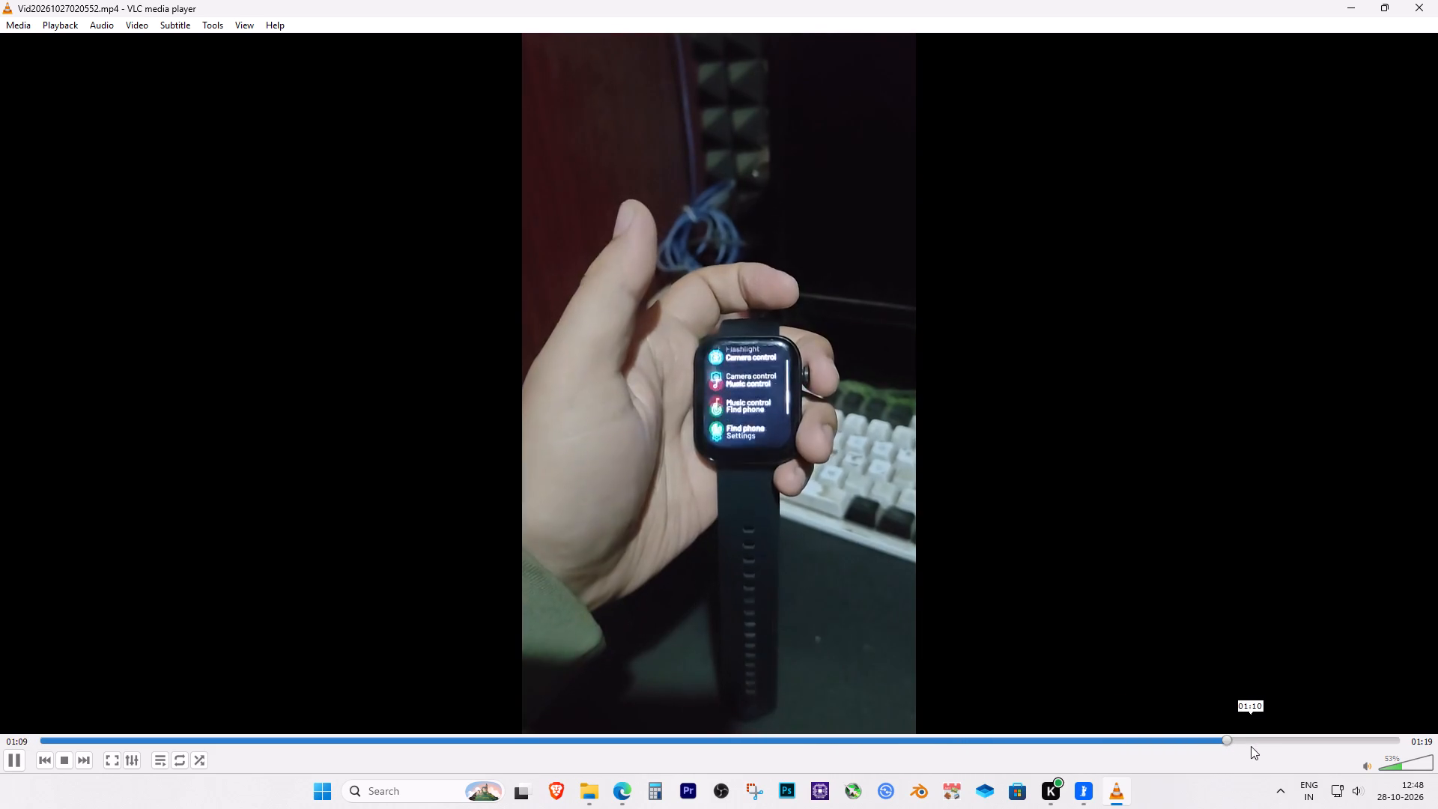
left_click(1251, 746)
left_click(1275, 746)
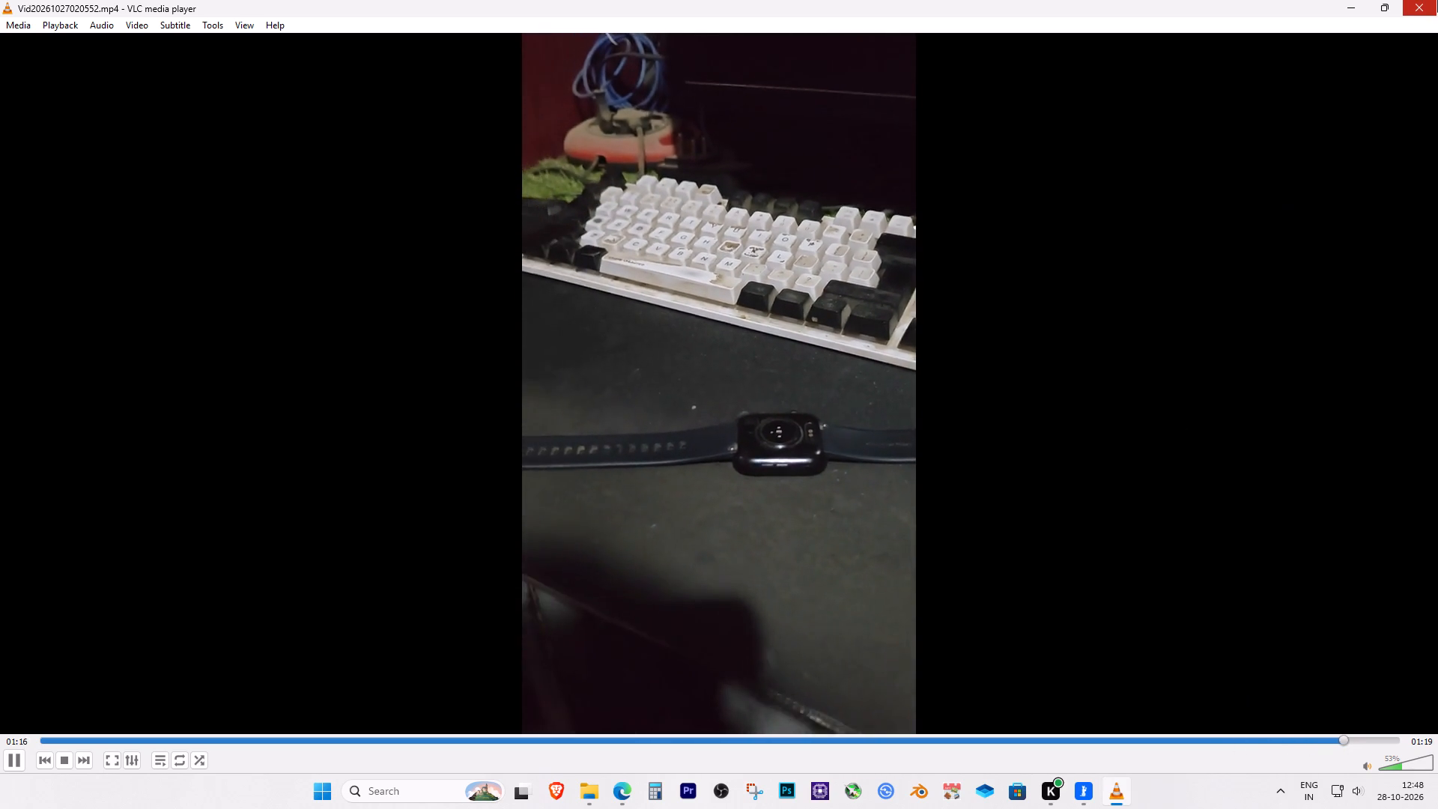
left_click(1437, 0)
Import Vid20261027020552.mp4 from the Videos folder into the Concat project's media.
left_click_drag(455, 267, 849, 760)
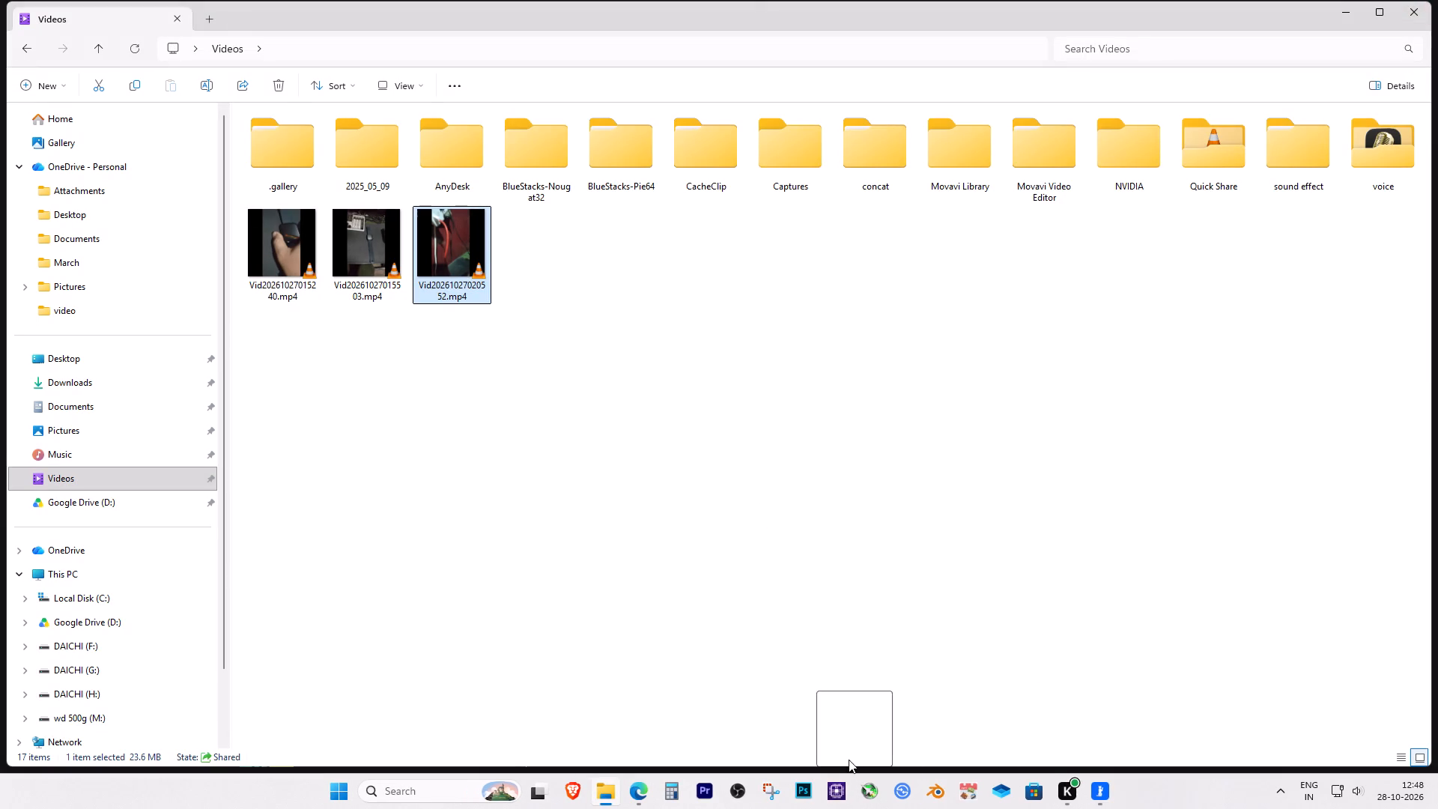
left_click_drag(849, 760, 251, 246)
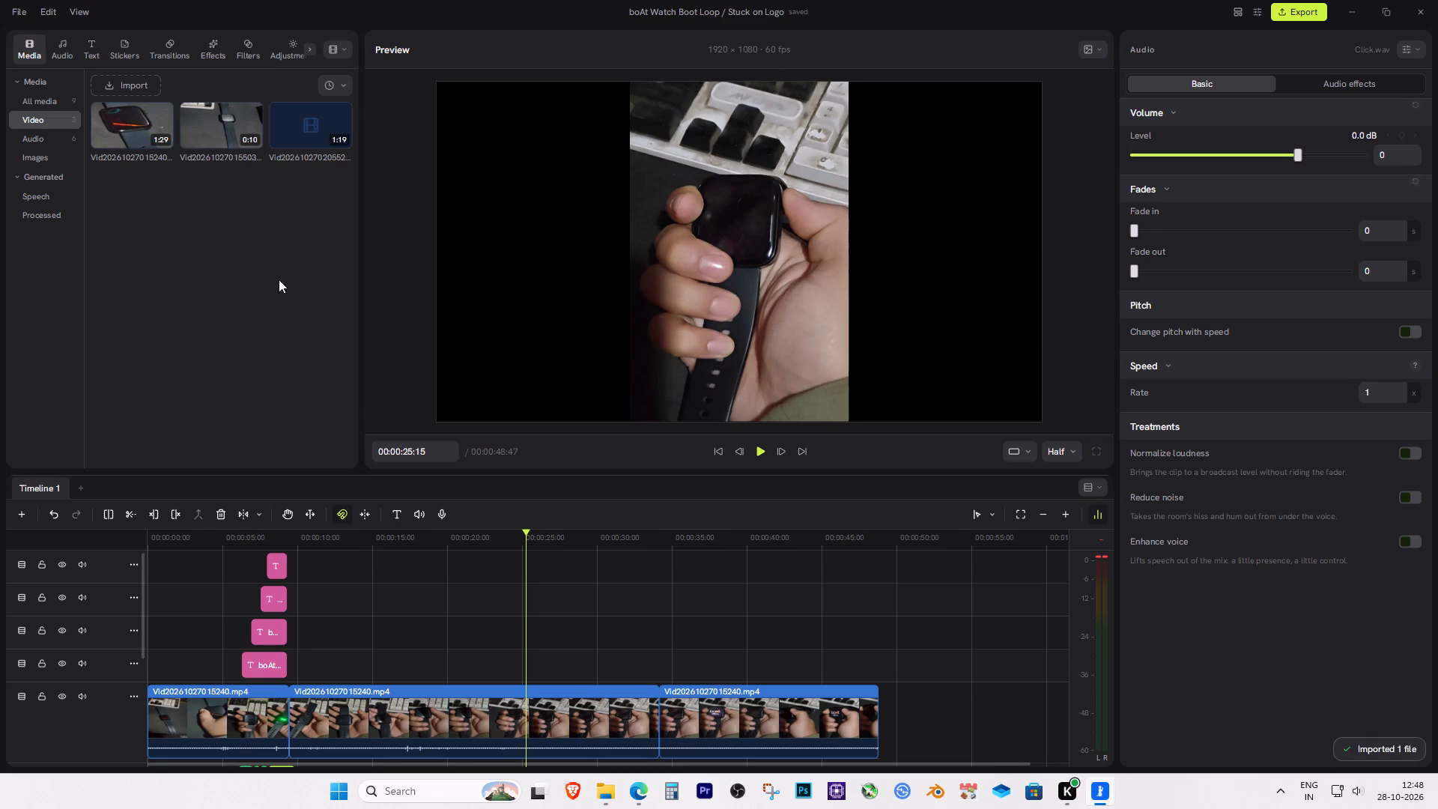
Add Vid20261027020552.mp4 to the main video track, directly after the last Vid20261027015240.mp4 clip.
scroll(877, 619, "down", 1)
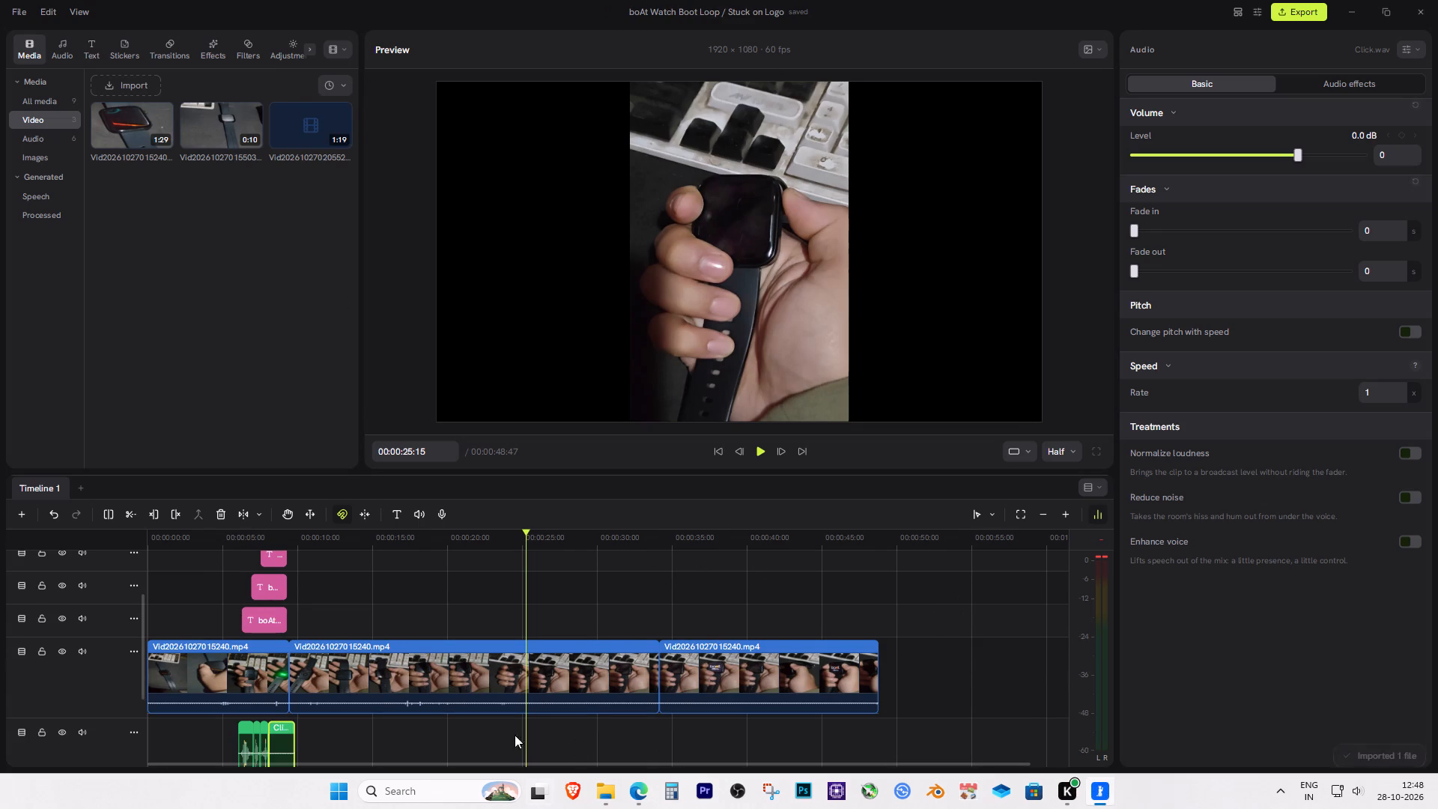
key("ctrl+minus")
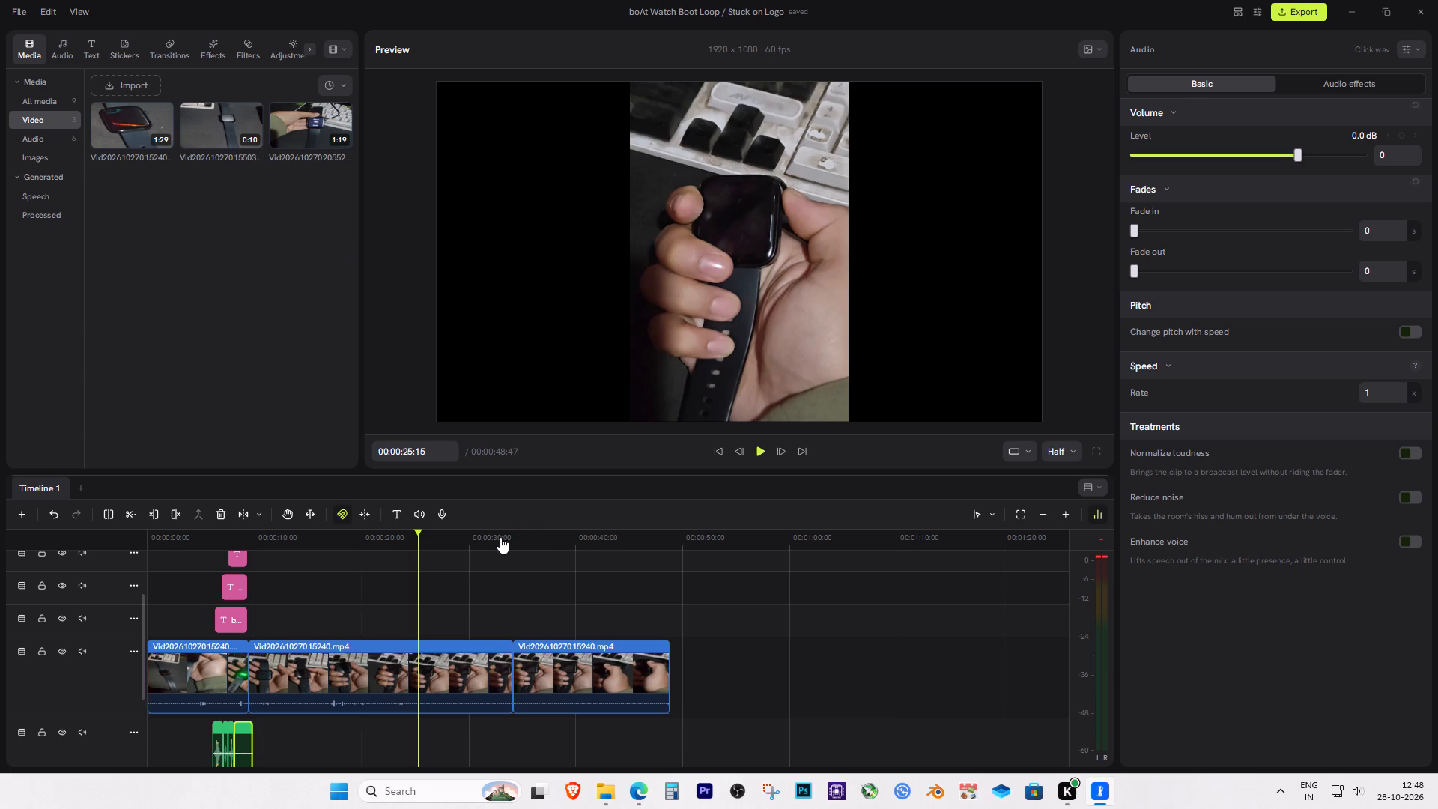
left_click_drag(494, 538, 550, 554)
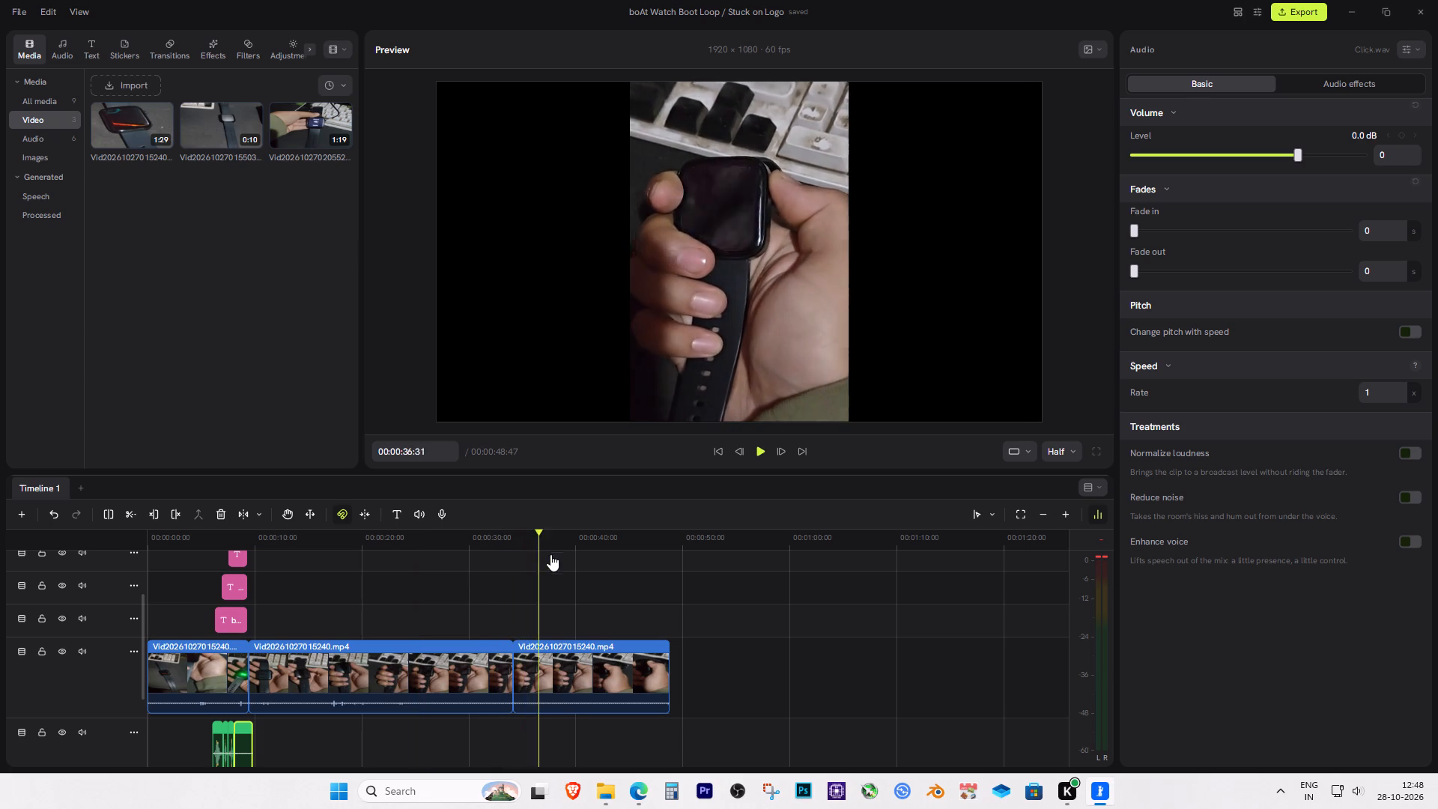
left_click_drag(550, 554, 635, 577)
left_click_drag(297, 130, 681, 660)
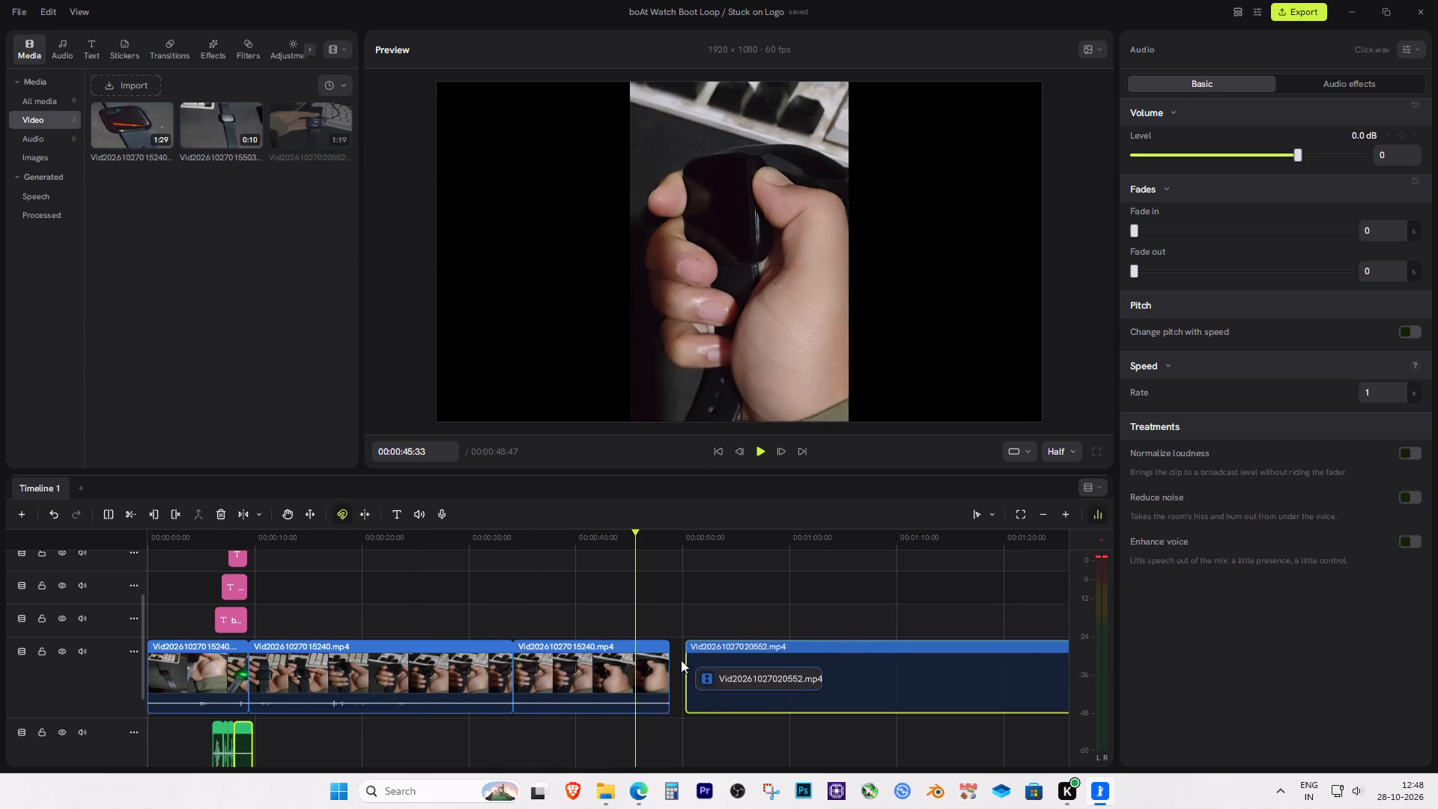
left_click_drag(681, 660, 674, 658)
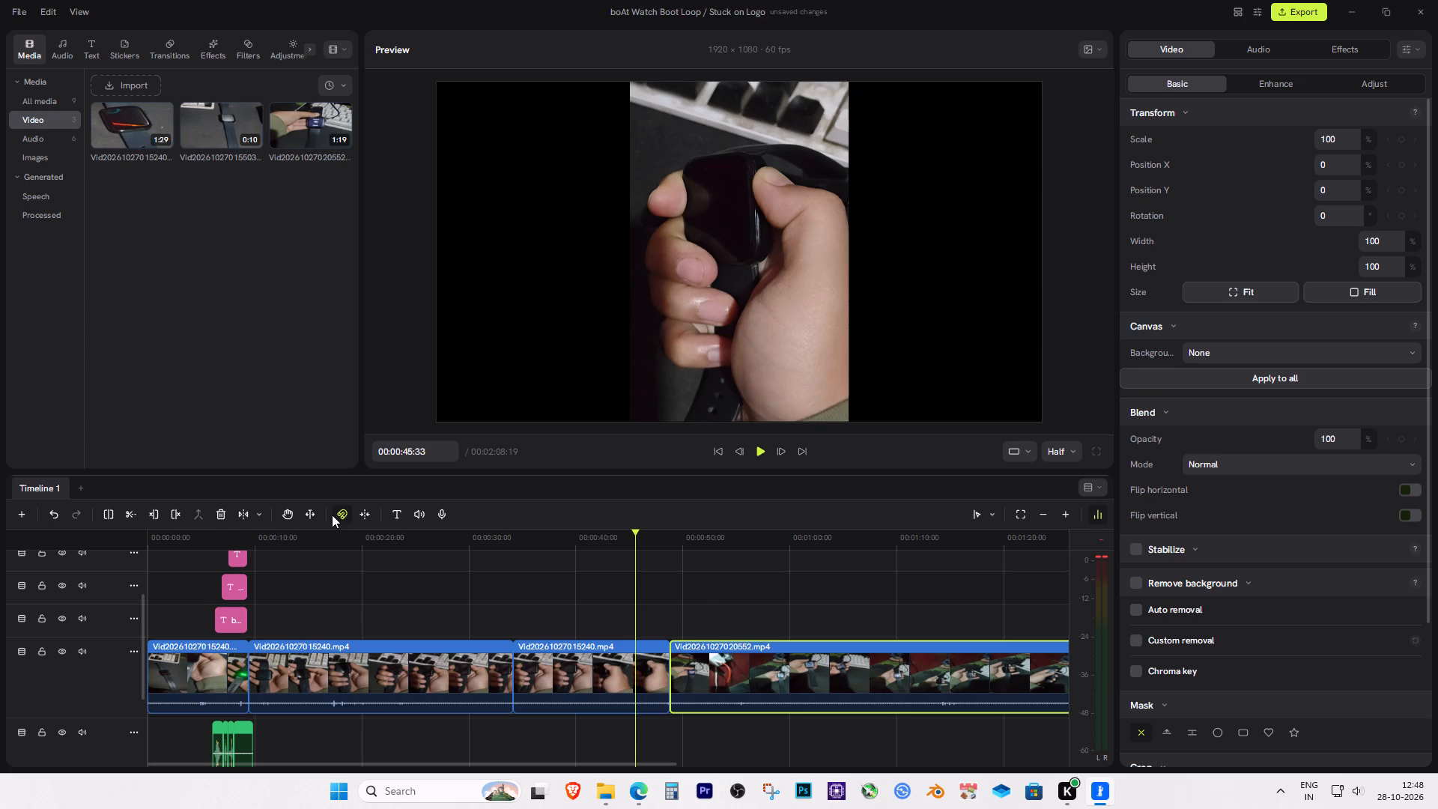
key("ctrl+minus")
key("ctrl+minus")
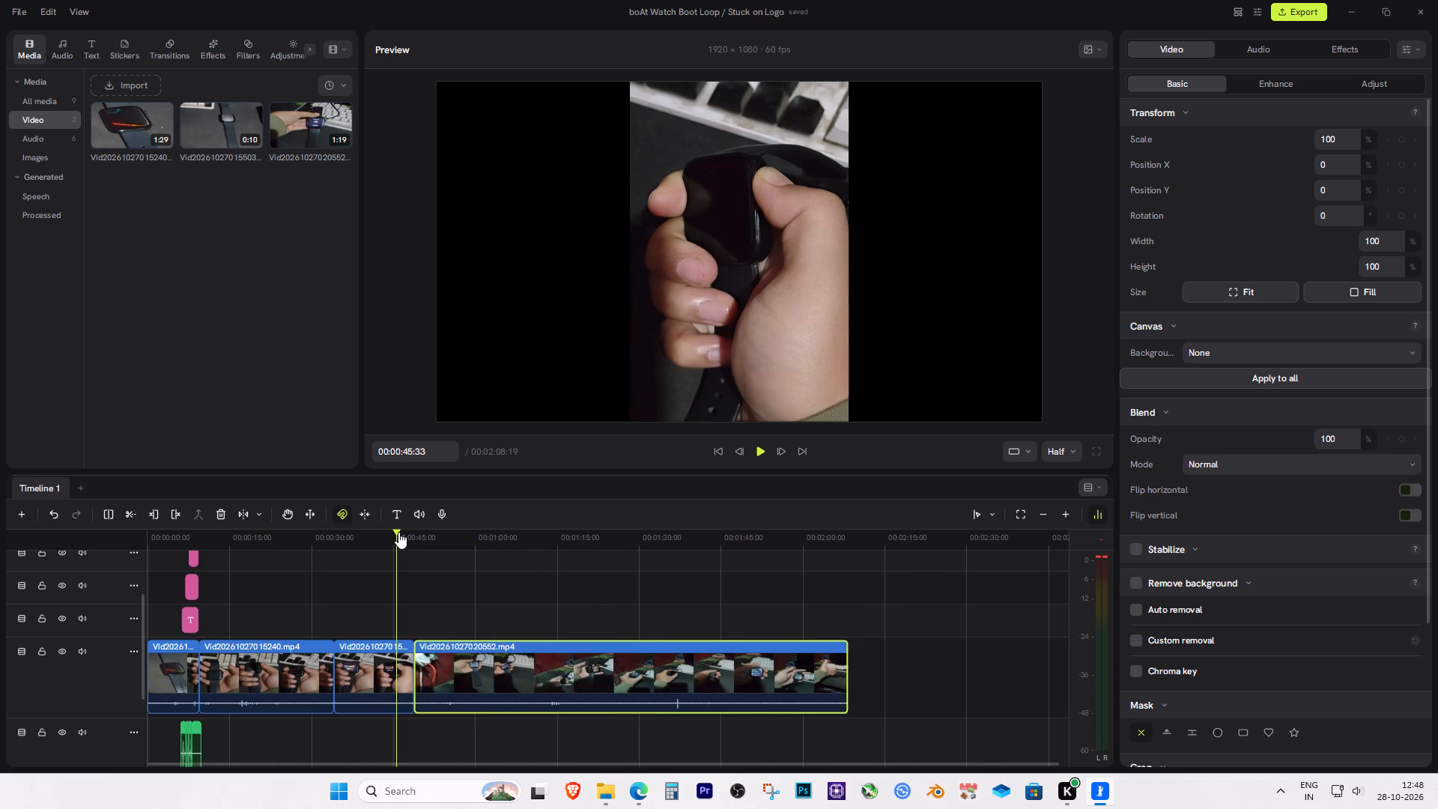
Resize the Vid20261027020552.mp4 clip in the preview to 68% scale and 151% height so it fills the frame vertically.
left_click_drag(398, 532, 431, 542)
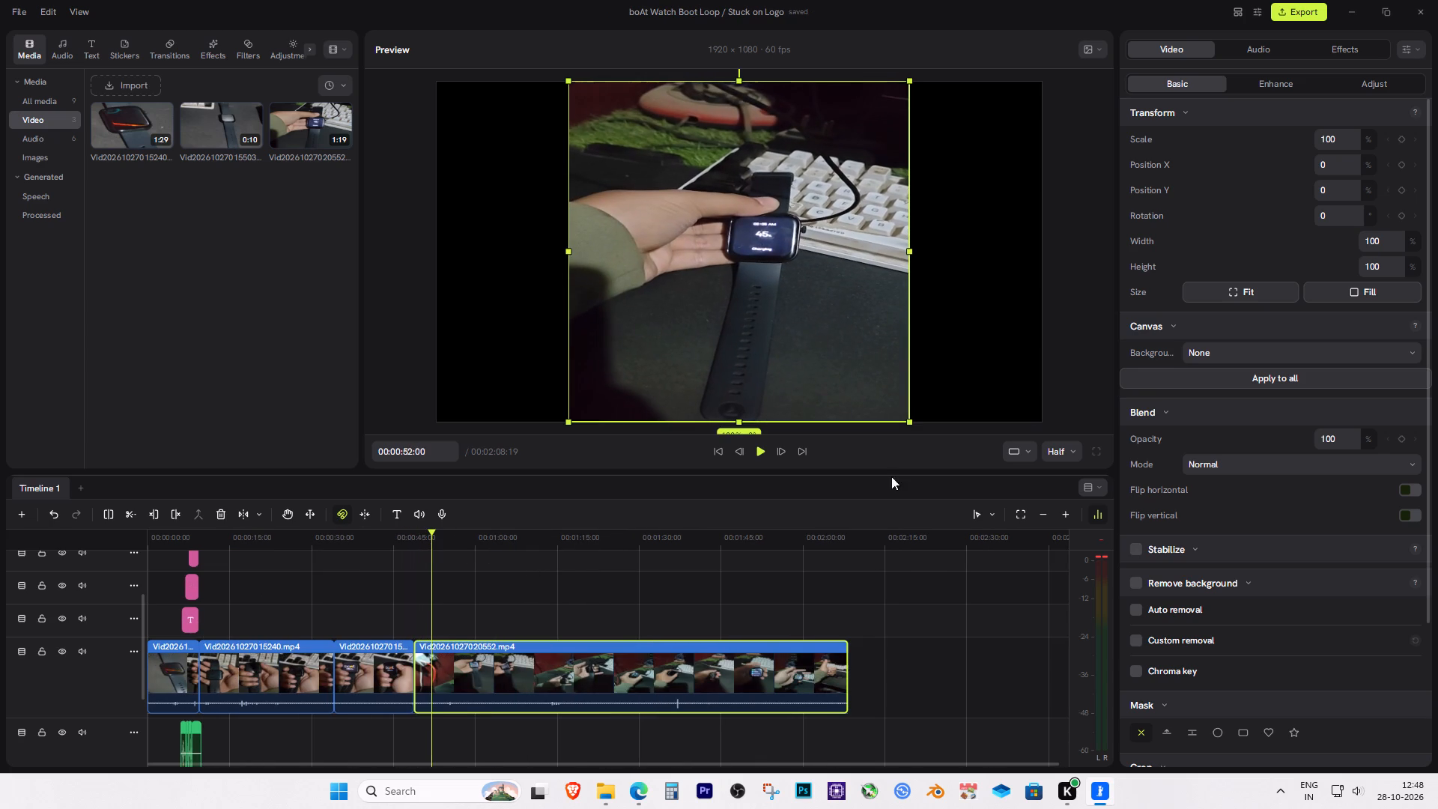
left_click_drag(911, 425, 846, 378)
left_click_drag(738, 133, 738, 104)
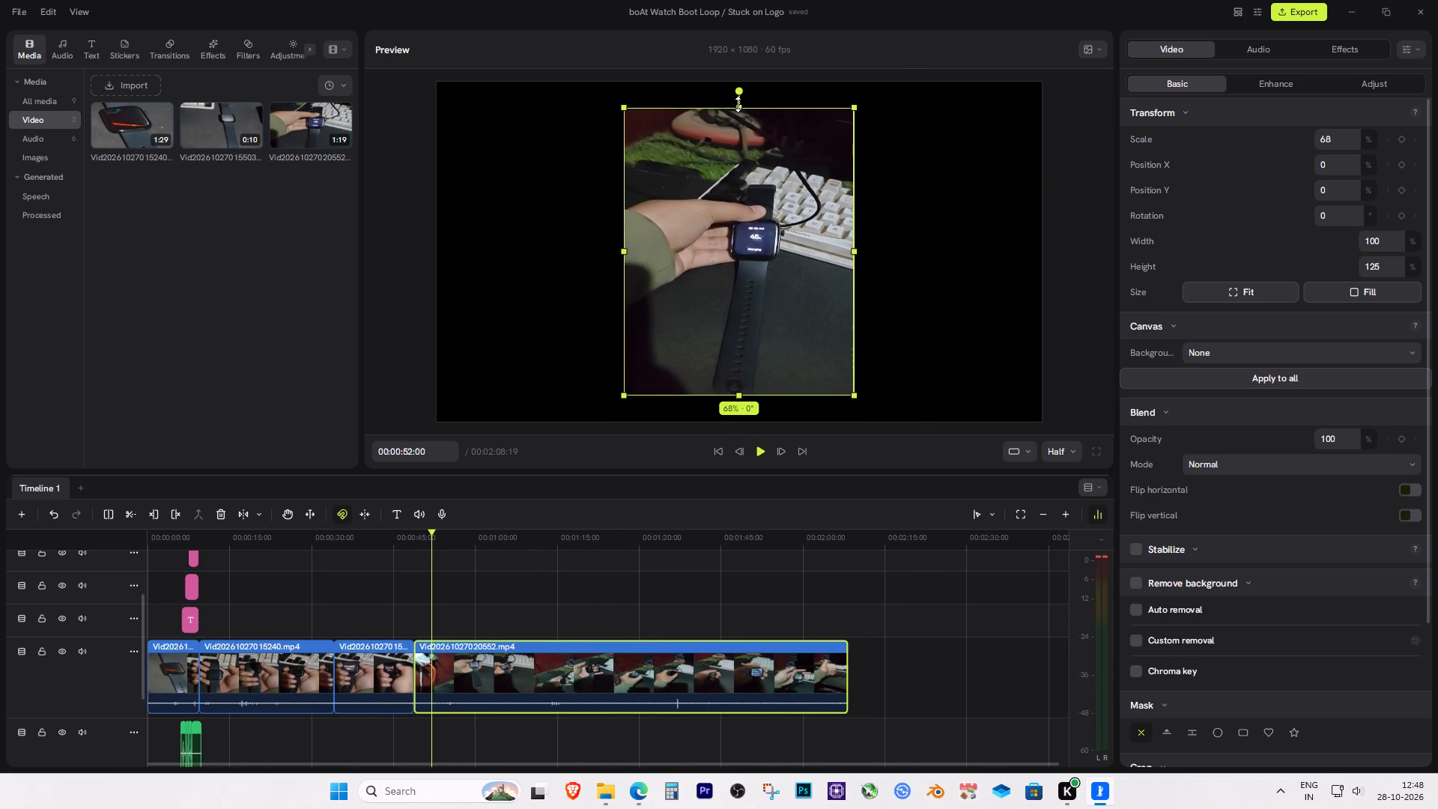
left_click_drag(738, 104, 743, 77)
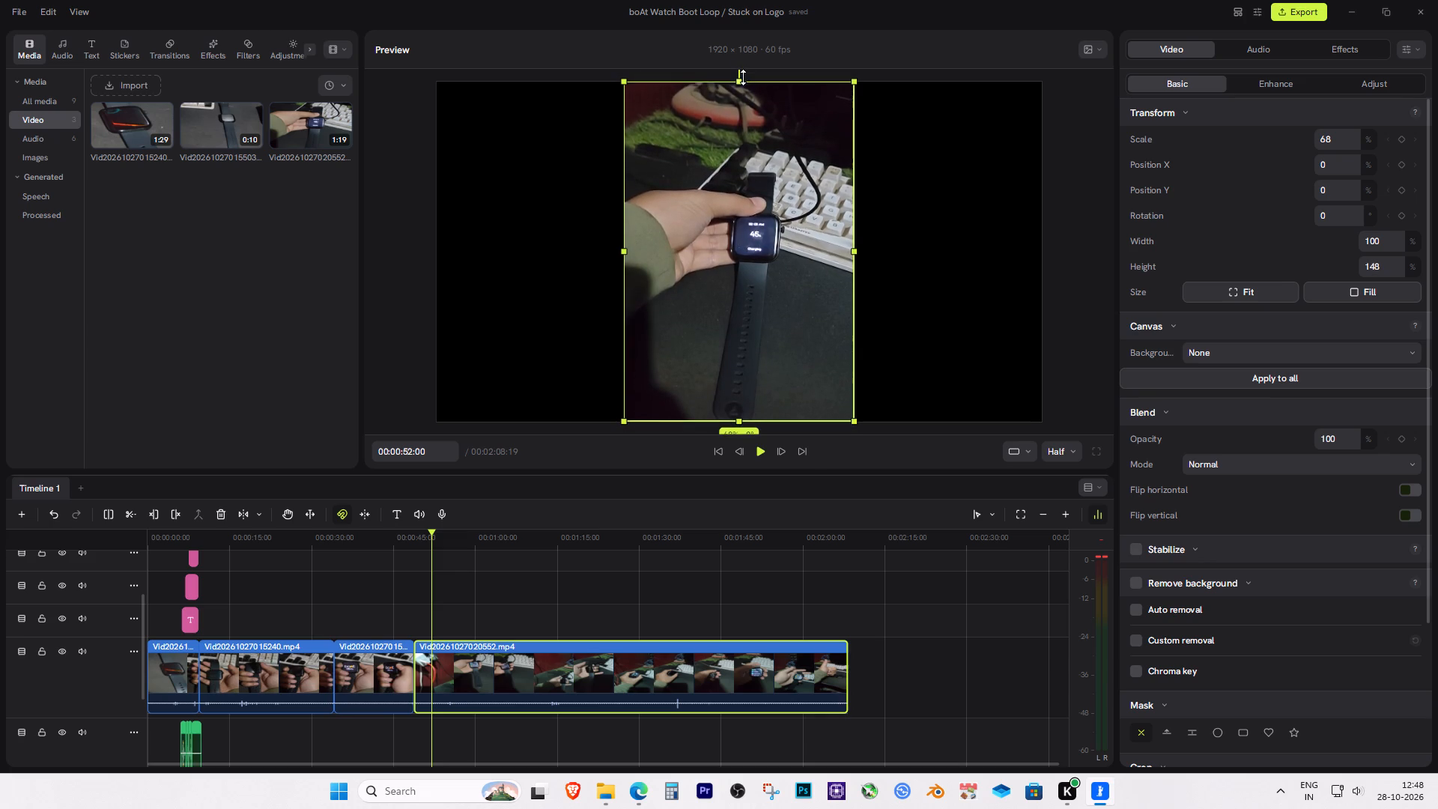
left_click_drag(743, 77, 744, 73)
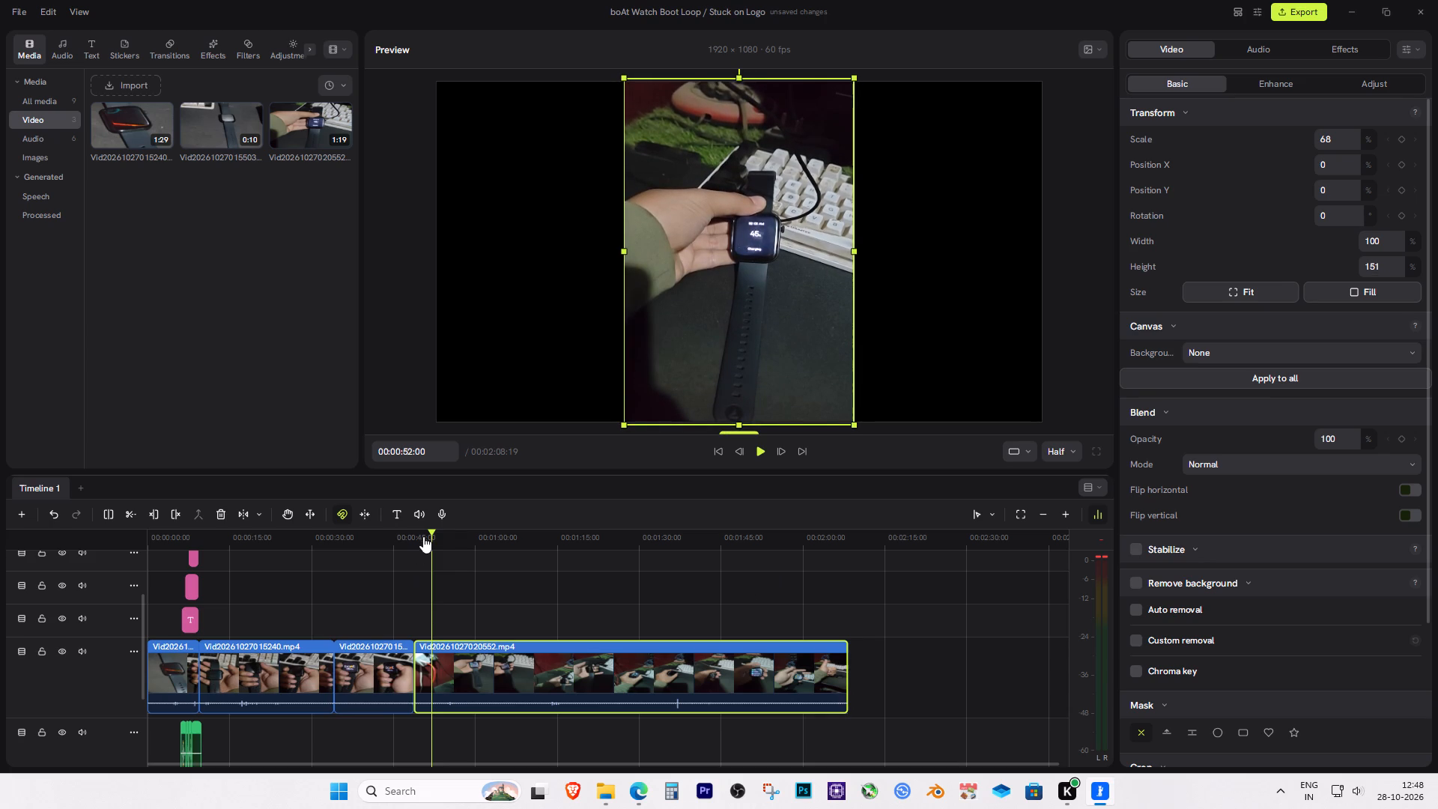
Scrub through the Vid20261027020552.mp4 clip between about 0:50 and 1:42 on the timeline to find a cut point.
left_click_drag(431, 530, 426, 529)
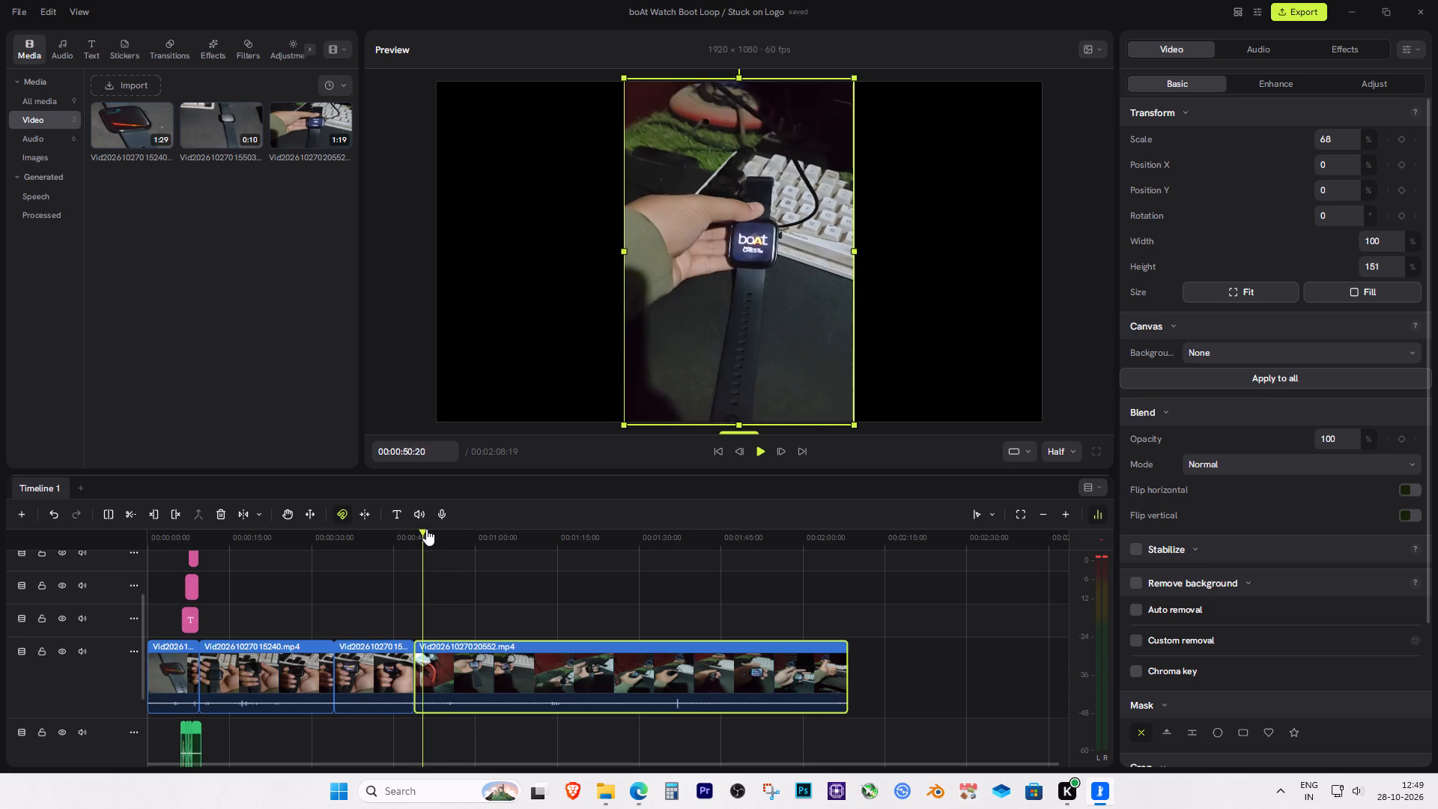
left_click_drag(426, 529, 541, 539)
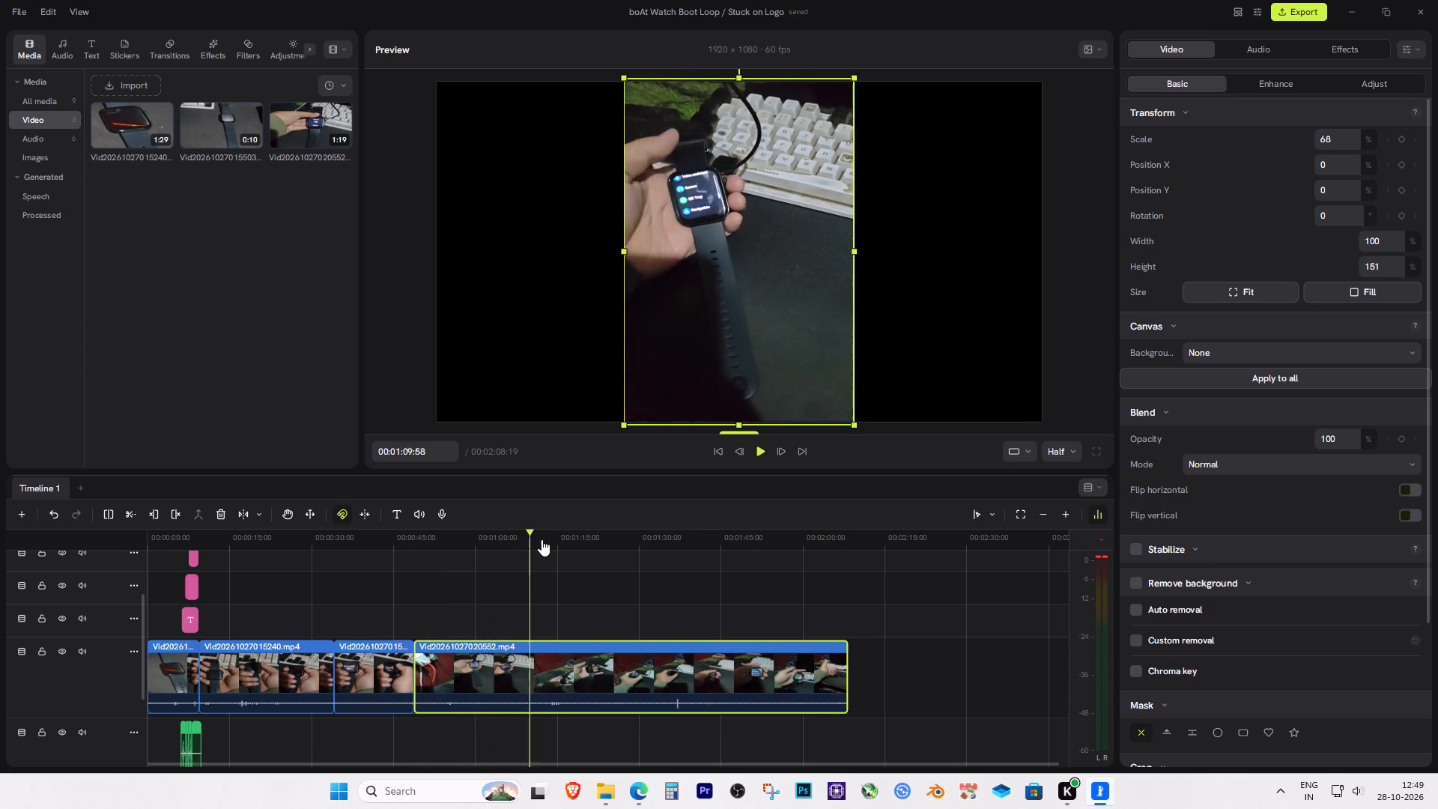
left_click_drag(541, 539, 565, 541)
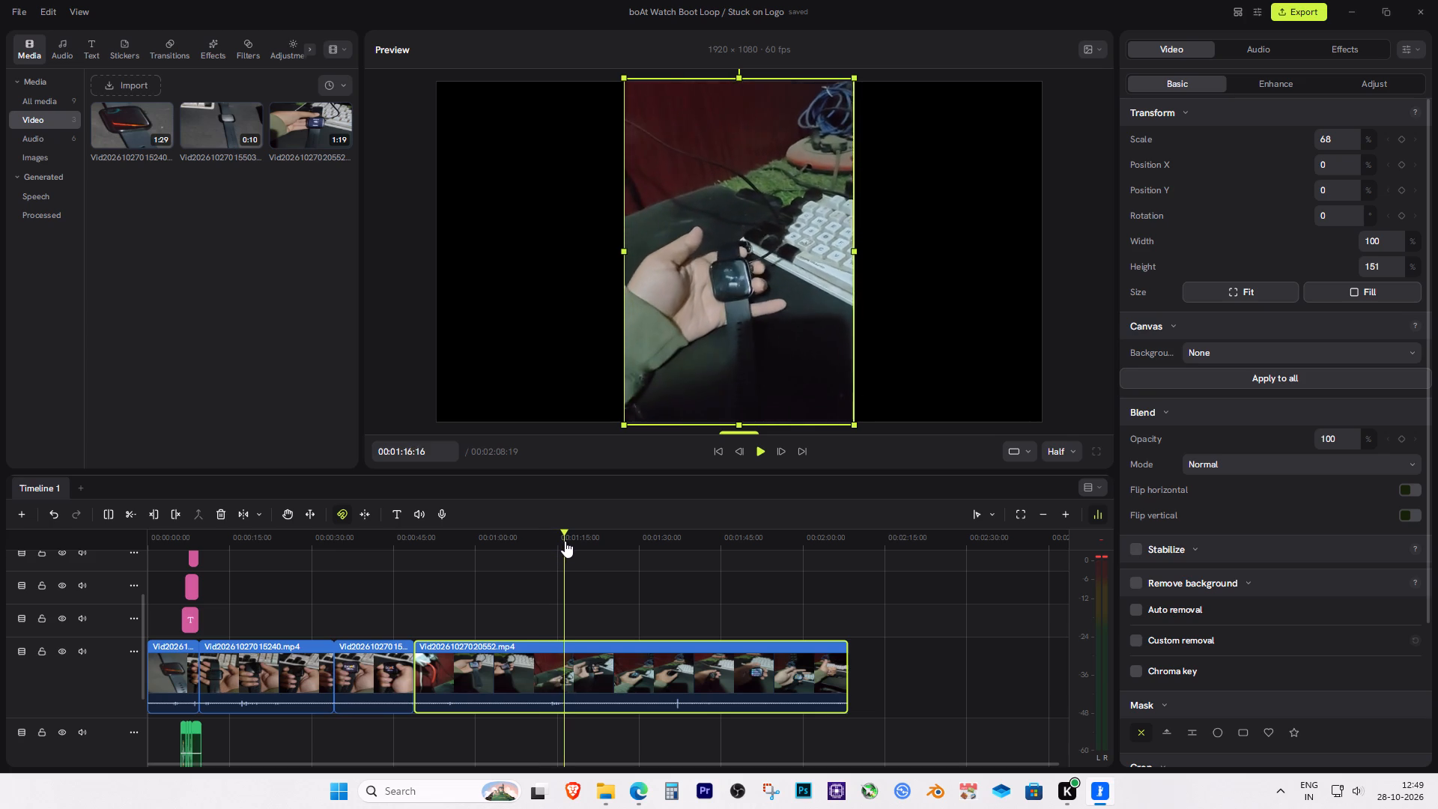
left_click_drag(565, 541, 589, 545)
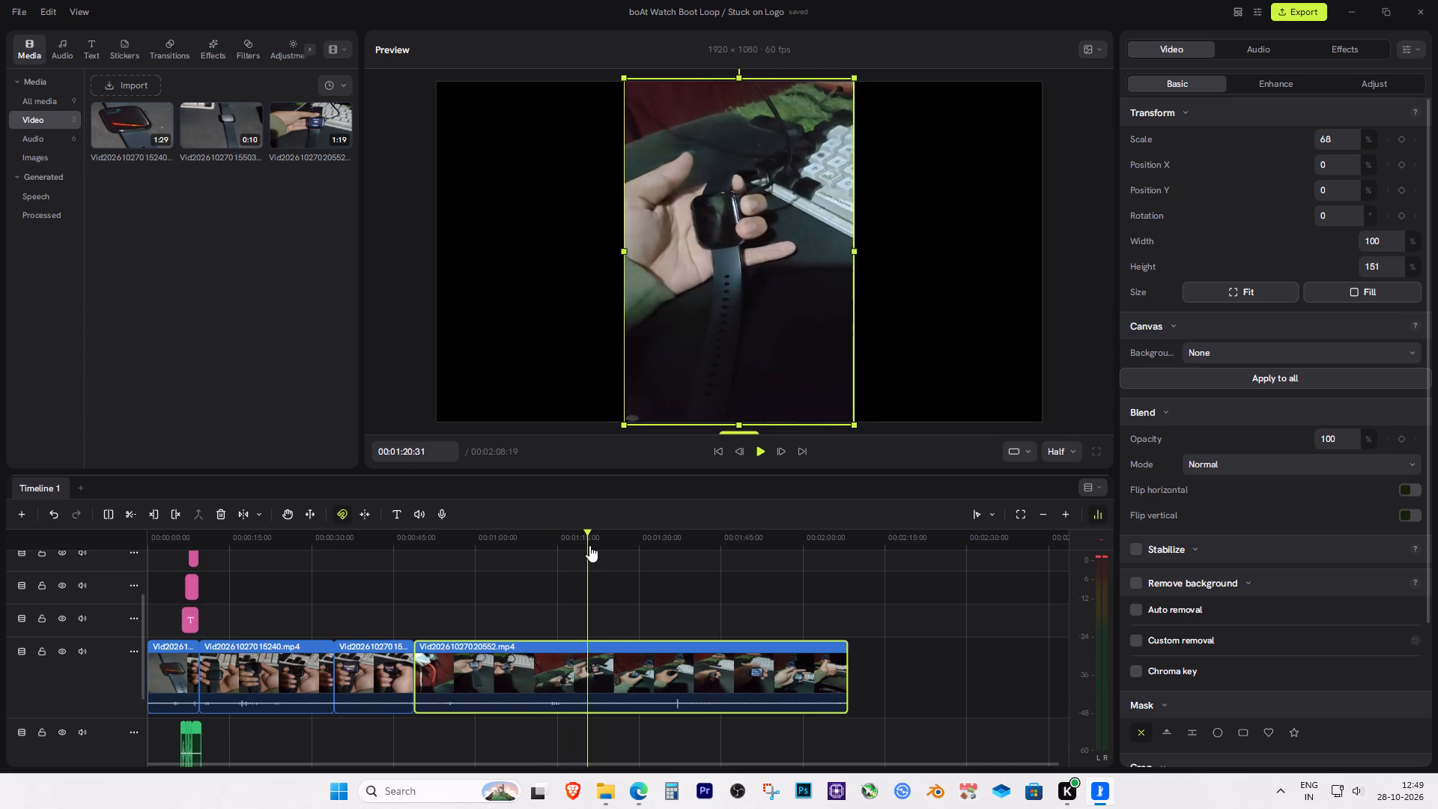
left_click_drag(589, 545, 640, 563)
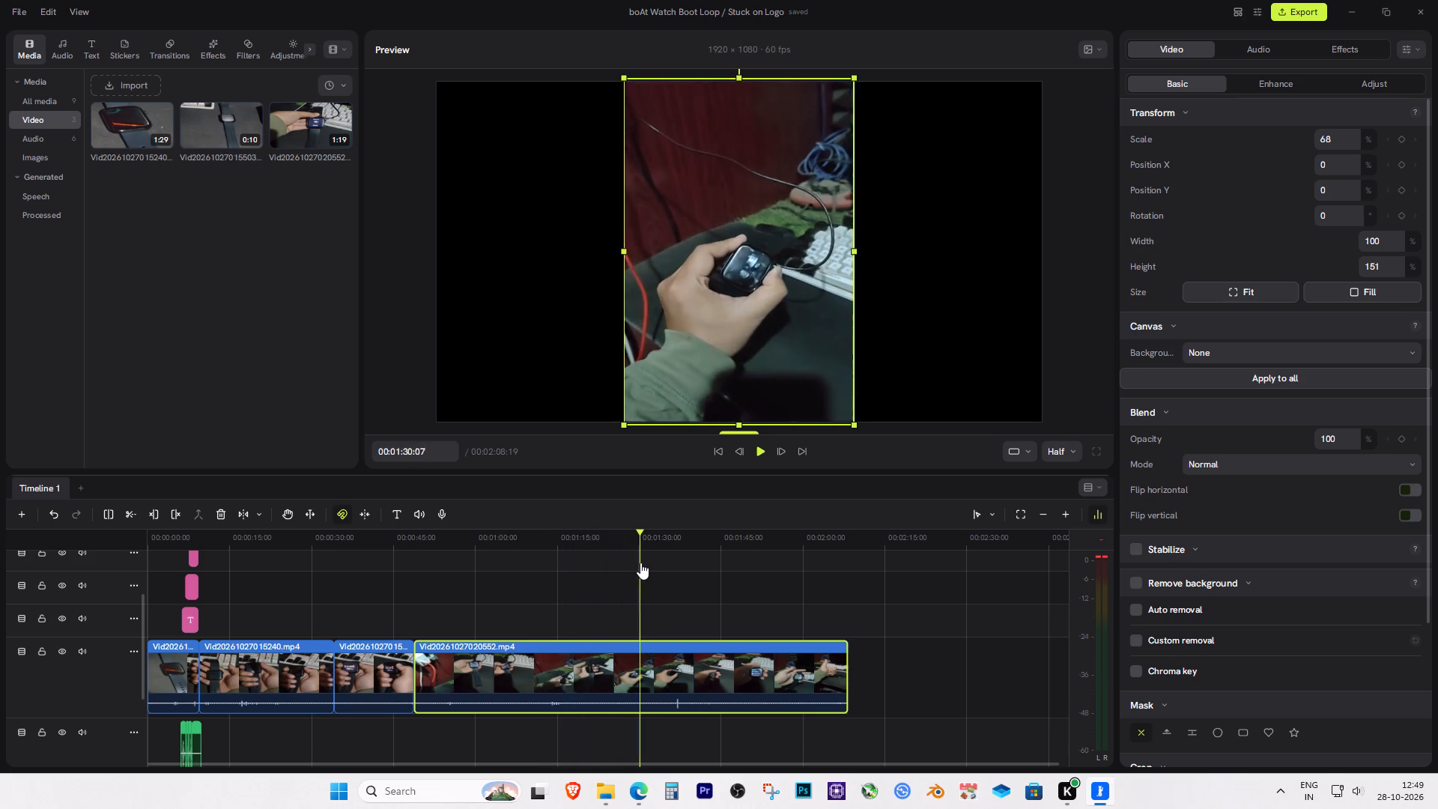
left_click_drag(640, 563, 706, 574)
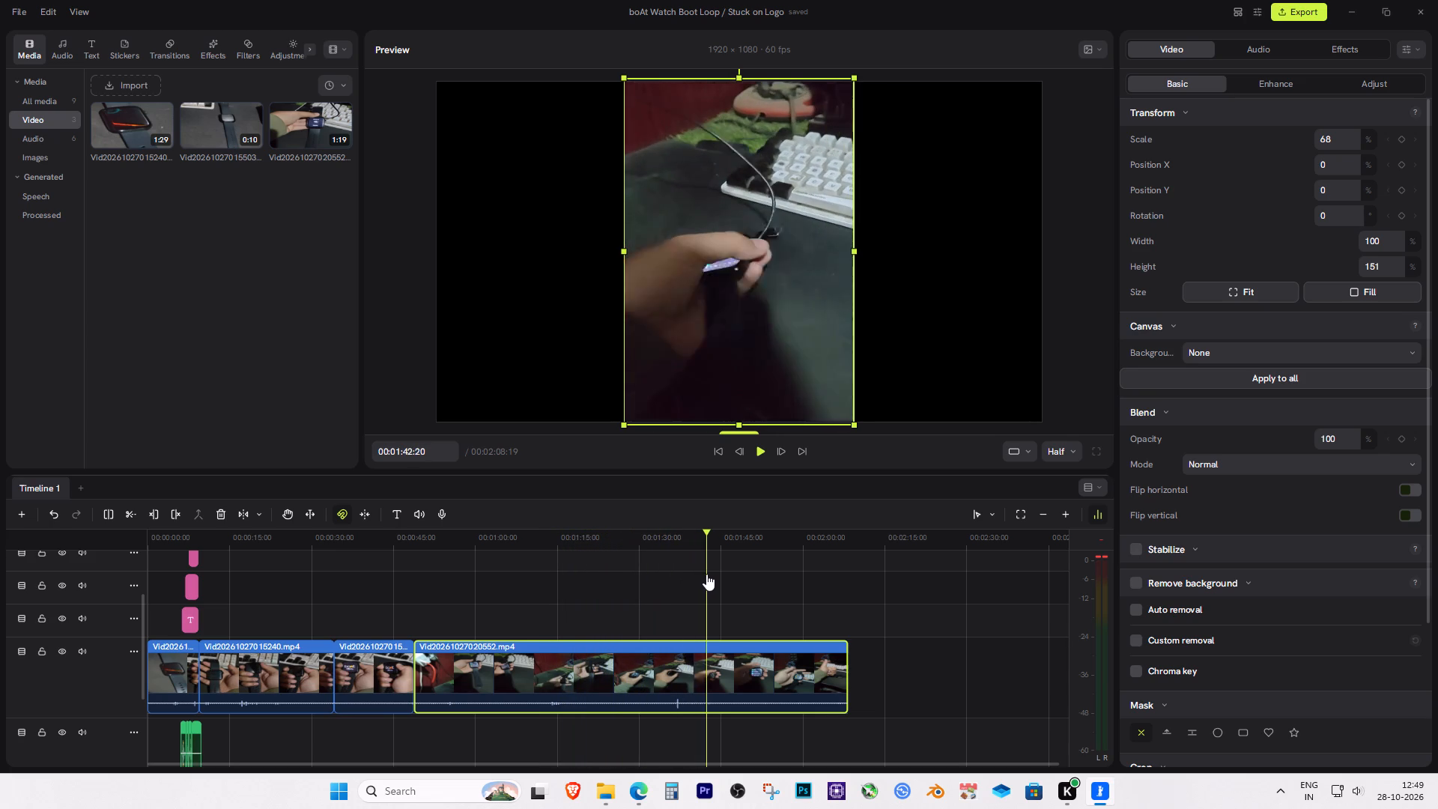
left_click_drag(706, 574, 571, 568)
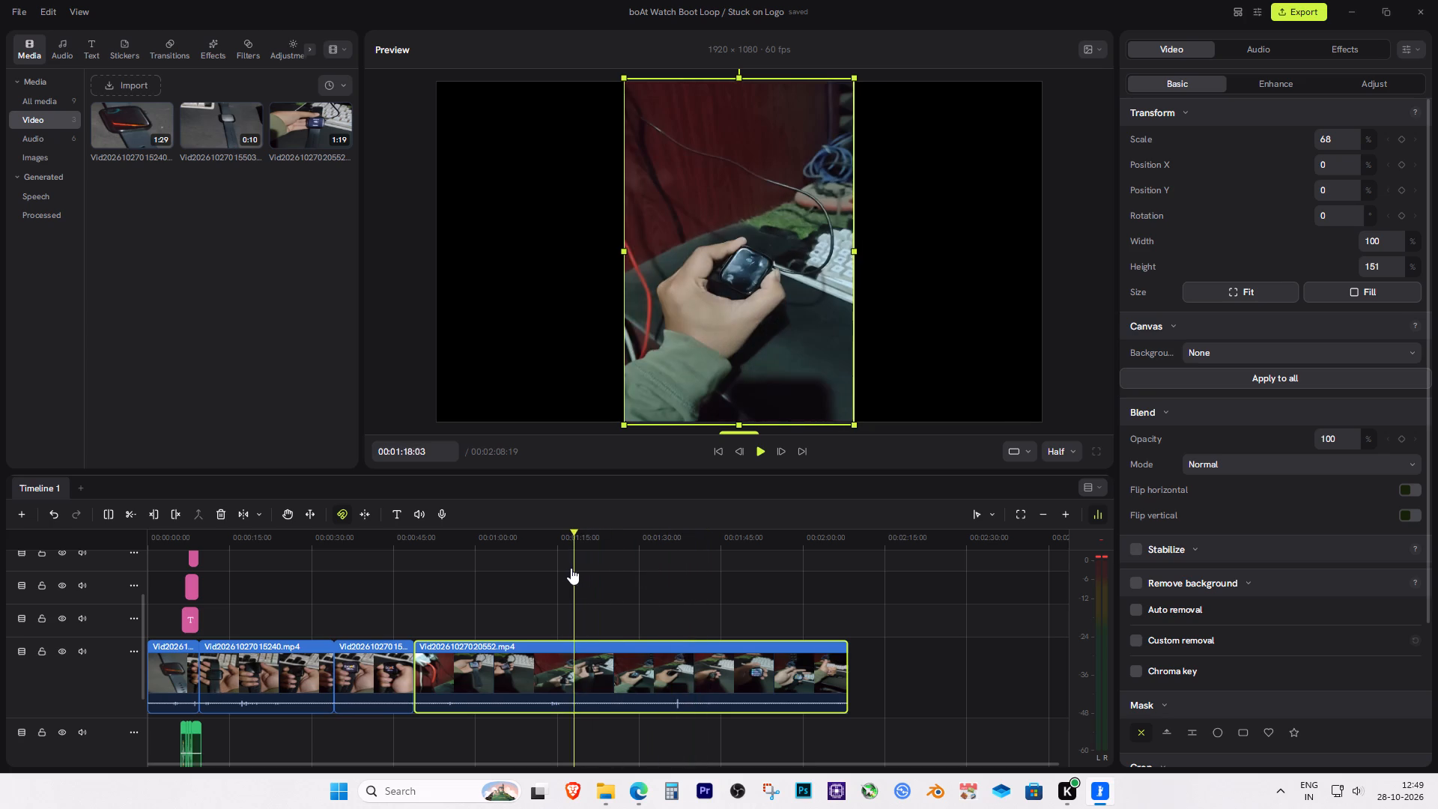
left_click_drag(571, 568, 533, 564)
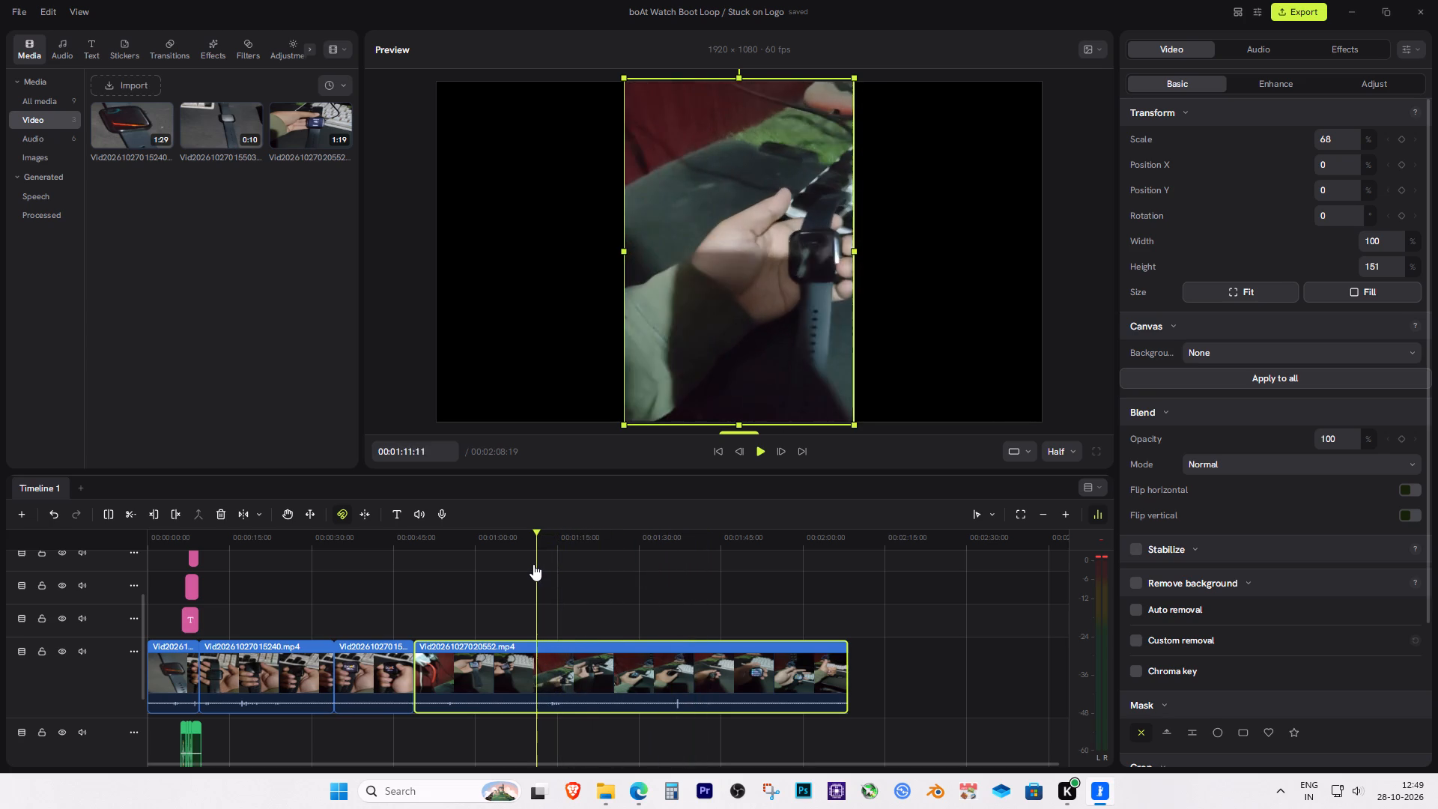
Split the Vid20261027020552.mp4 clip at about 1:09:58 and delete the part before the cut.
left_click_drag(533, 564, 521, 563)
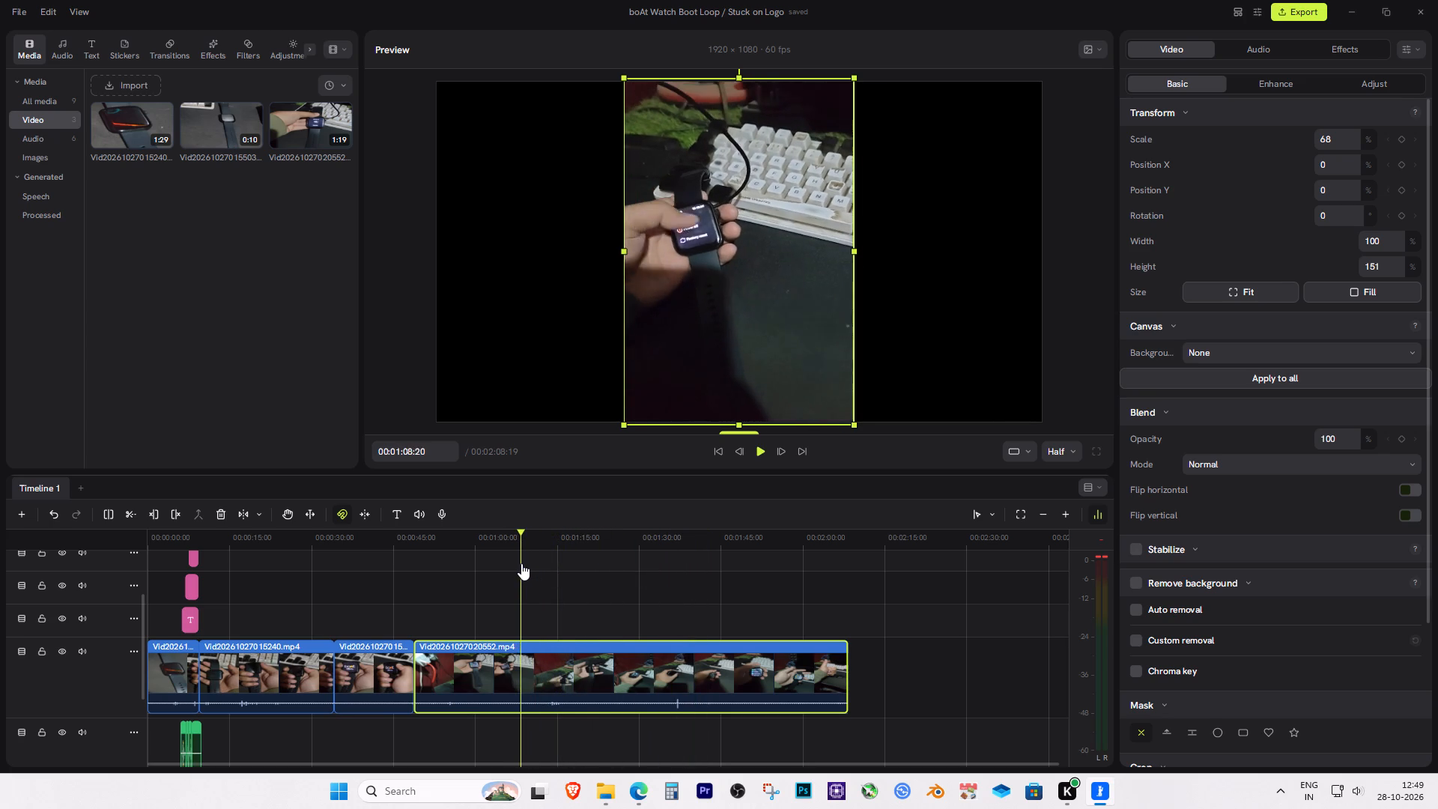
left_click_drag(521, 563, 529, 562)
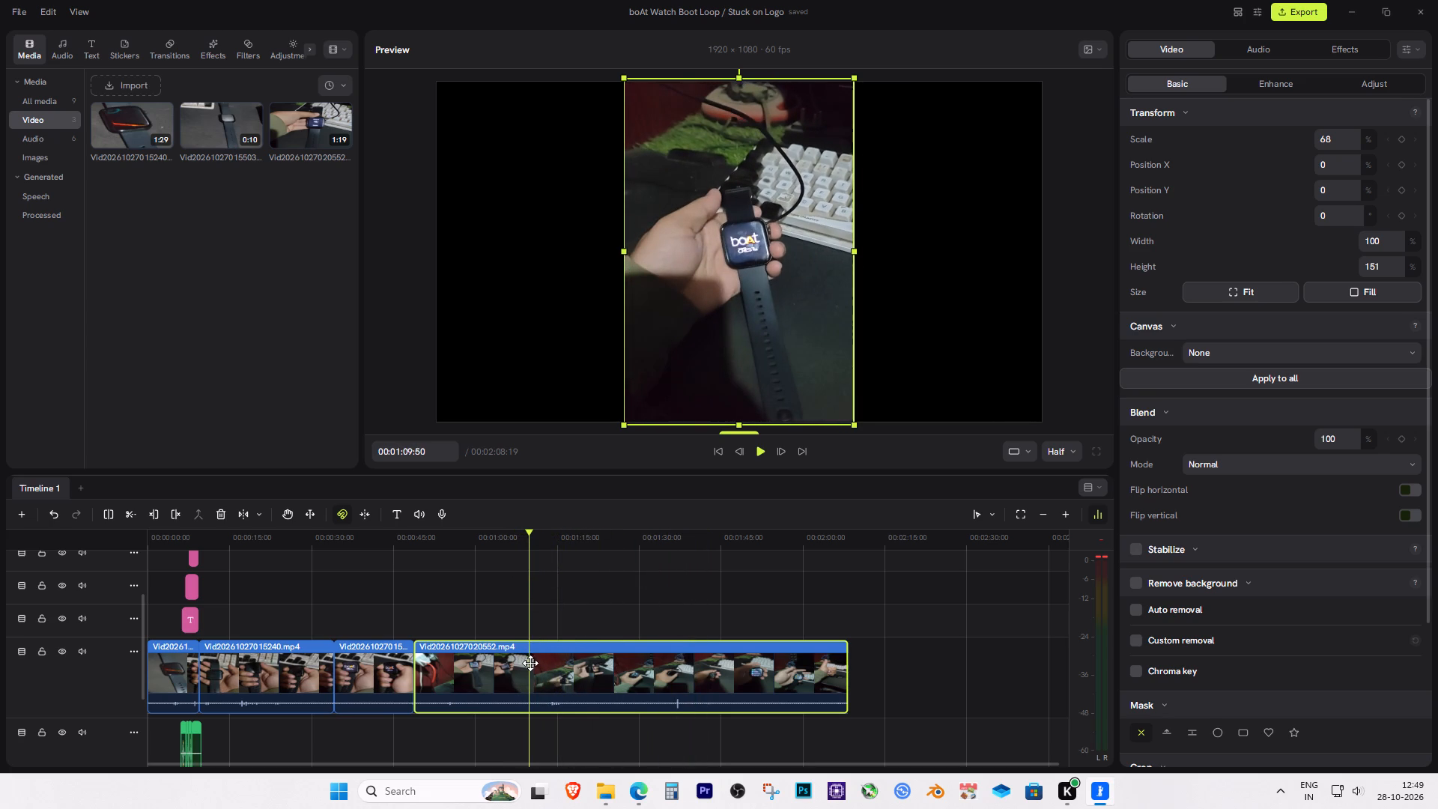
left_click(531, 664)
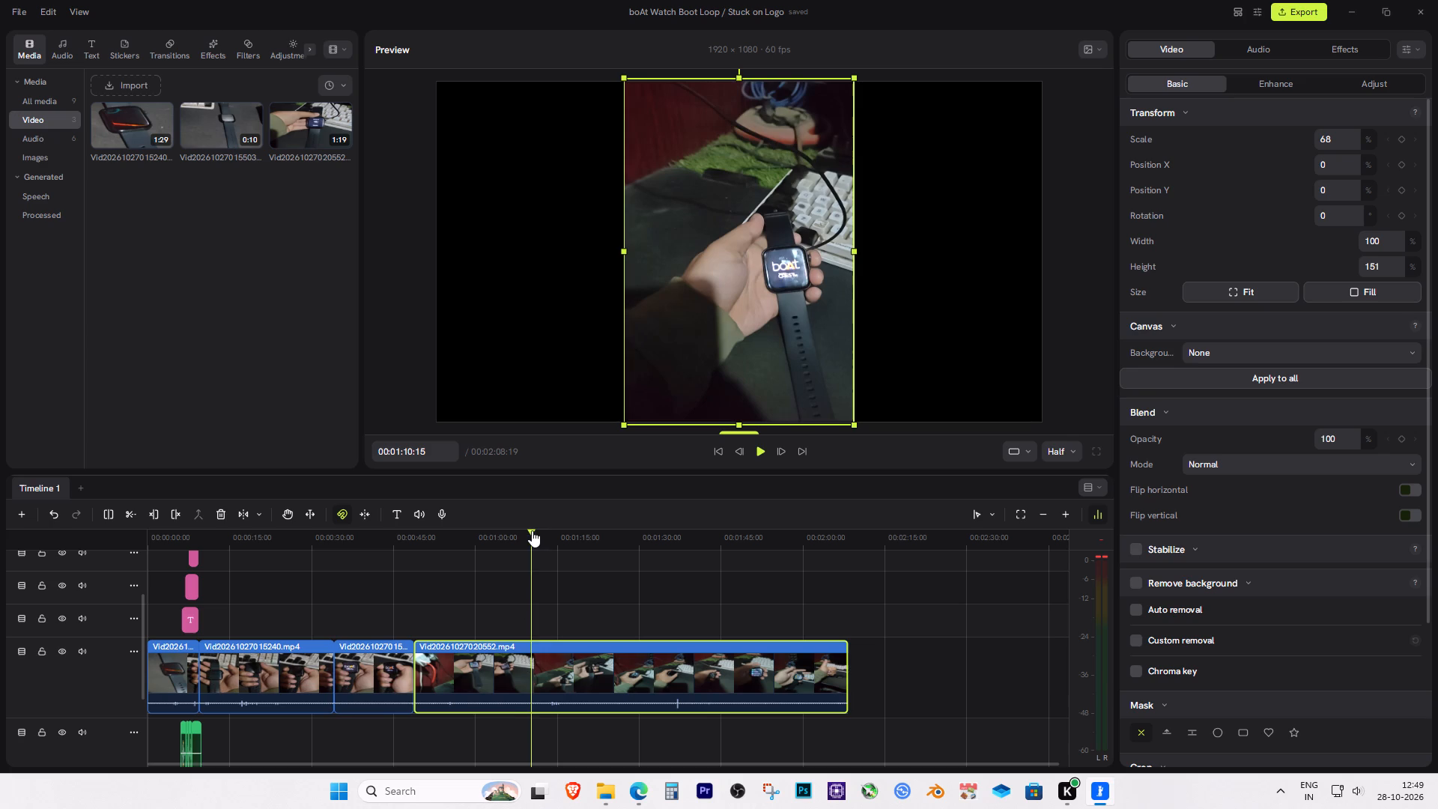
left_click(532, 530)
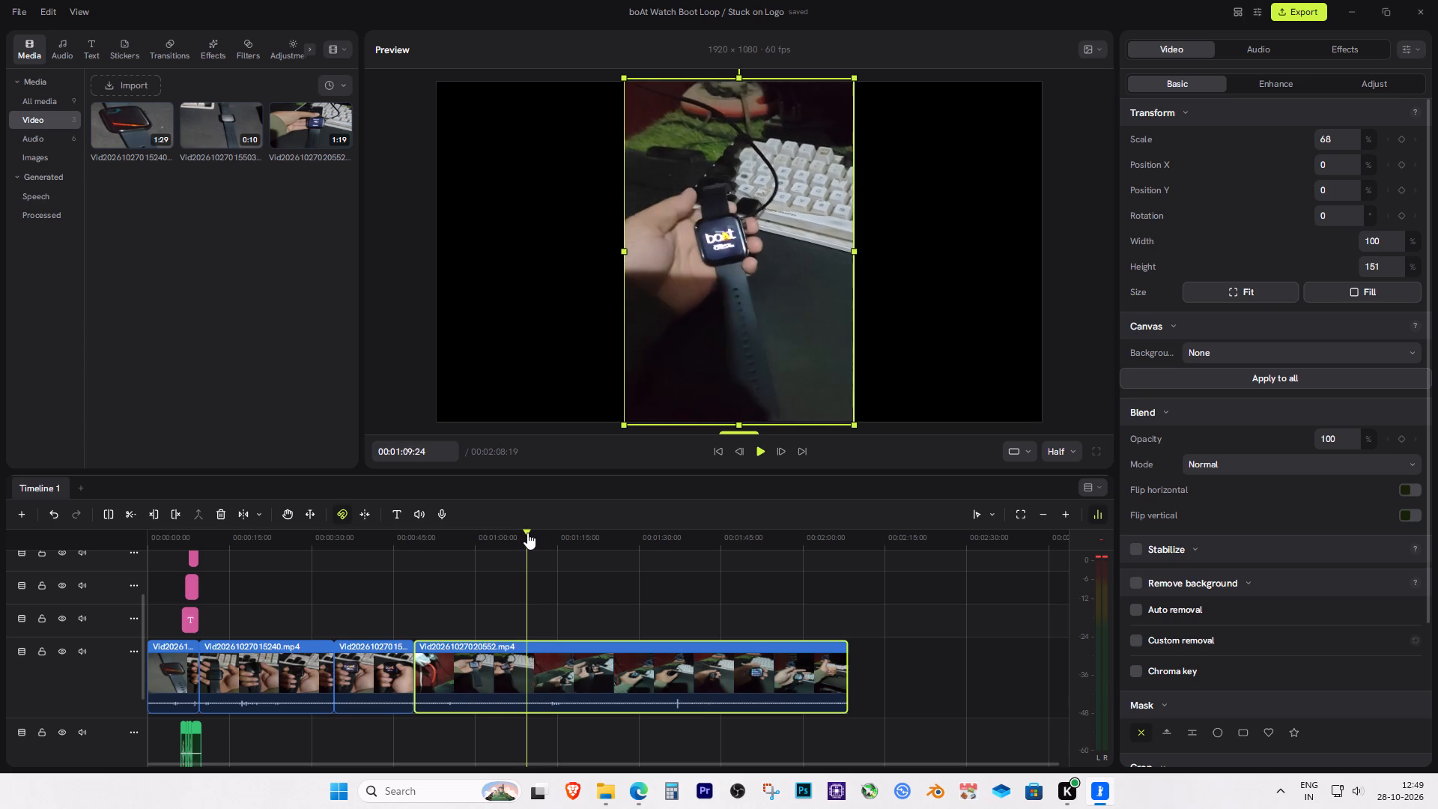
key("s")
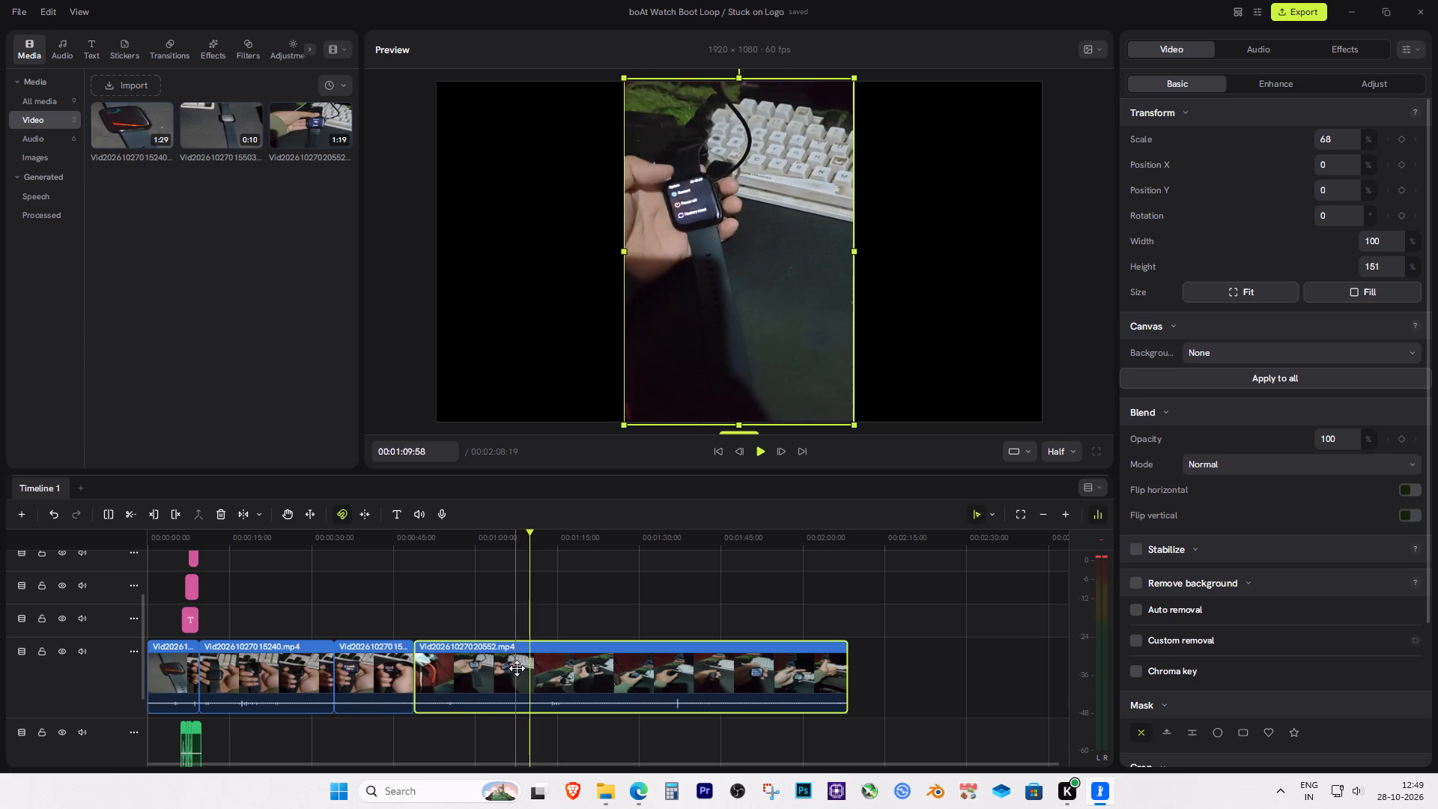
key("b")
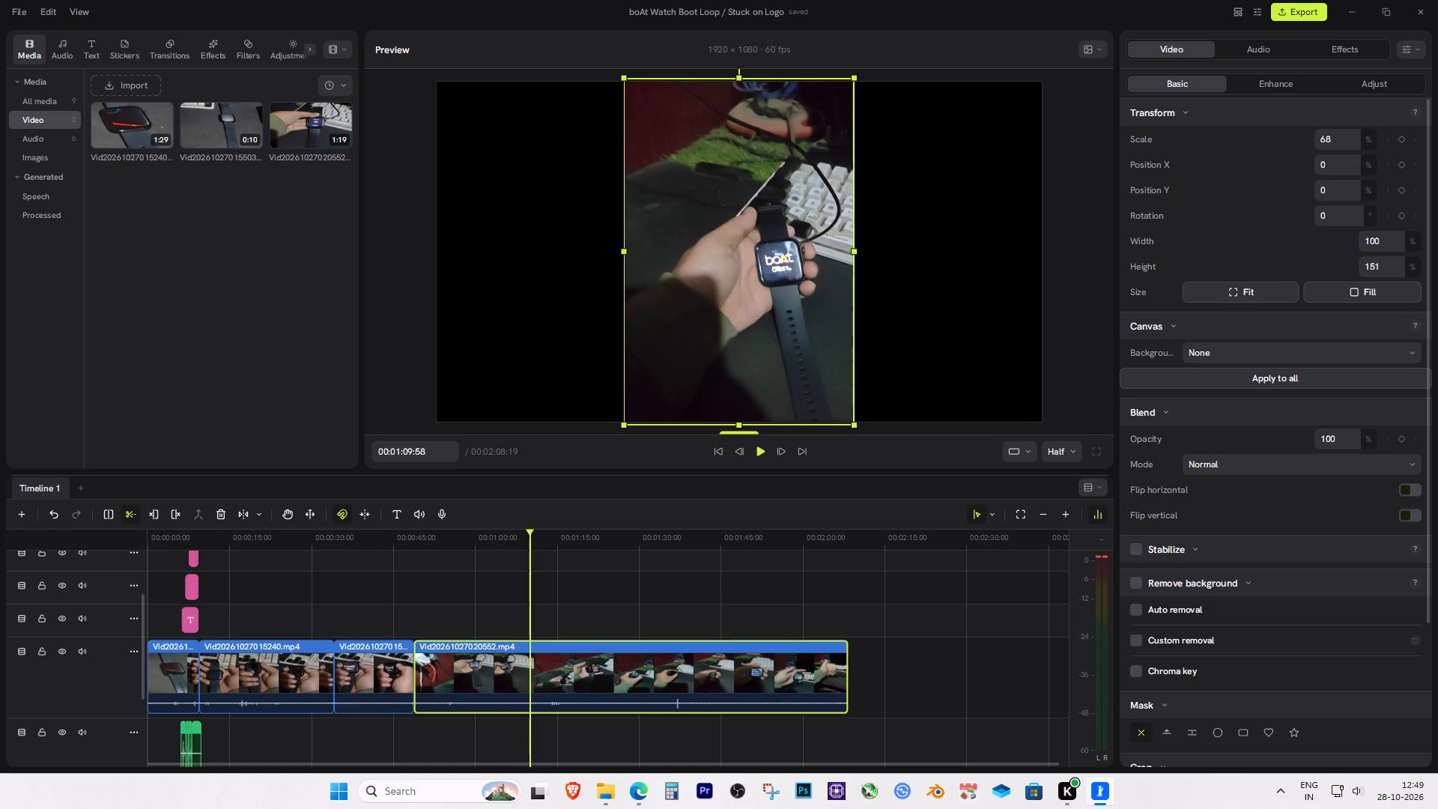
left_click(530, 662)
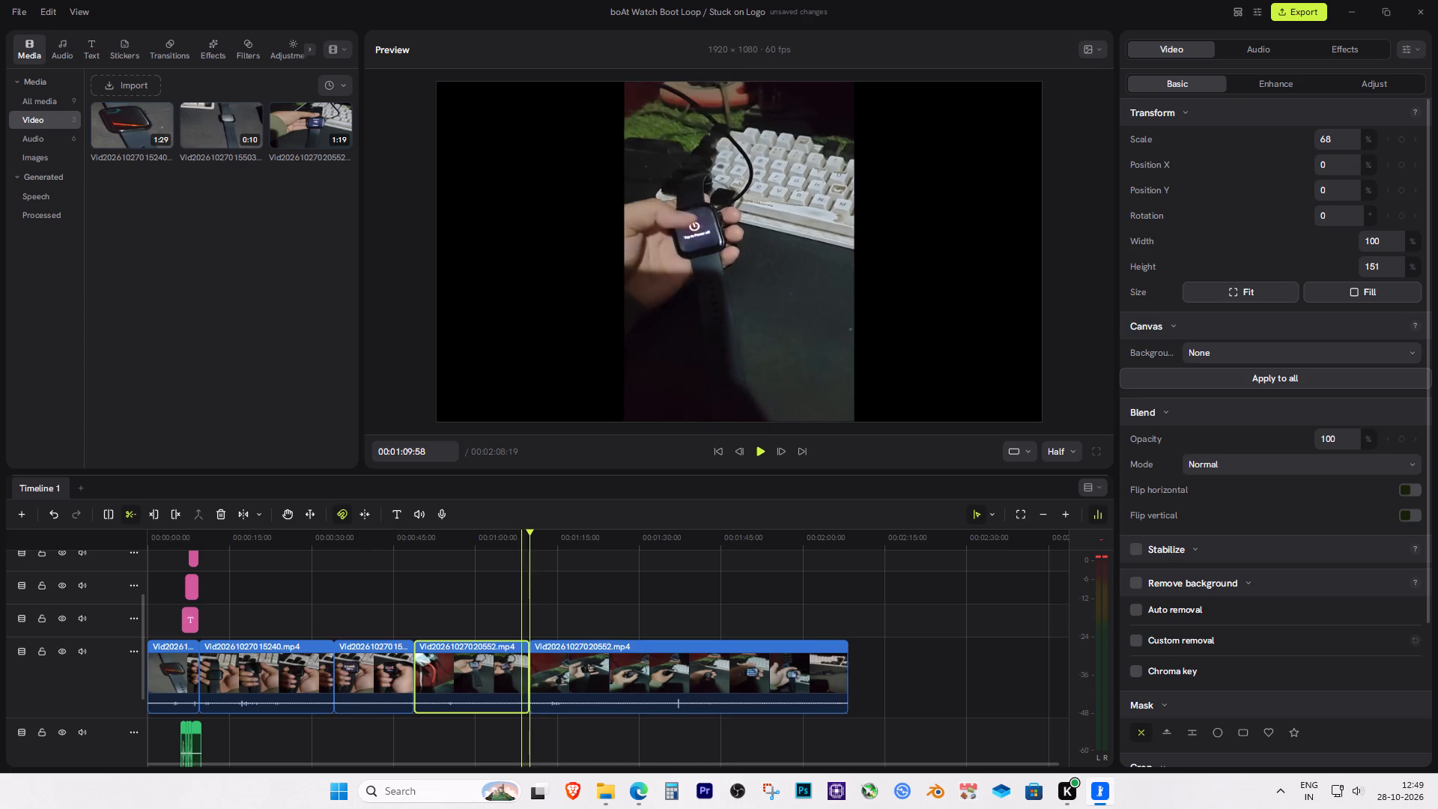
key("Delete")
Move the remaining Vid20261027020552.mp4 clip earlier to close the gap, directly after the preceding clip on the main video track.
left_click_drag(530, 529, 536, 533)
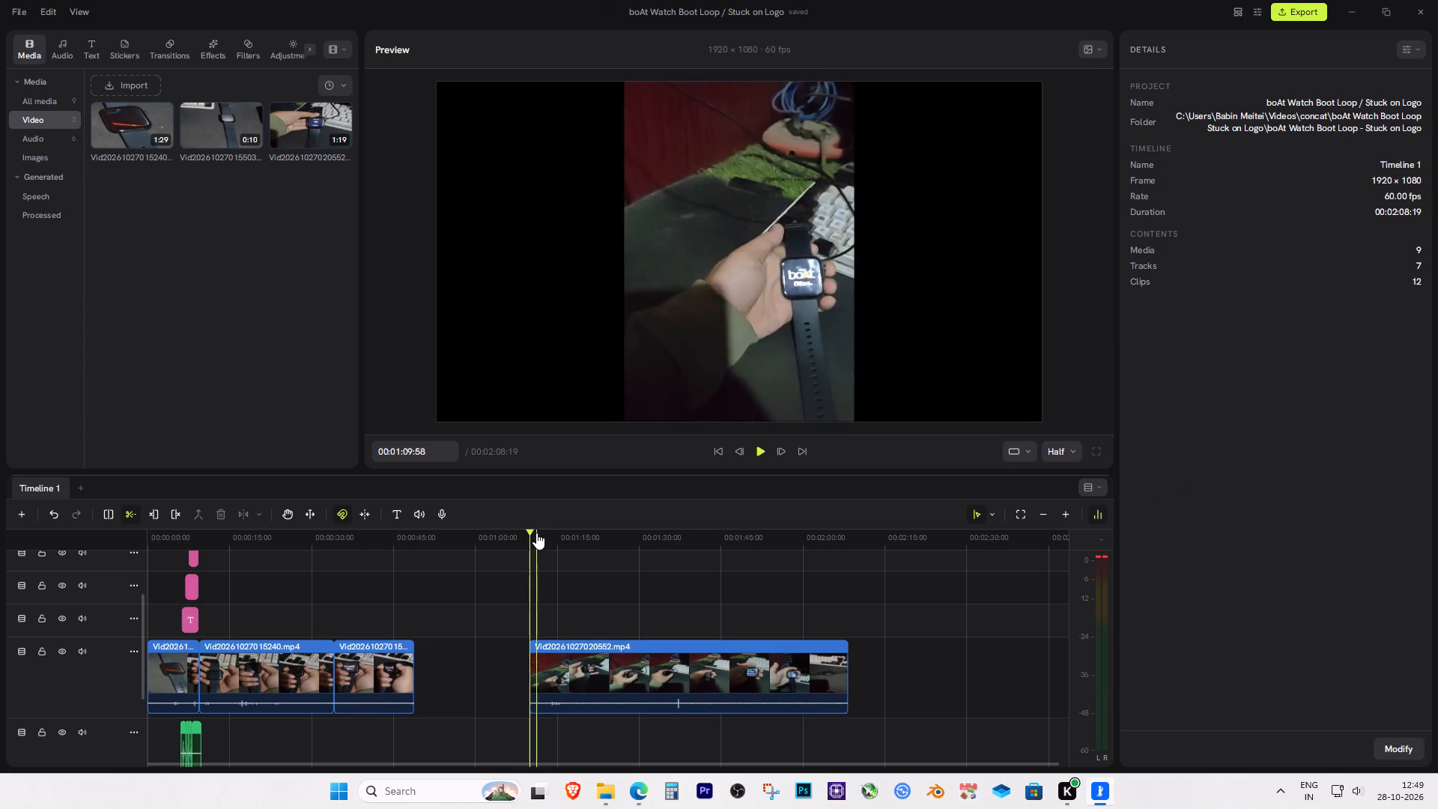
left_click_drag(536, 533, 539, 533)
left_click_drag(529, 533, 540, 535)
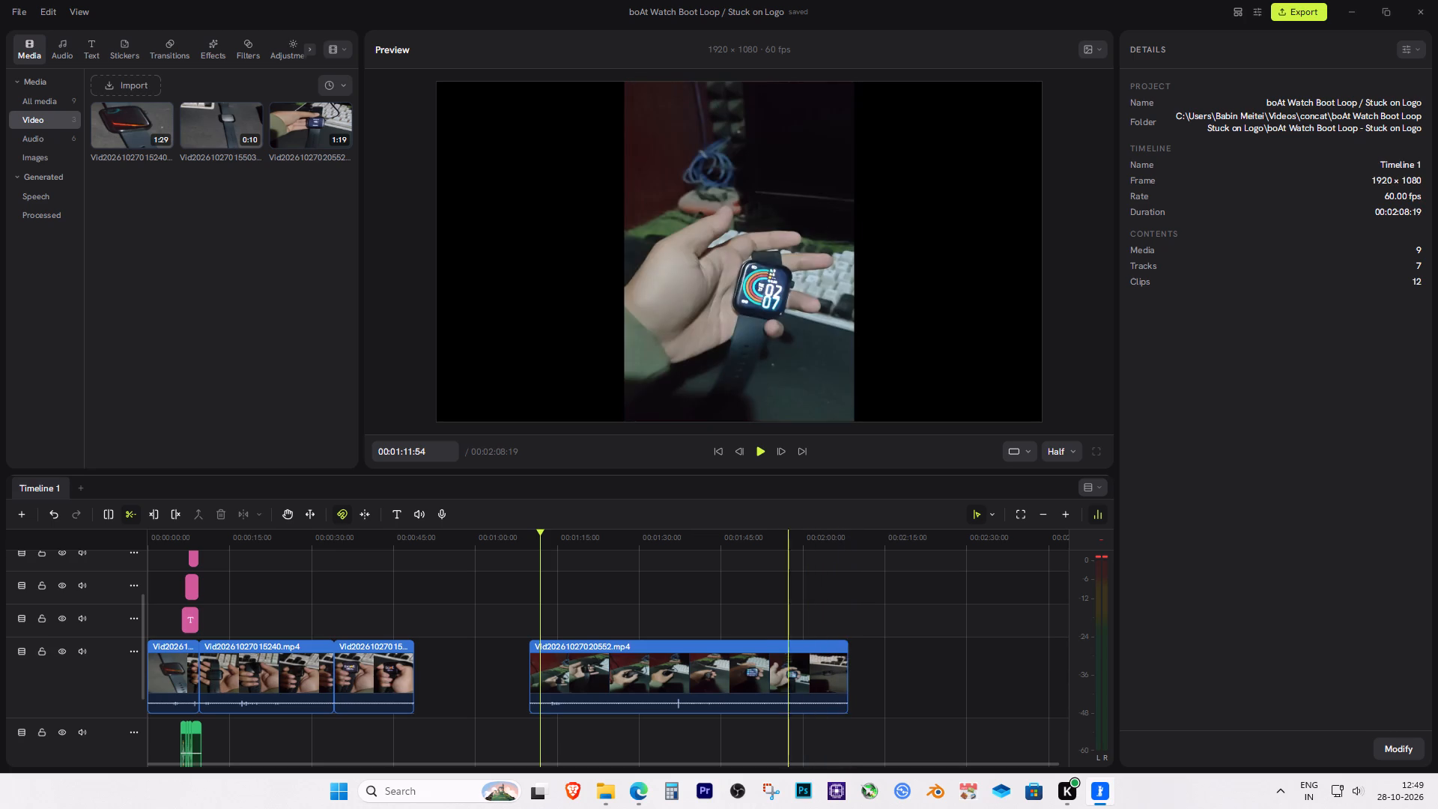
key("b")
left_click(495, 569)
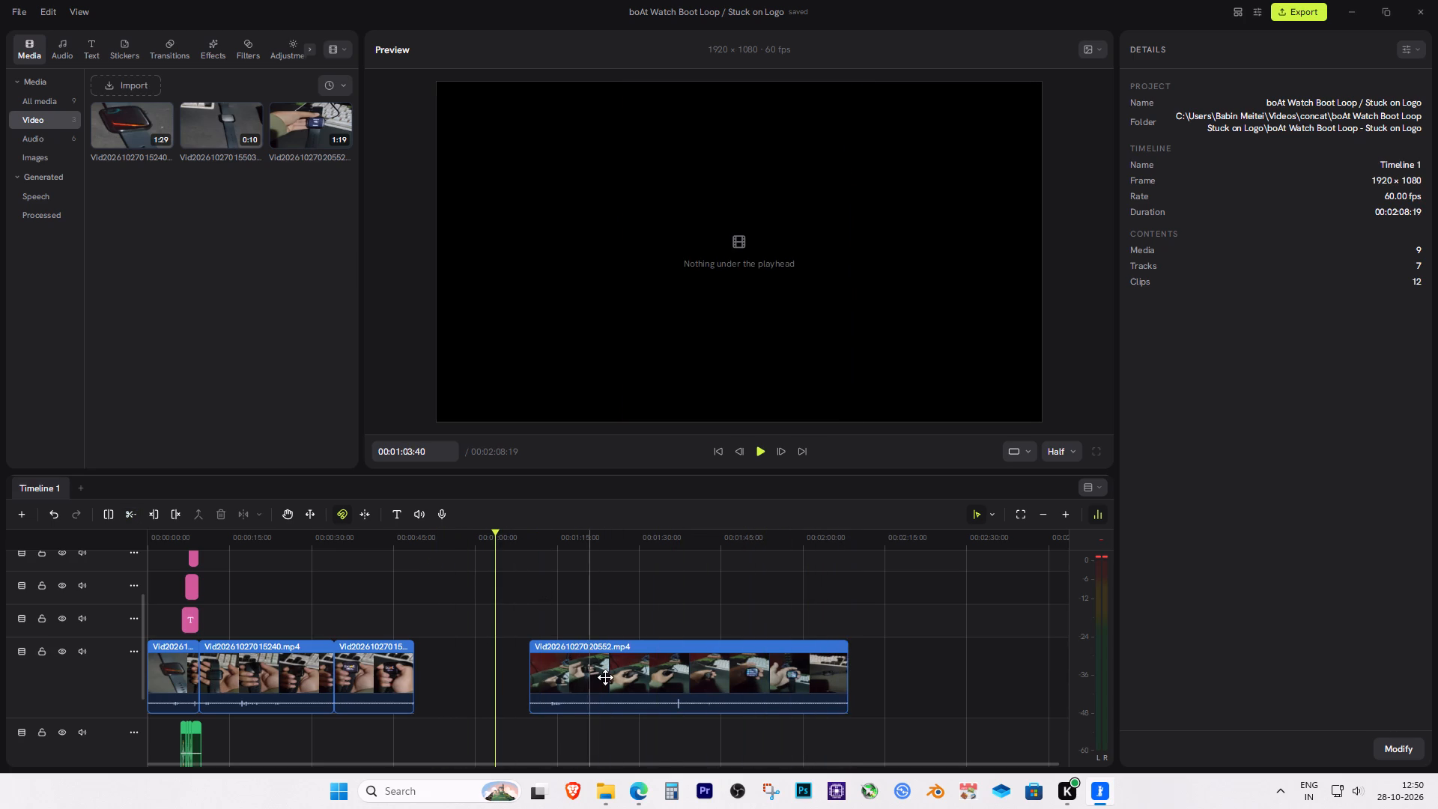
left_click_drag(616, 664, 499, 667)
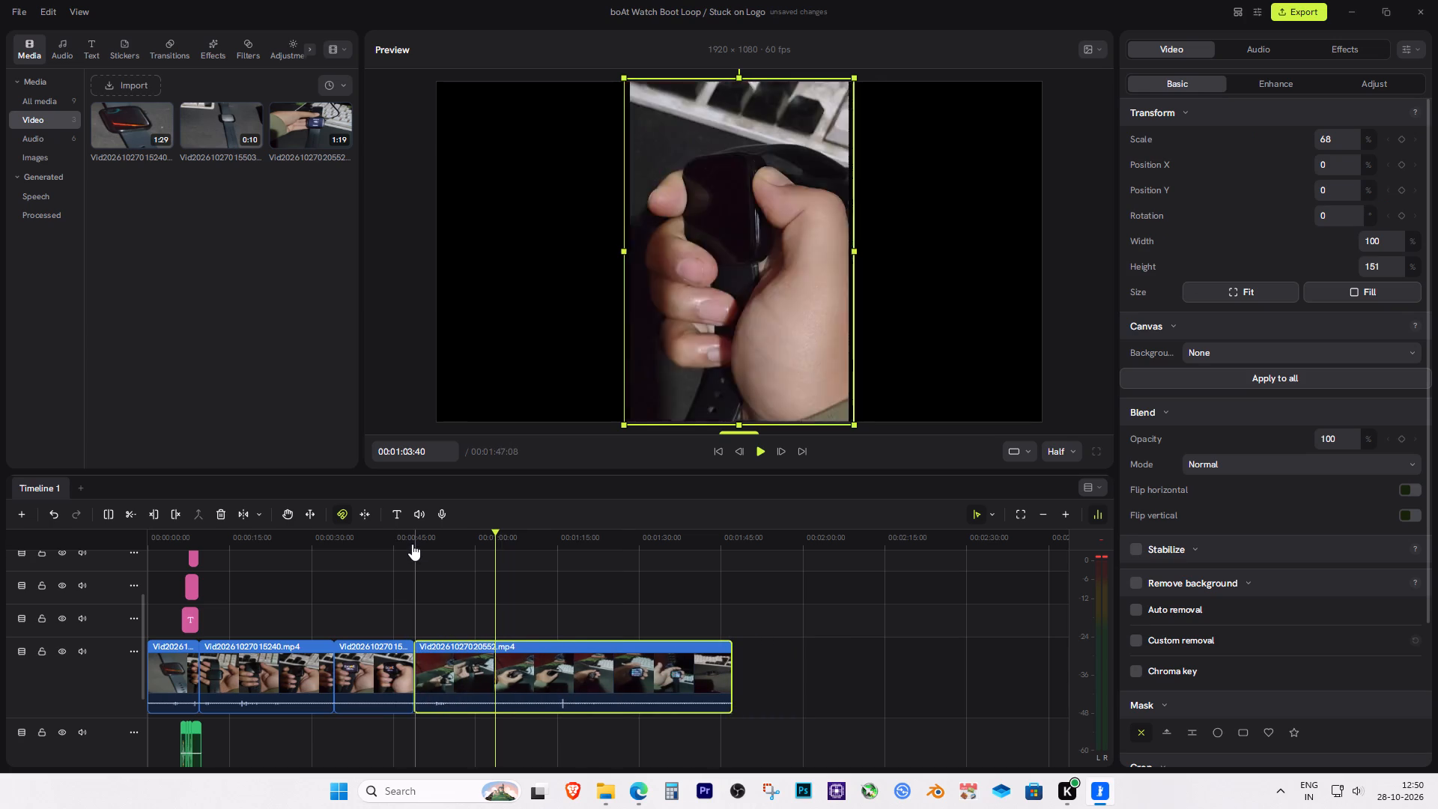
Review the timeline from about 5 seconds up to the last join, playing the start of the Vid20261027020552.mp4 clip.
left_click_drag(413, 545, 431, 551)
left_click_drag(392, 539, 179, 550)
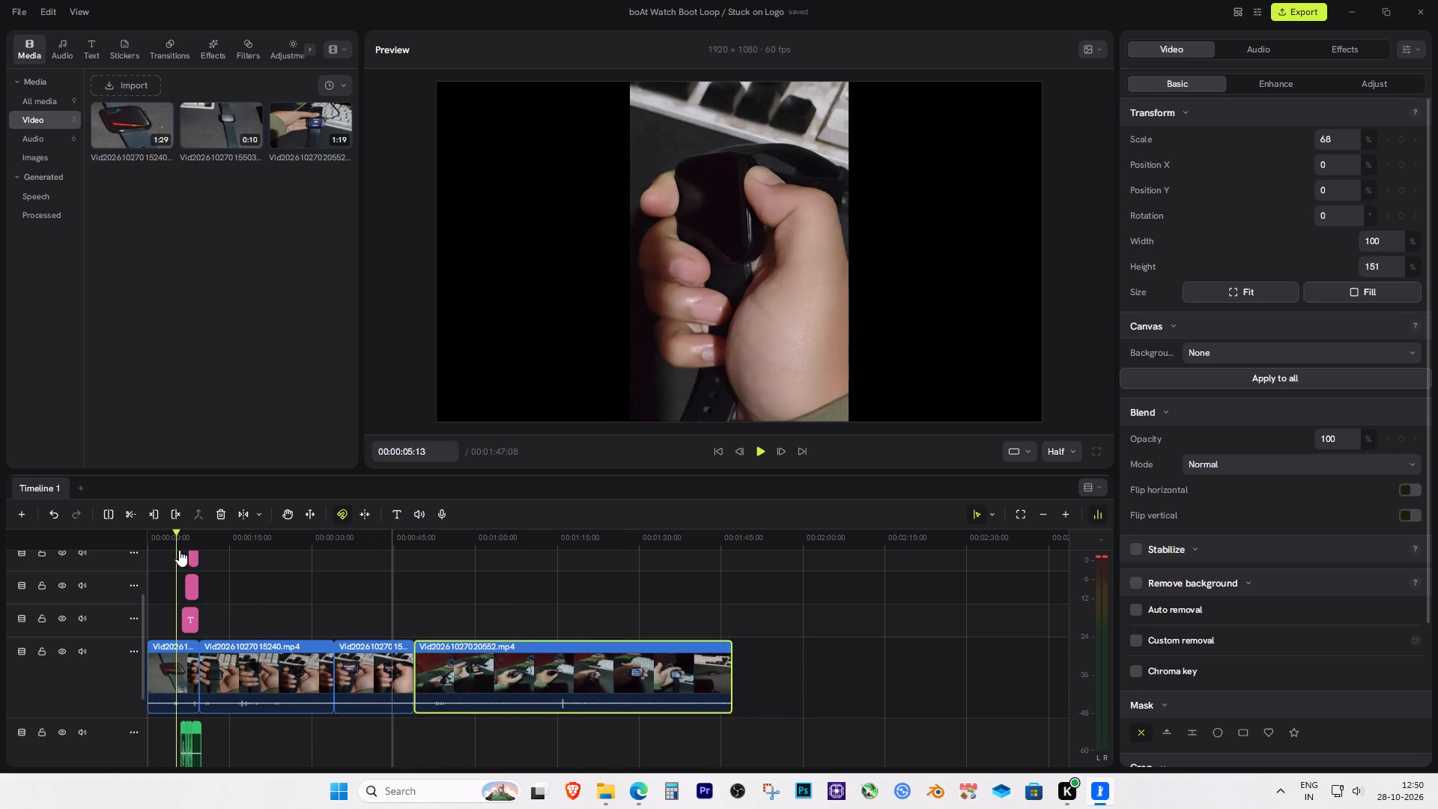
left_click_drag(179, 550, 403, 560)
left_click(496, 595)
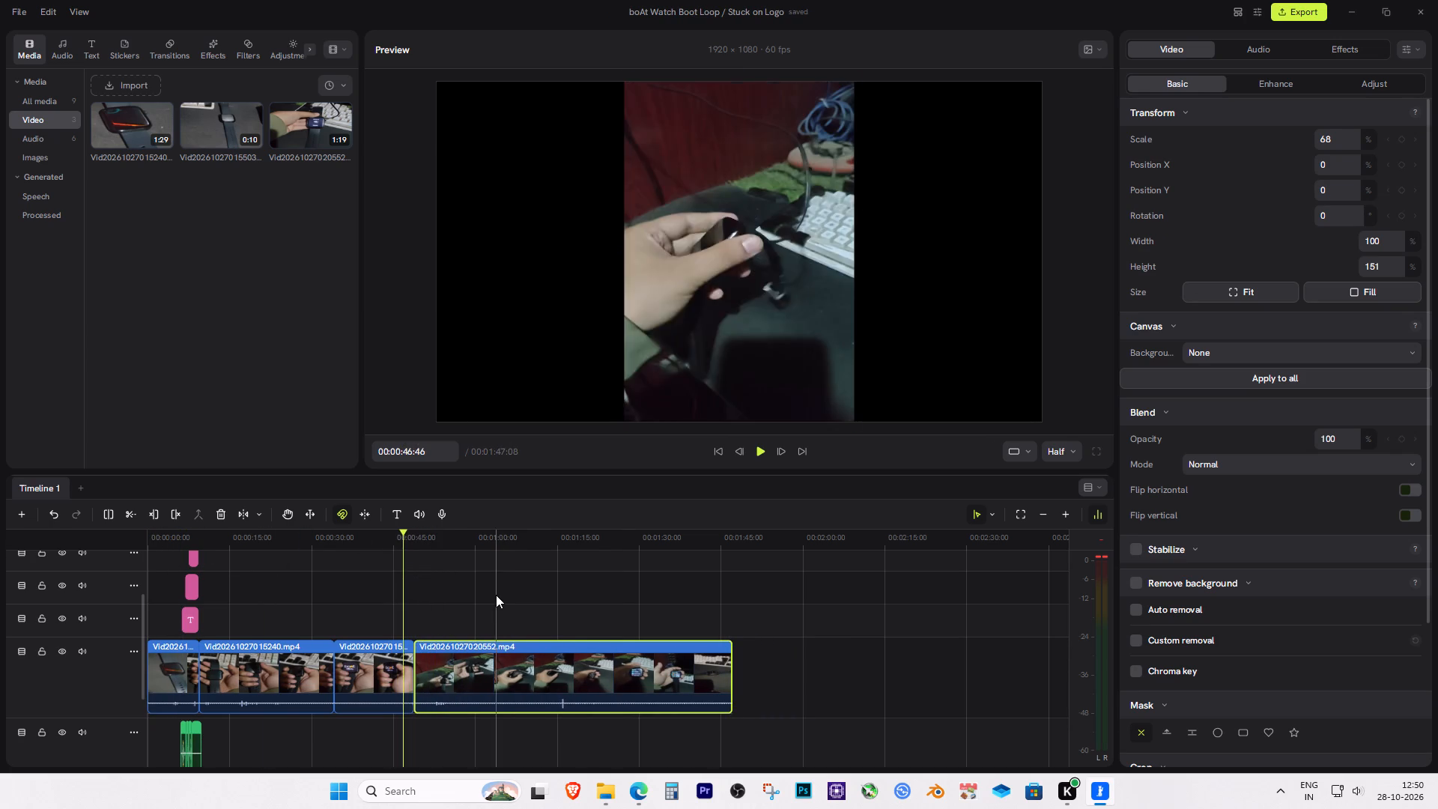
left_click_drag(451, 537, 406, 552)
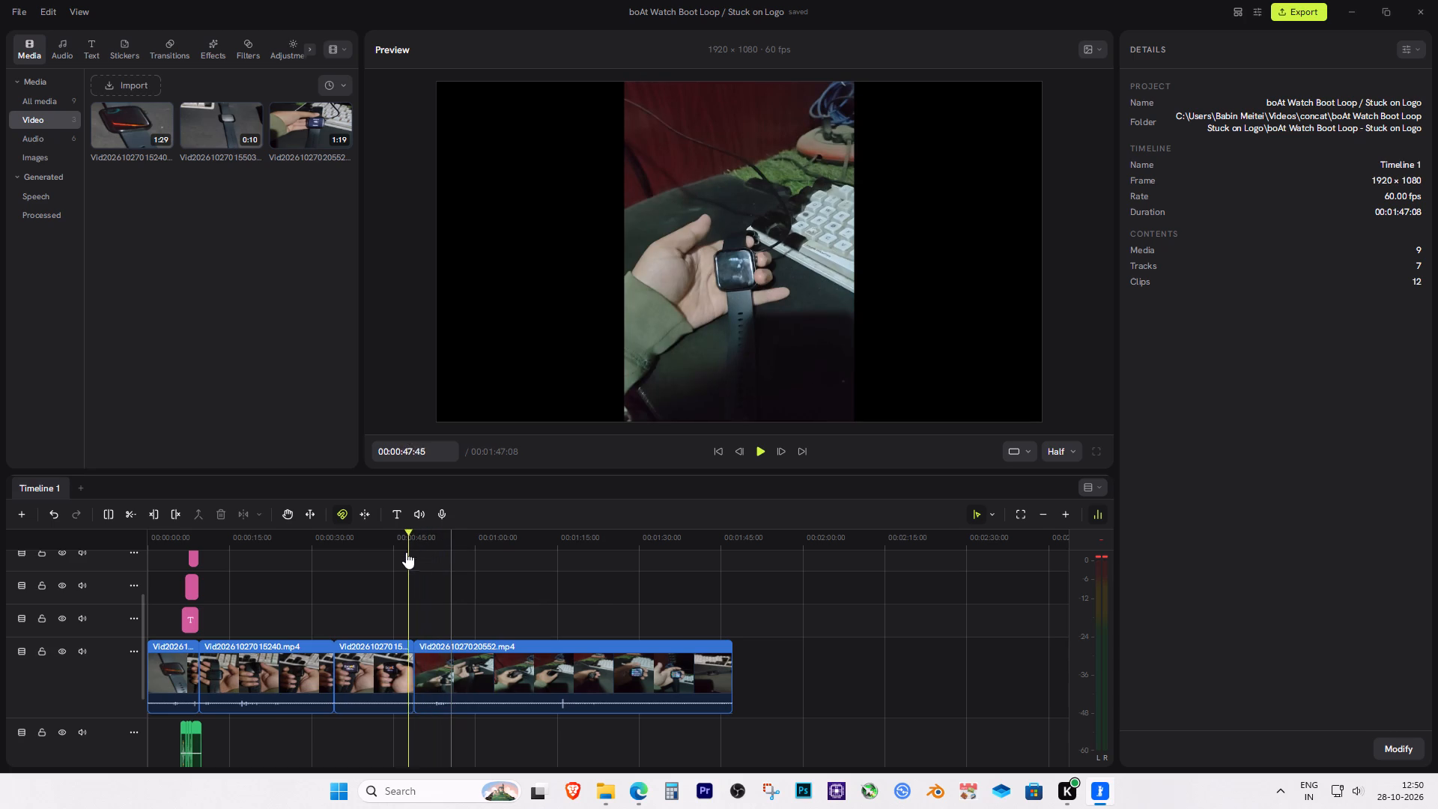
left_click_drag(406, 552, 418, 560)
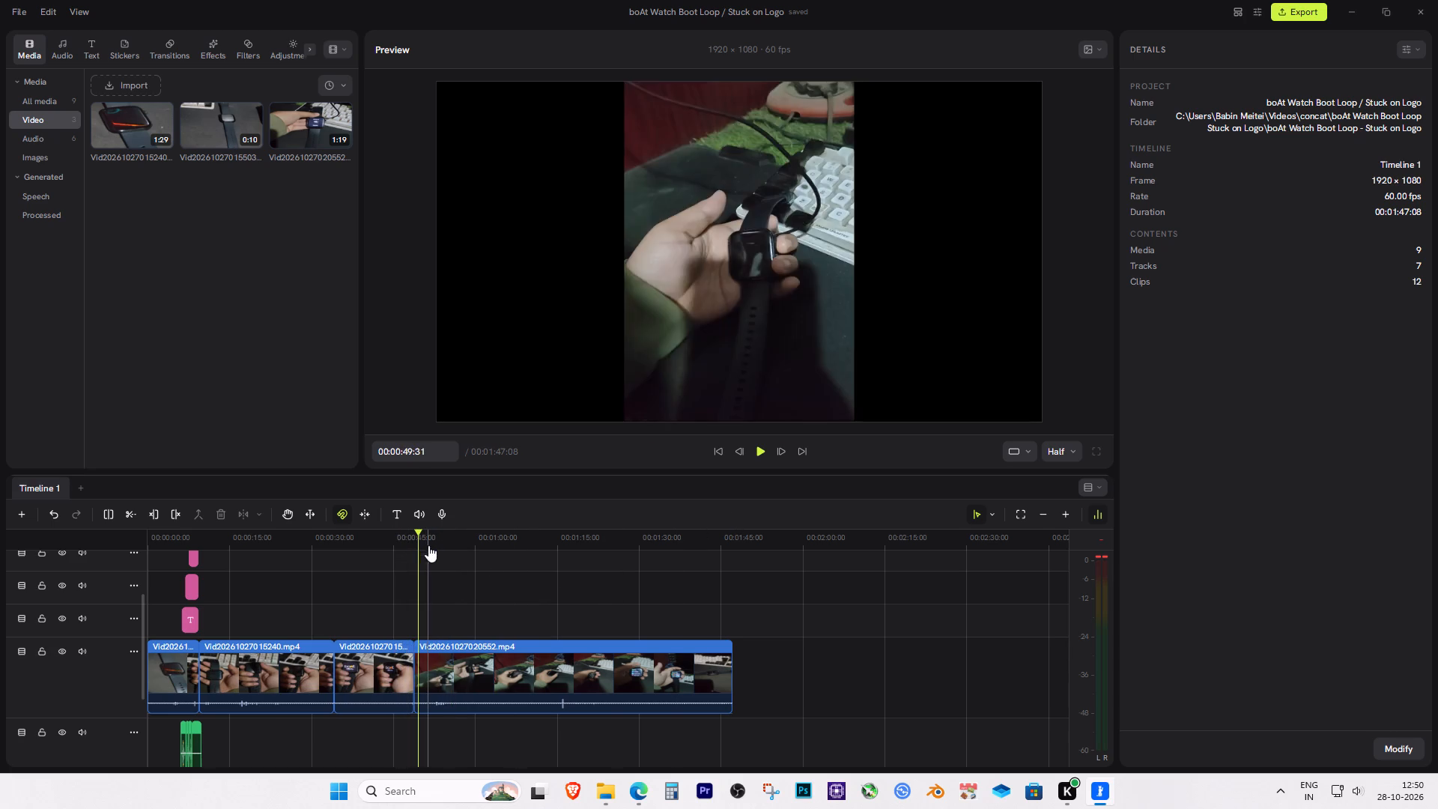
key("space")
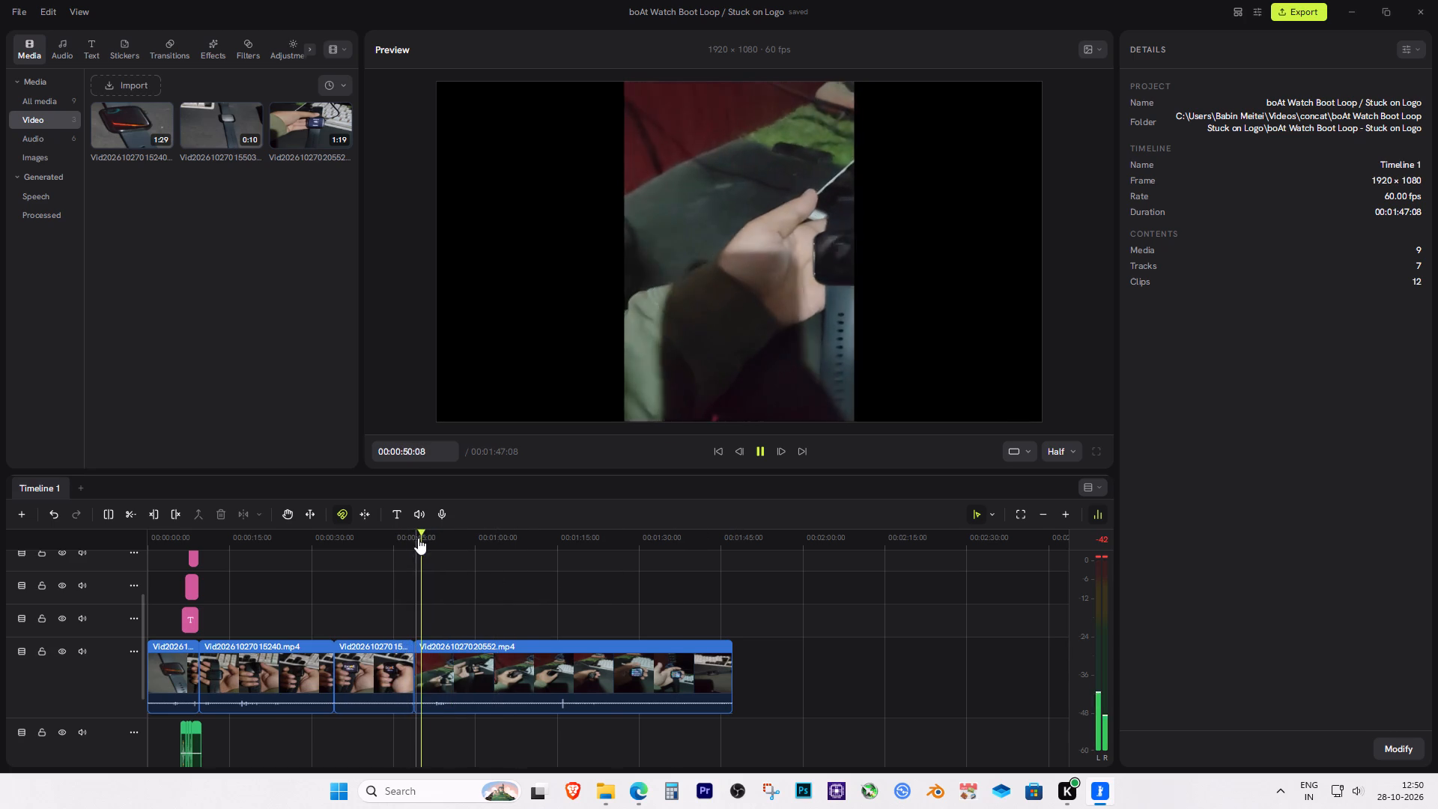
key("space")
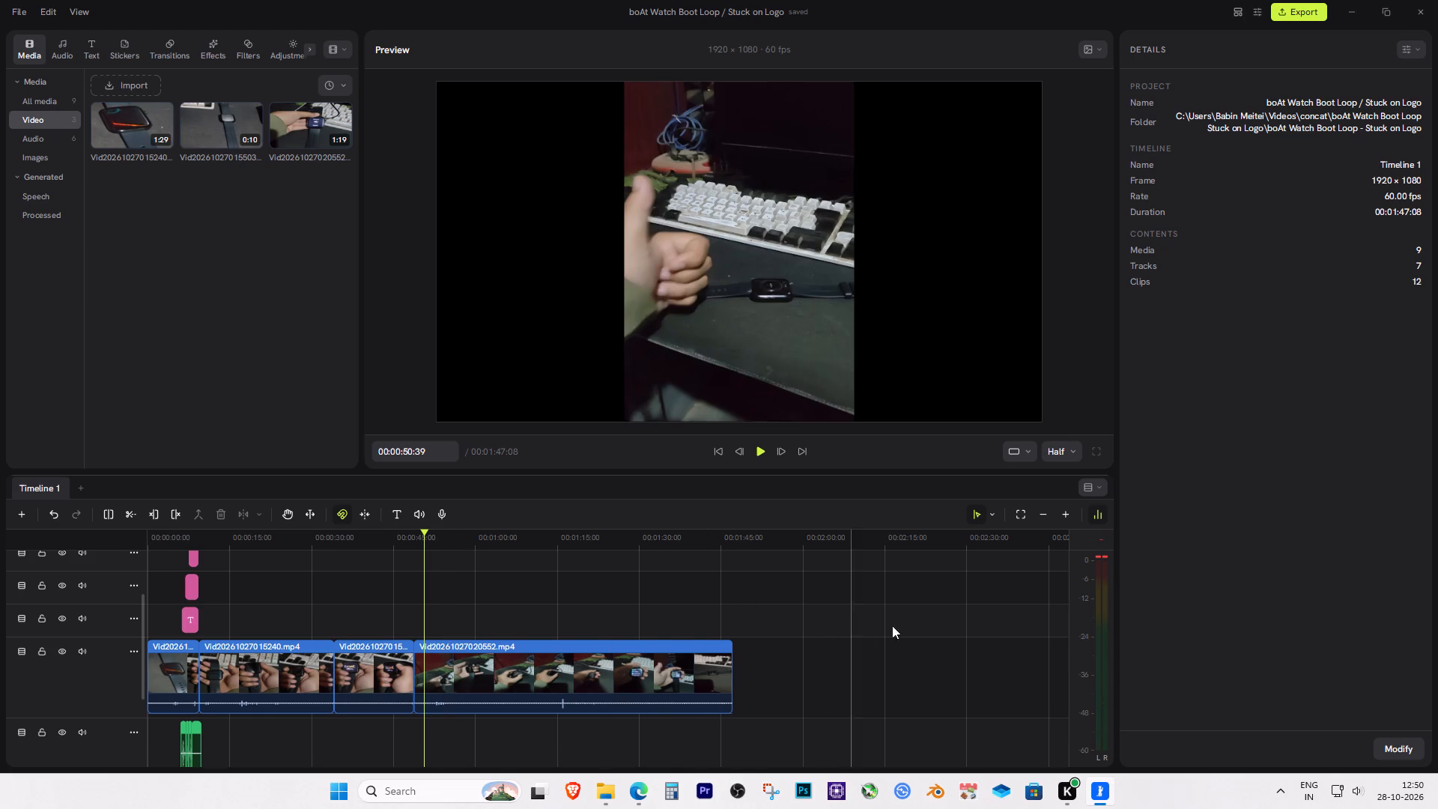
Turn off snapping to edges on the timeline.
left_click(336, 518)
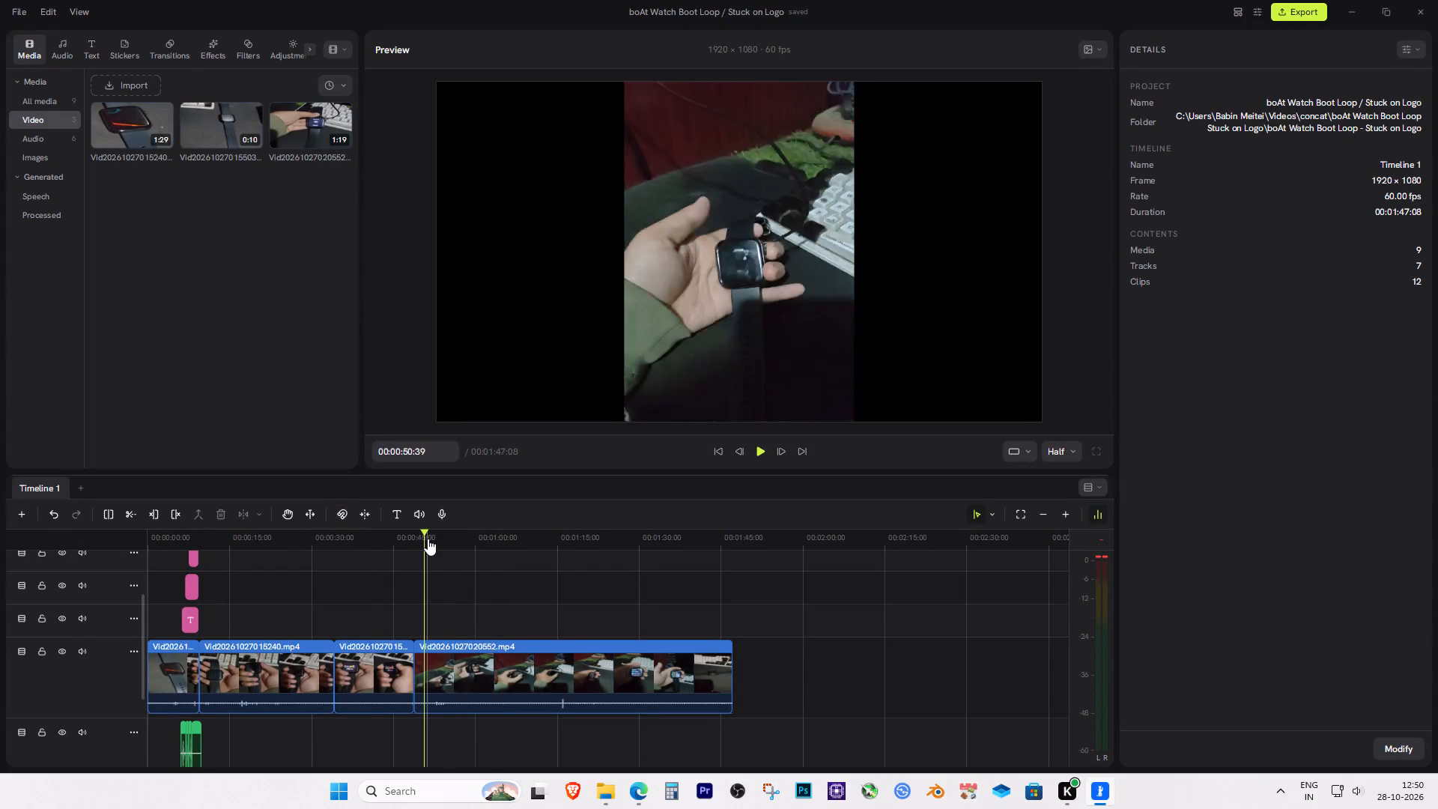
Check the opening of the Vid20261027020552.mp4 clip by scrubbing and playing it from about 0:49 to 0:54.
left_click_drag(426, 535, 425, 542)
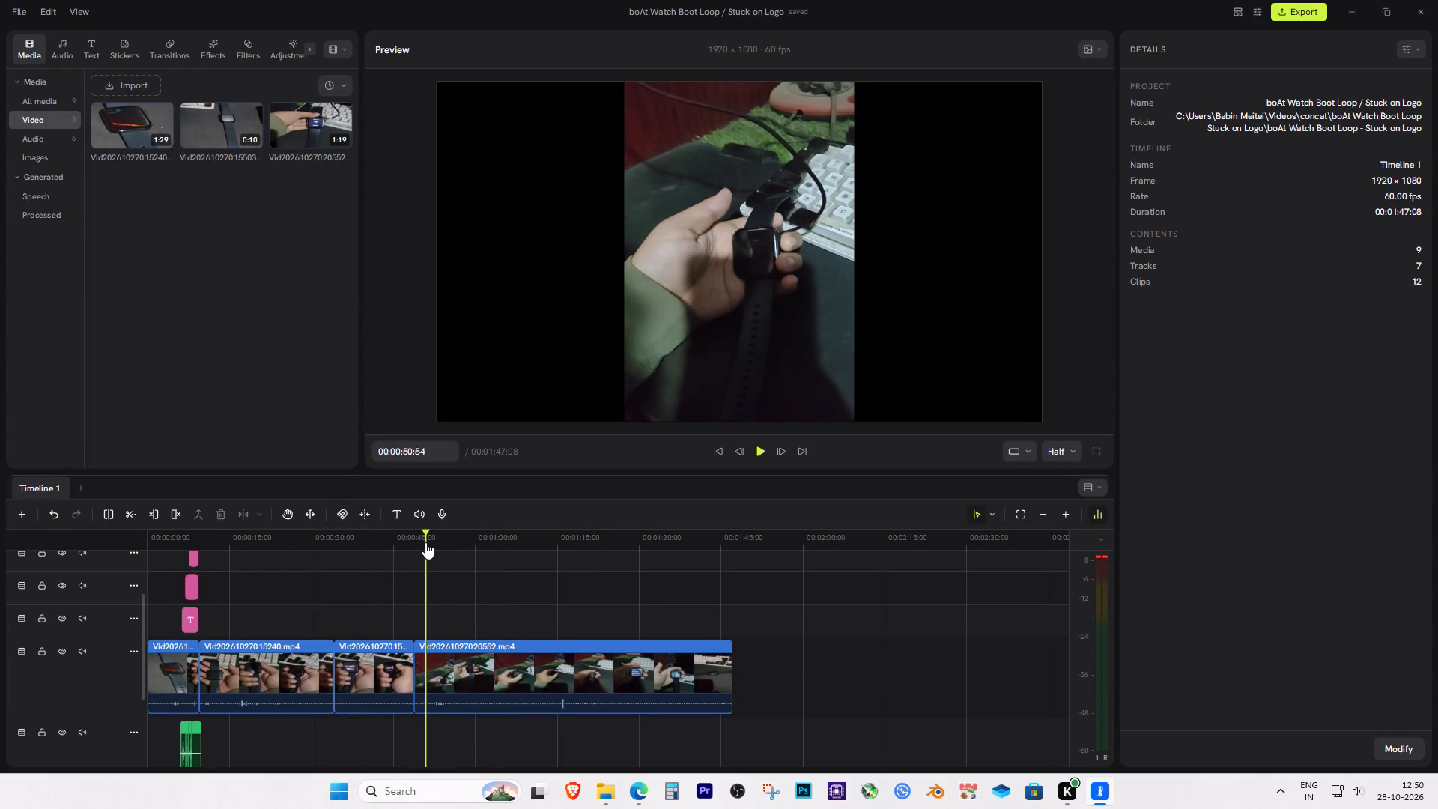
left_click_drag(425, 542, 420, 548)
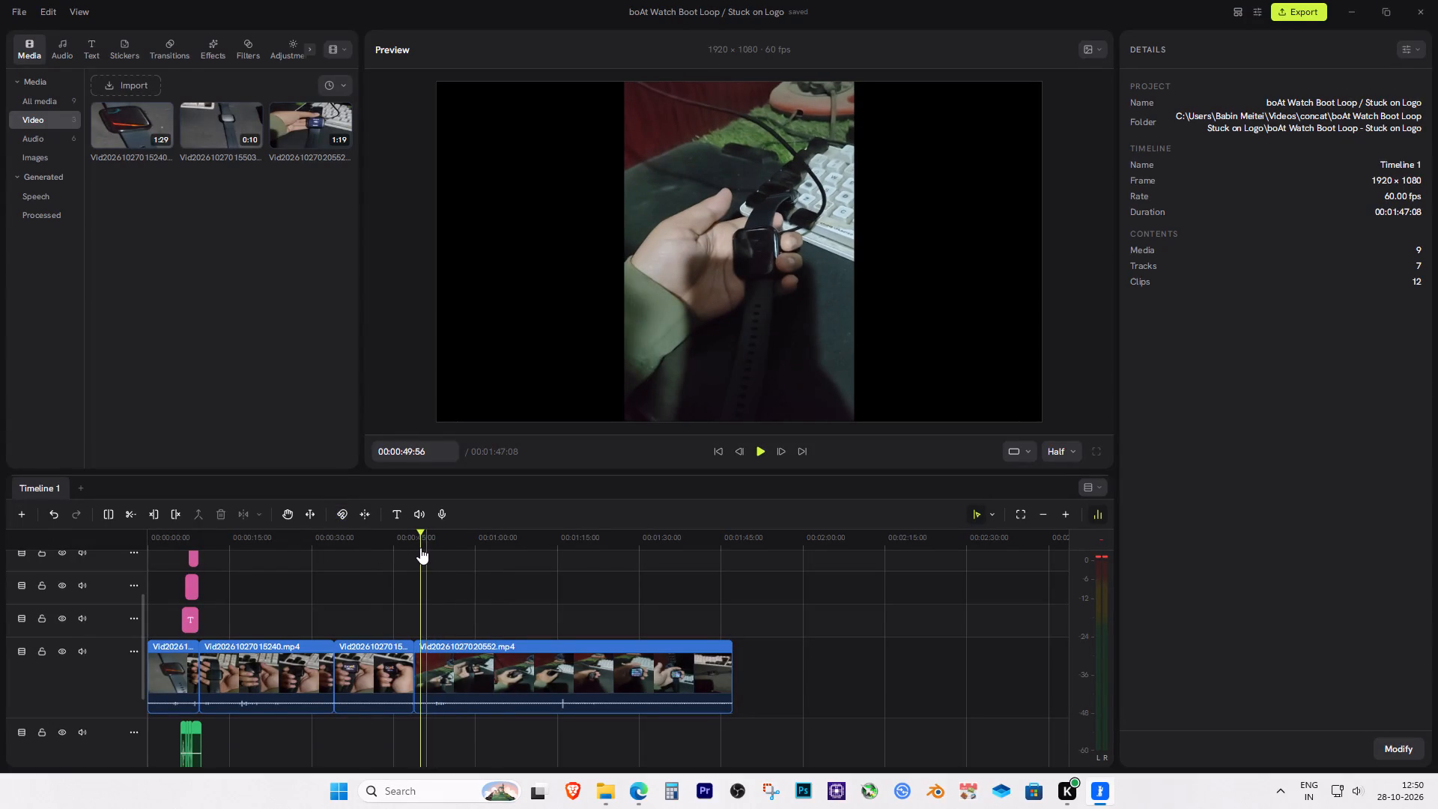
left_click(442, 664)
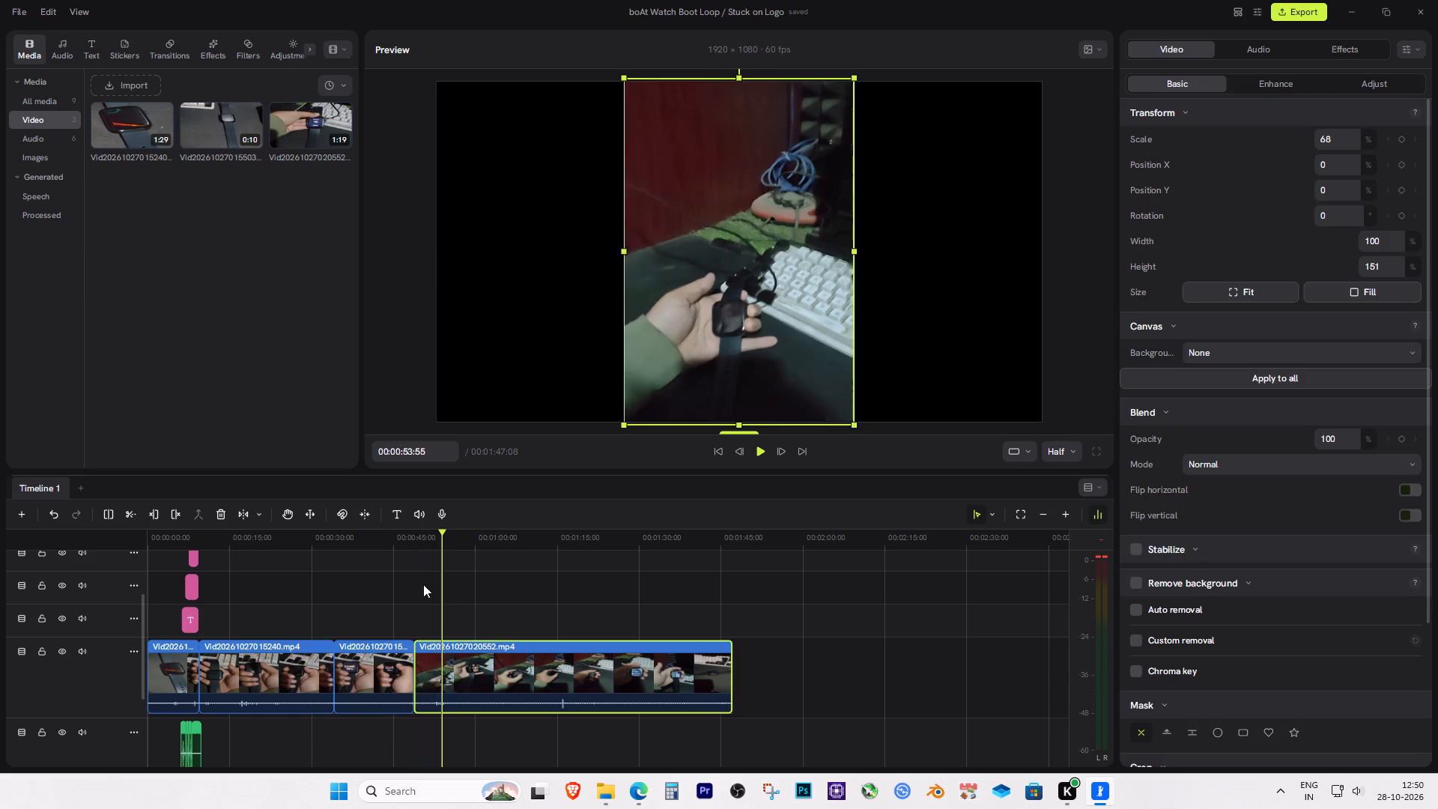
left_click_drag(438, 535, 415, 537)
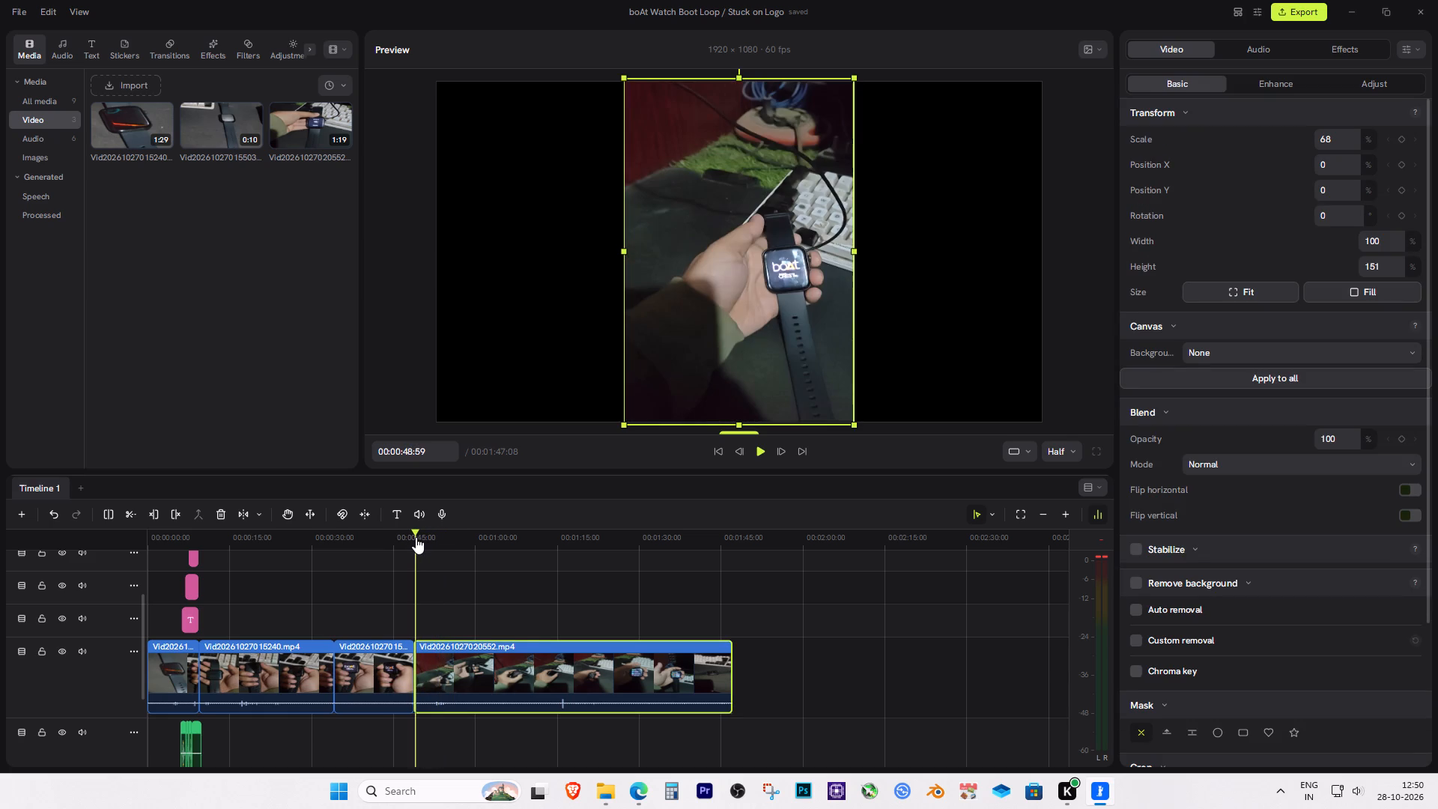
key("space")
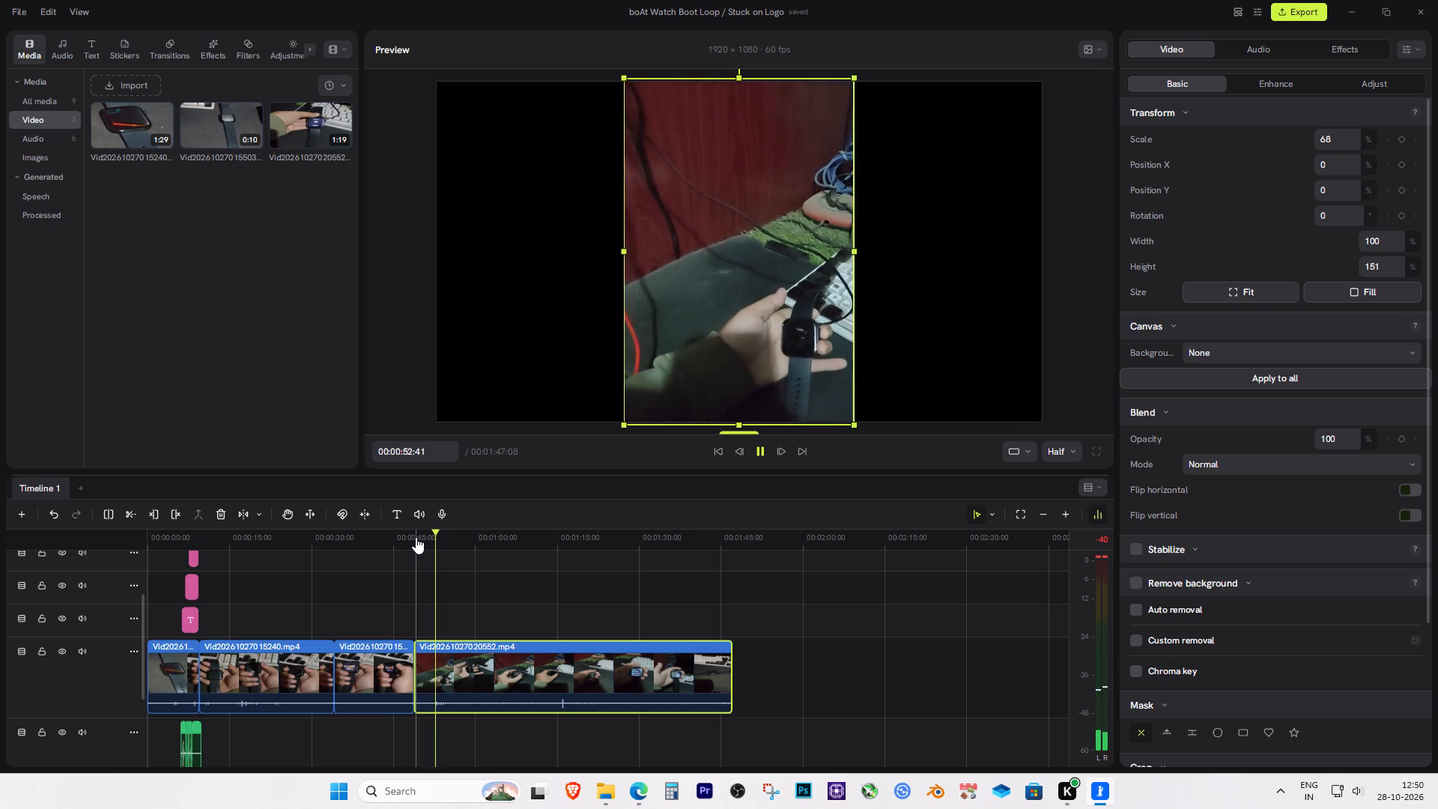
key("space")
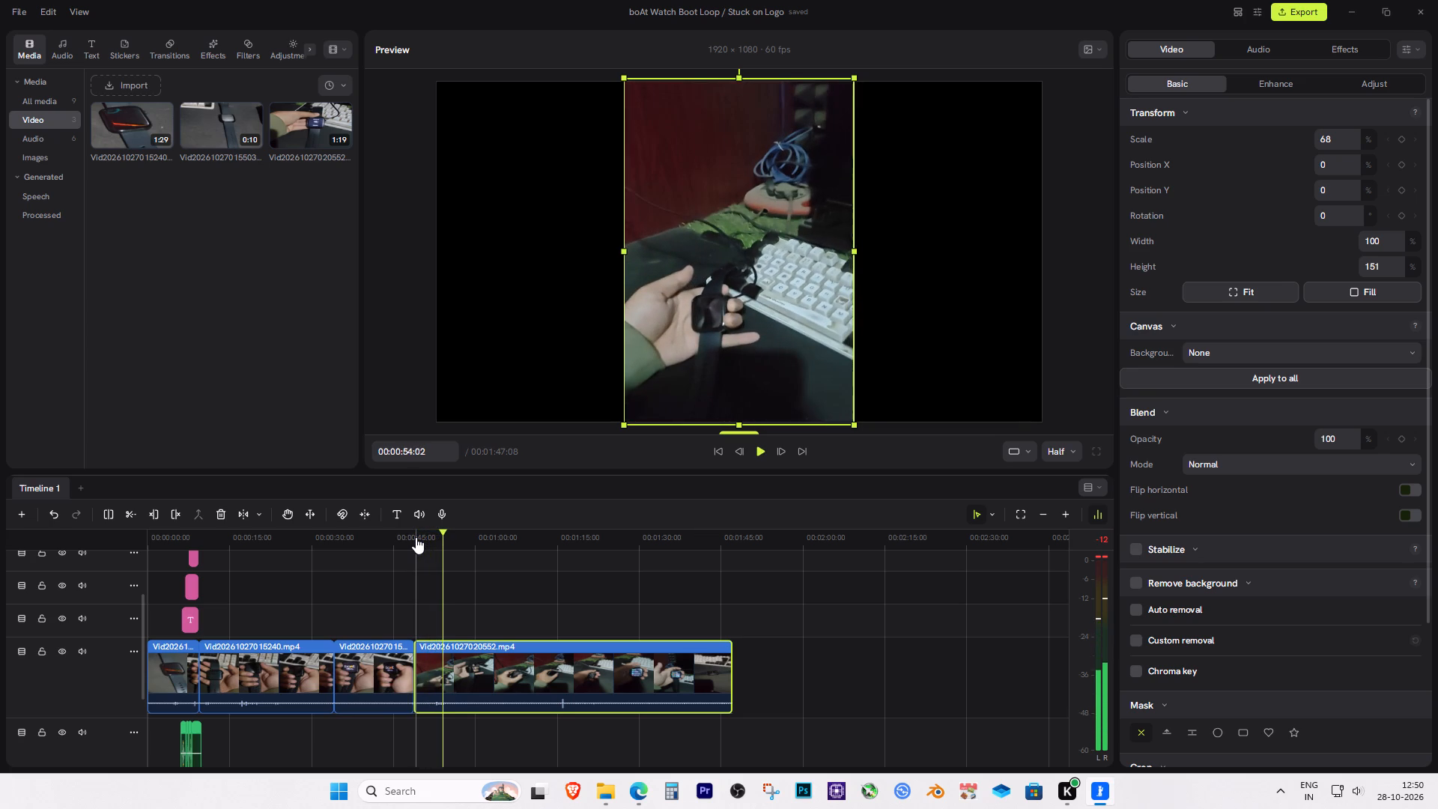
Activate the Pan tool for the timeline.
left_click(283, 512)
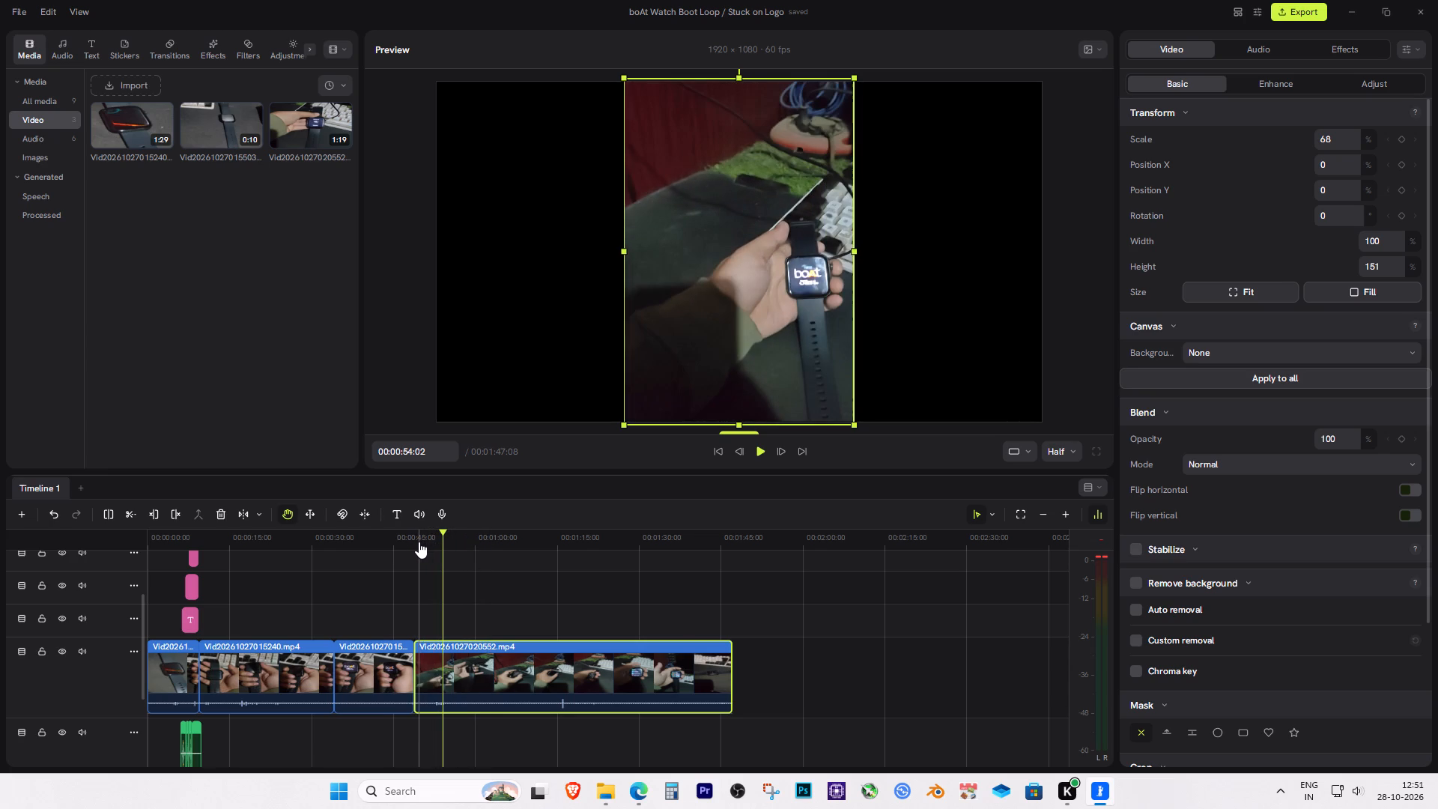
Capture a rectangular screenshot of the preview frame showing the hand holding the watch with the boAt logo.
key("Print")
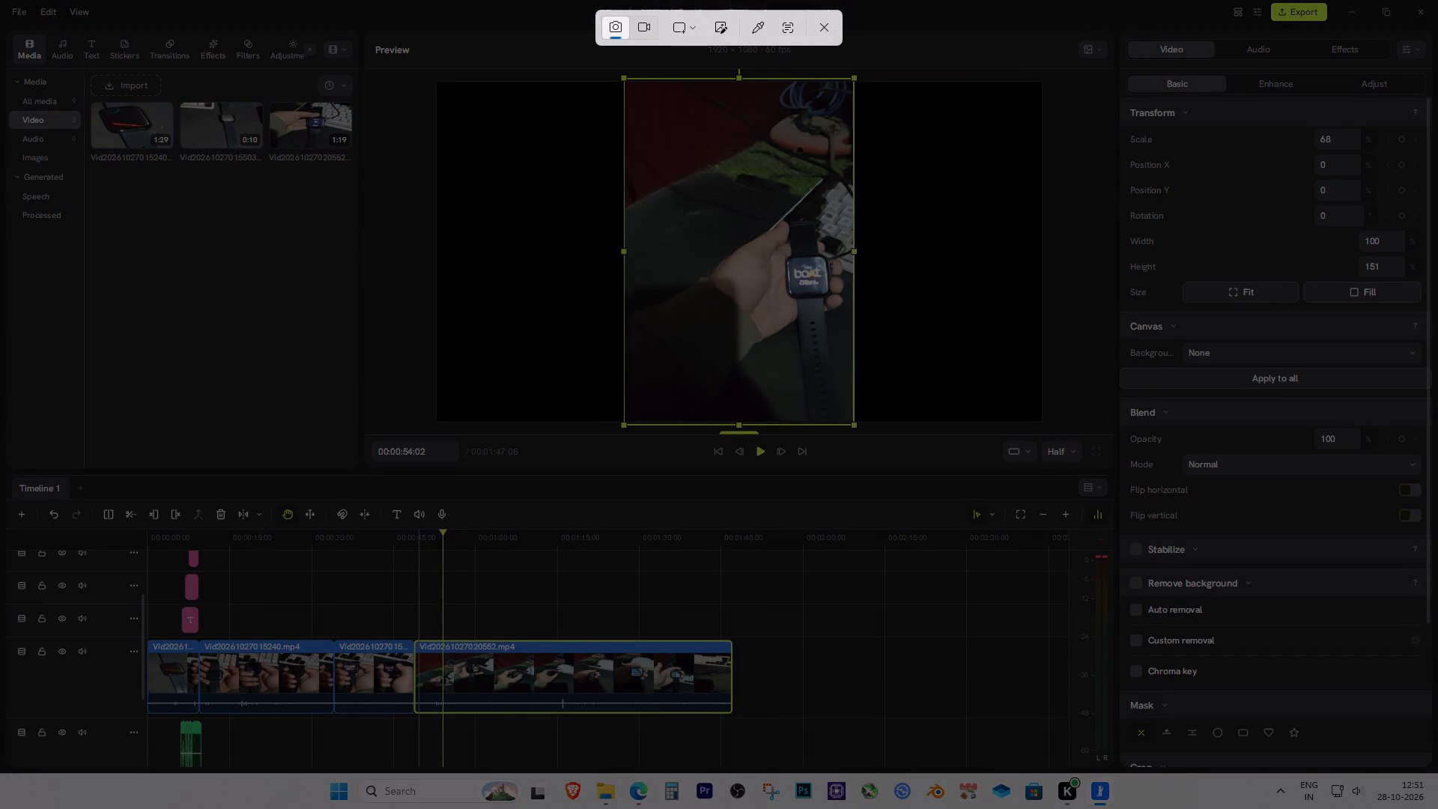
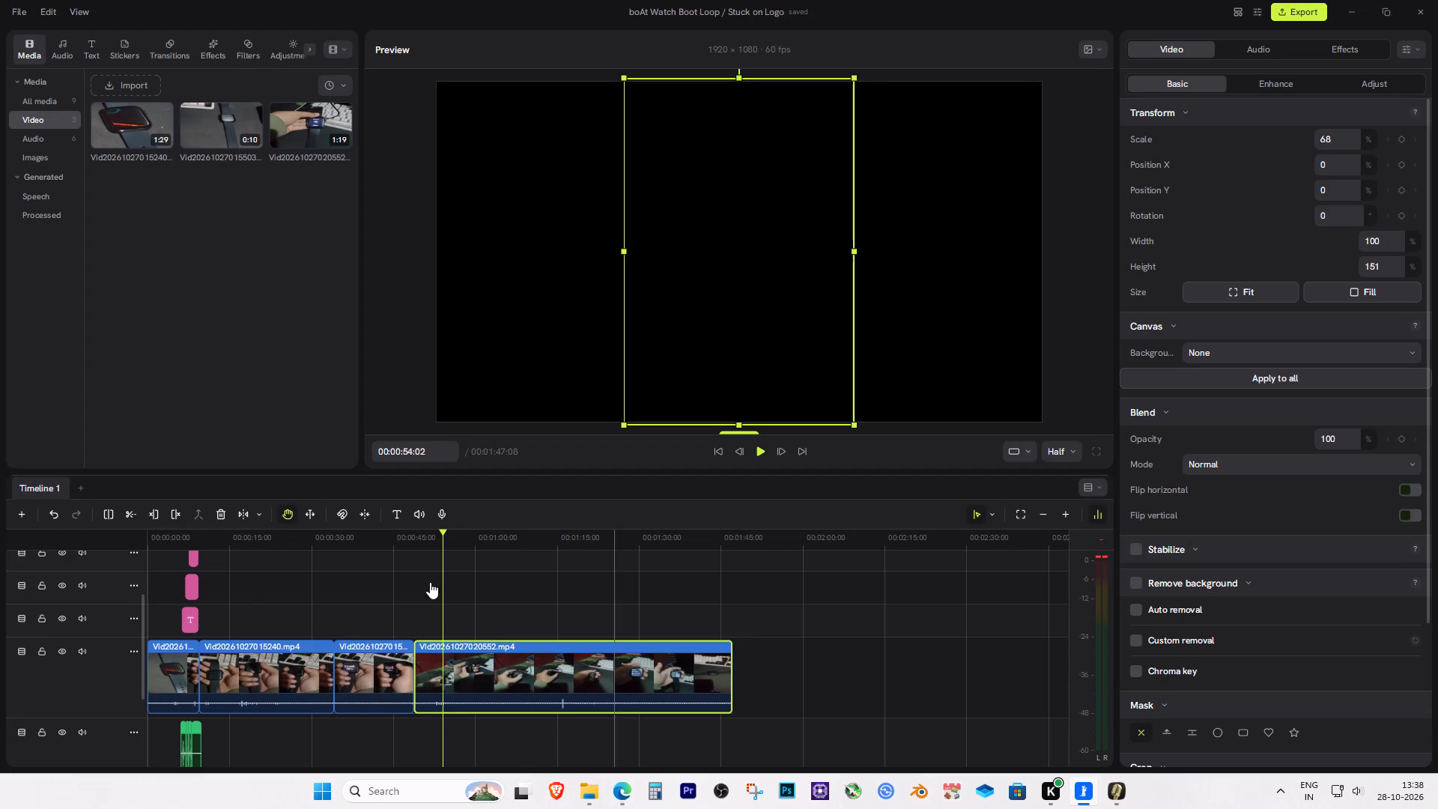
Turn off the hand tool and scrub through the boAt watch clips on Timeline 1, ending at its start.
left_click_drag(383, 538, 435, 542)
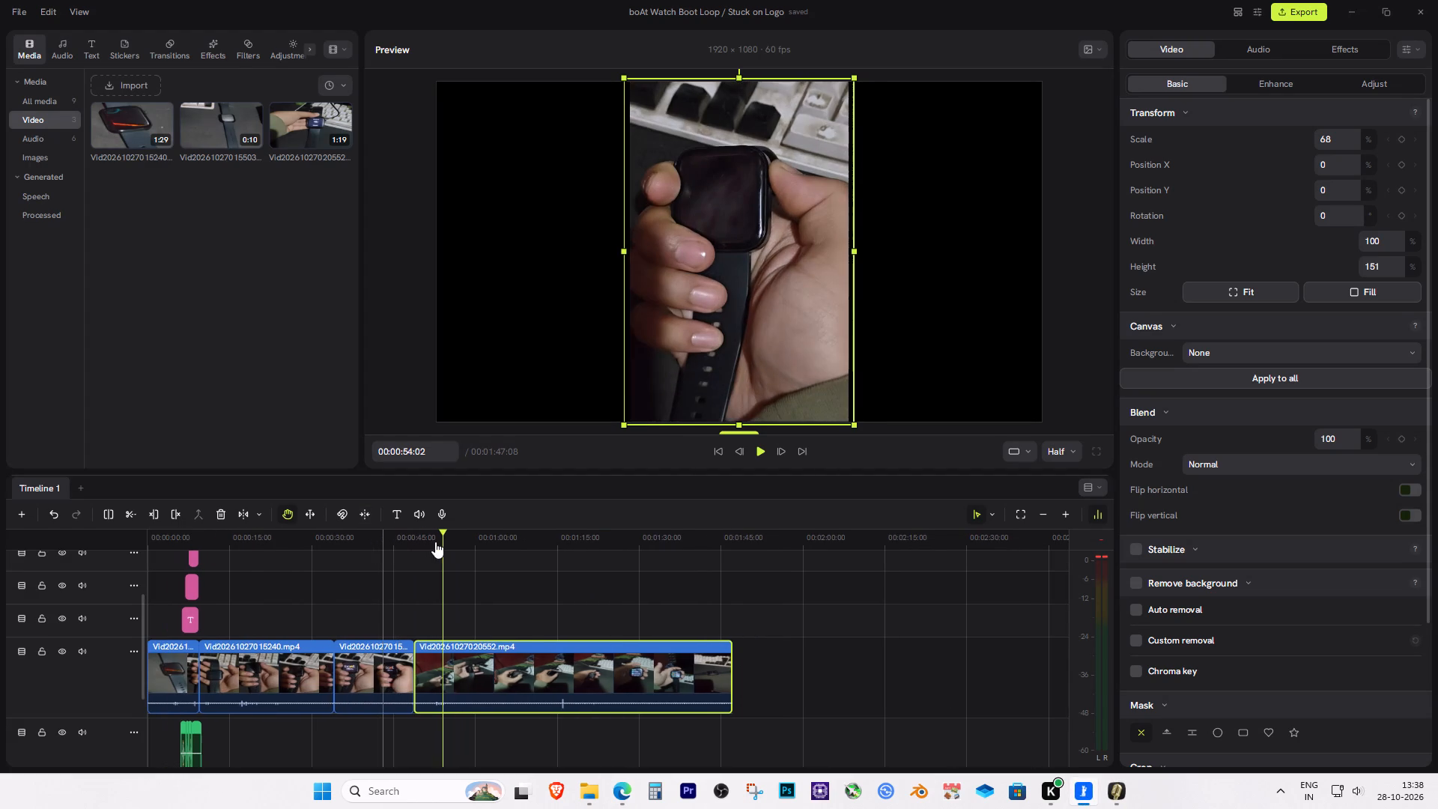
left_click_drag(435, 542, 436, 542)
left_click(193, 536)
left_click(194, 533)
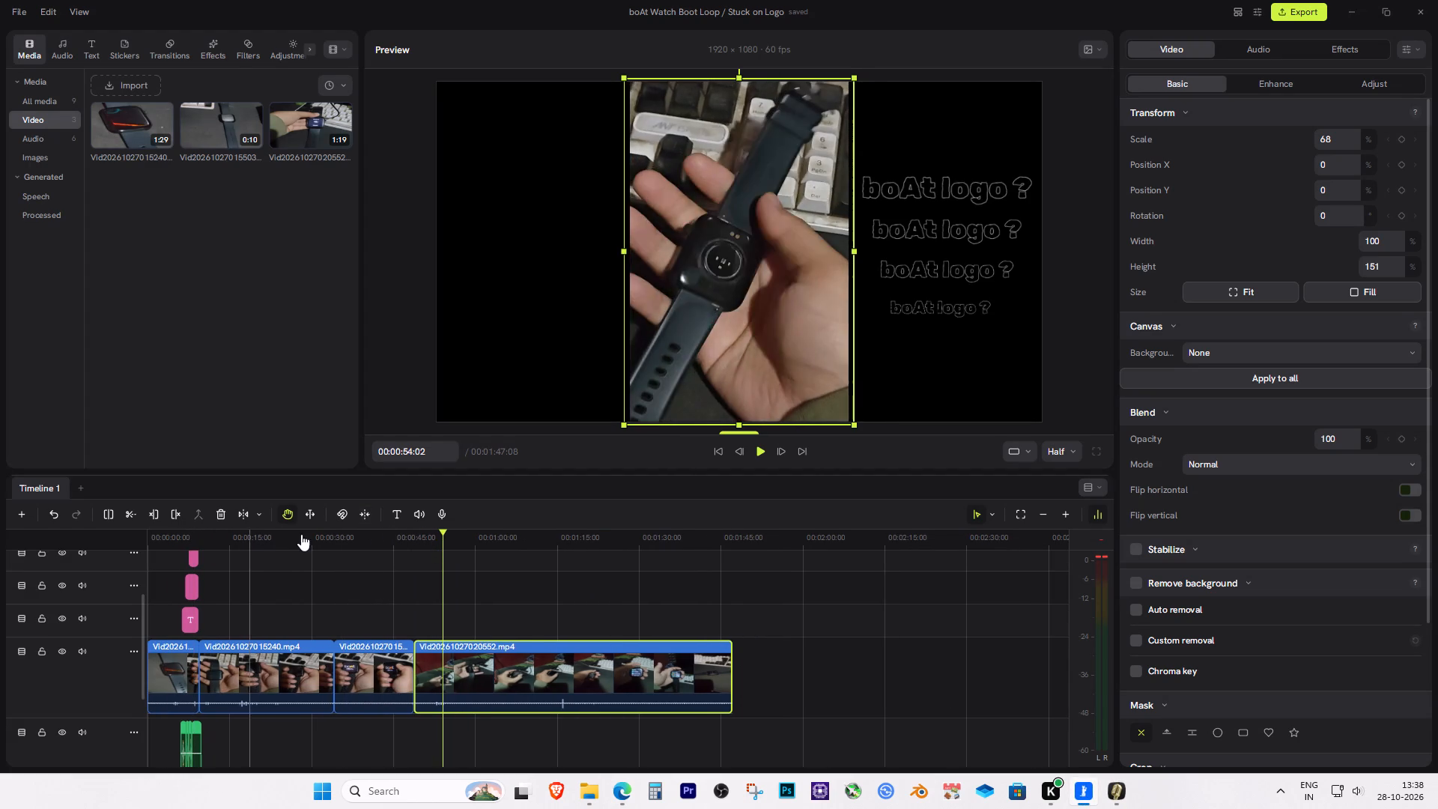
left_click_drag(442, 534, 434, 545)
left_click(286, 507)
left_click(580, 588)
left_click_drag(445, 535, 247, 545)
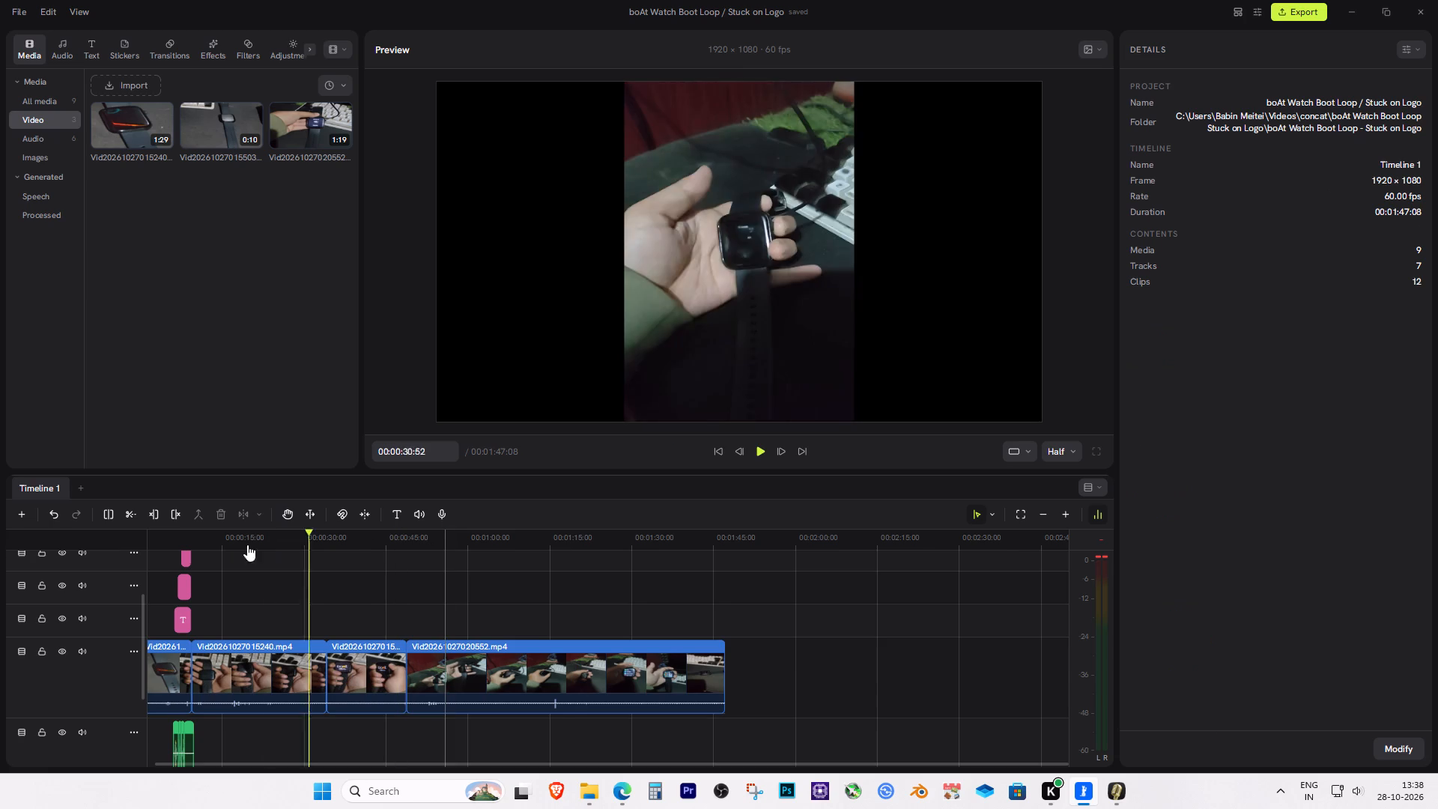
left_click_drag(247, 545, 434, 563)
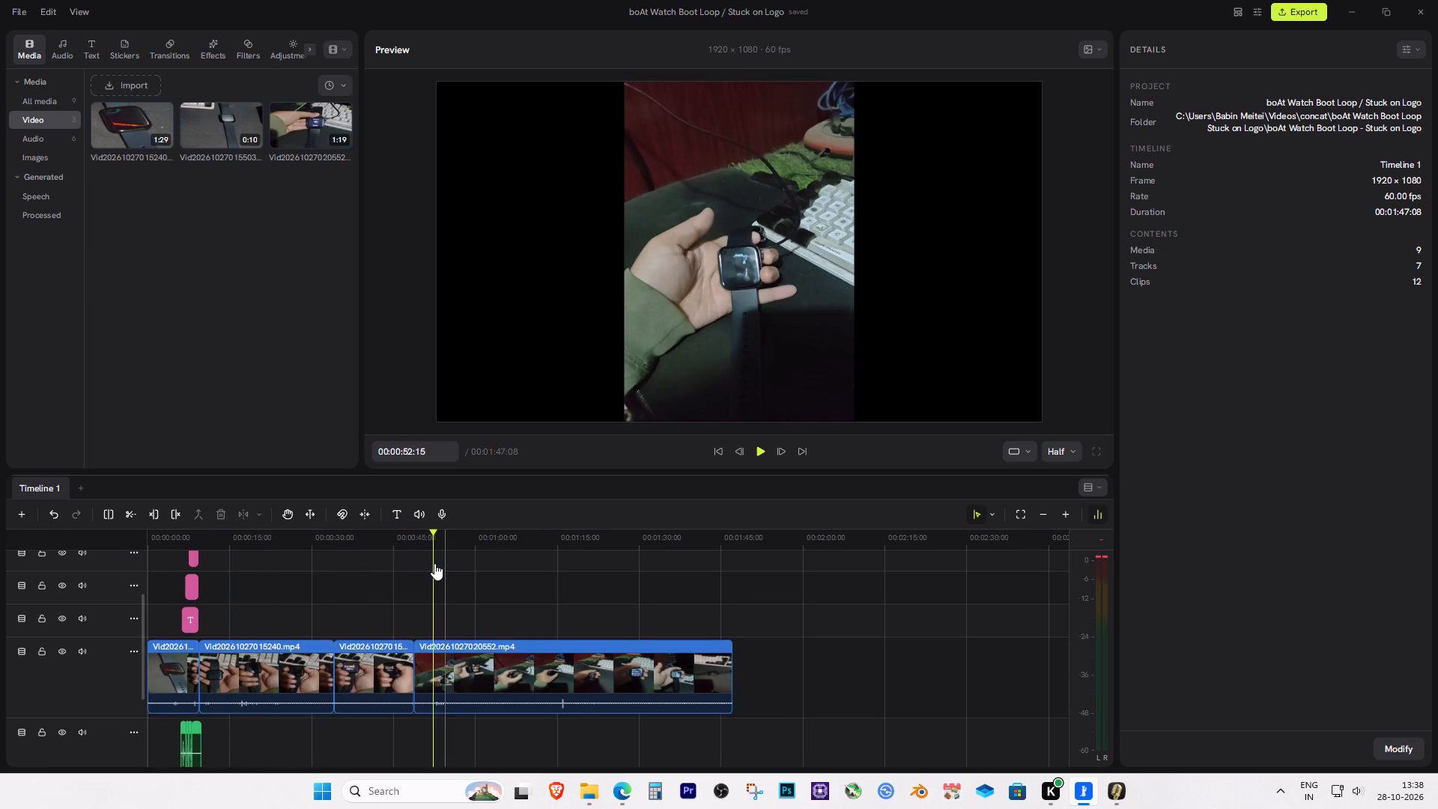
left_click_drag(434, 563, 111, 541)
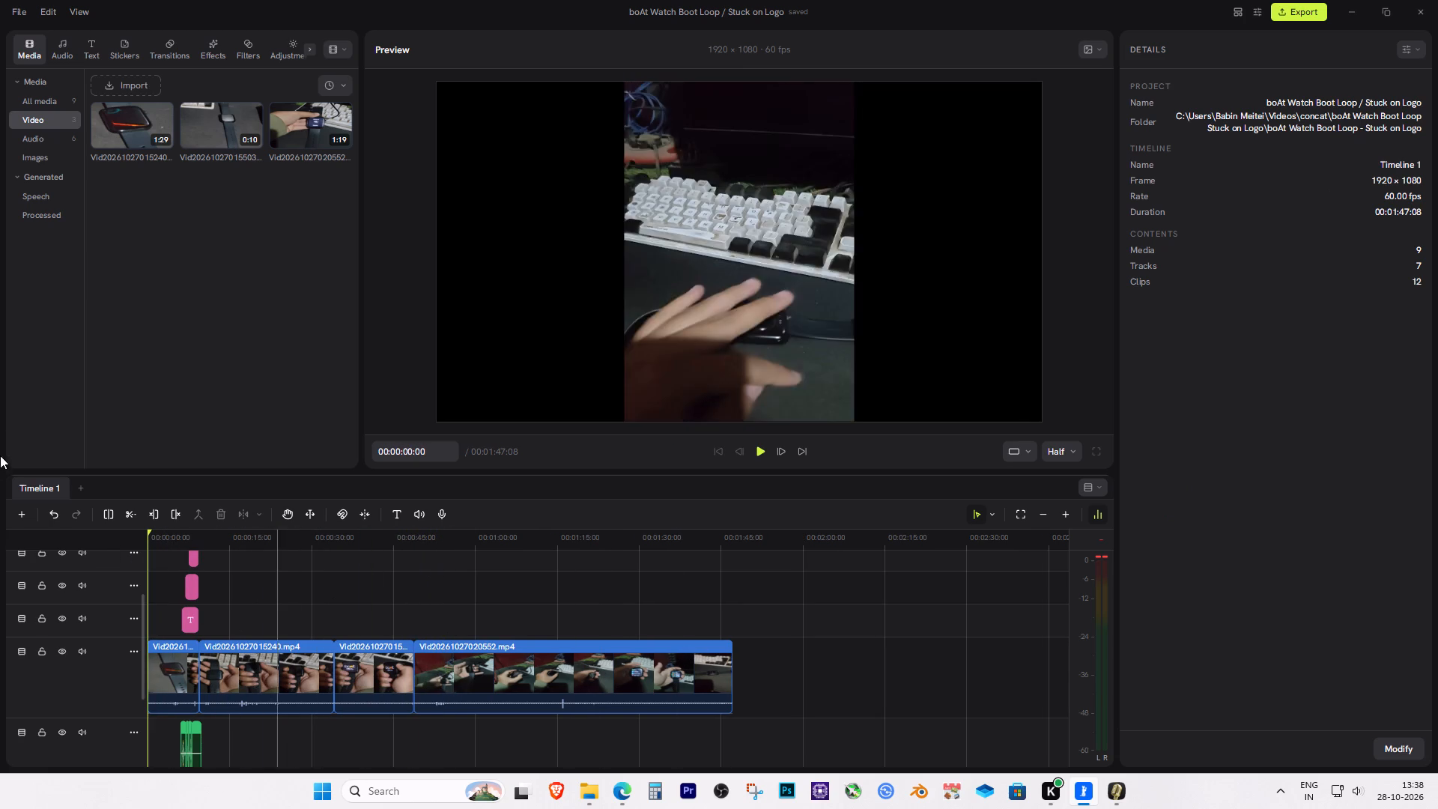
Check the project's image media and preview the opening seconds of the timeline.
left_click(37, 162)
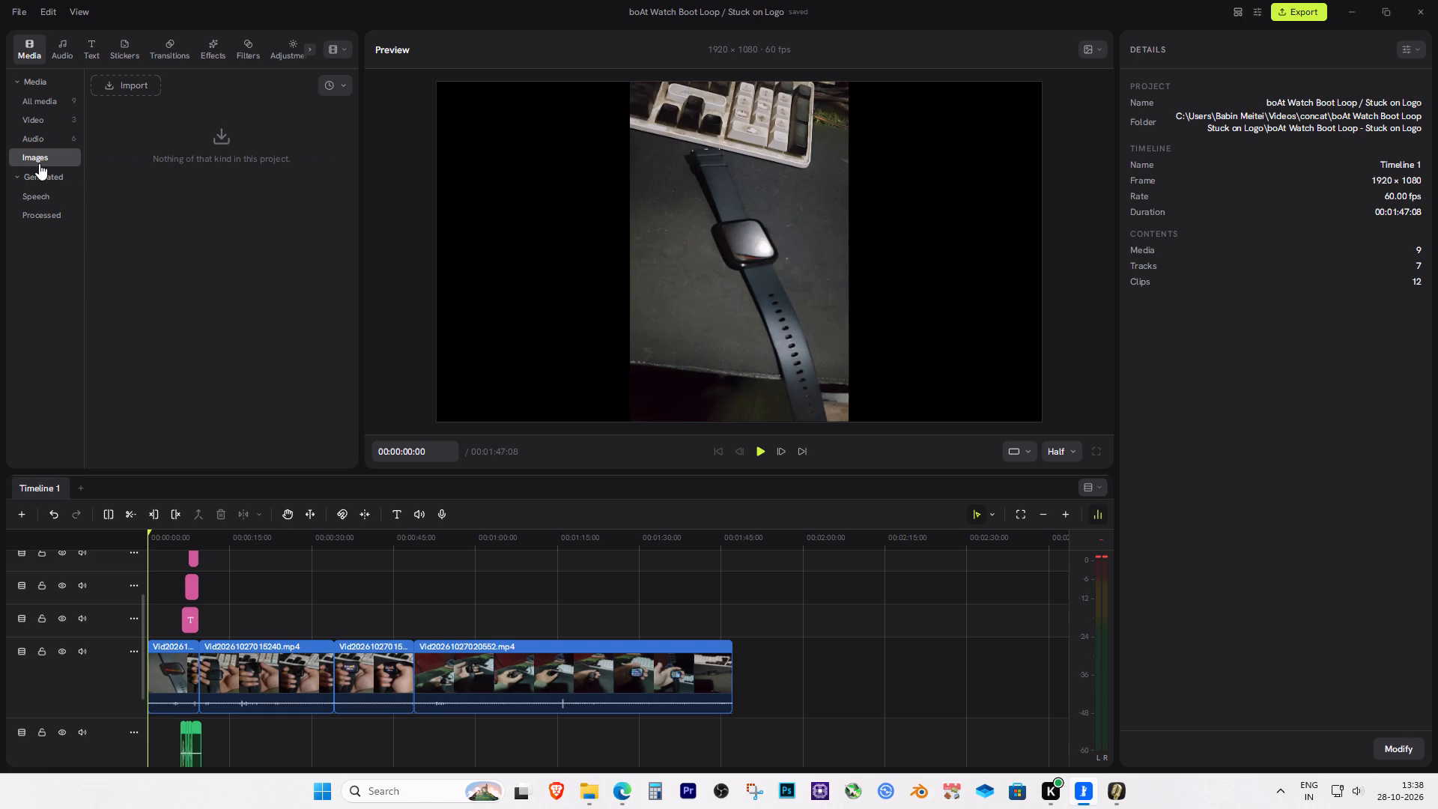
left_click(19, 178)
left_click(23, 181)
left_click_drag(152, 536, 178, 540)
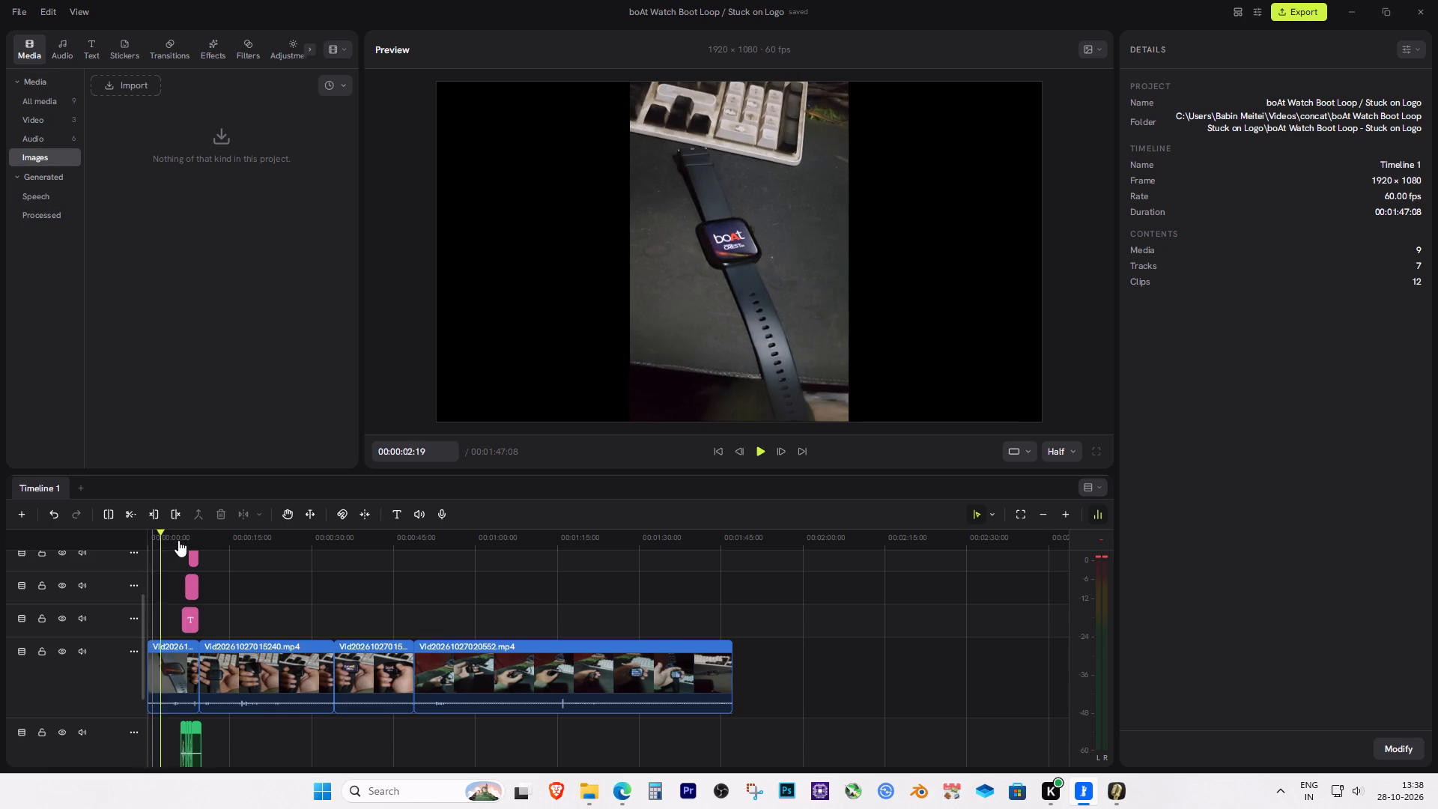
left_click_drag(178, 540, 187, 542)
Switch to Brave and open the Pinterest website.
left_click(550, 798)
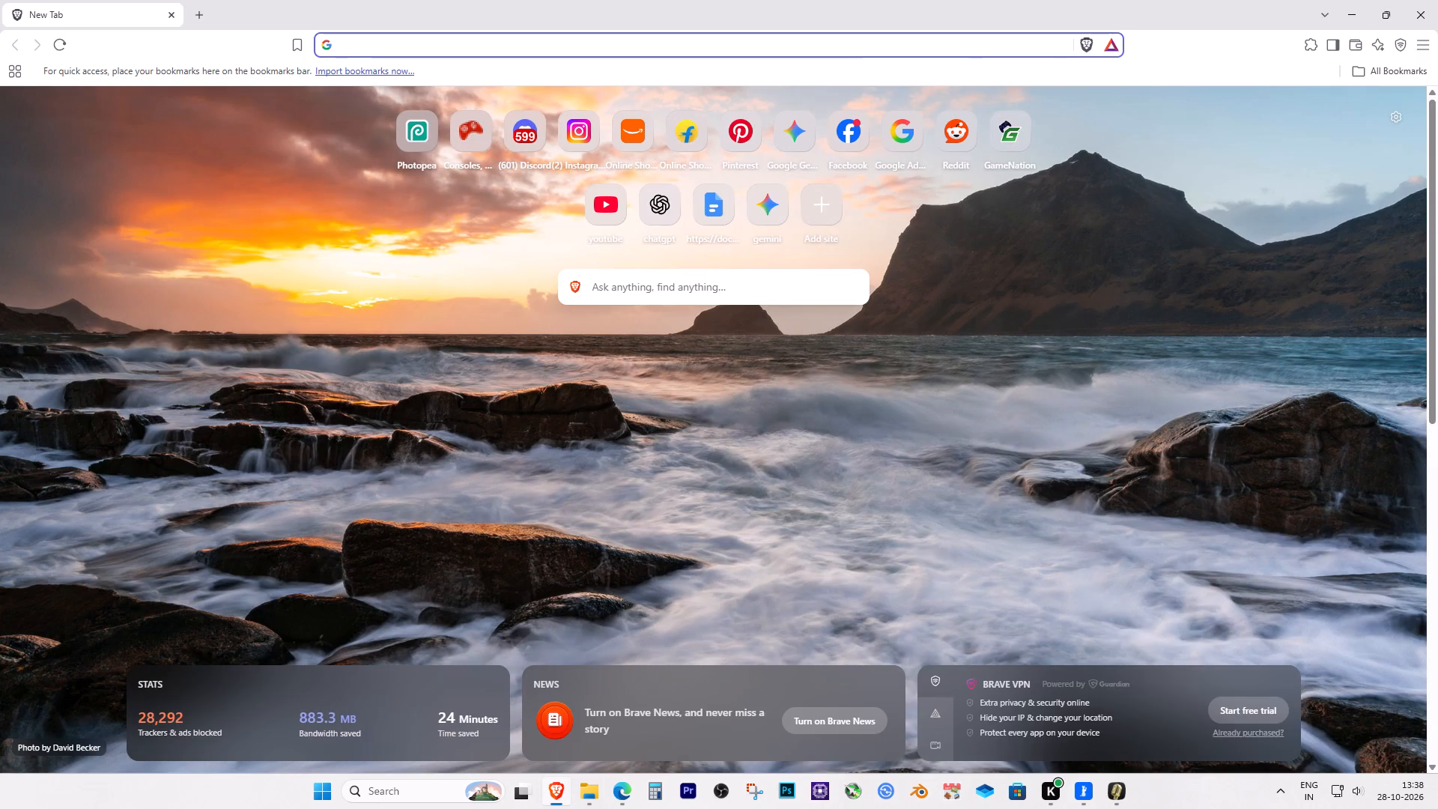
type("pinter")
key("Down")
key("Return")
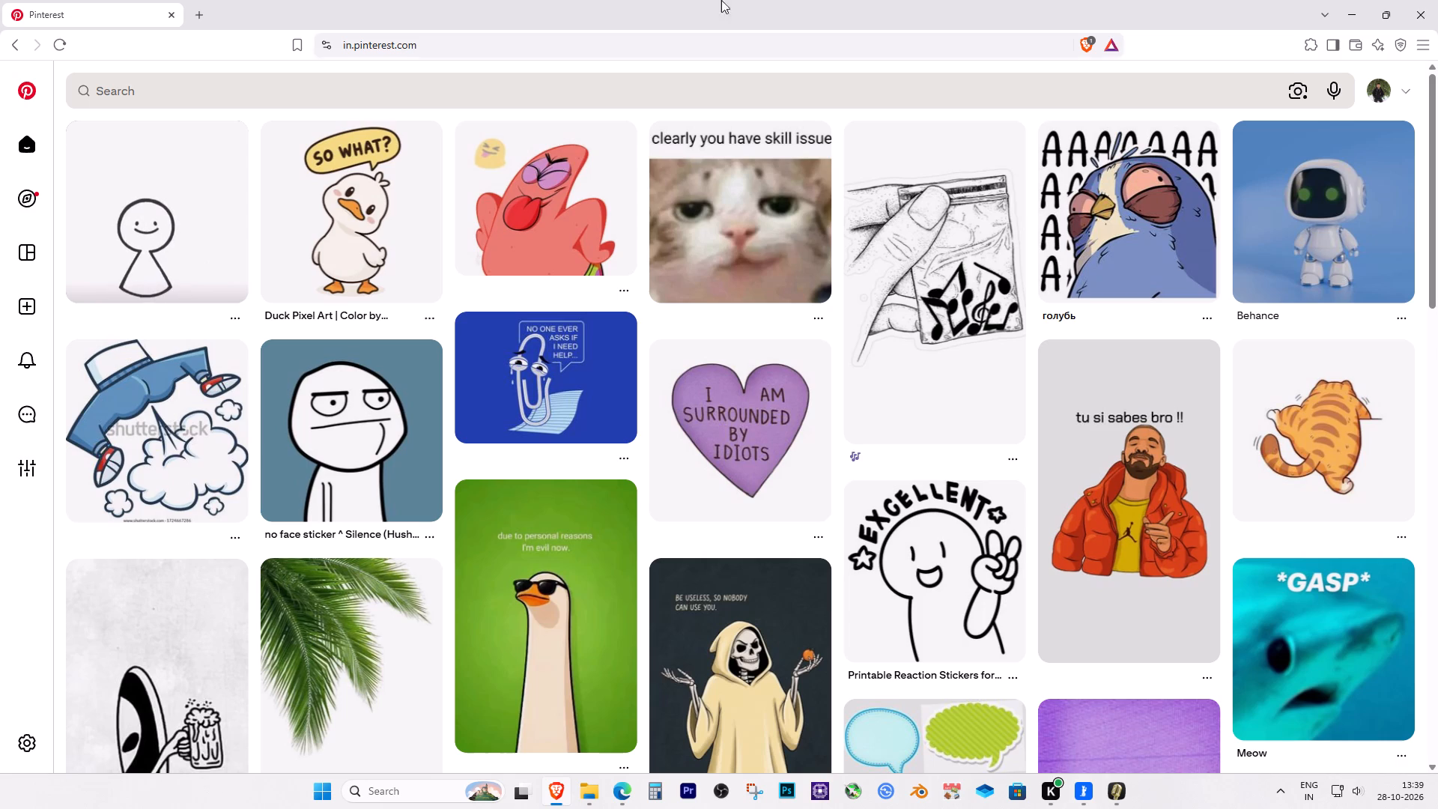
Search Pinterest for "background video".
left_click(230, 80)
left_click(235, 84)
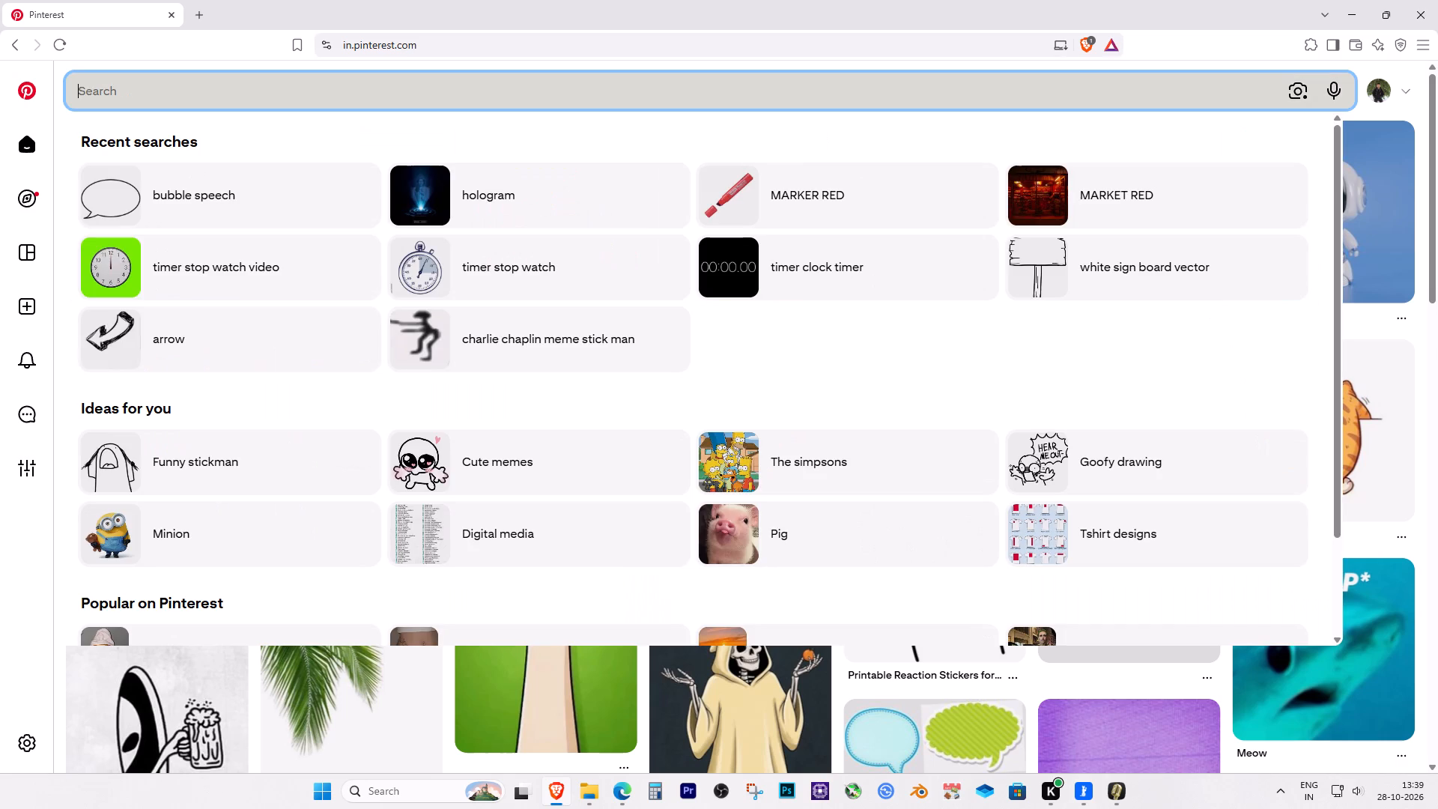
type("bakcgound")
key("Down")
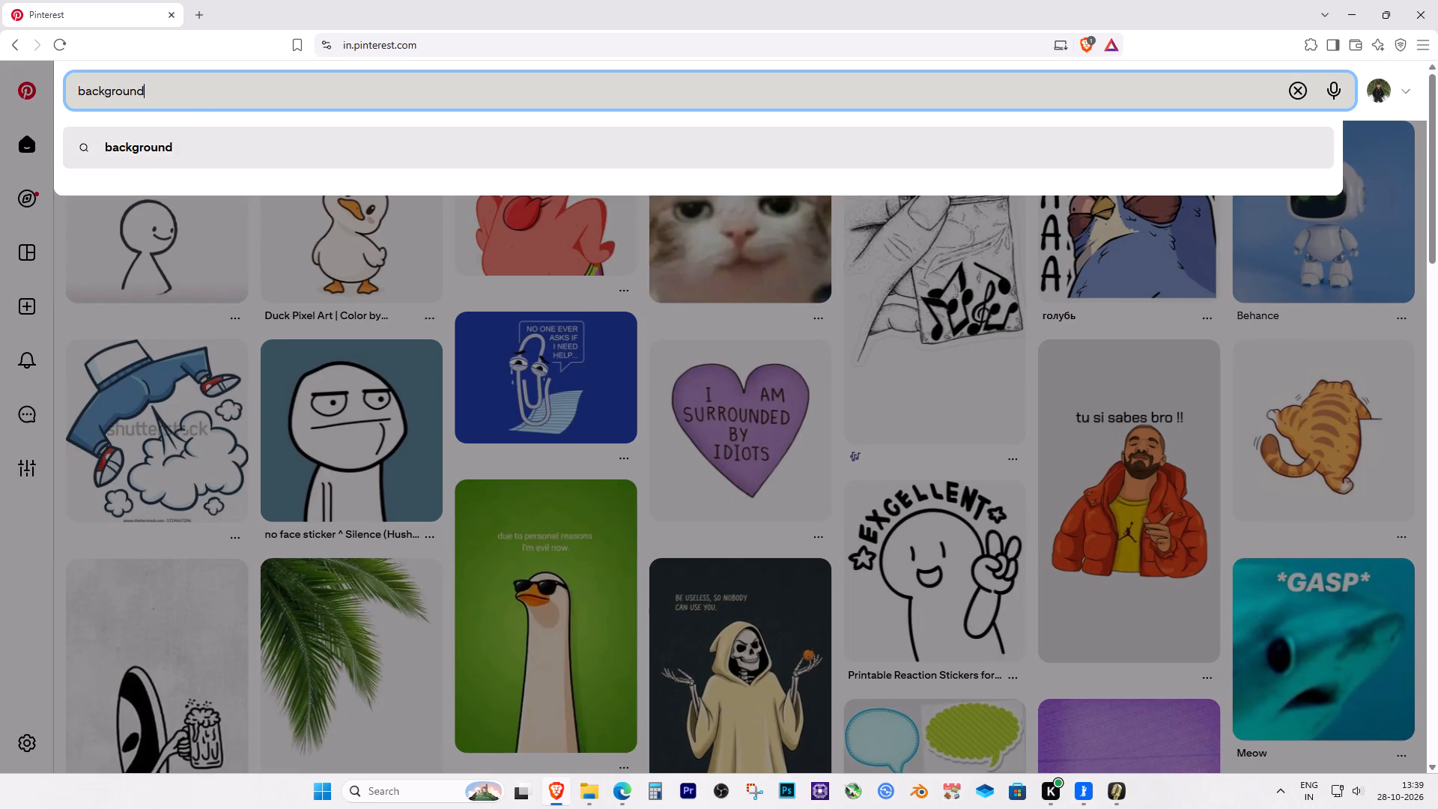
key("space")
type("video")
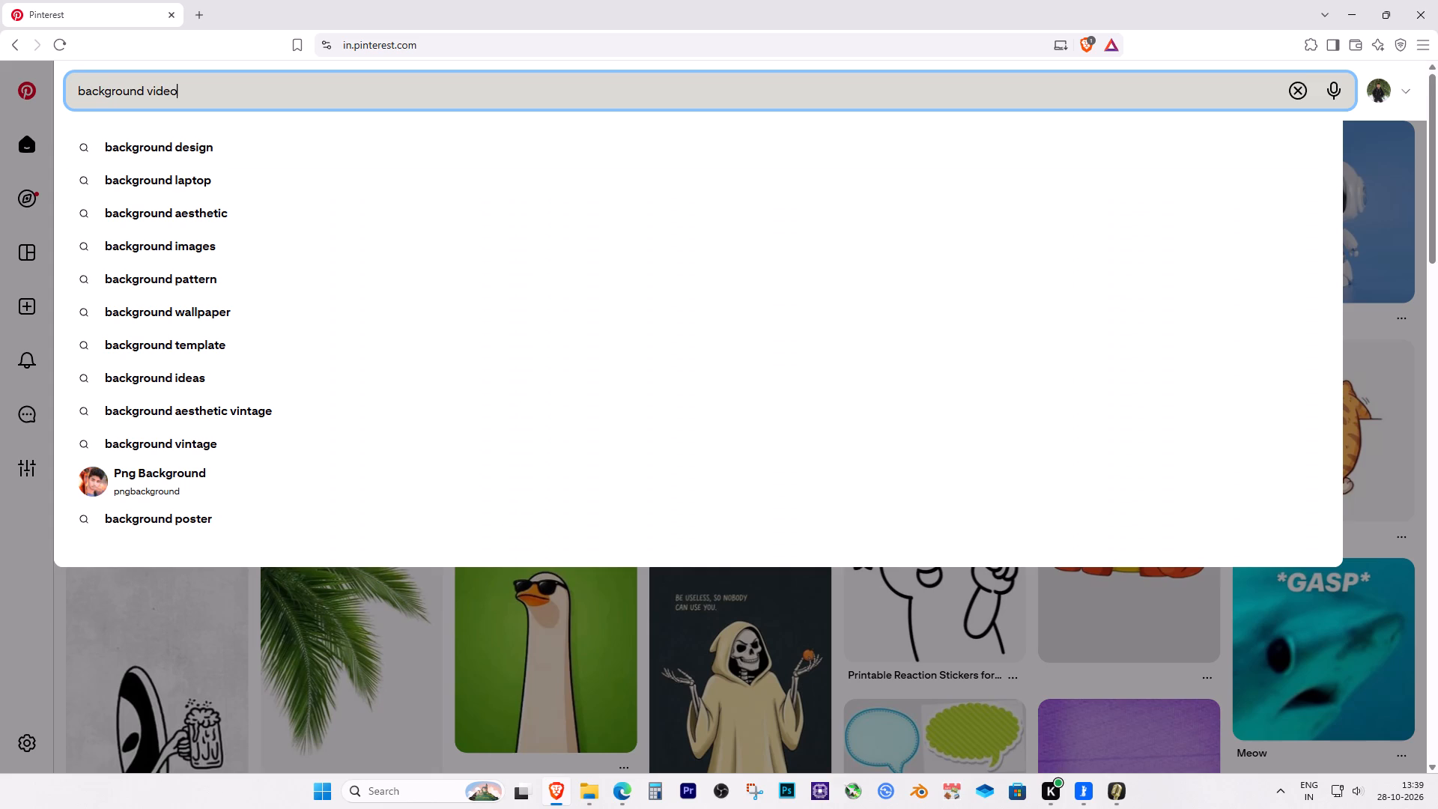
key("Return")
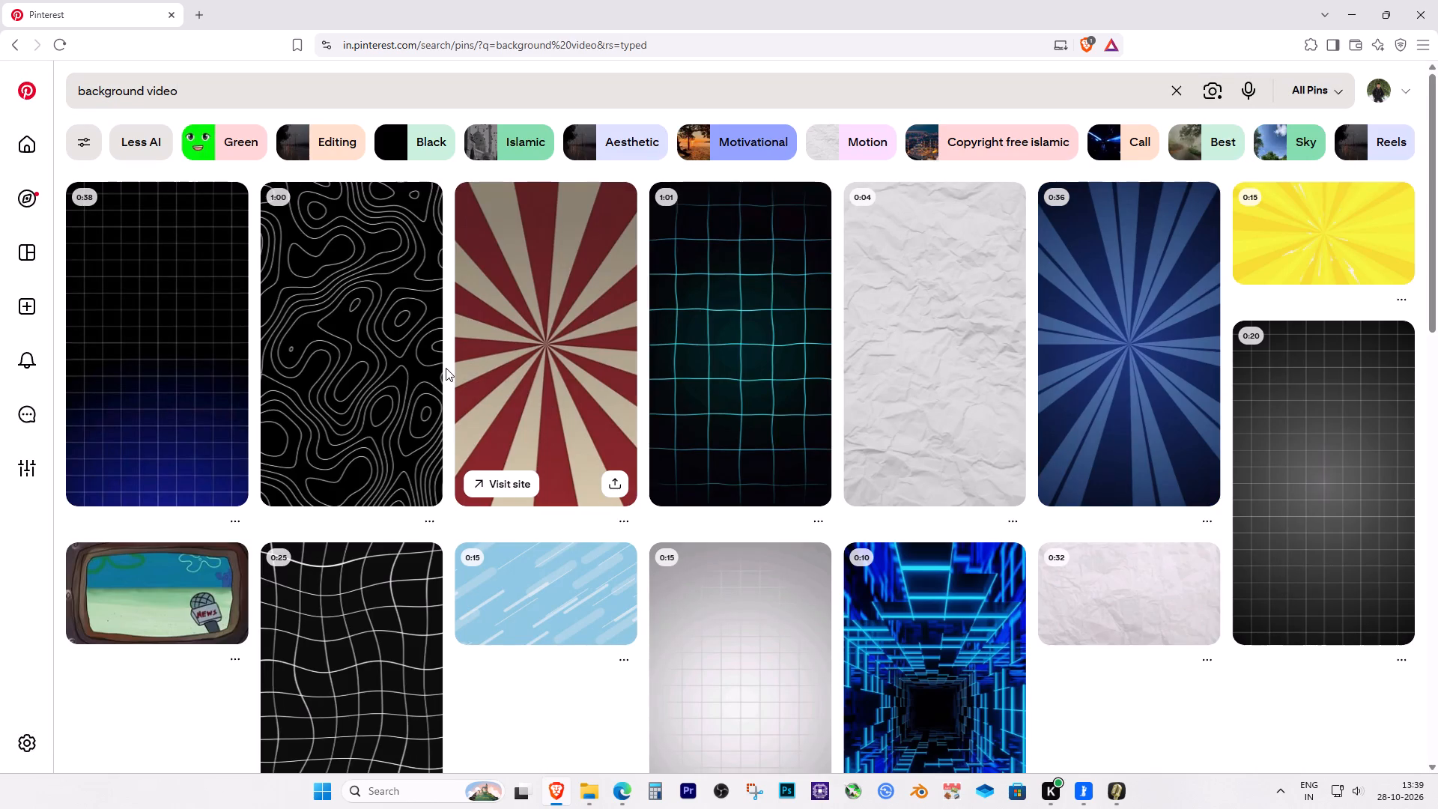
Pick the dark red wavy-grid background video from the Pinterest results and copy its share link.
scroll(530, 402, "down", 1)
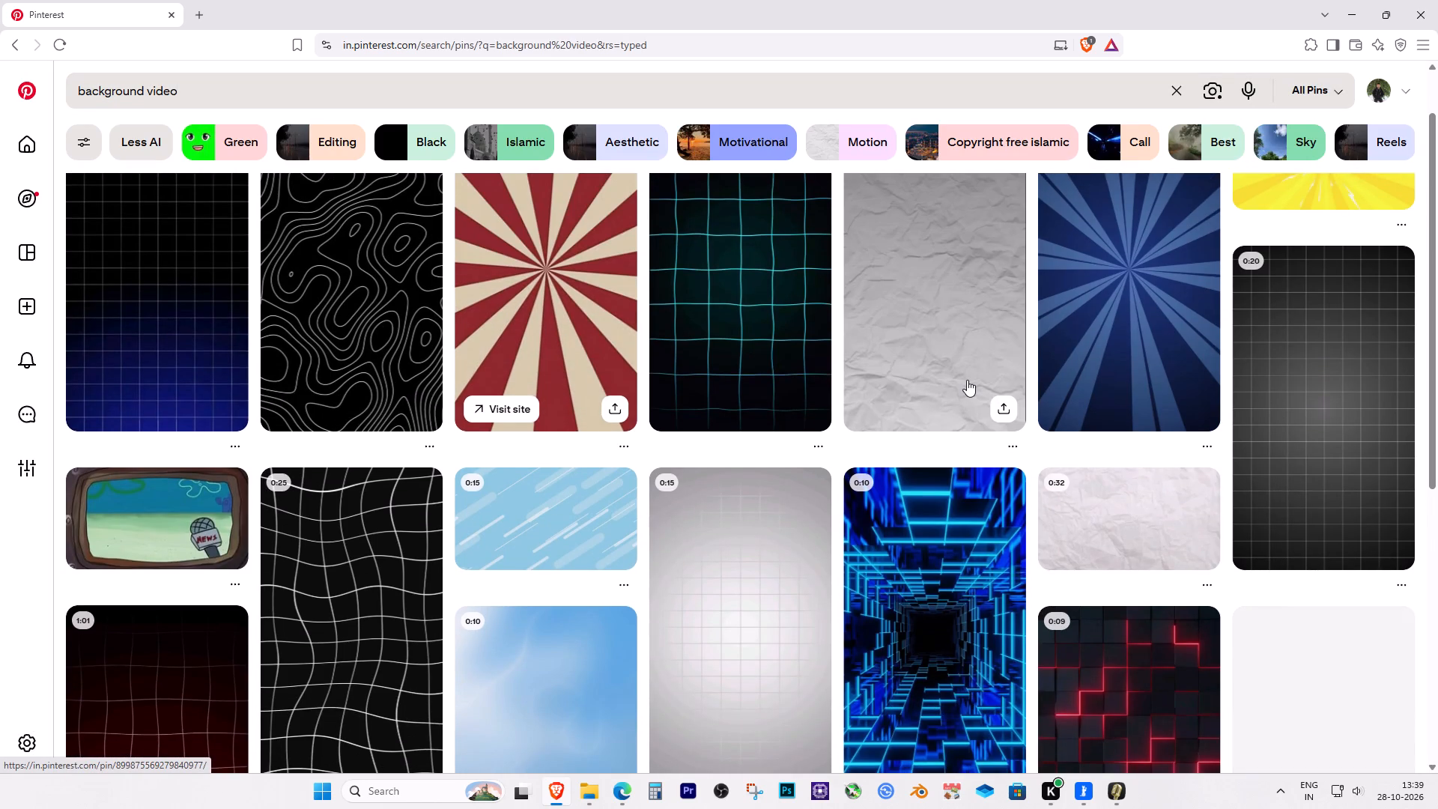
scroll(888, 521, "up", 3)
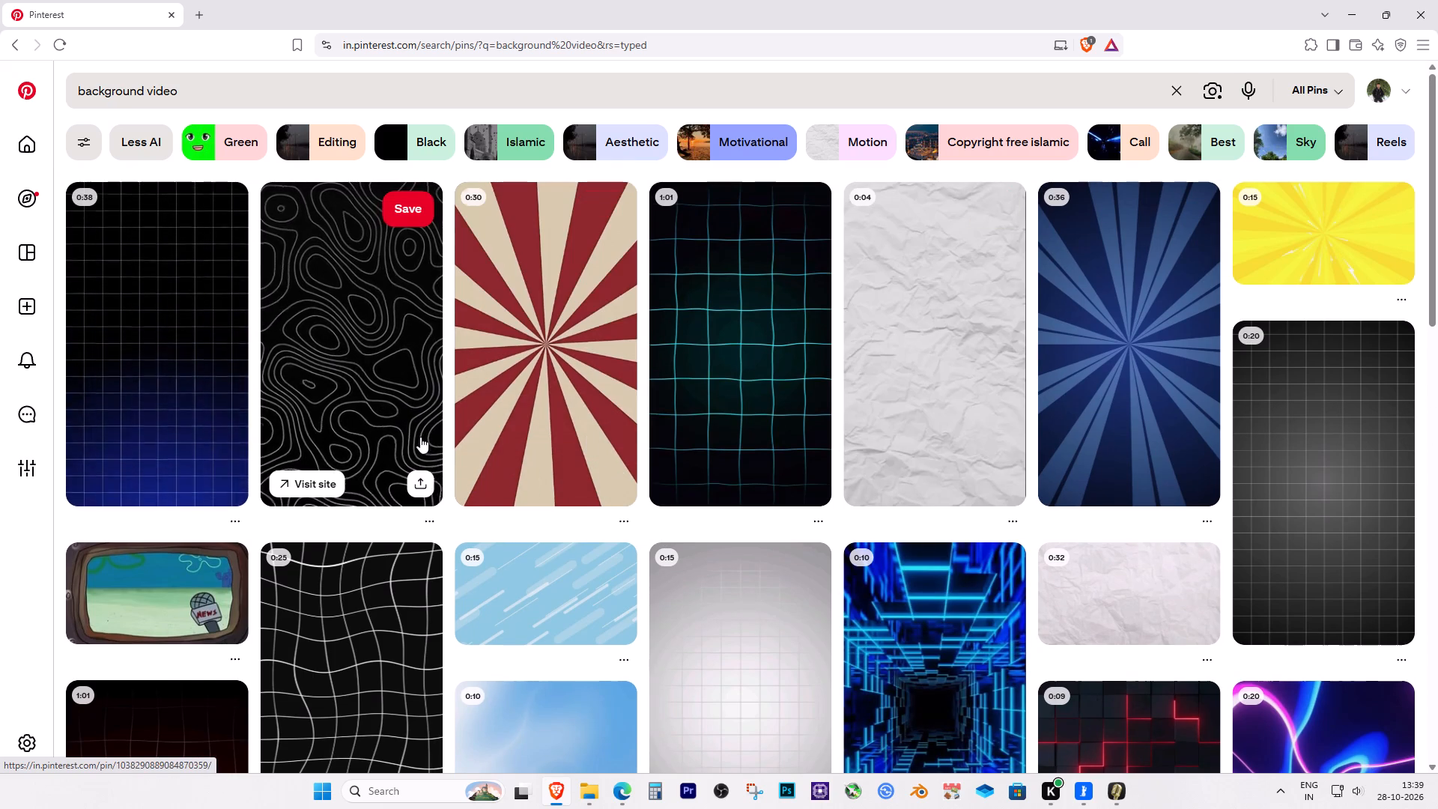
scroll(374, 481, "down", 3)
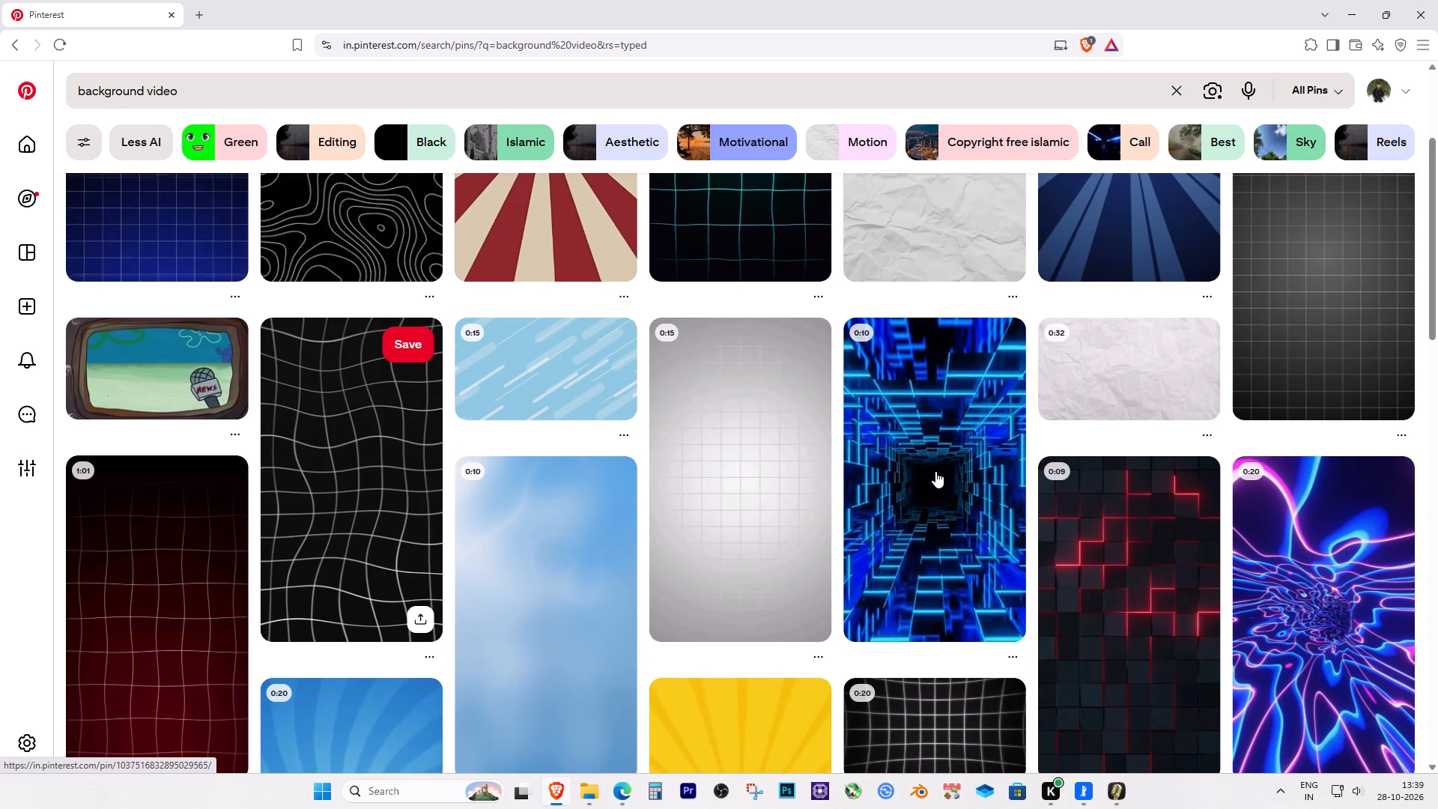
scroll(917, 479, "down", 2)
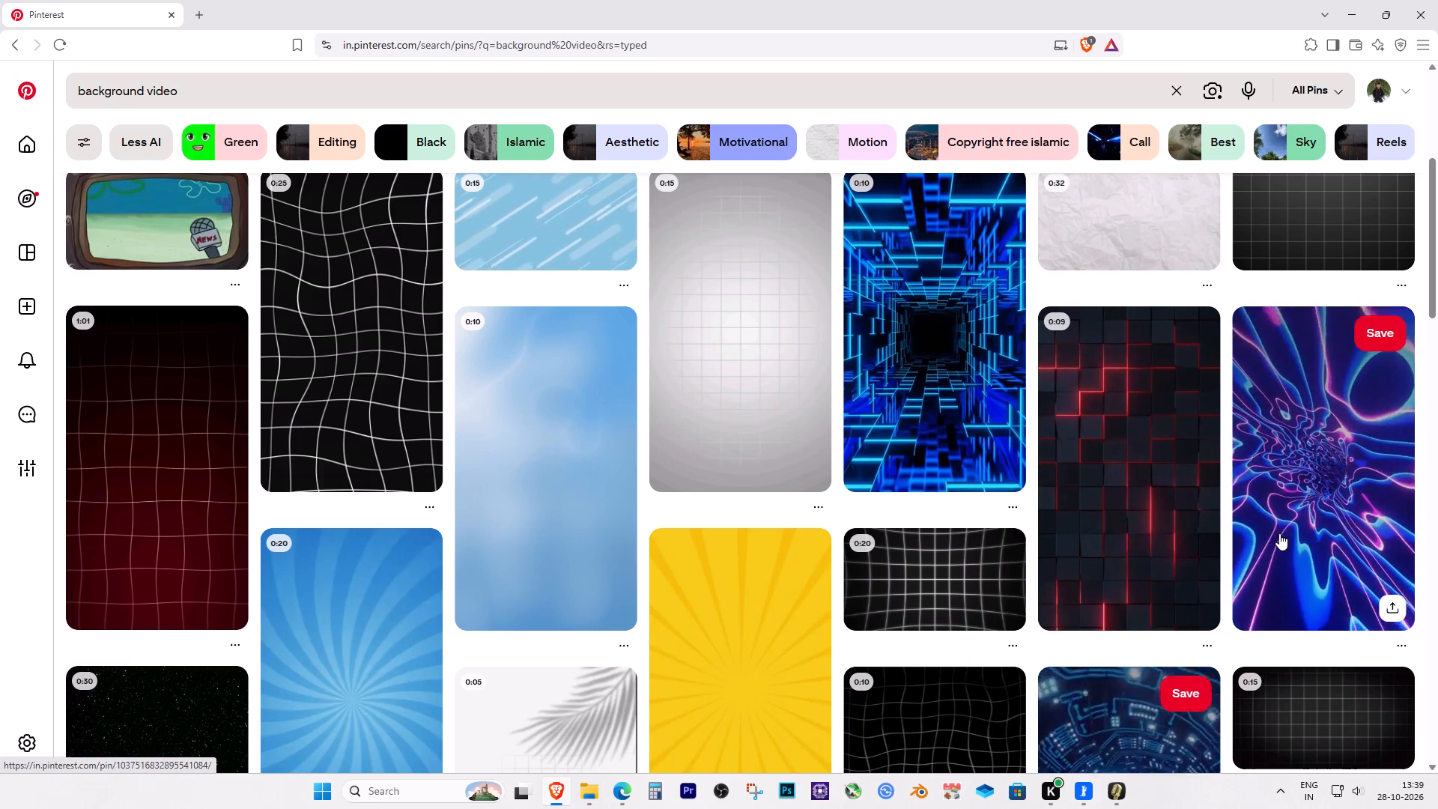
scroll(813, 640, "down", 2)
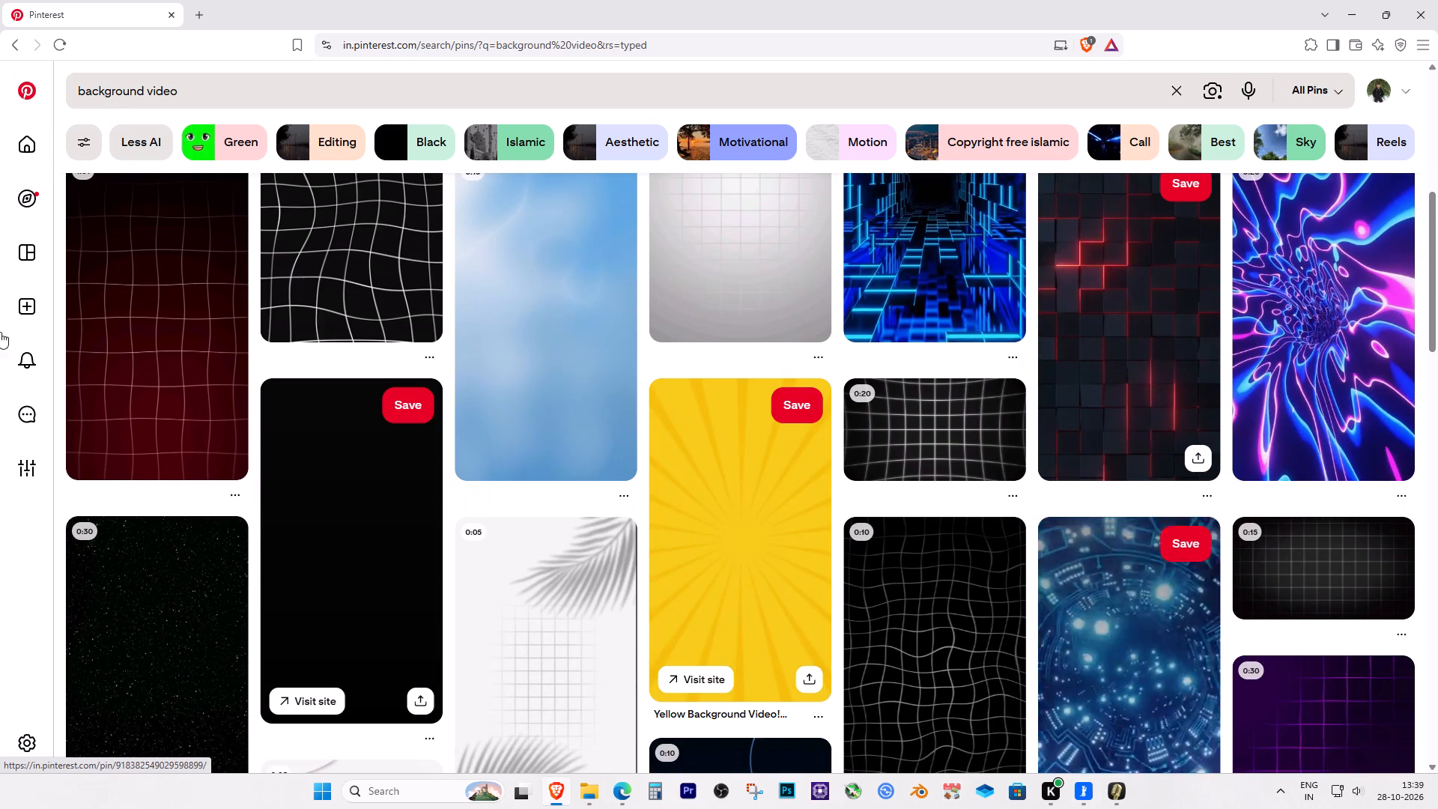
left_click(185, 360)
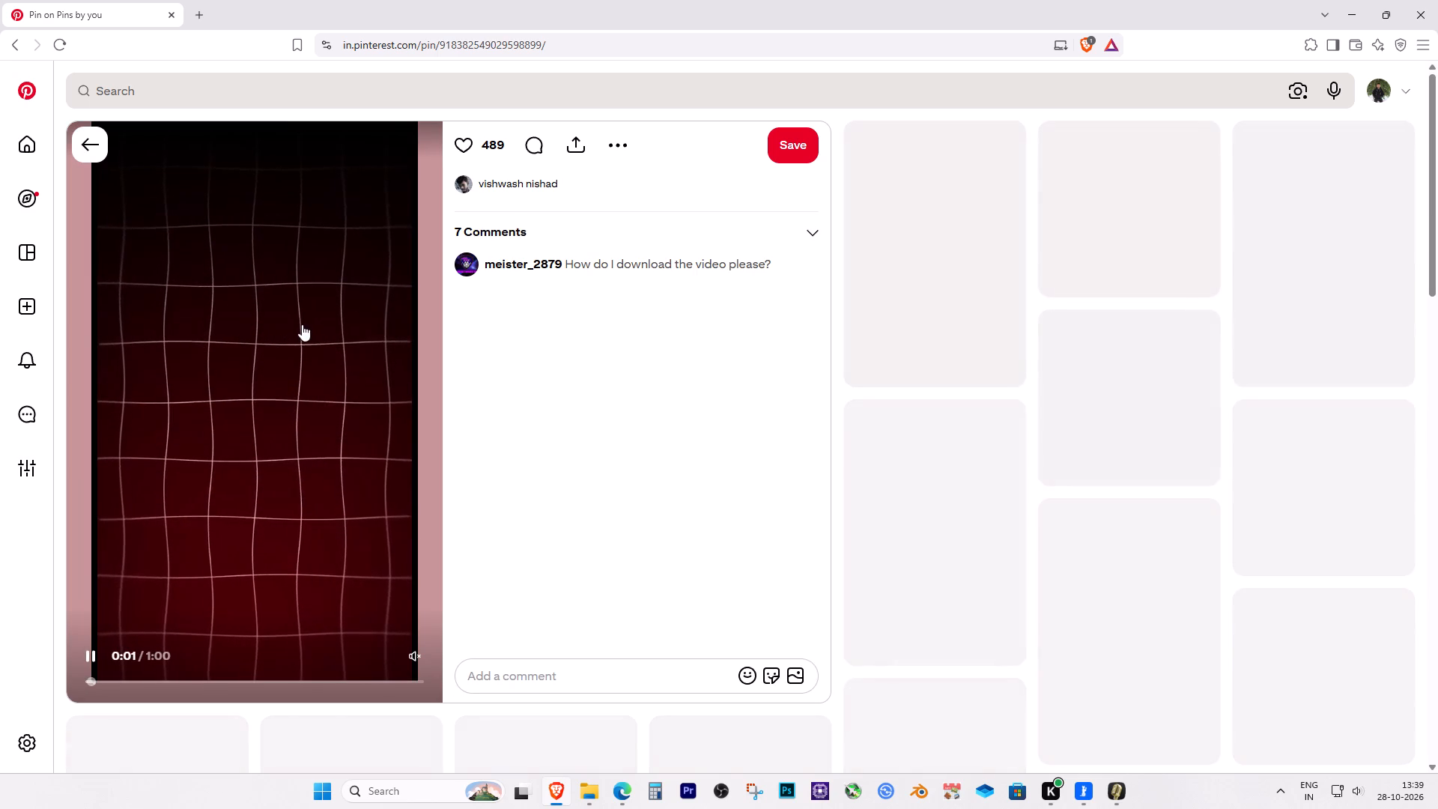
left_click(634, 139)
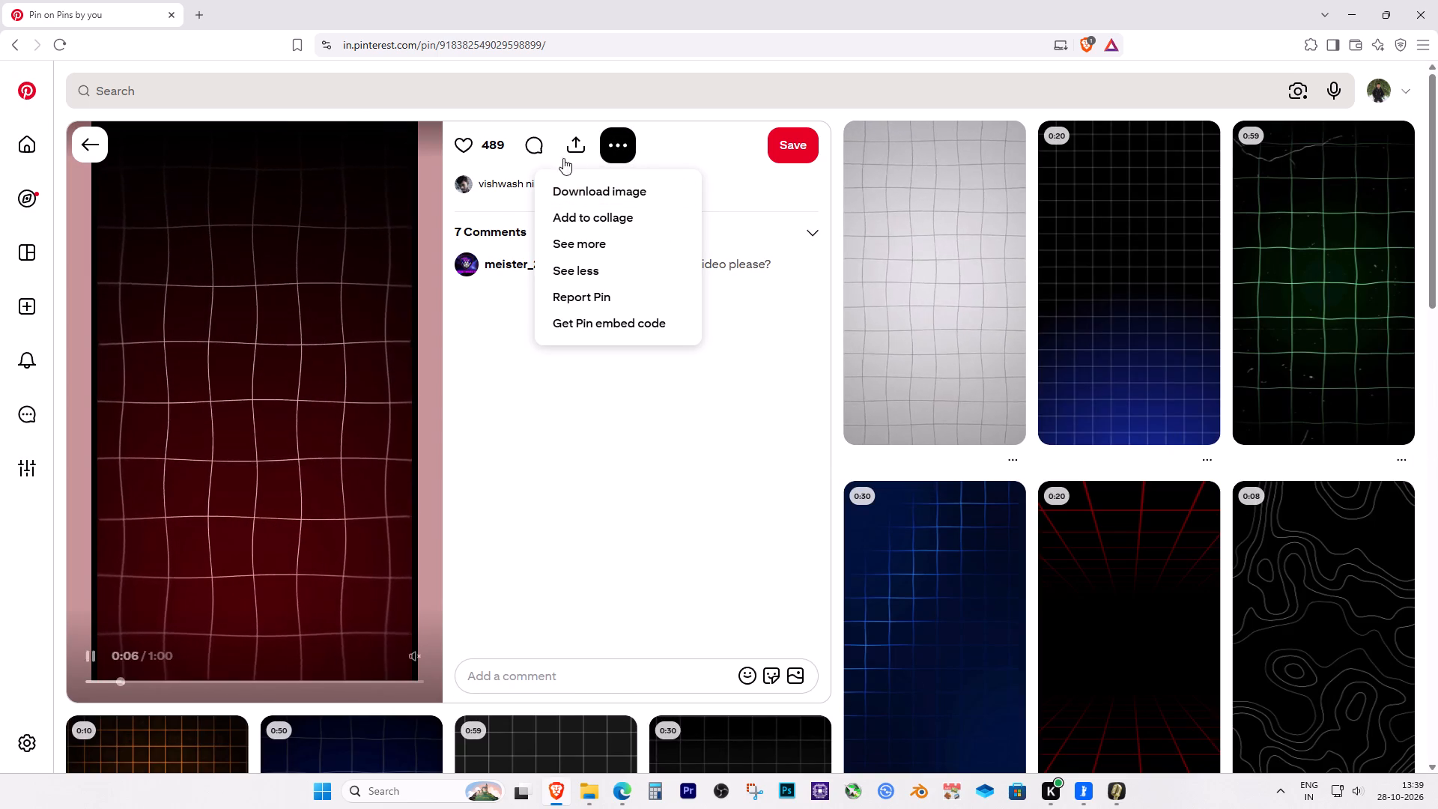
left_click(583, 148)
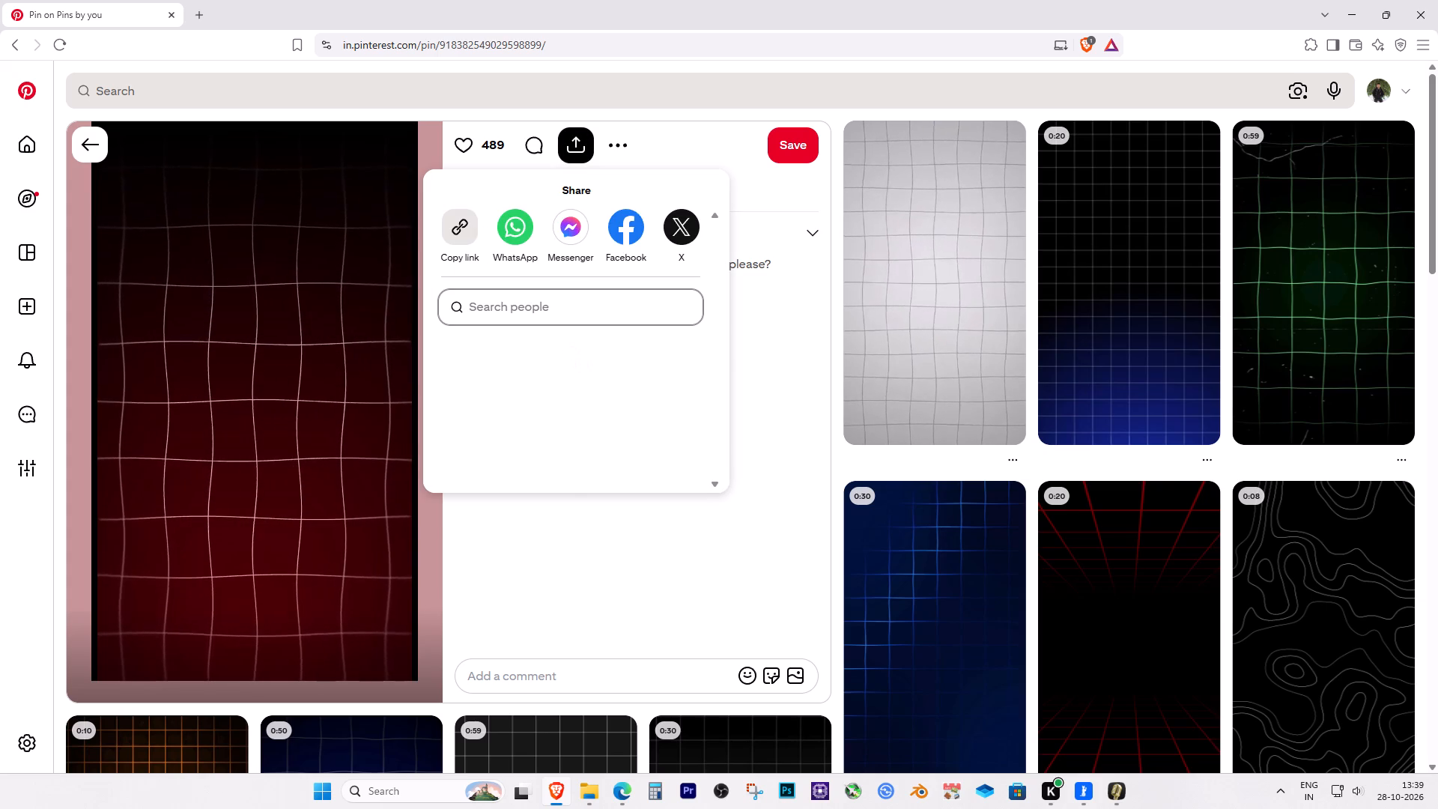
left_click(466, 244)
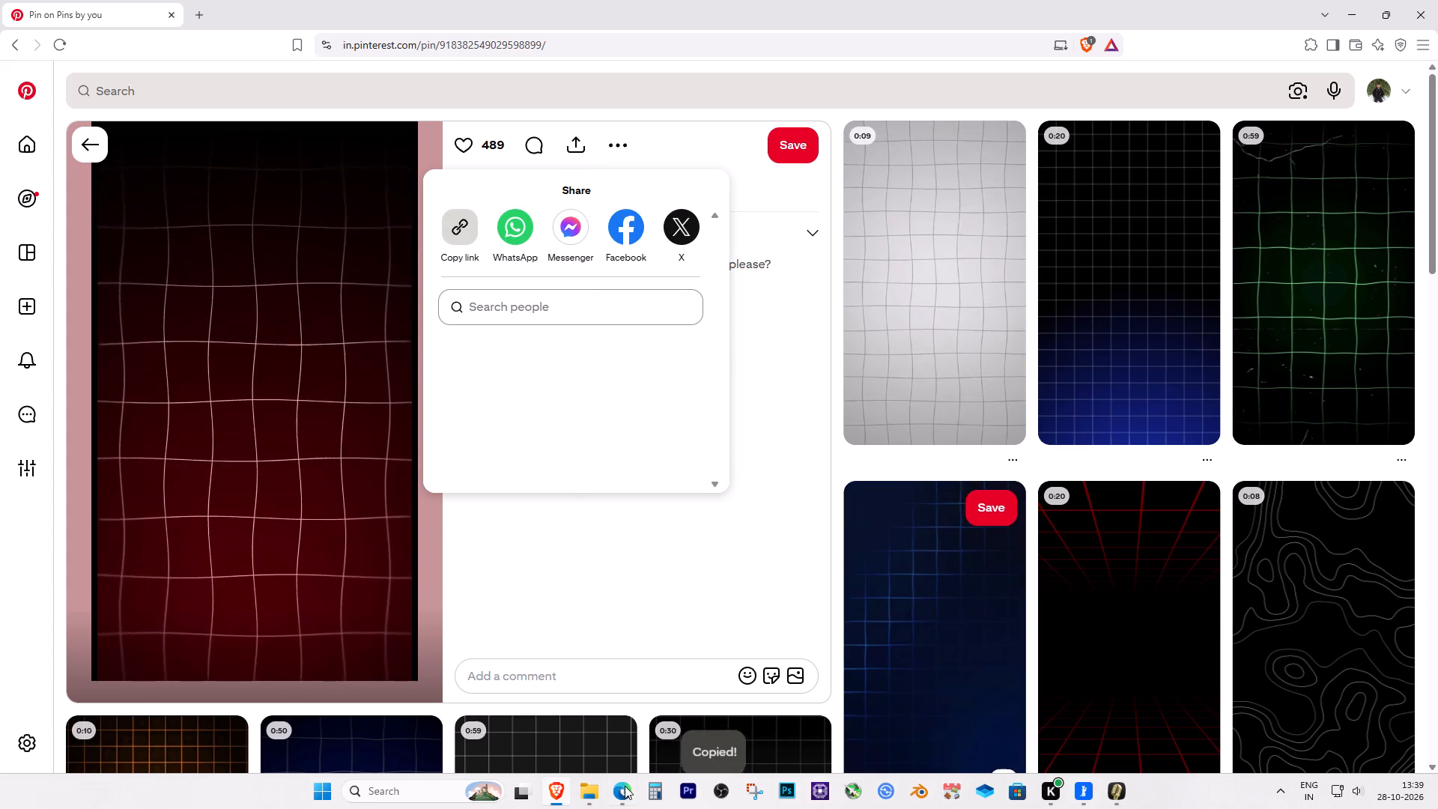
Switch to Edge, search the web for "download pinterest video" and open the pindown.io downloader.
left_click(625, 791)
left_click(407, 18)
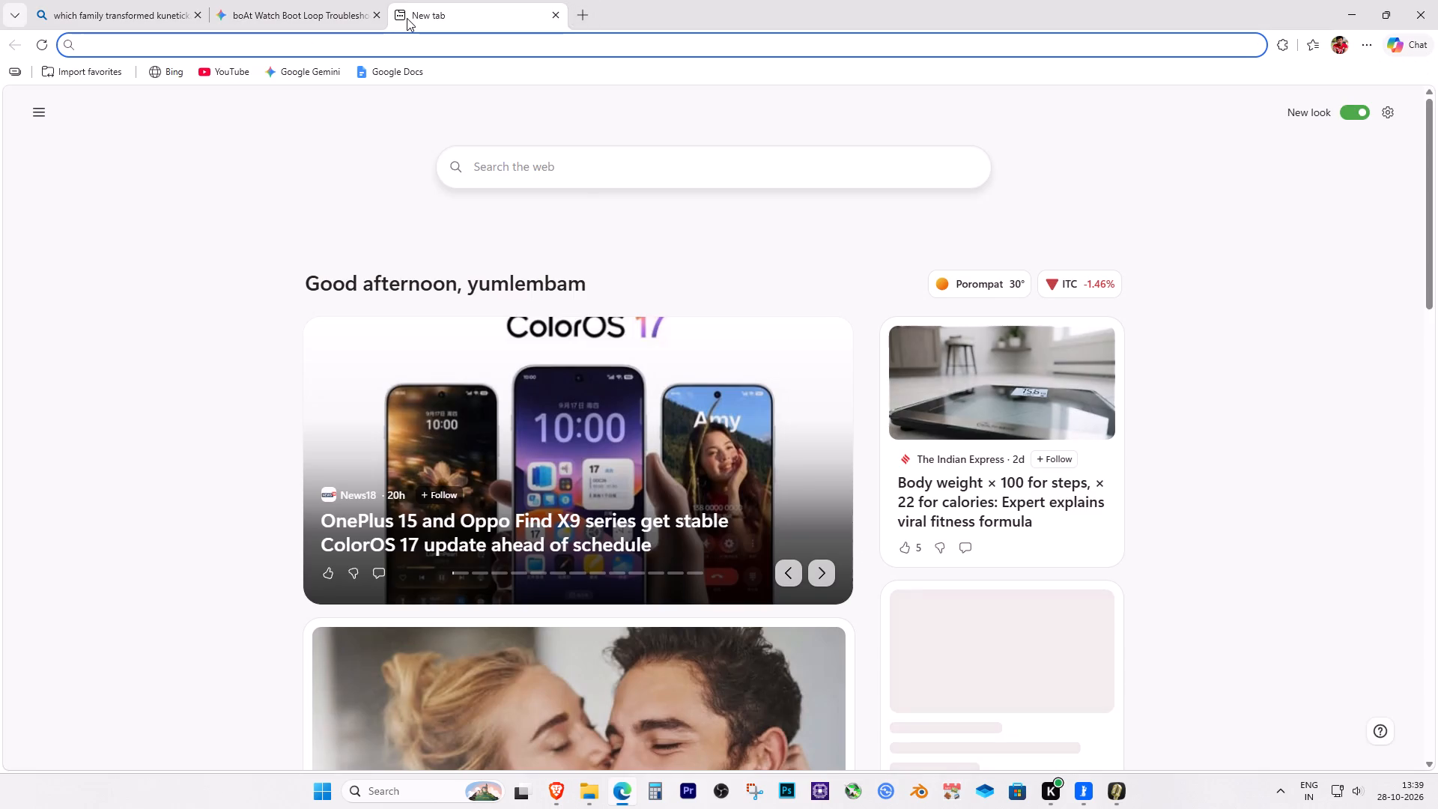
type("download")
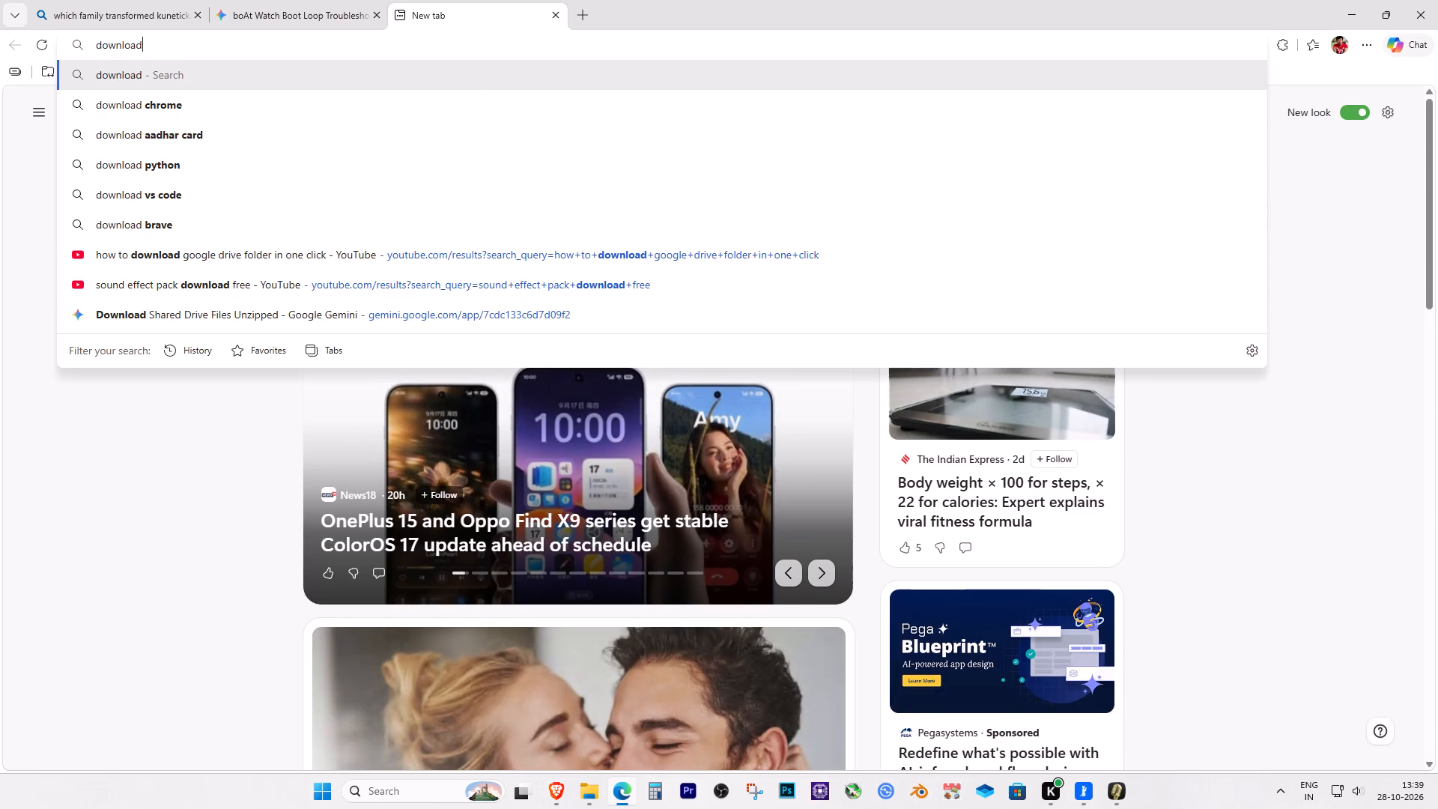
key("space")
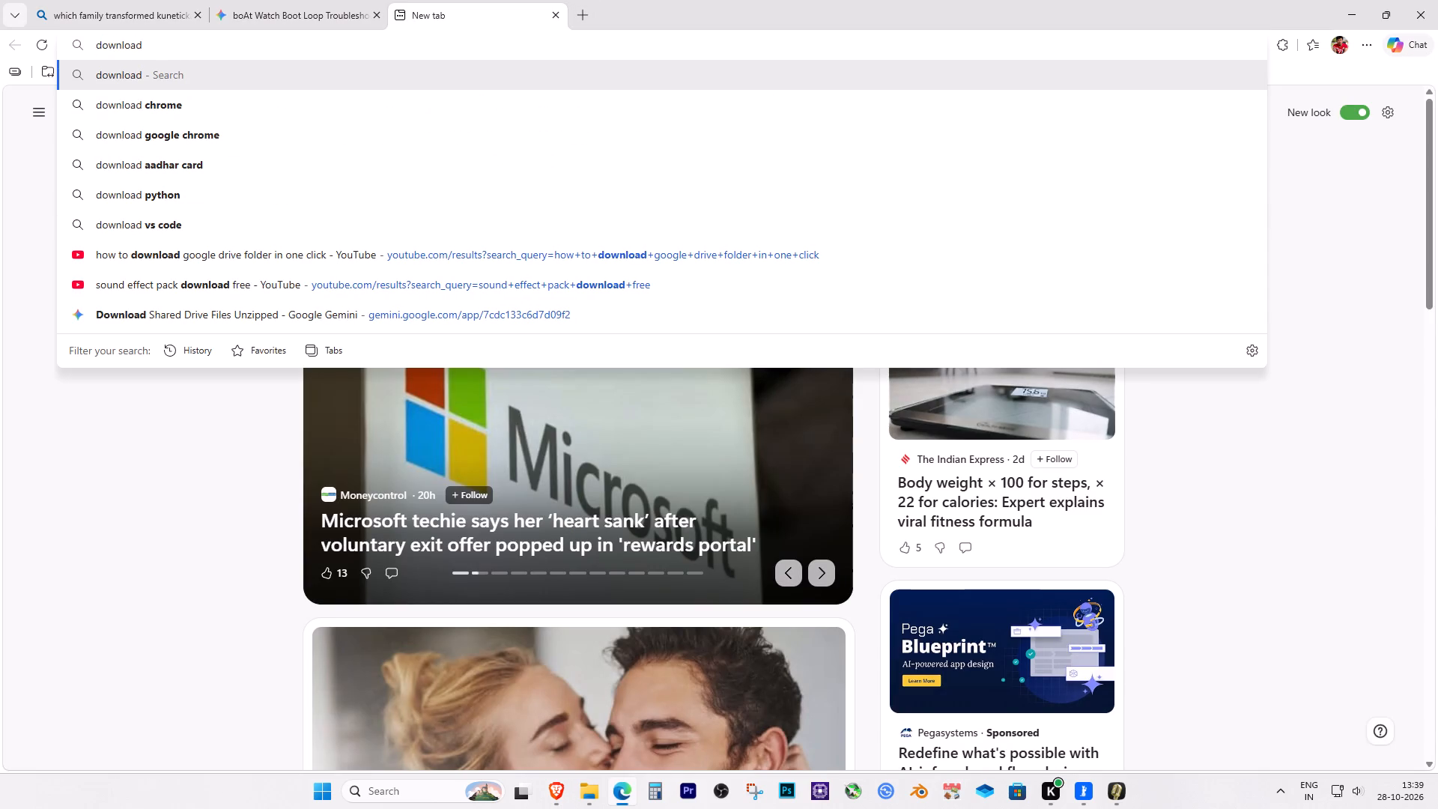
type("in")
key("BackSpace")
key("BackSpace")
type("pinterest vie")
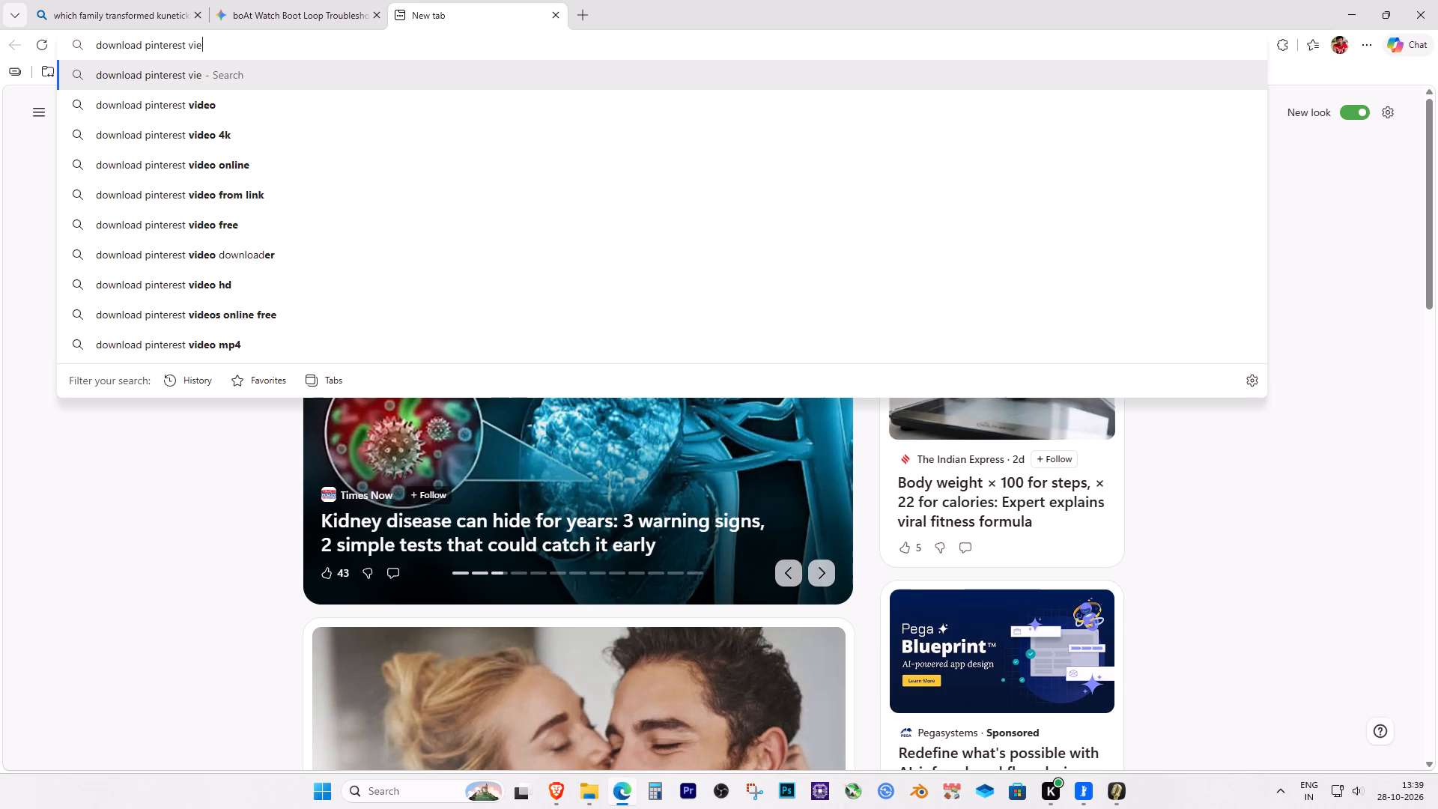
key("BackSpace")
type("deo")
key("Return")
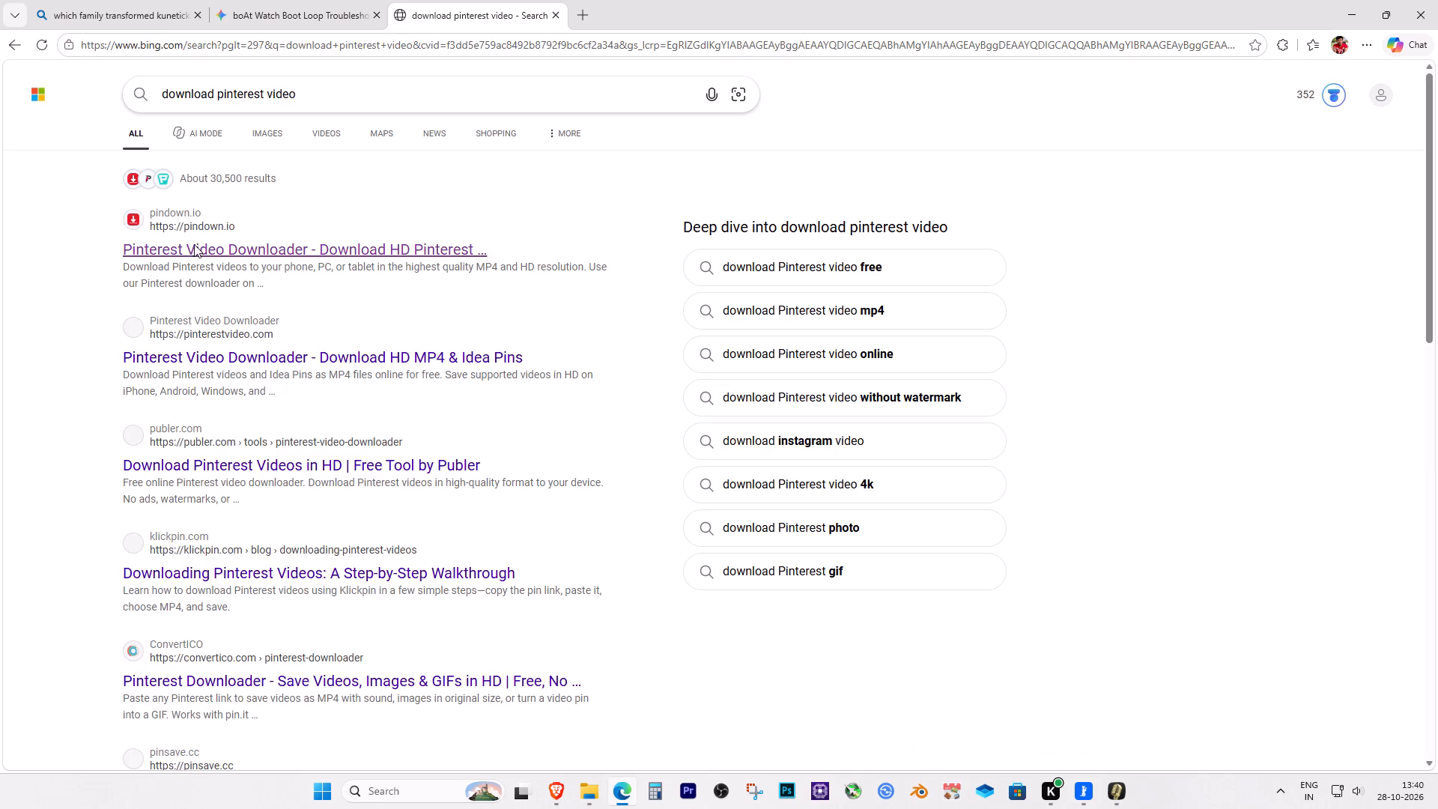
left_click(244, 254)
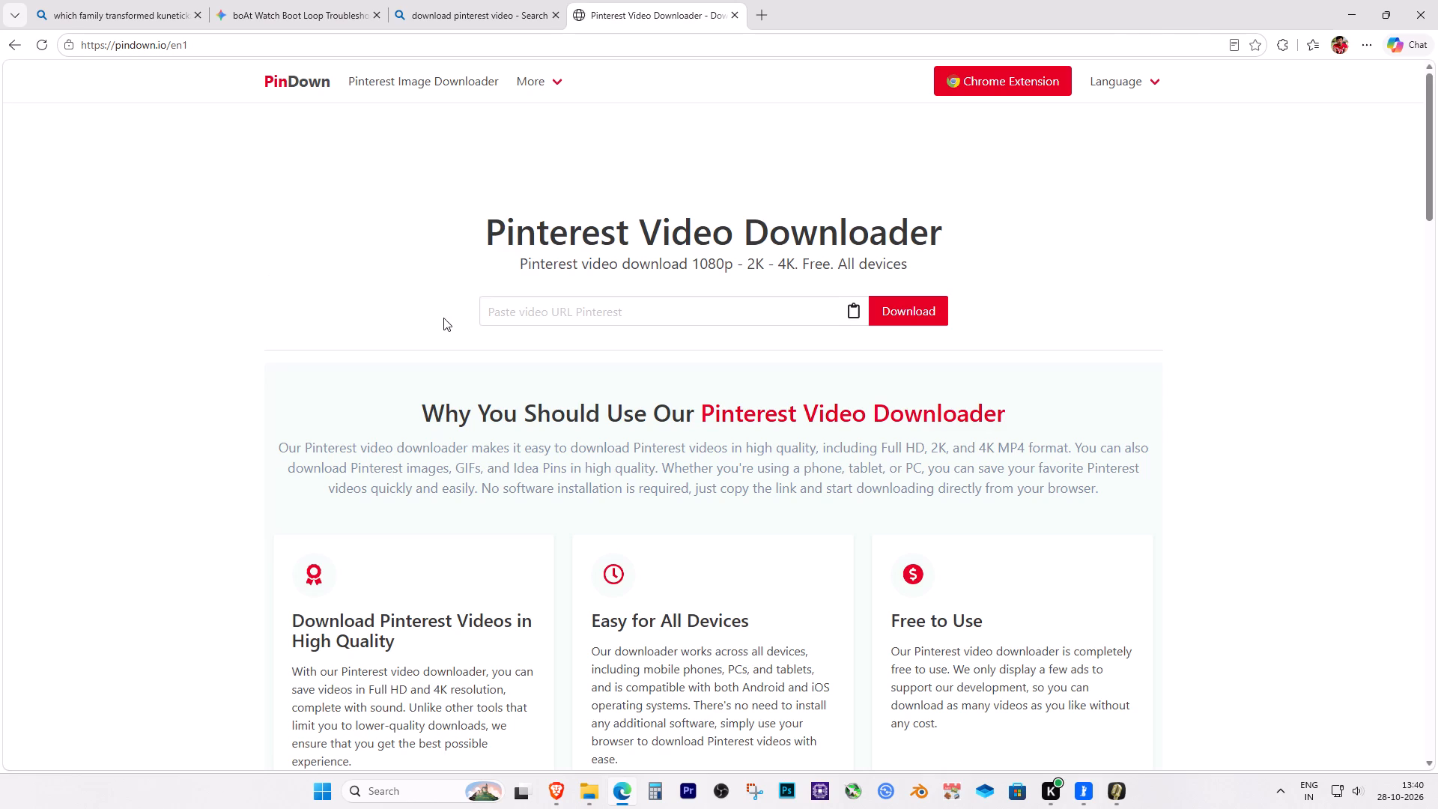
Submit the copied pin link to the Pinterest Video Downloader.
left_click(576, 303)
right_click(576, 303)
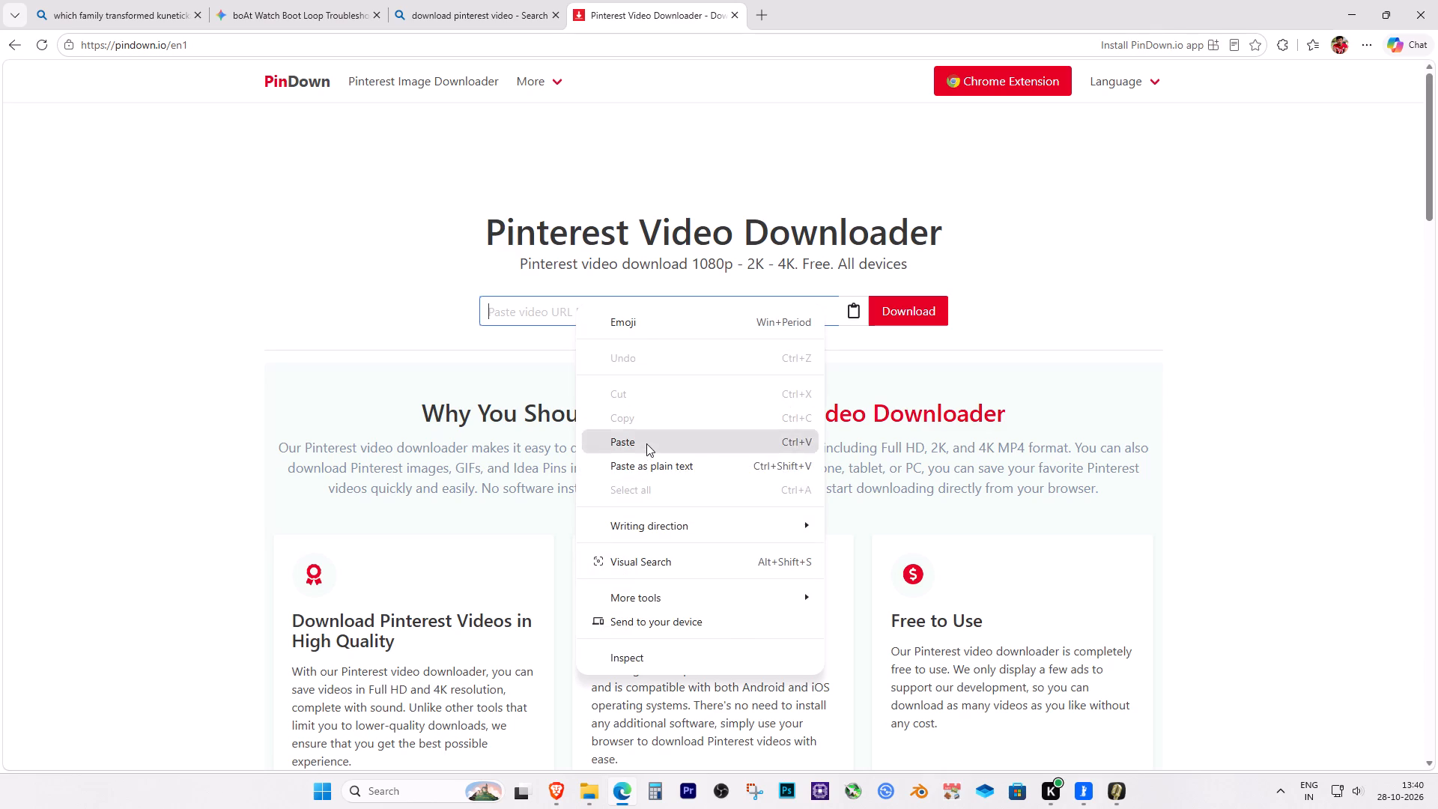
left_click(646, 443)
left_click(907, 316)
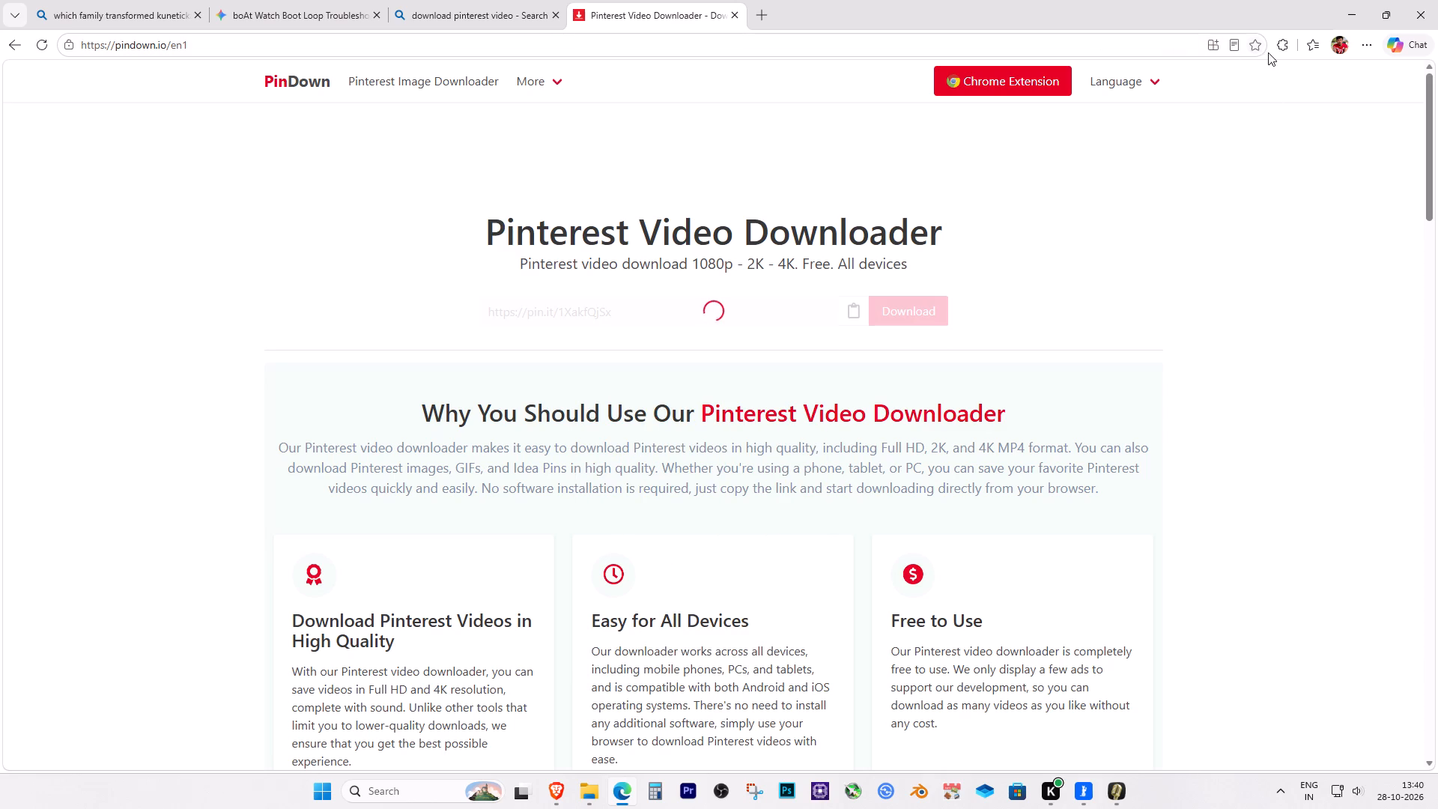
Save the PinDown page as a favorite in the Favorites bar folder.
left_click(1257, 46)
left_click(1222, 182)
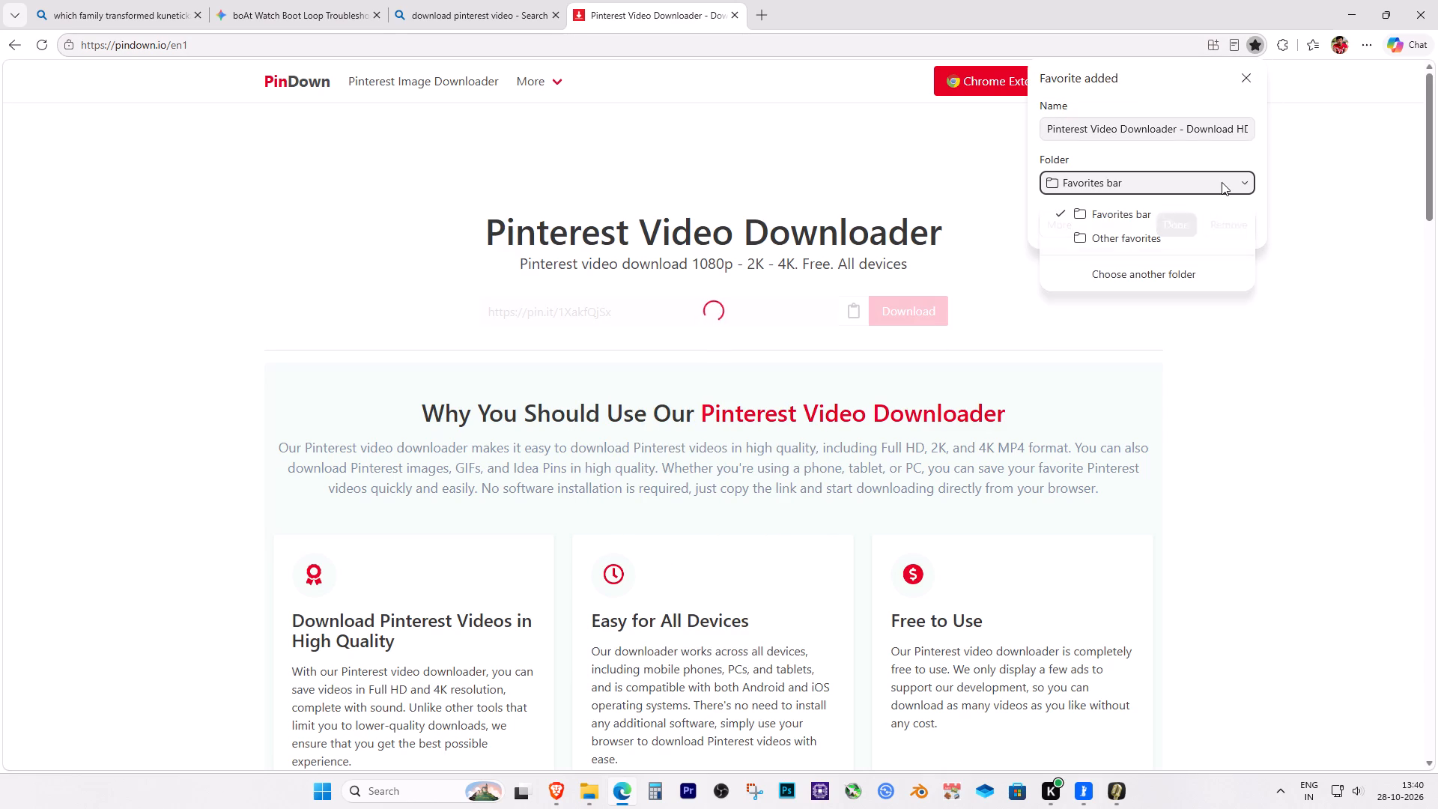
left_click(1222, 182)
left_click(1162, 234)
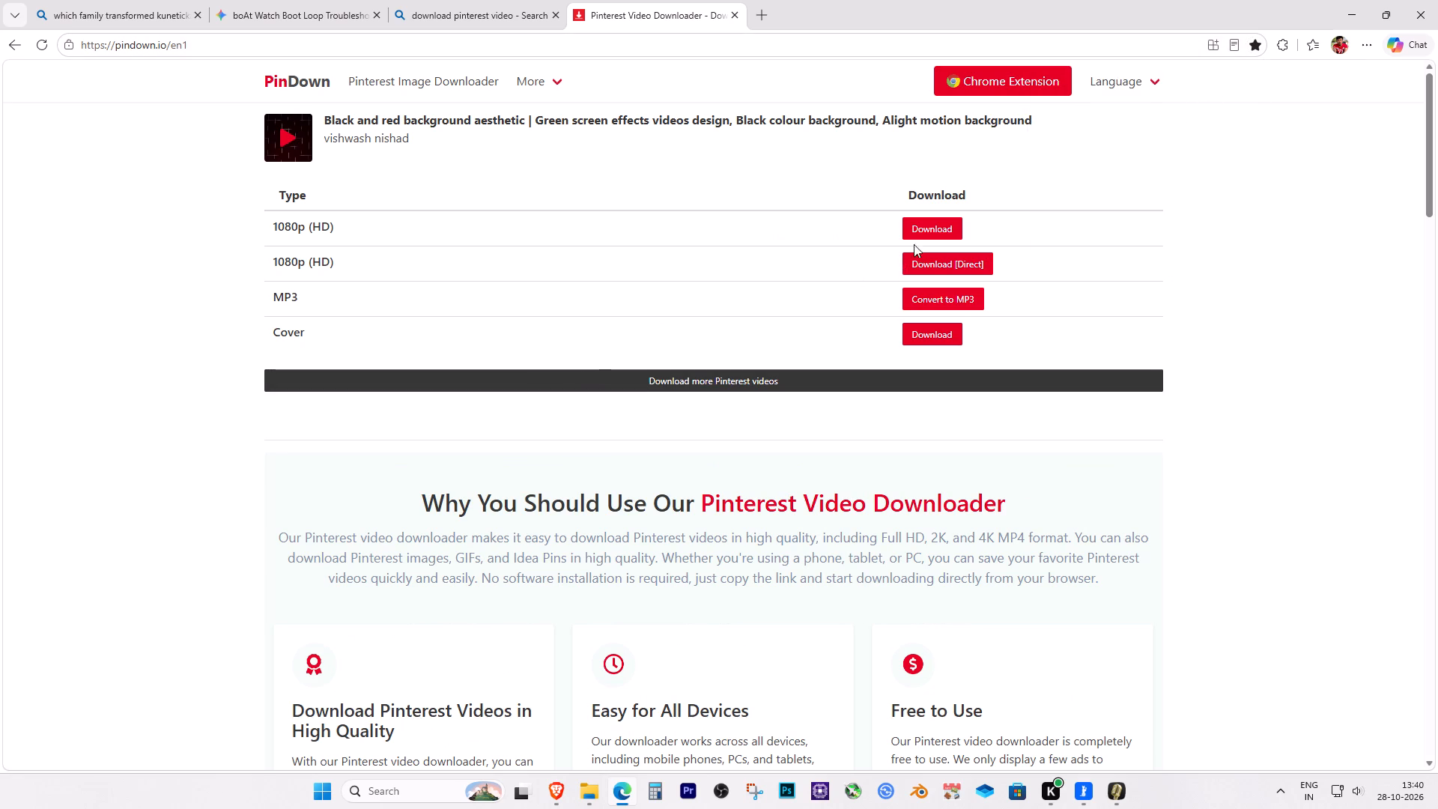
Download the 1080p (HD) version of the red grid video, keeping only one of the duplicate downloads.
left_click(941, 230)
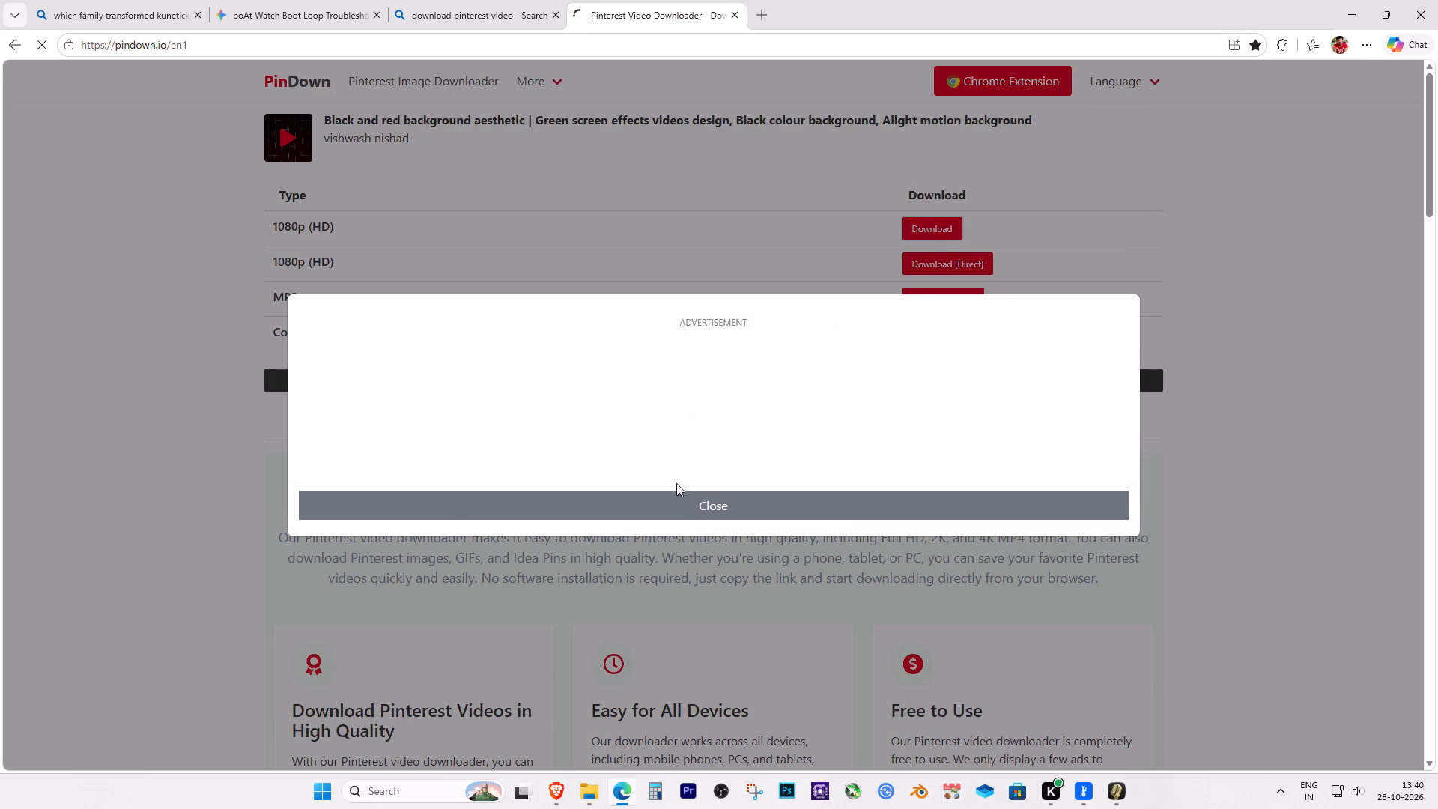
left_click(695, 506)
left_click(943, 223)
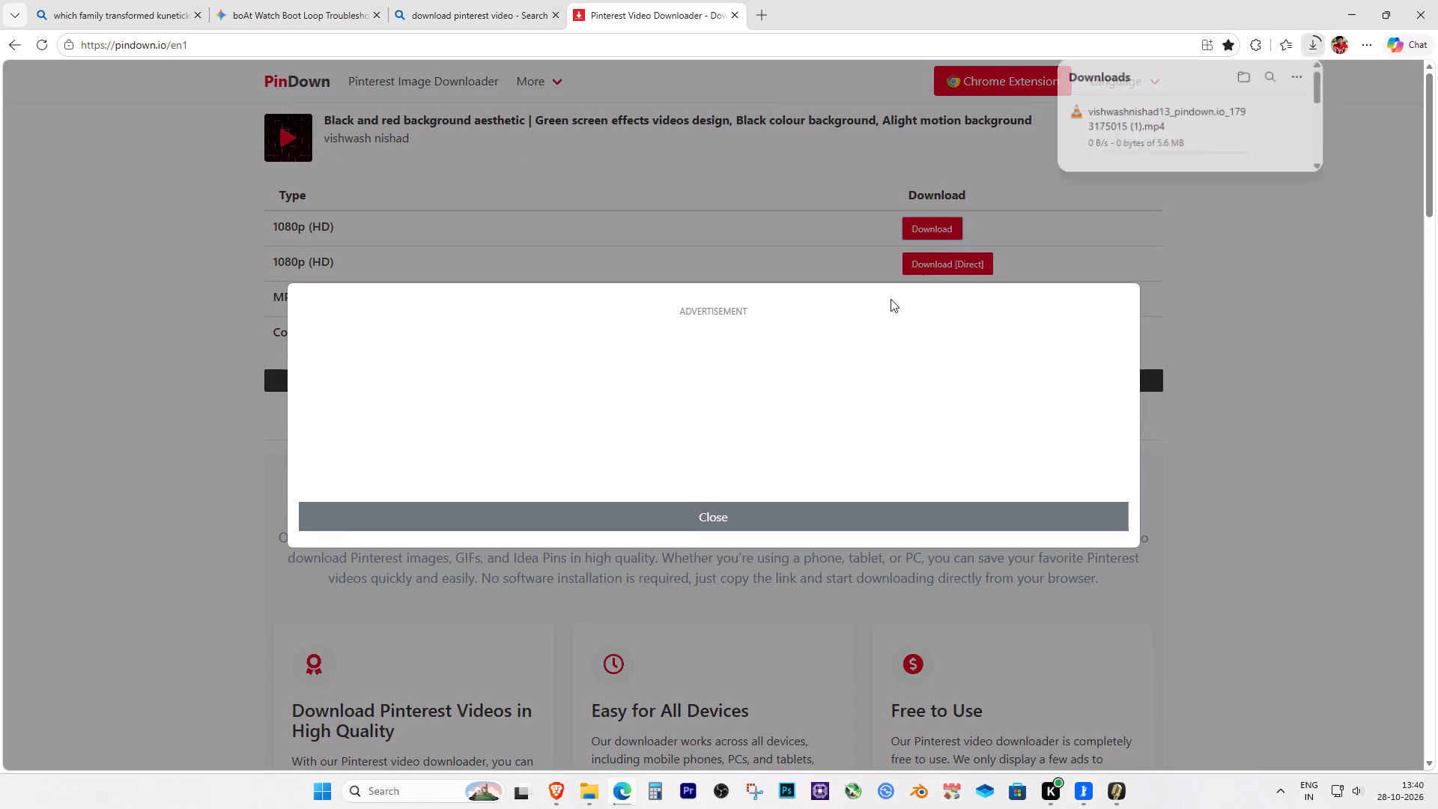
left_click(1302, 197)
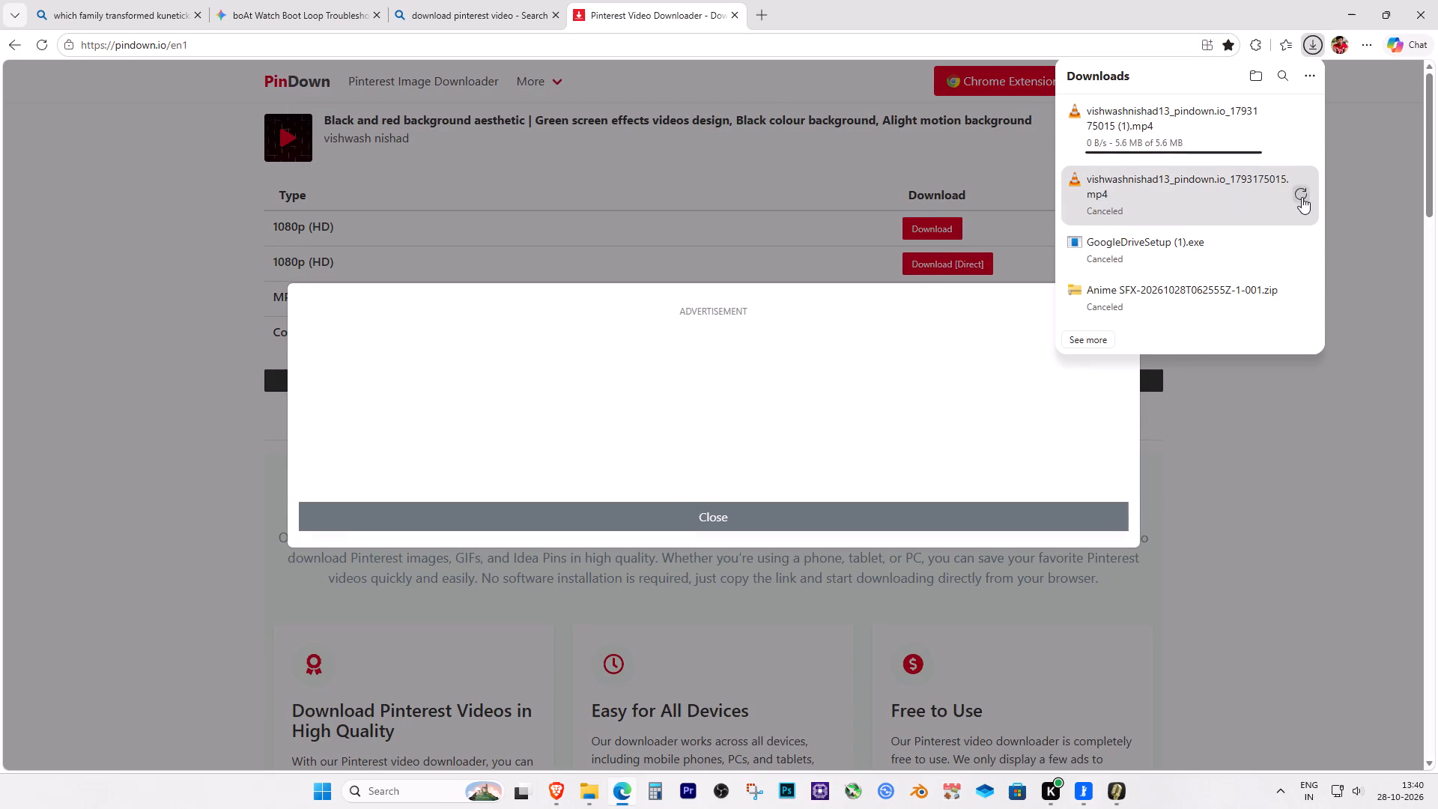
Bring the downloaded MP4 into the concat project's media library.
left_click_drag(1139, 130, 1137, 327)
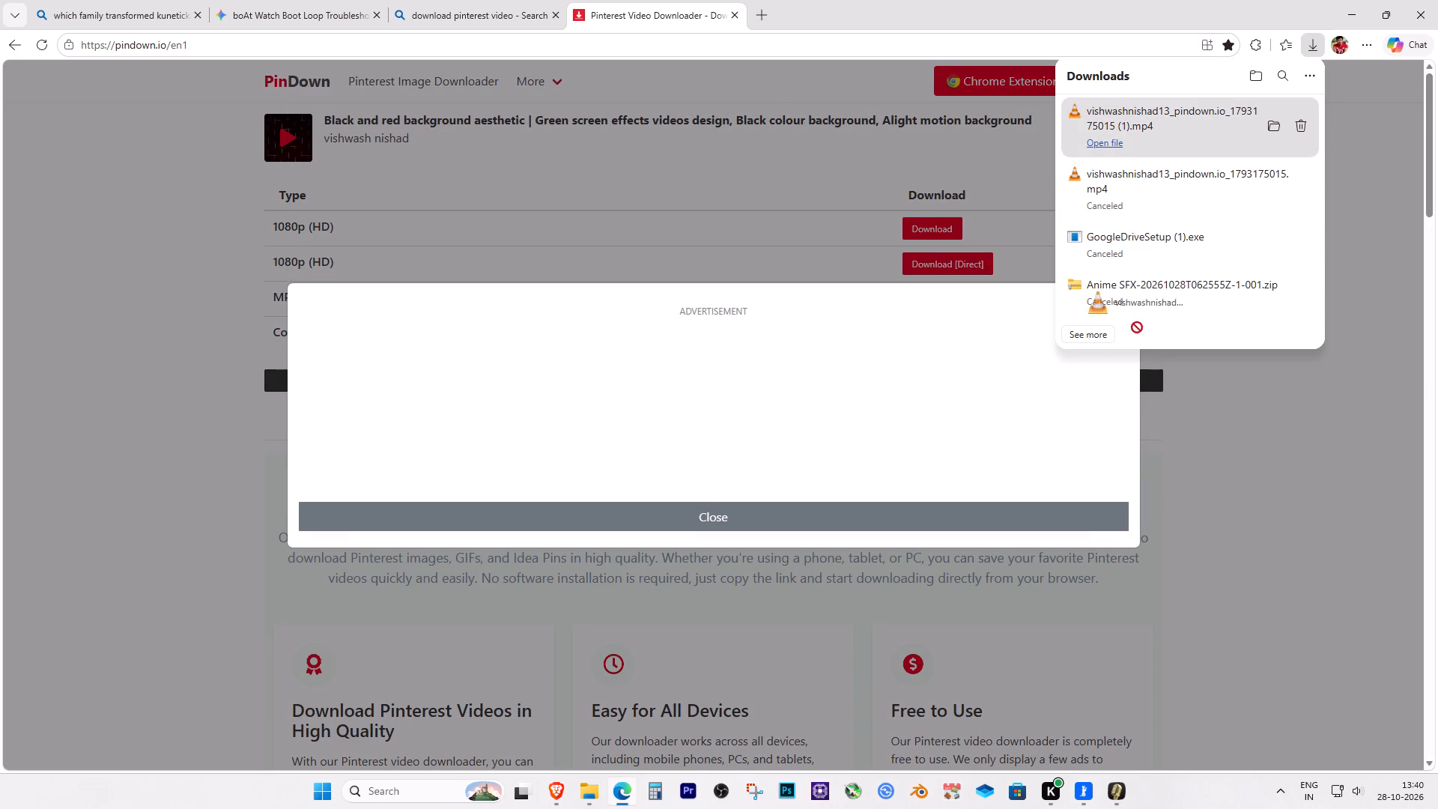
left_click_drag(1137, 327, 743, 732)
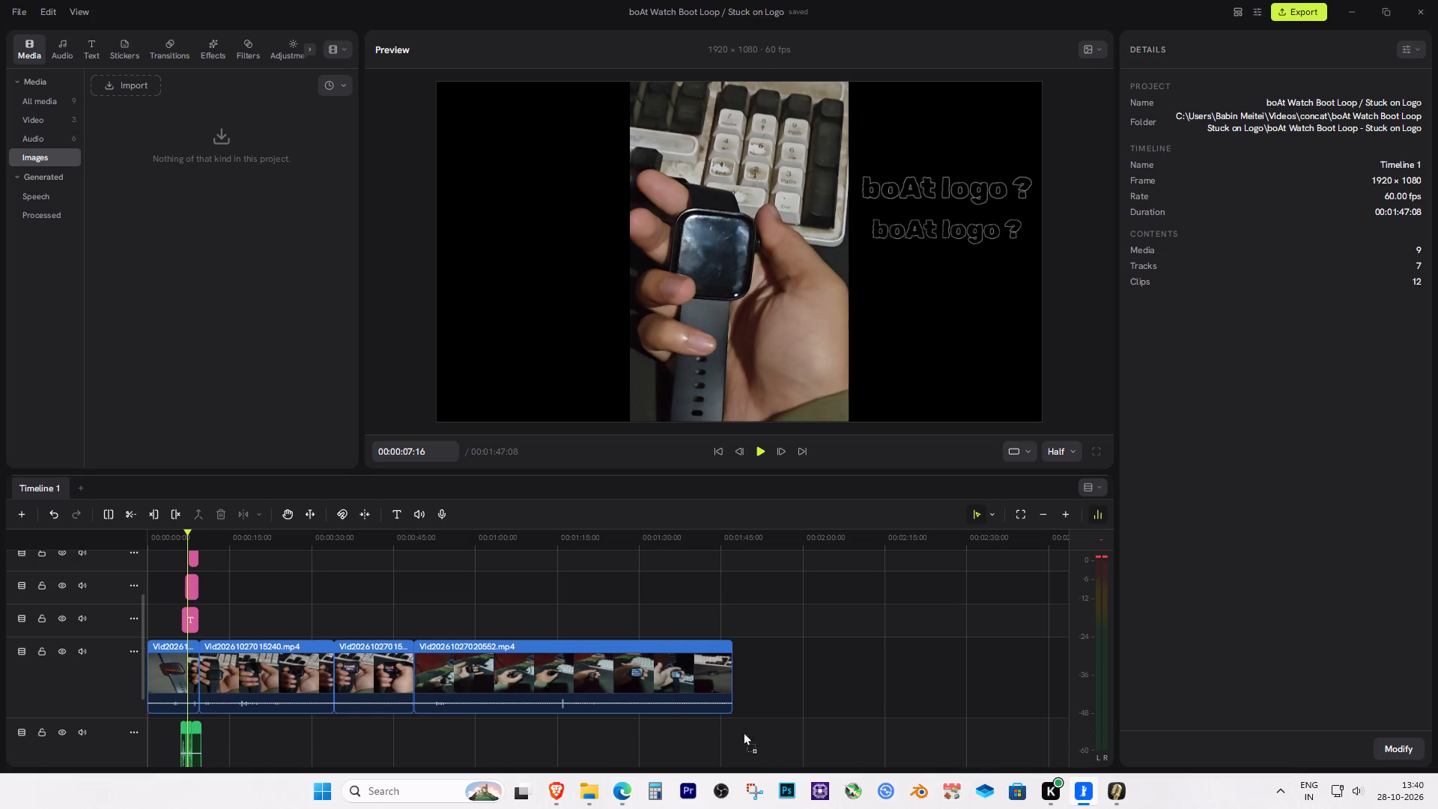
left_click_drag(743, 732, 242, 333)
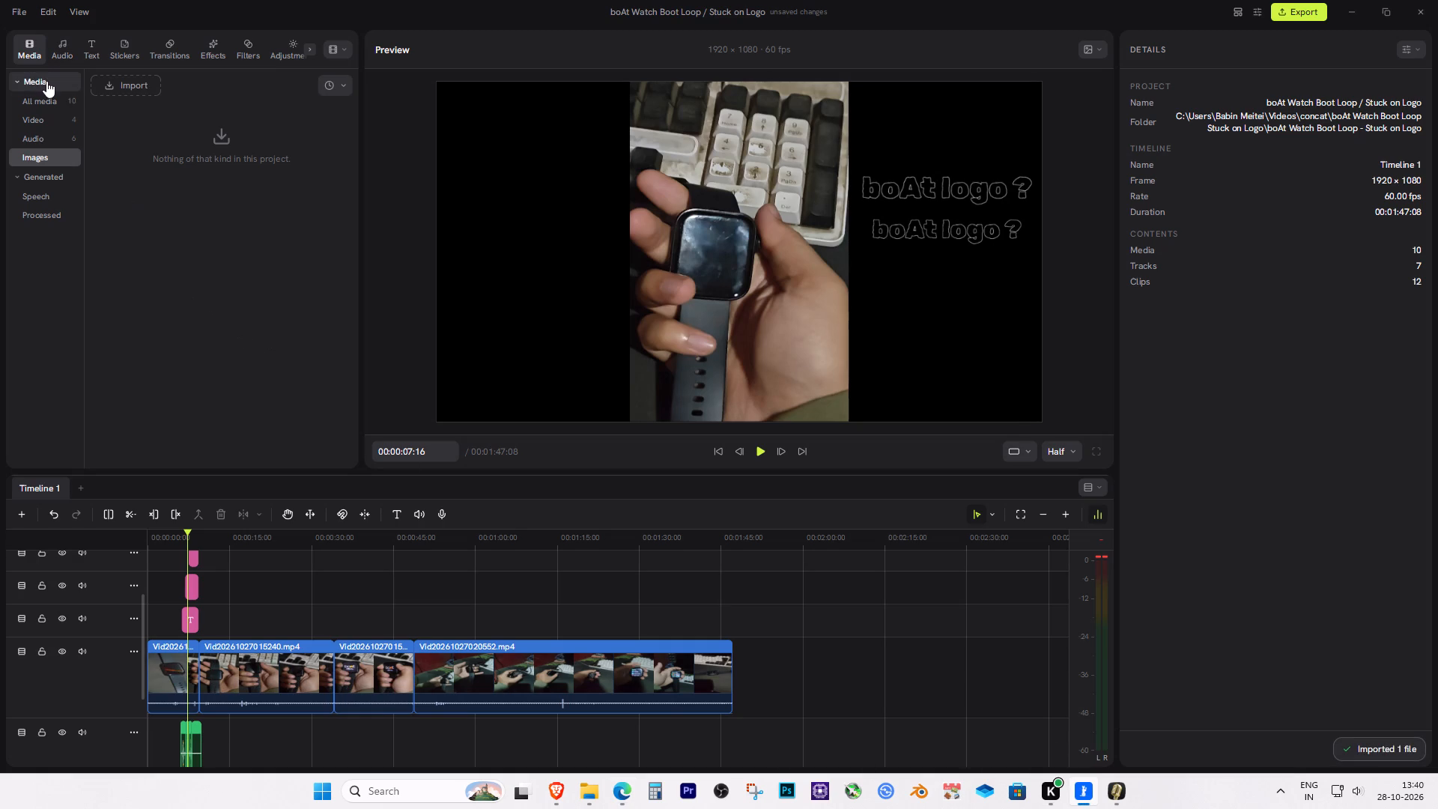
Show all project media and place the red grid video on the watch clips' track, after the last clip at about 1:55.
left_click(46, 81)
left_click(24, 80)
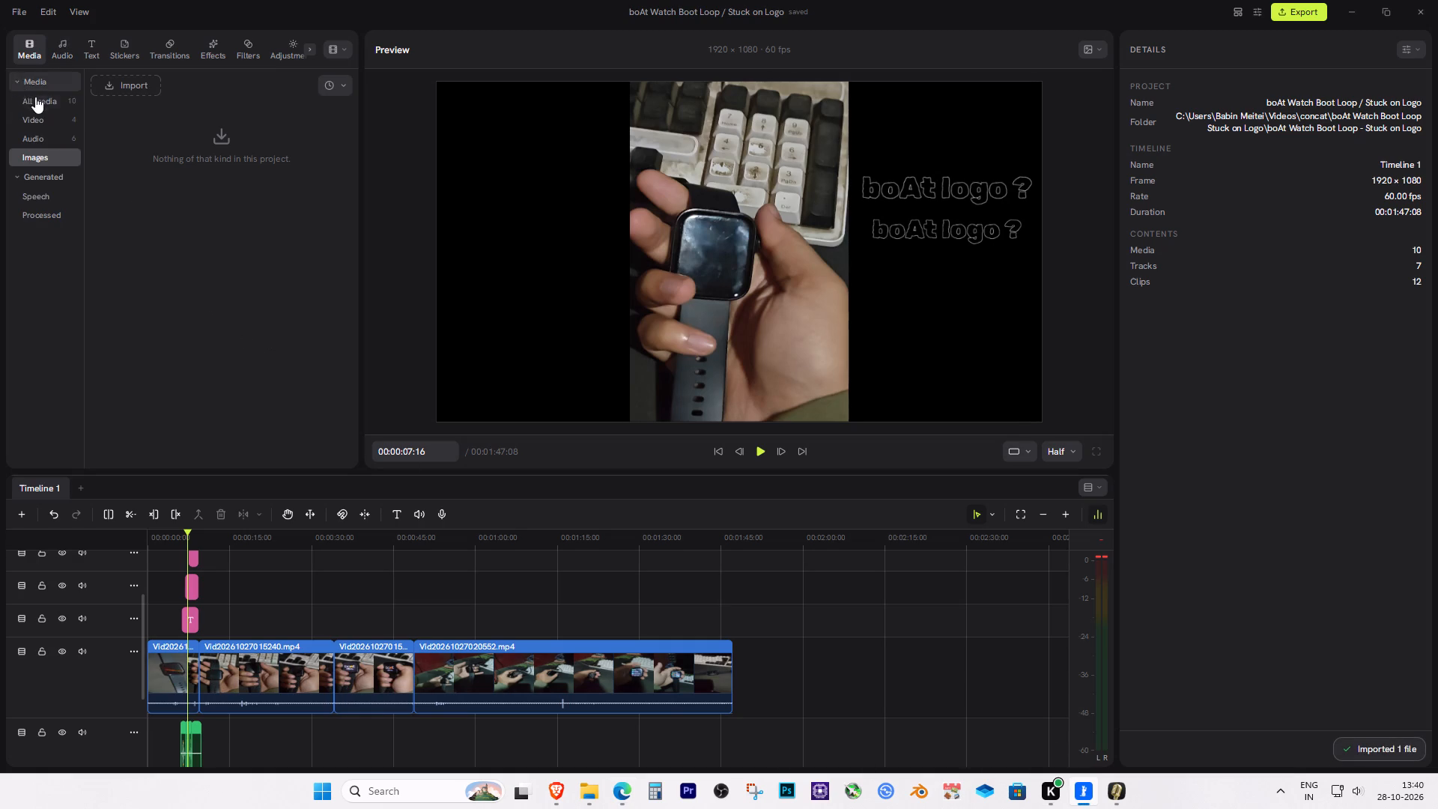
left_click(52, 96)
left_click_drag(122, 330, 784, 682)
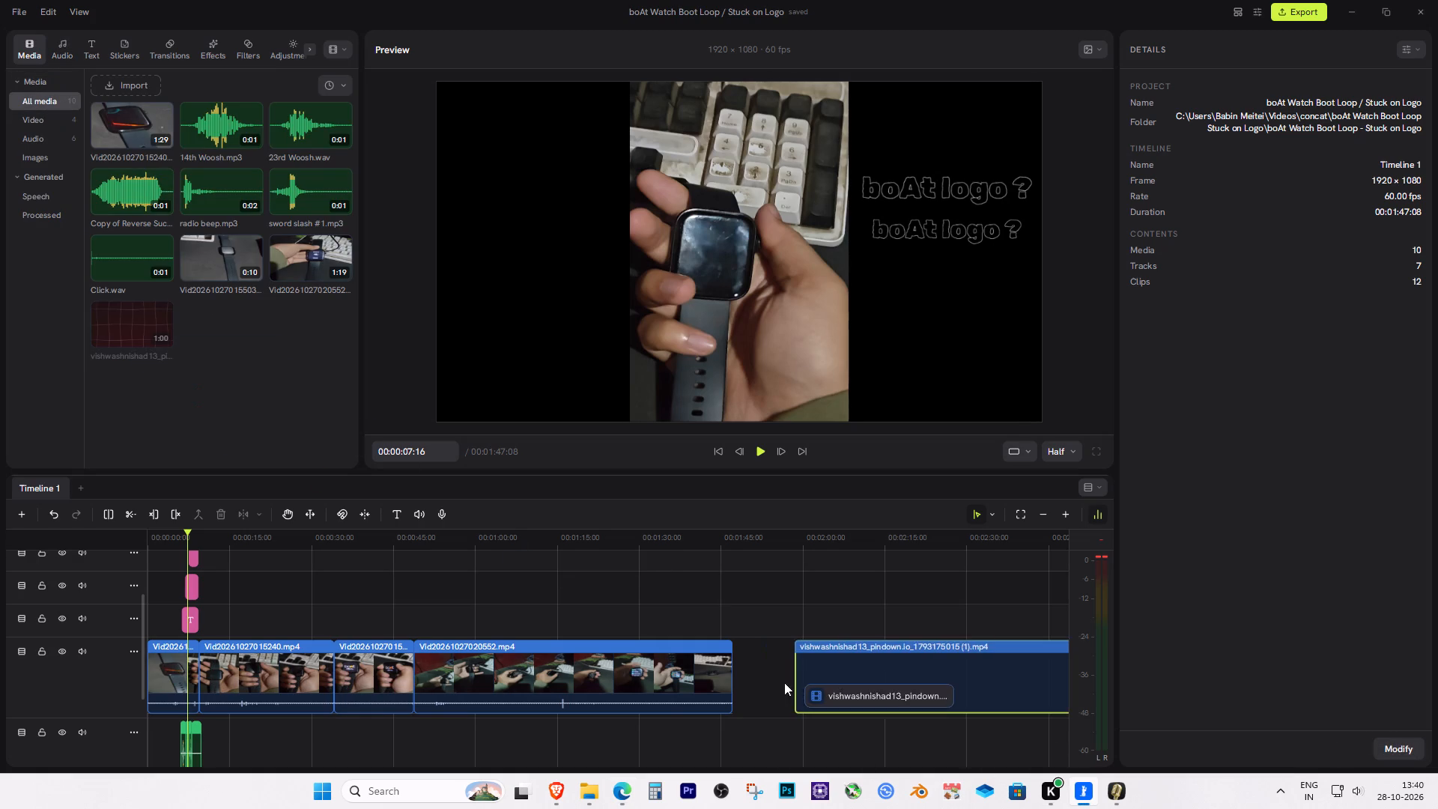
left_click_drag(784, 682, 719, 727)
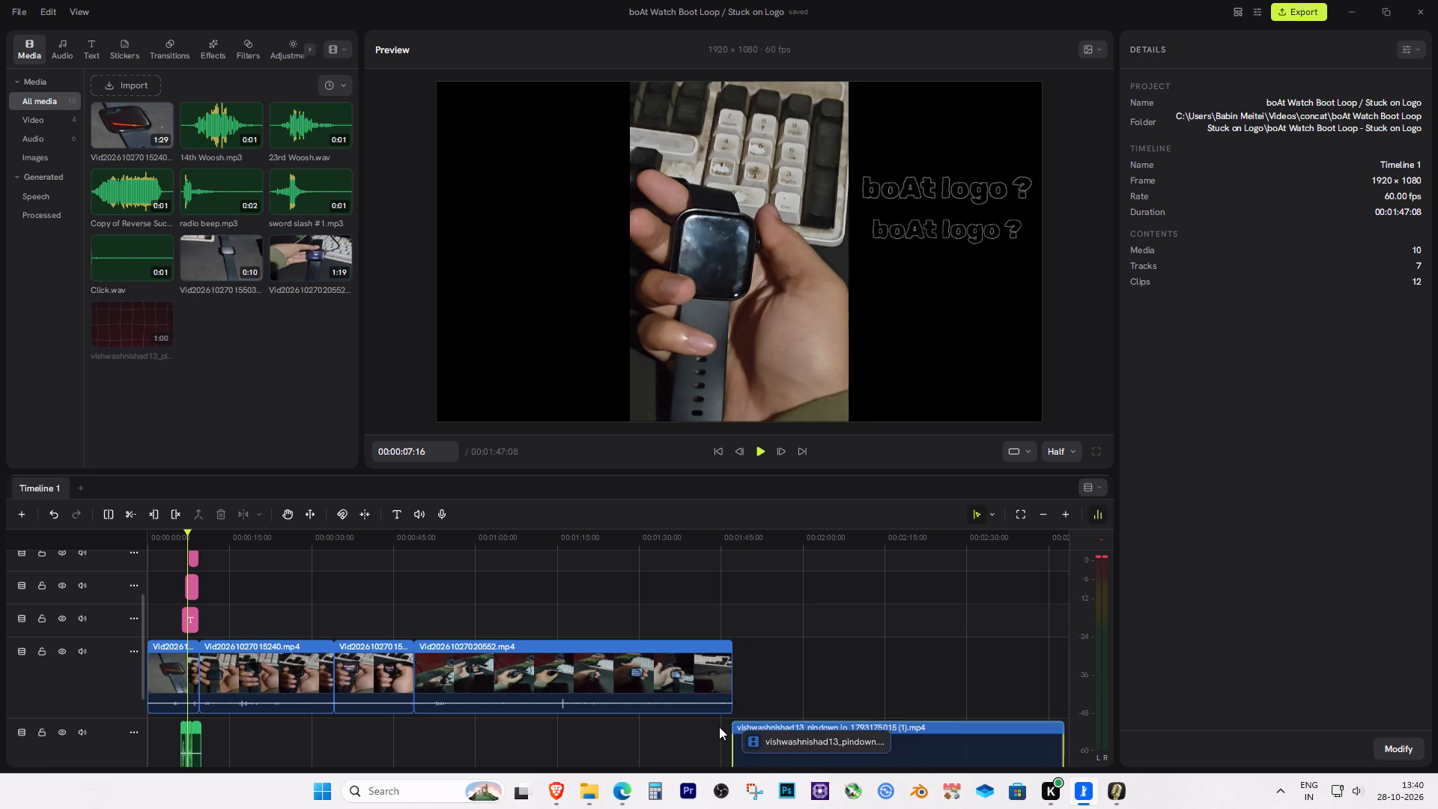
left_click_drag(719, 727, 778, 688)
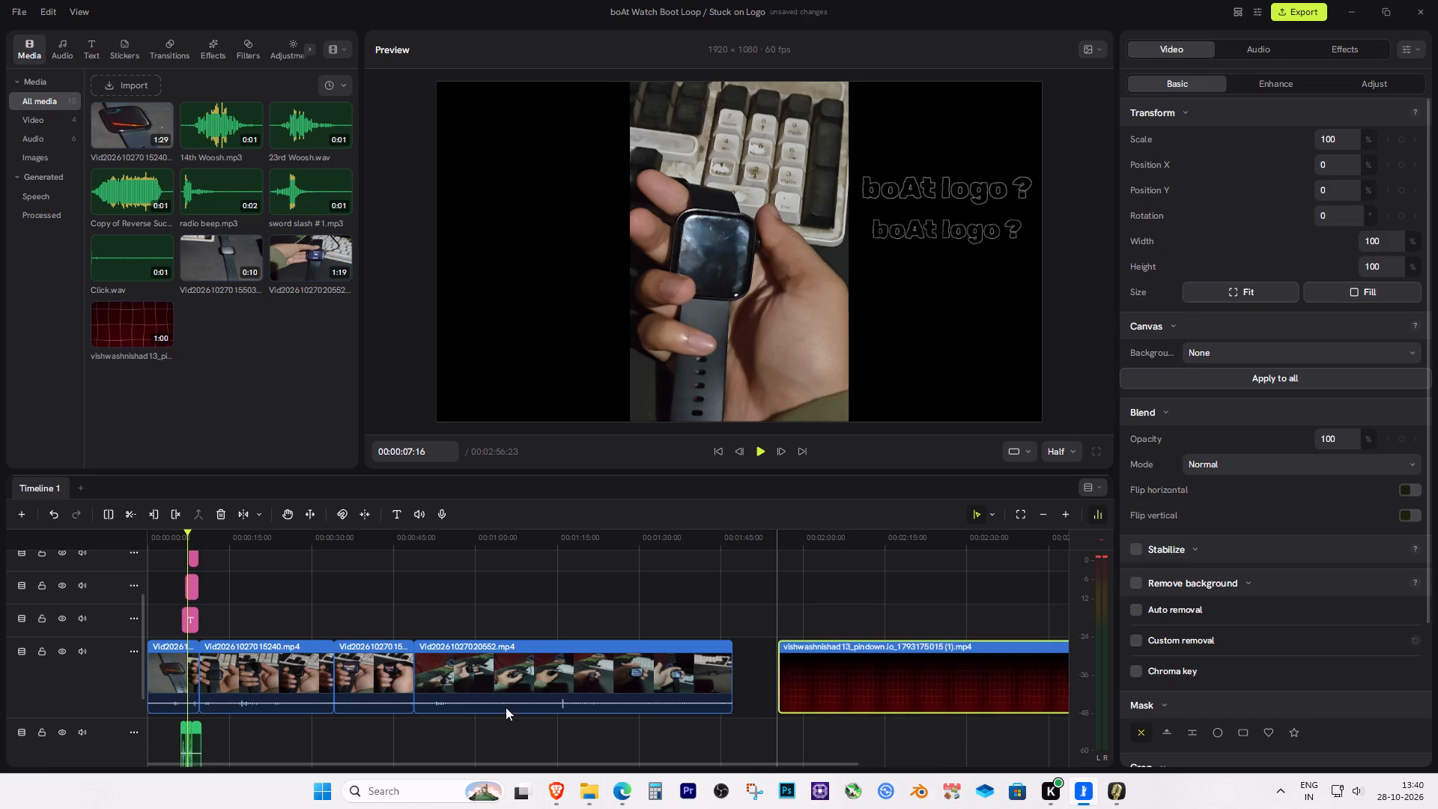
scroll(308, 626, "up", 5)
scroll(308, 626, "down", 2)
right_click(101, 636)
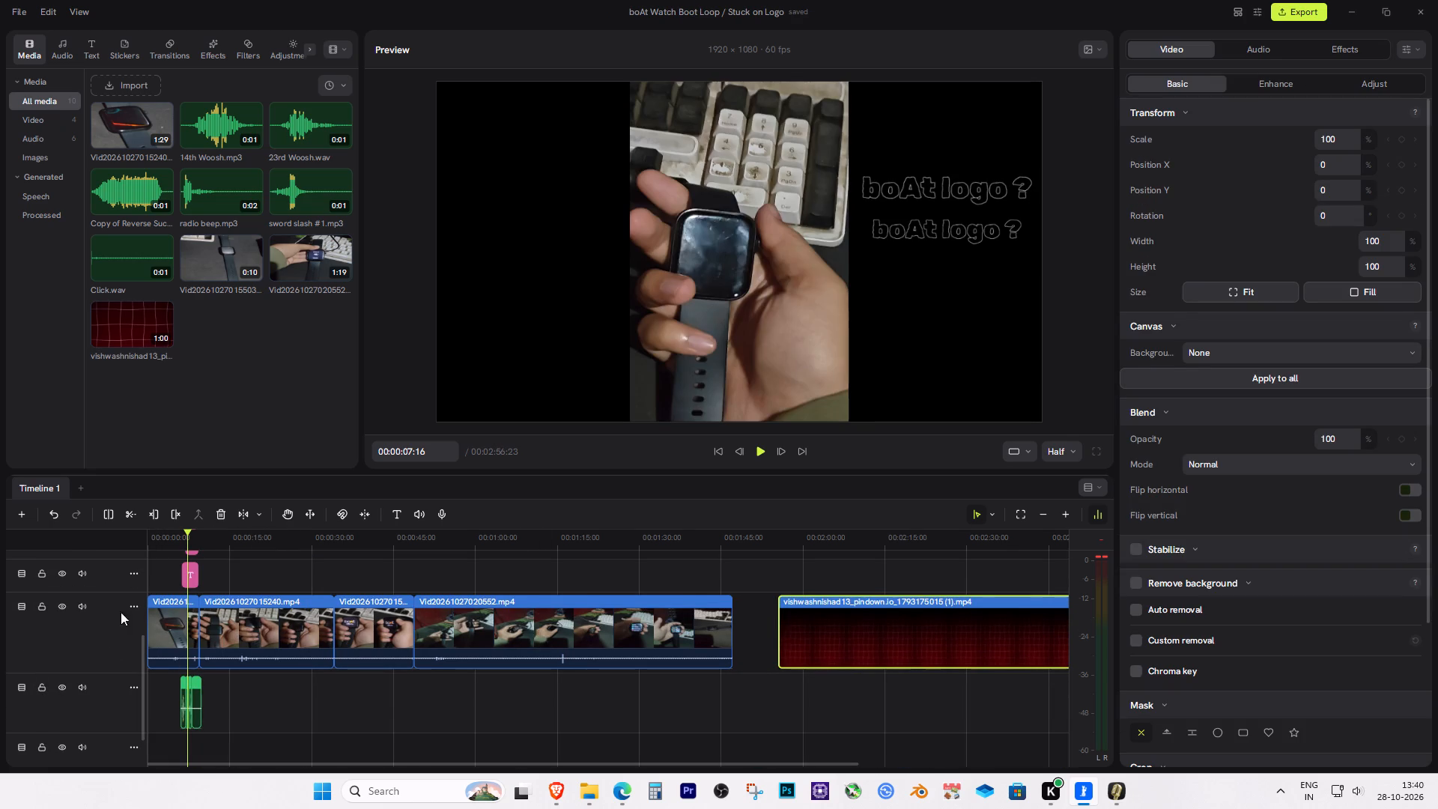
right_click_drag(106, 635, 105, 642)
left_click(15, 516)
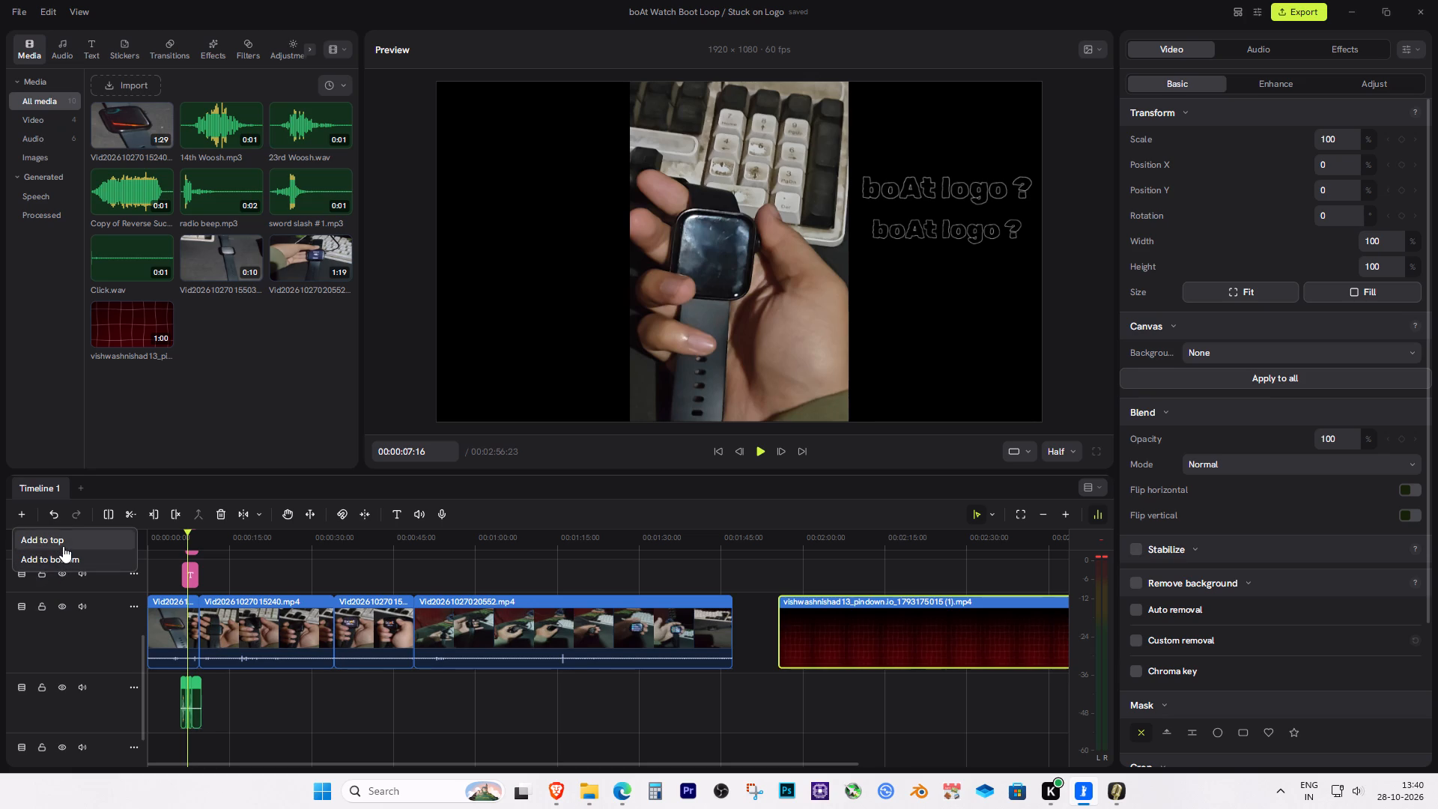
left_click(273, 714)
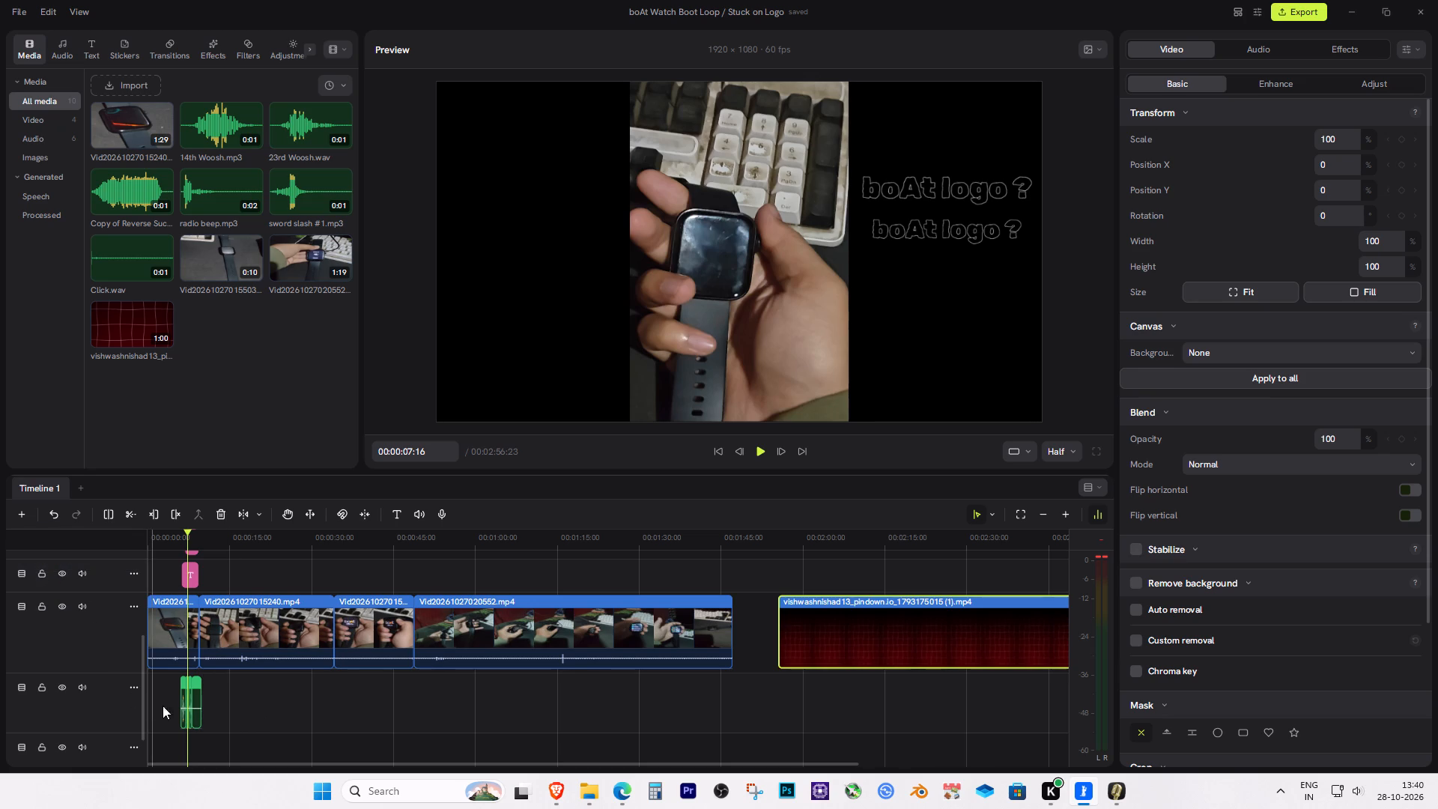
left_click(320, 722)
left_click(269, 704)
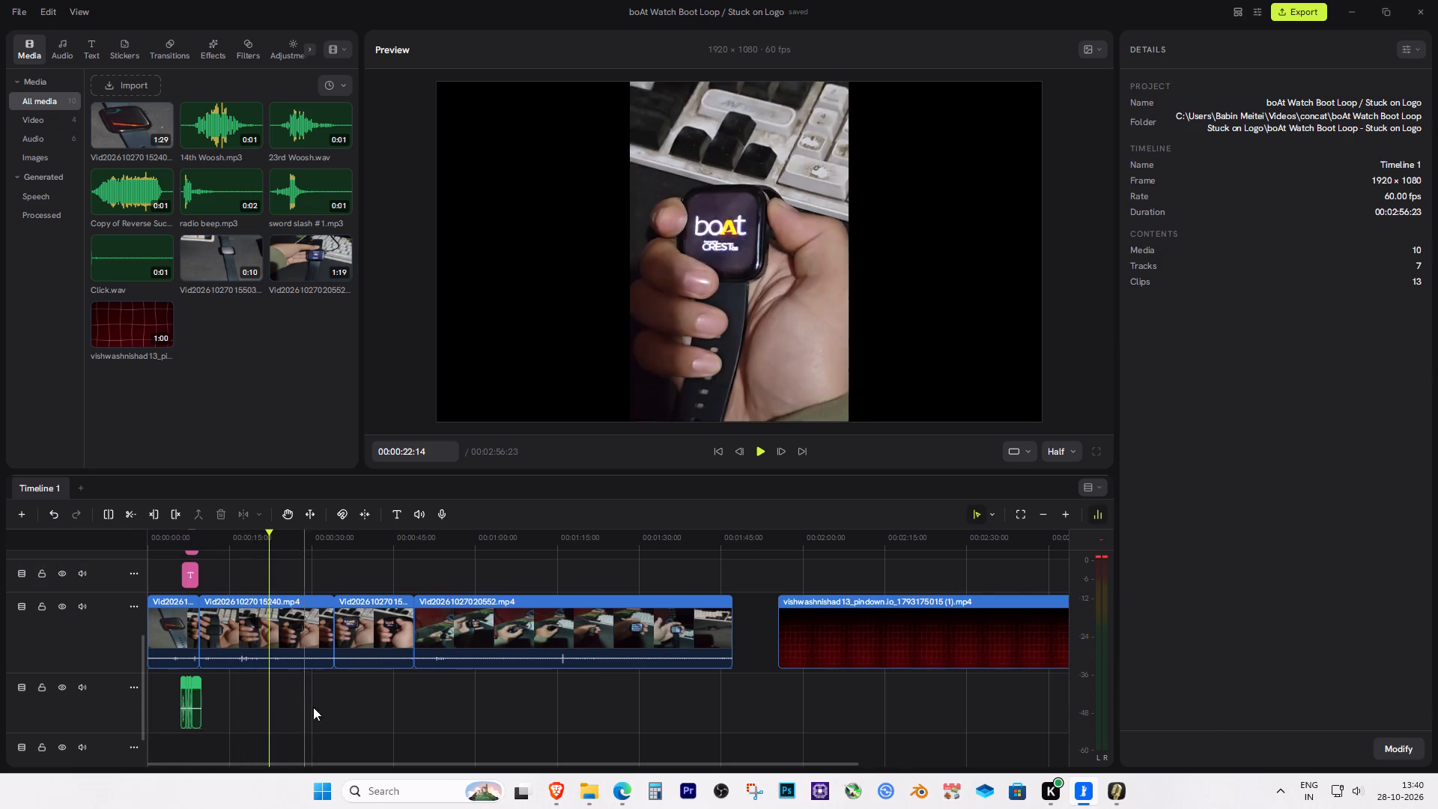
Move the red grid video to the track directly below the watch clips, starting at about 0:15.
key("ctrl+equal")
key("ctrl+equal")
key("ctrl+minus")
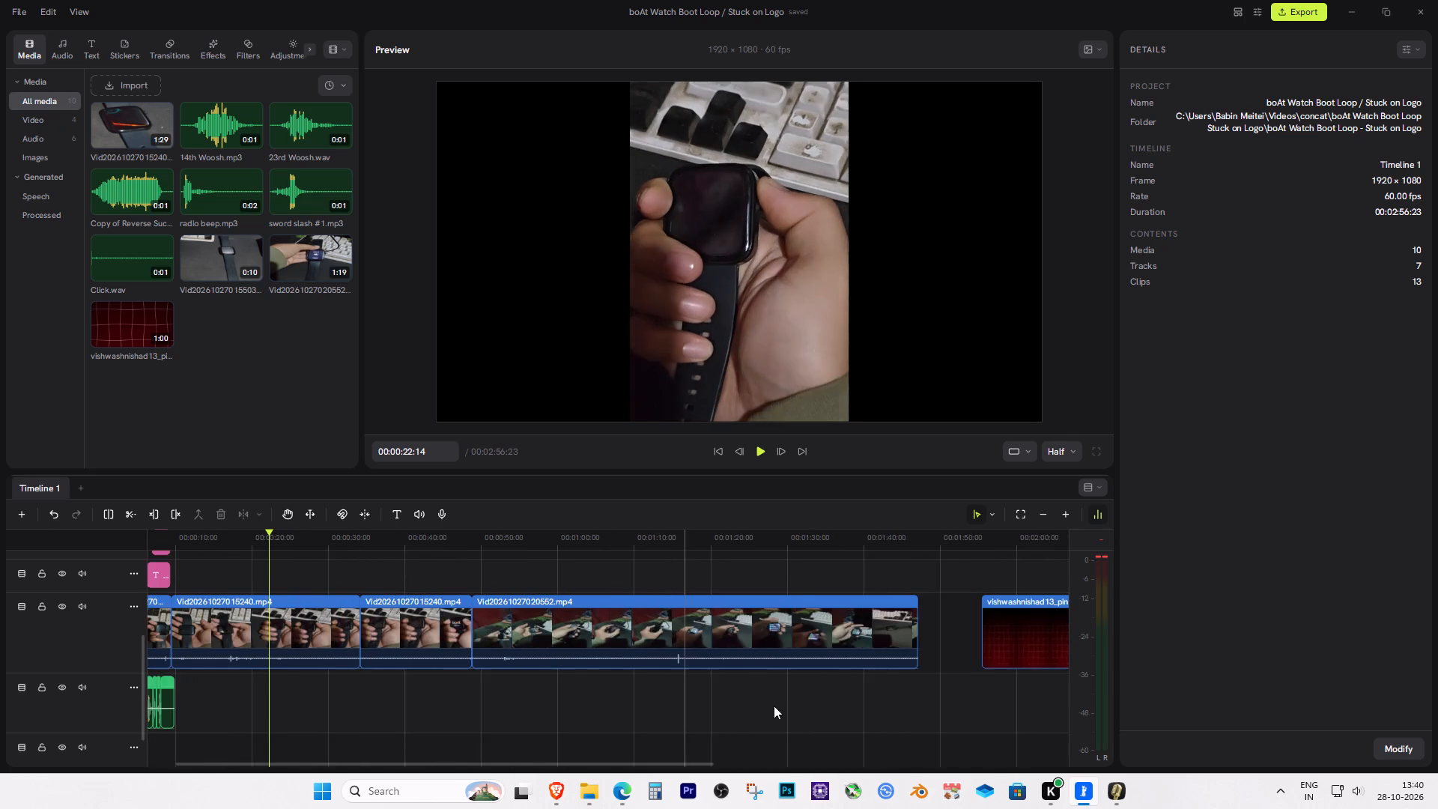
key("ctrl+minus")
left_click_drag(887, 642, 398, 717)
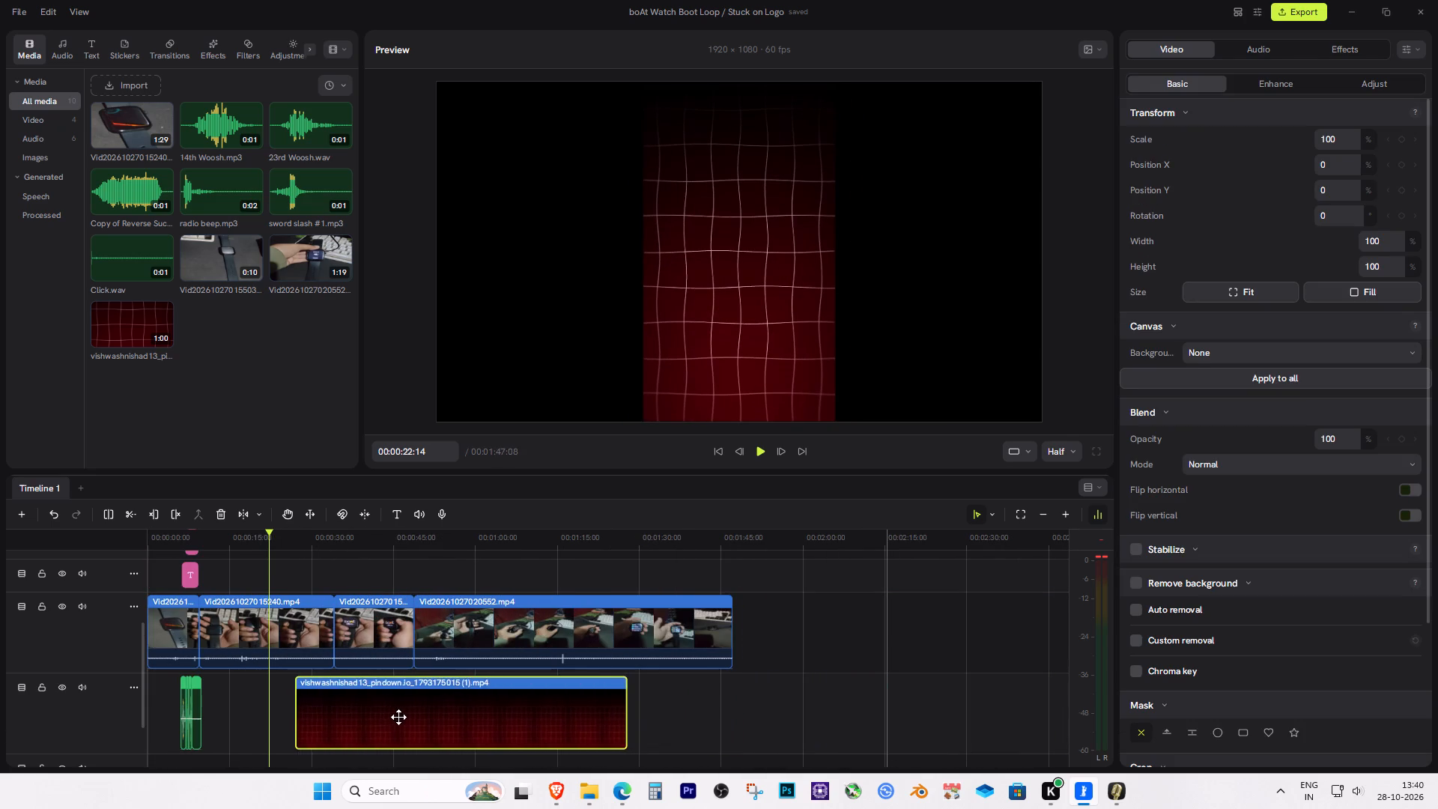
left_click_drag(398, 717, 371, 715)
left_click_drag(365, 708, 331, 708)
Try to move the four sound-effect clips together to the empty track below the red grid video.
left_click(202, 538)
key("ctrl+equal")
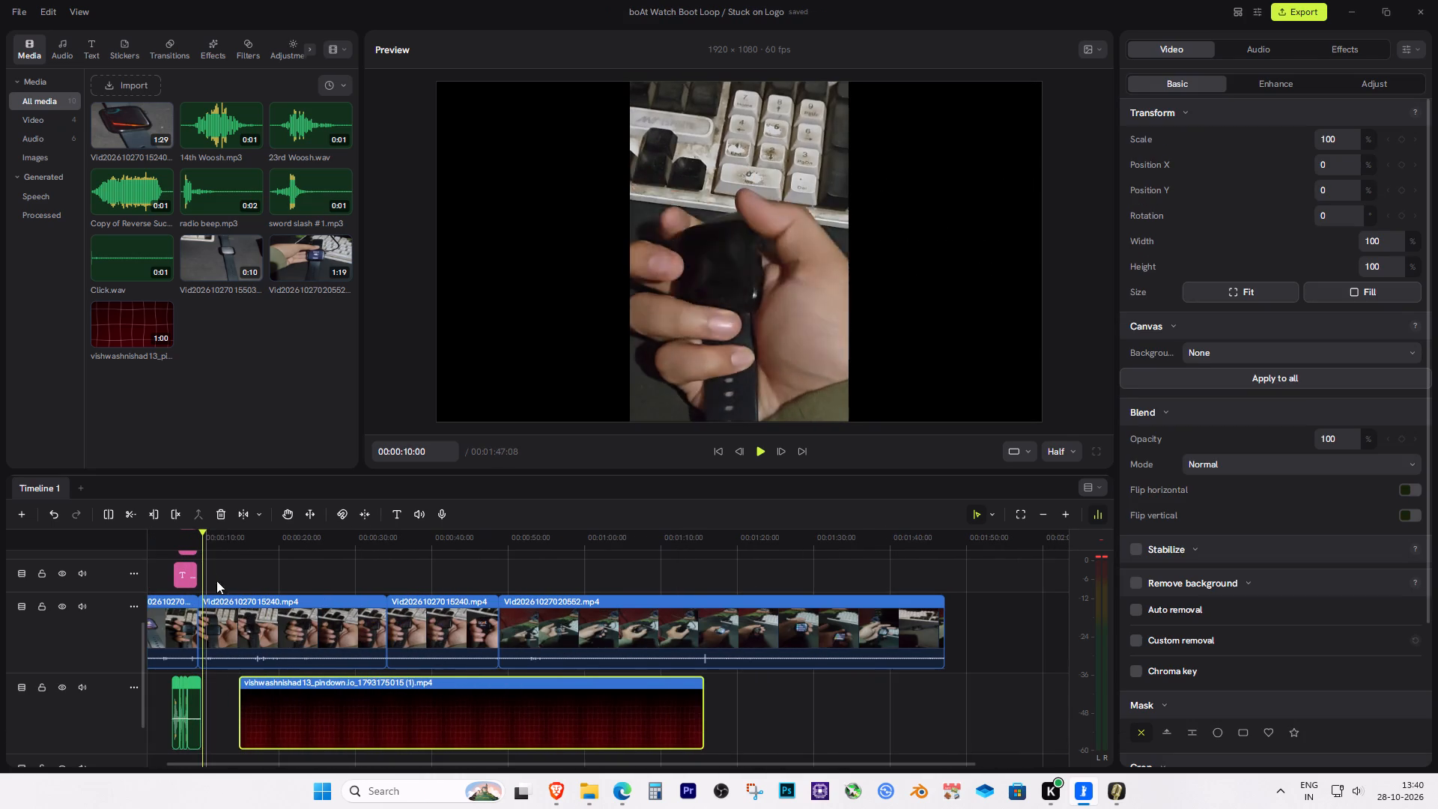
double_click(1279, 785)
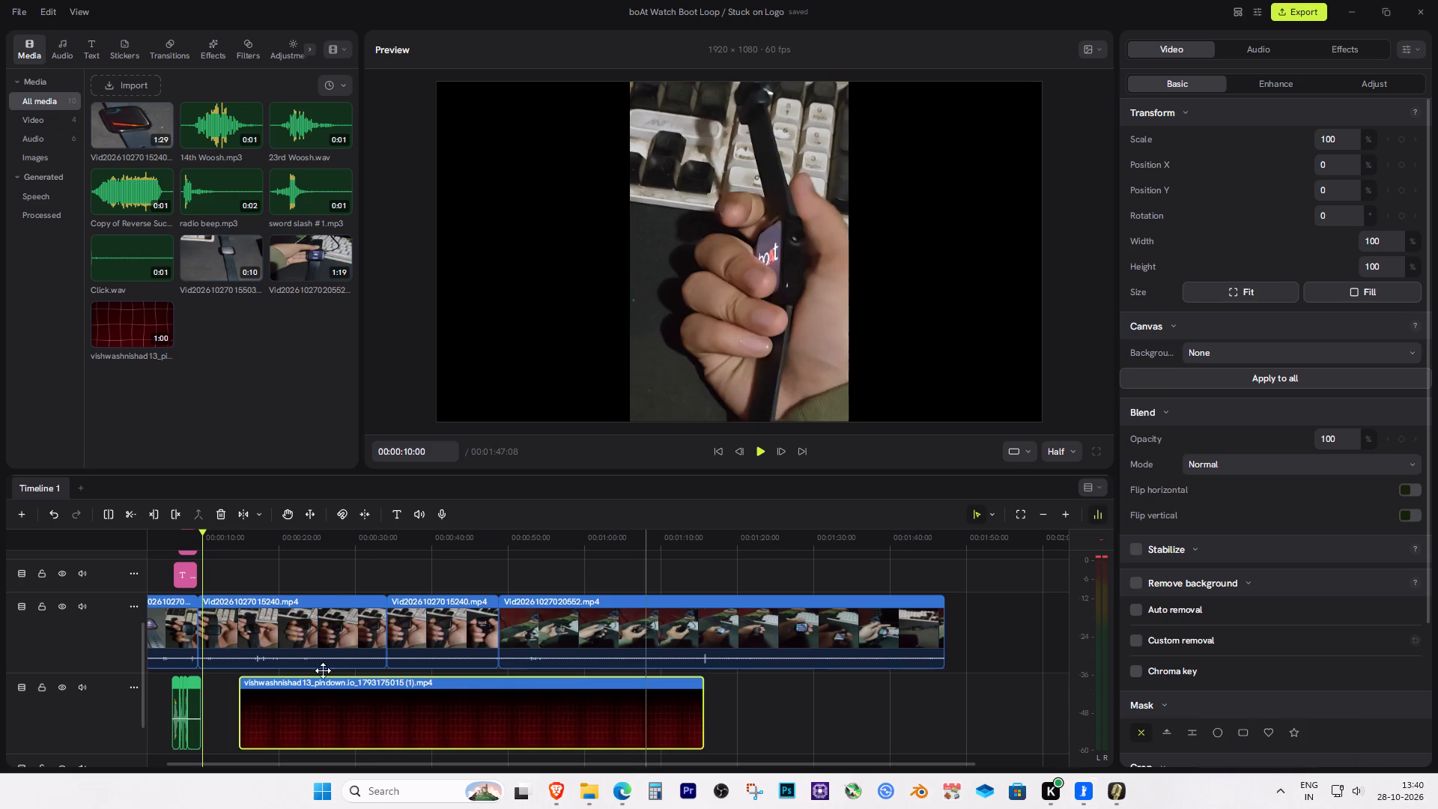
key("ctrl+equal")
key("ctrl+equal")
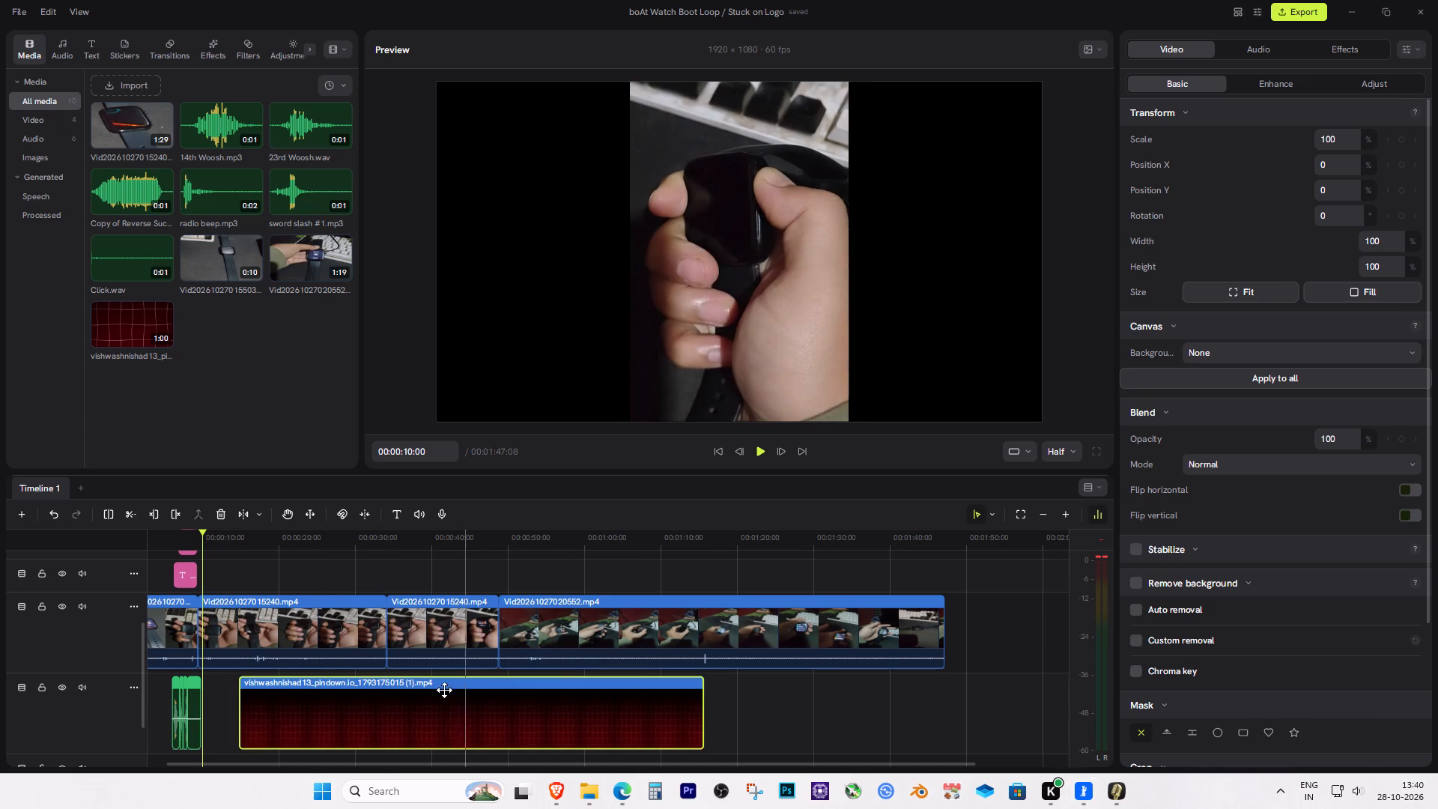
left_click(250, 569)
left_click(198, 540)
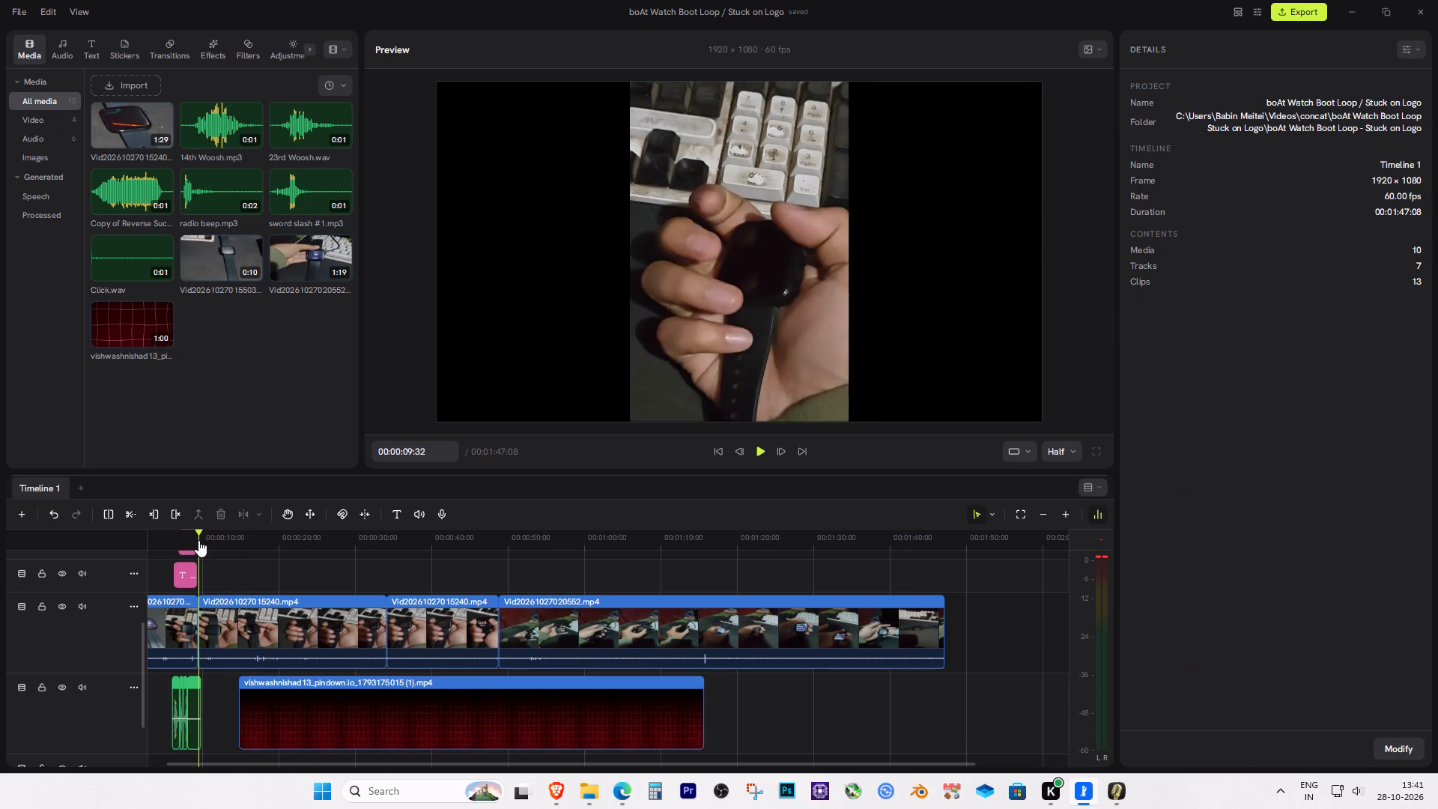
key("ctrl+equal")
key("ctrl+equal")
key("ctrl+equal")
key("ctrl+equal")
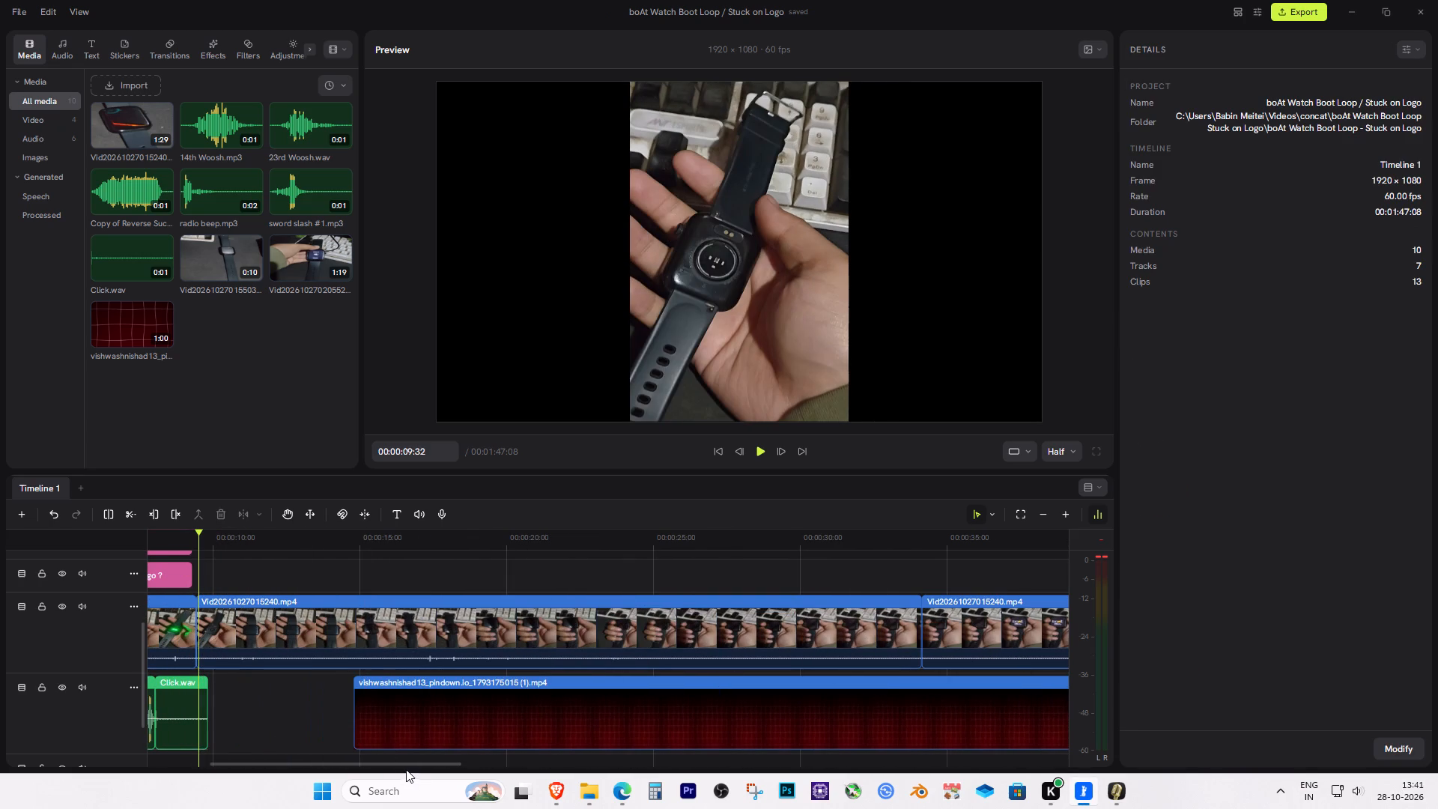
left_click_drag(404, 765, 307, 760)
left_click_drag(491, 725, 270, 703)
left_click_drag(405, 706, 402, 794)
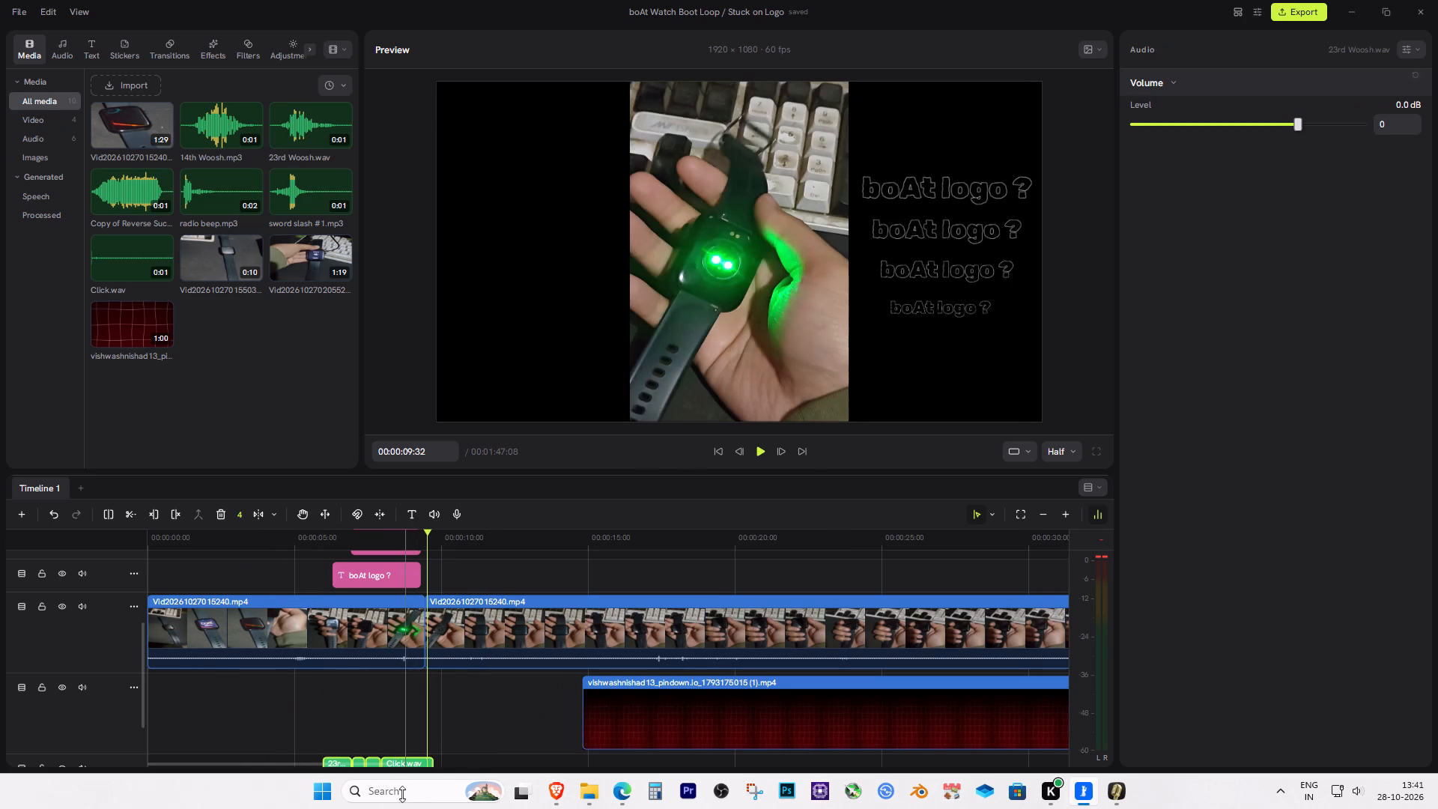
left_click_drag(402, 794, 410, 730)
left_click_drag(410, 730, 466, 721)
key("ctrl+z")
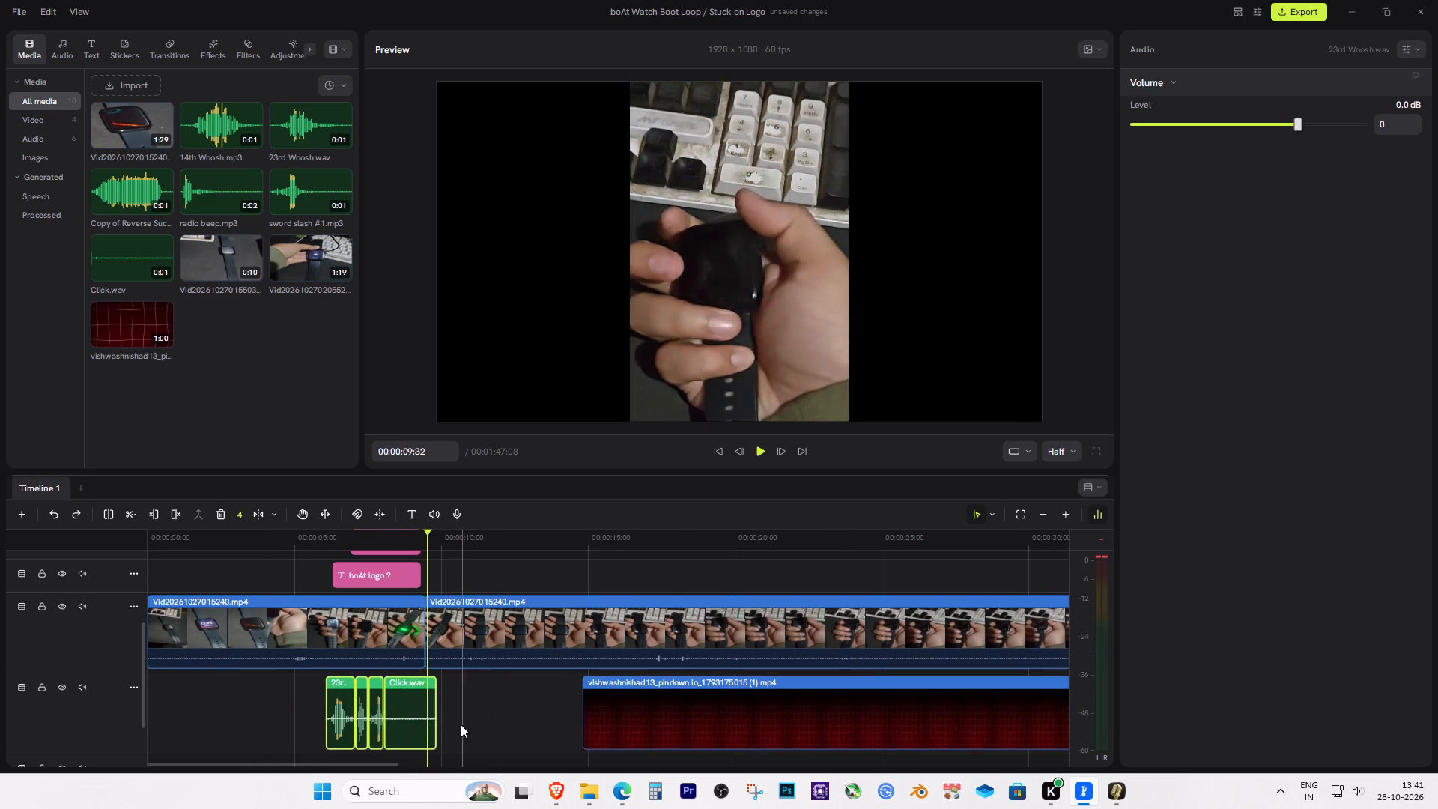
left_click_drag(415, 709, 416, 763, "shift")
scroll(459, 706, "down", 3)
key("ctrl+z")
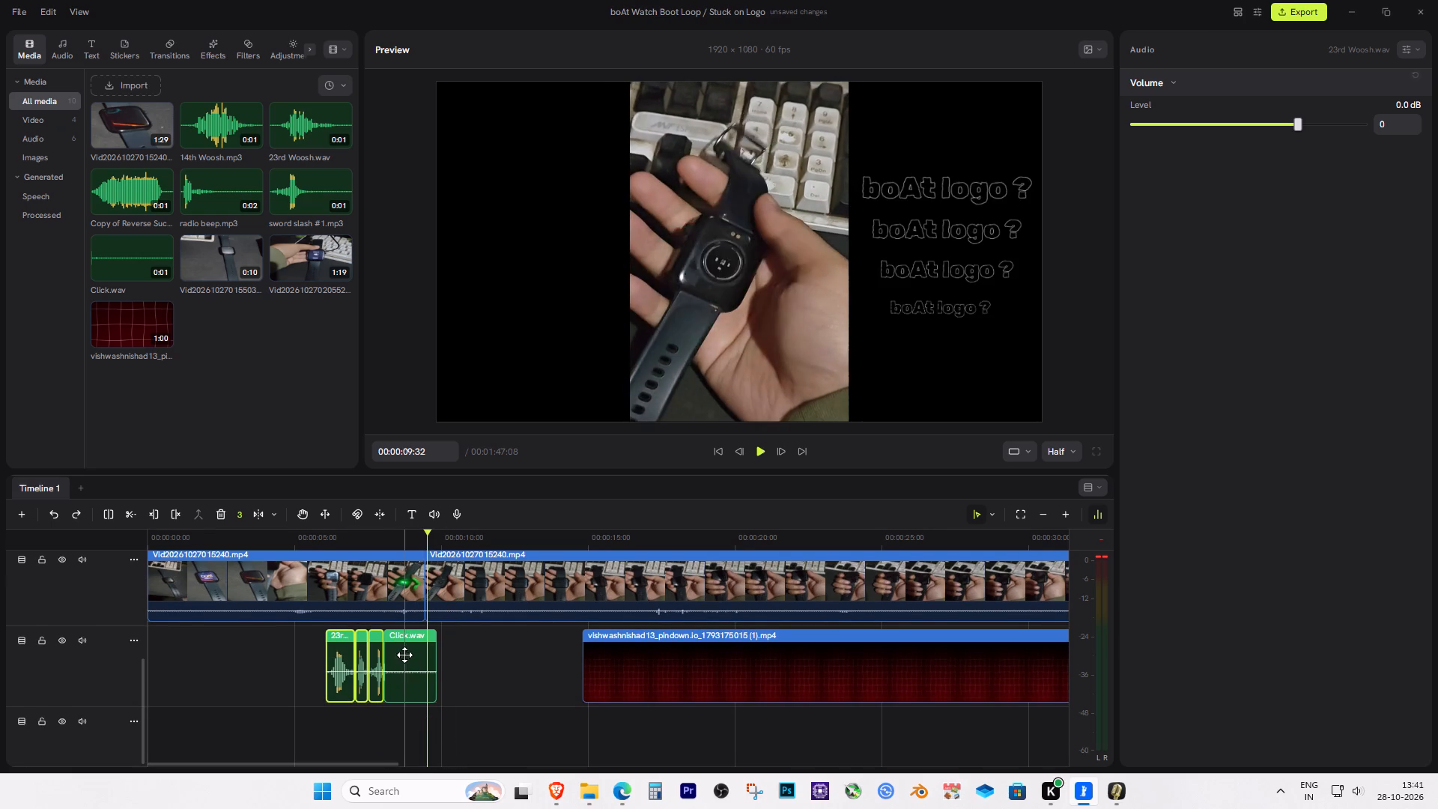
Move the click, slash and woosh sound effects one at a time to the bottom track, keeping their timing.
left_click(461, 666)
left_click_drag(410, 652, 410, 718)
left_click(376, 652)
left_click_drag(376, 652, 377, 675)
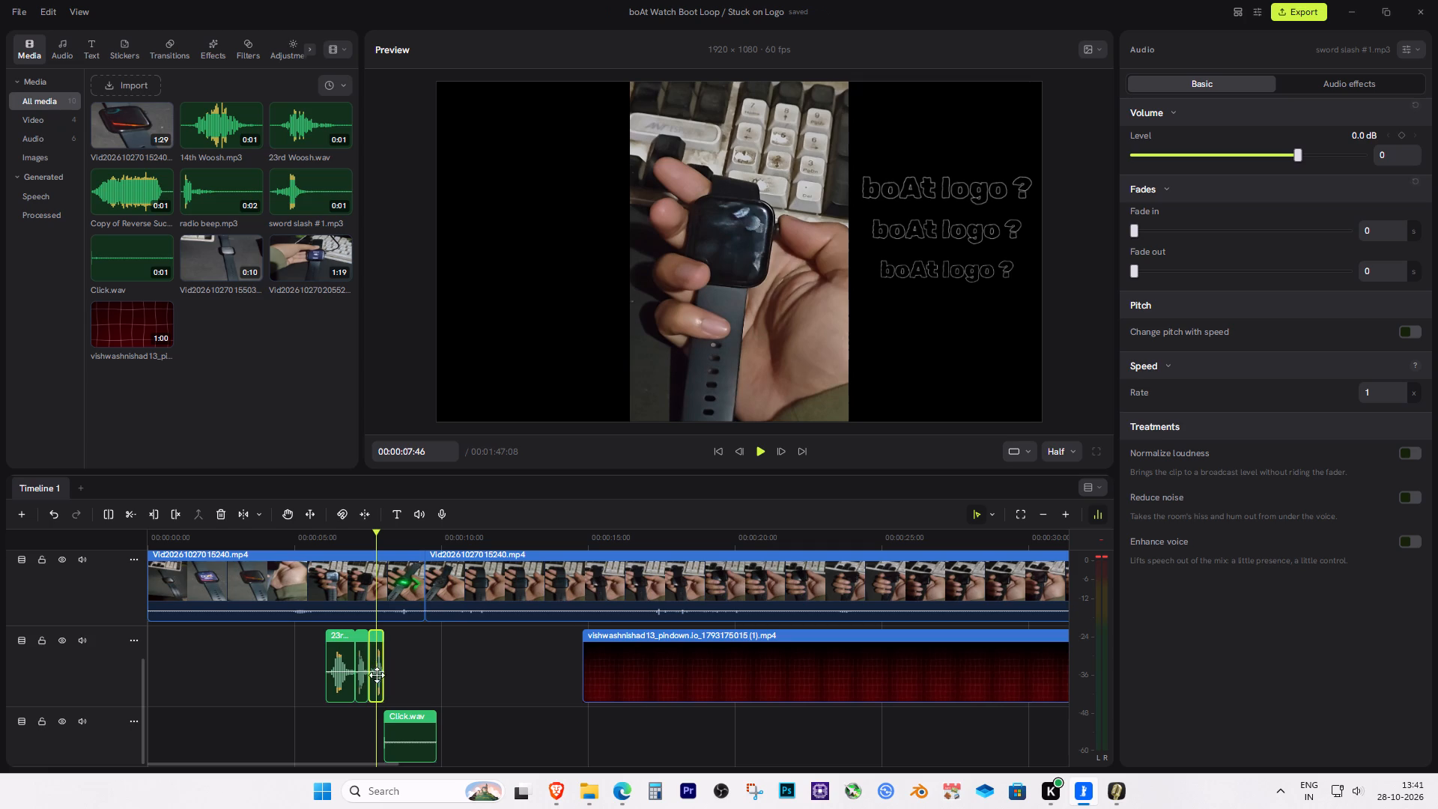
left_click_drag(377, 675, 382, 727)
left_click_drag(362, 654, 362, 736)
left_click_drag(345, 664, 344, 726)
left_click(339, 718)
left_click(420, 675)
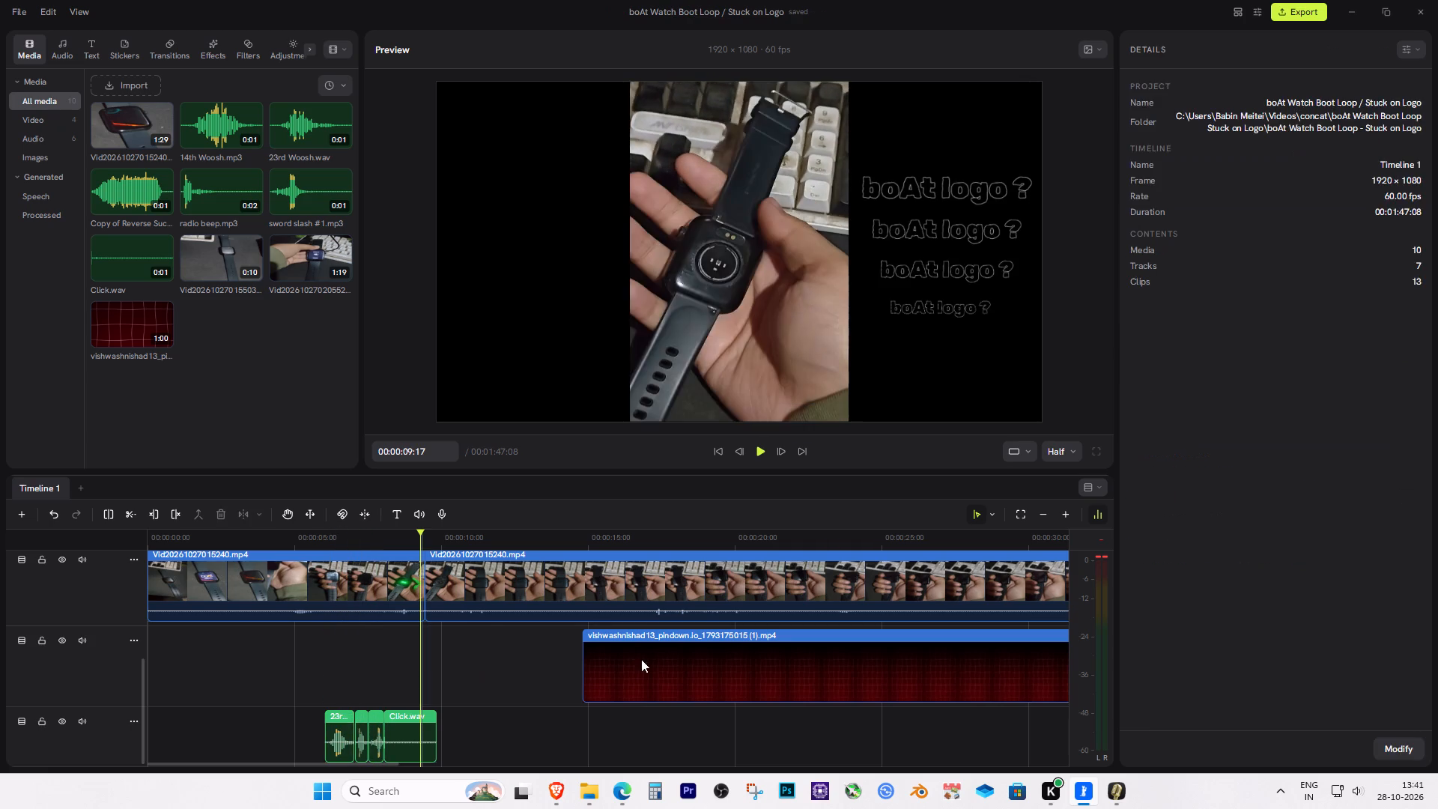
Move the red grid video to the very start of the timeline on its track beneath the watch clips.
left_click_drag(691, 659, 108, 686)
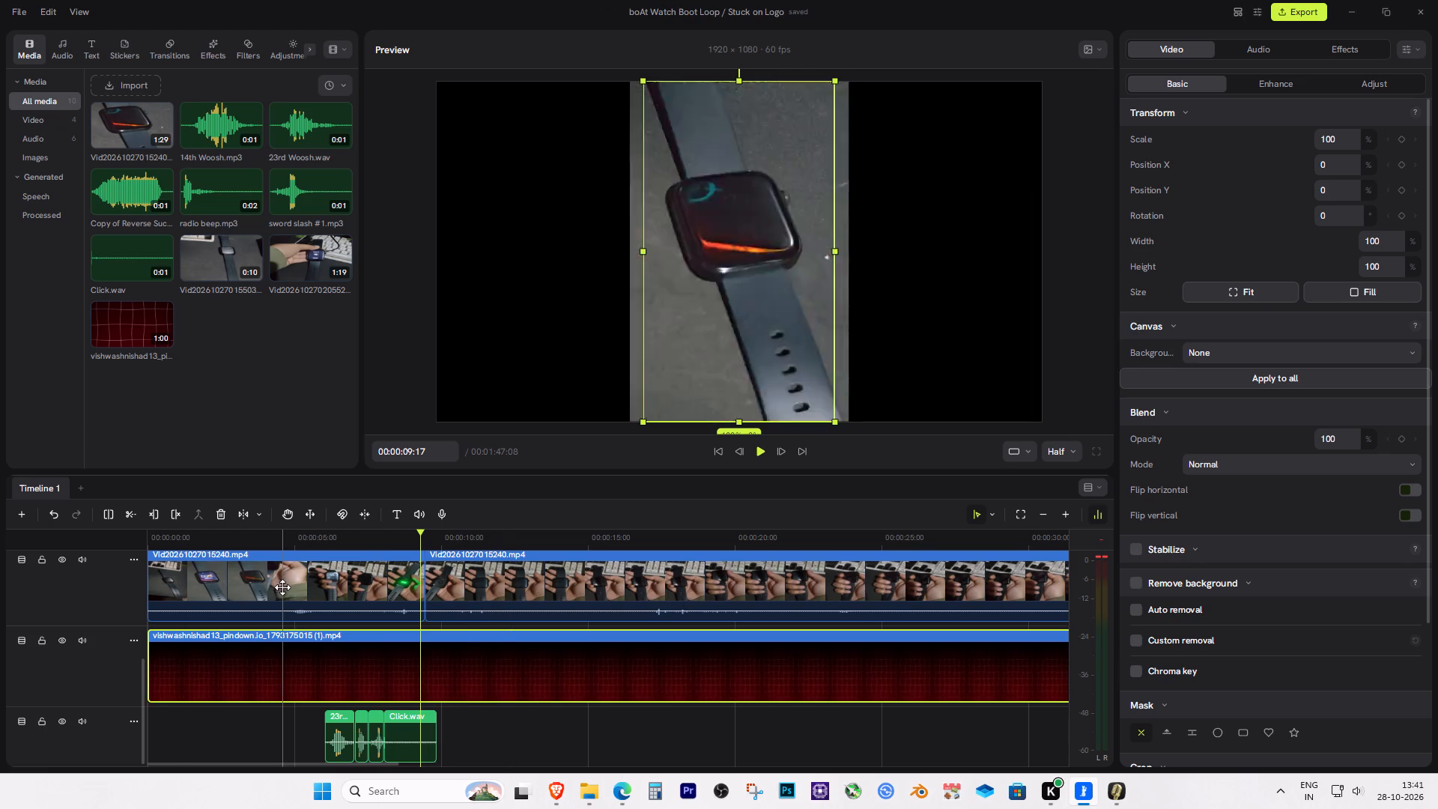
Return to the timeline start, look over all tracks and play the opening to check the red grid background.
key("ctrl+minus")
key("ctrl+minus")
key("ctrl+minus")
key("ctrl+minus")
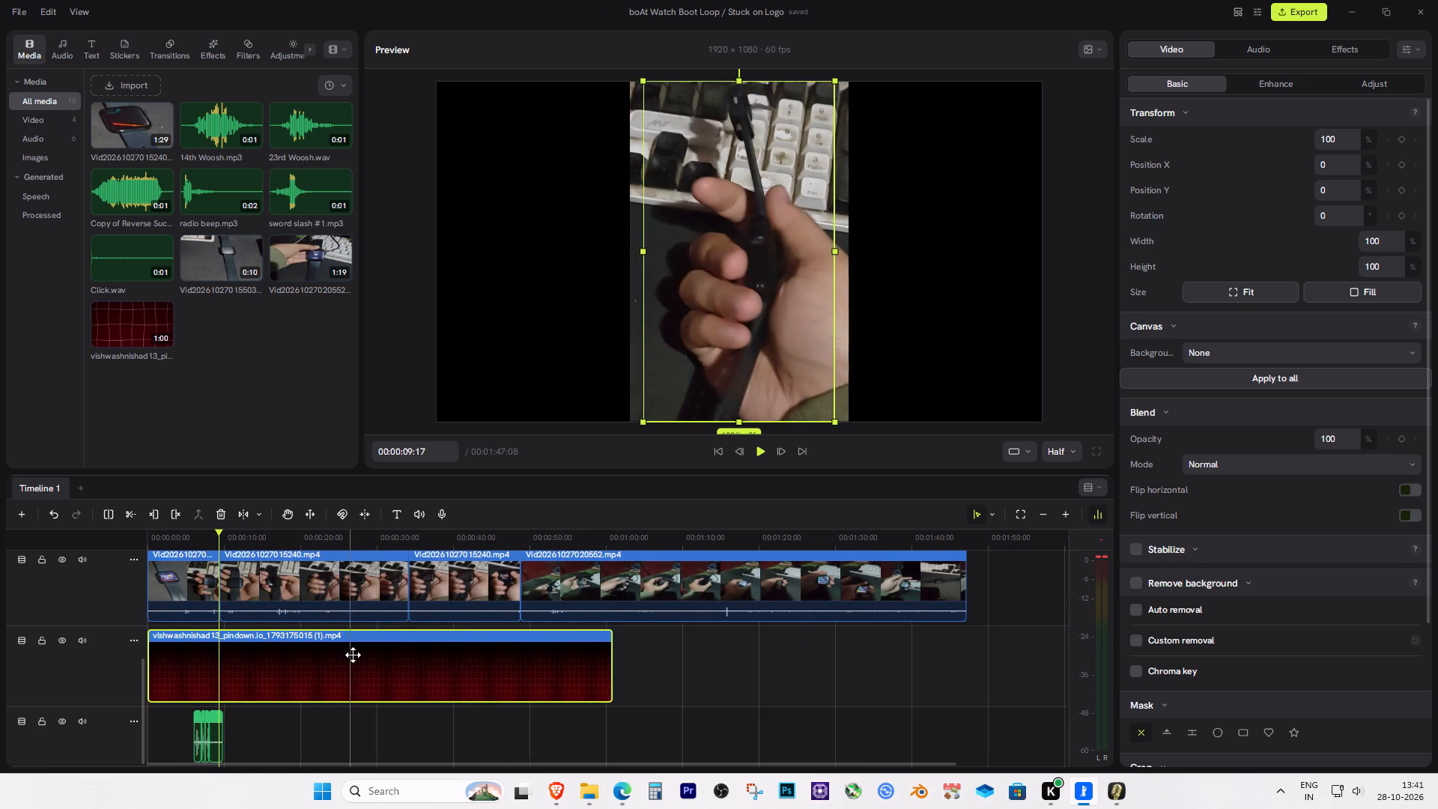
key("ctrl+minus")
left_click_drag(198, 539, 107, 544)
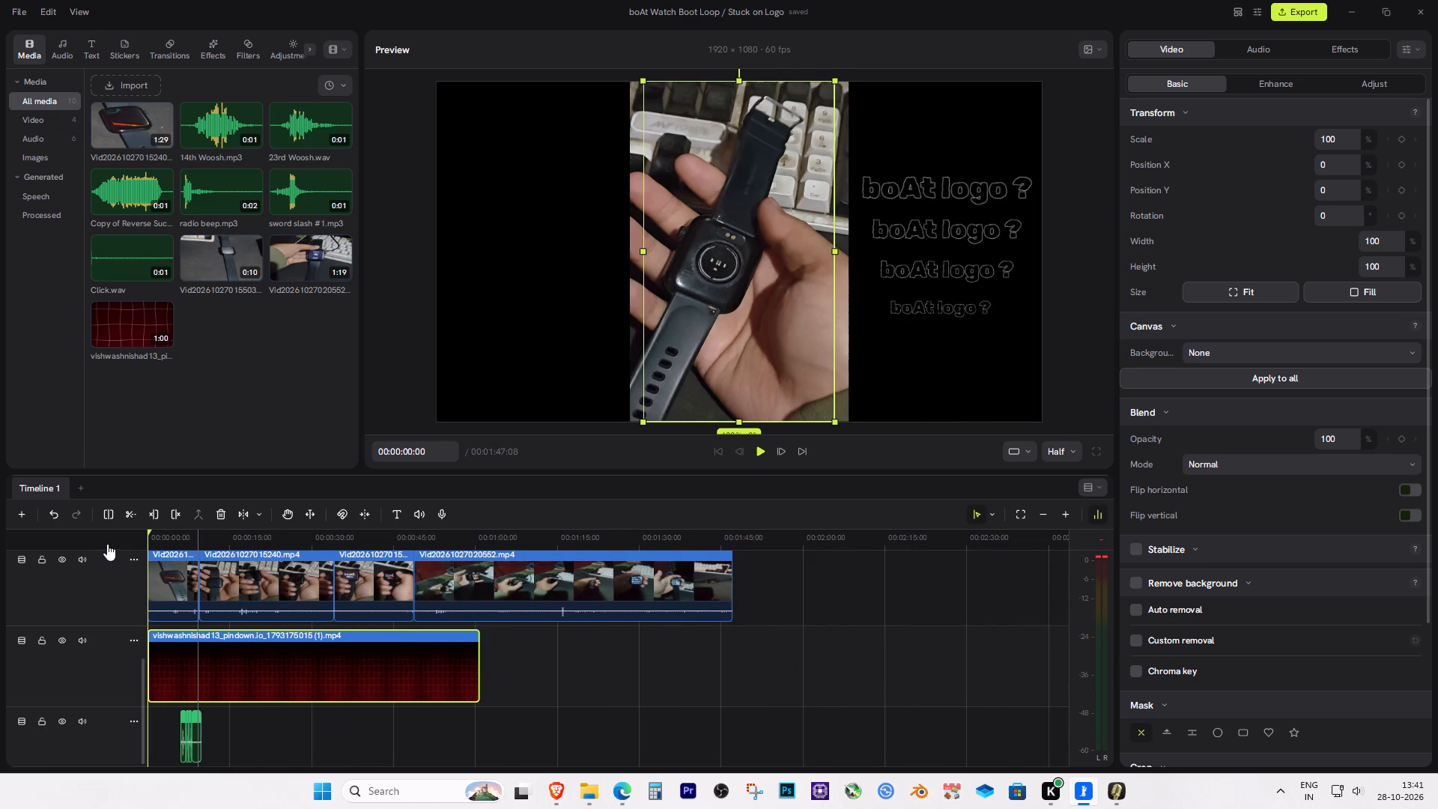
left_click_drag(107, 544, 85, 548)
scroll(300, 670, "up", 3)
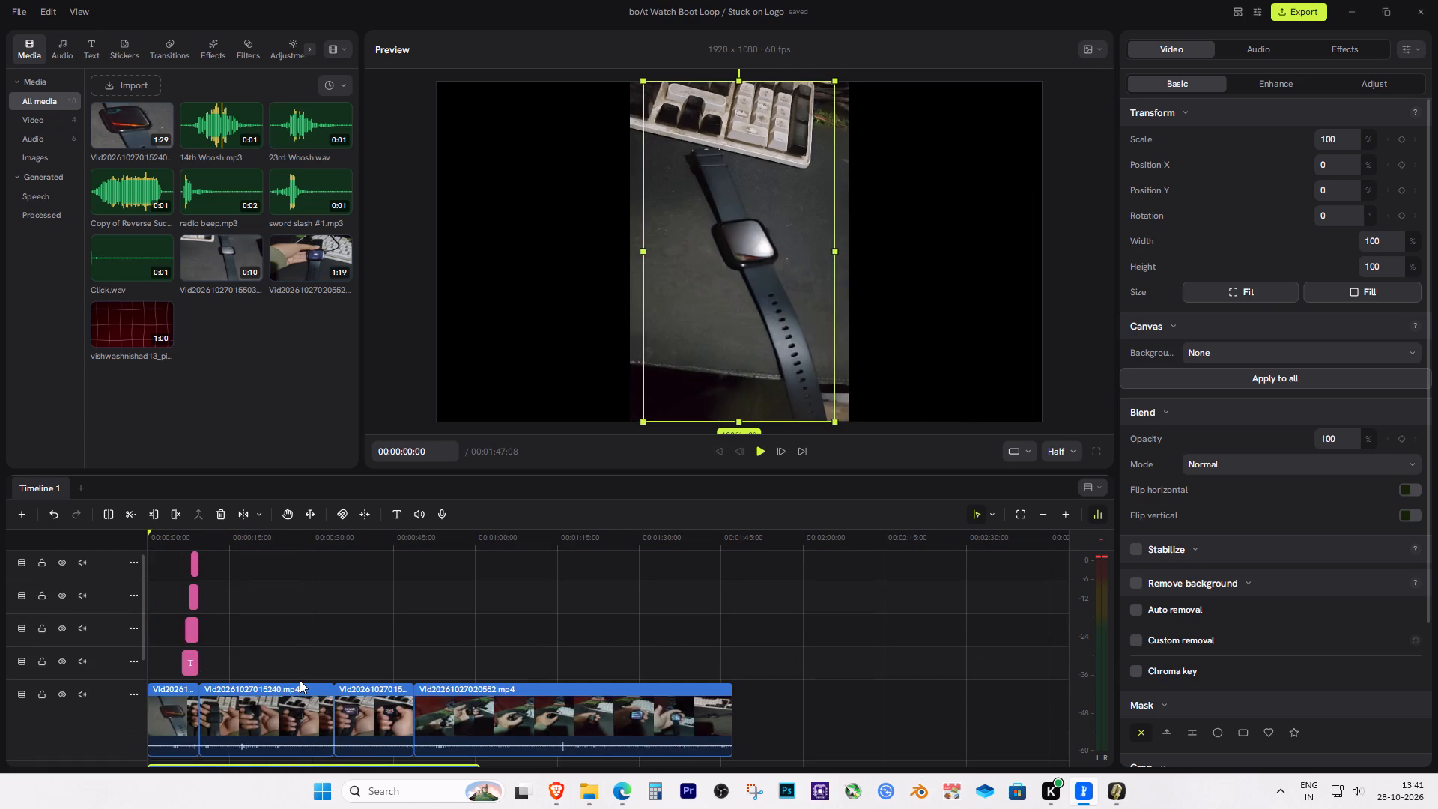
scroll(300, 680, "up", 2)
scroll(299, 684, "down", 4)
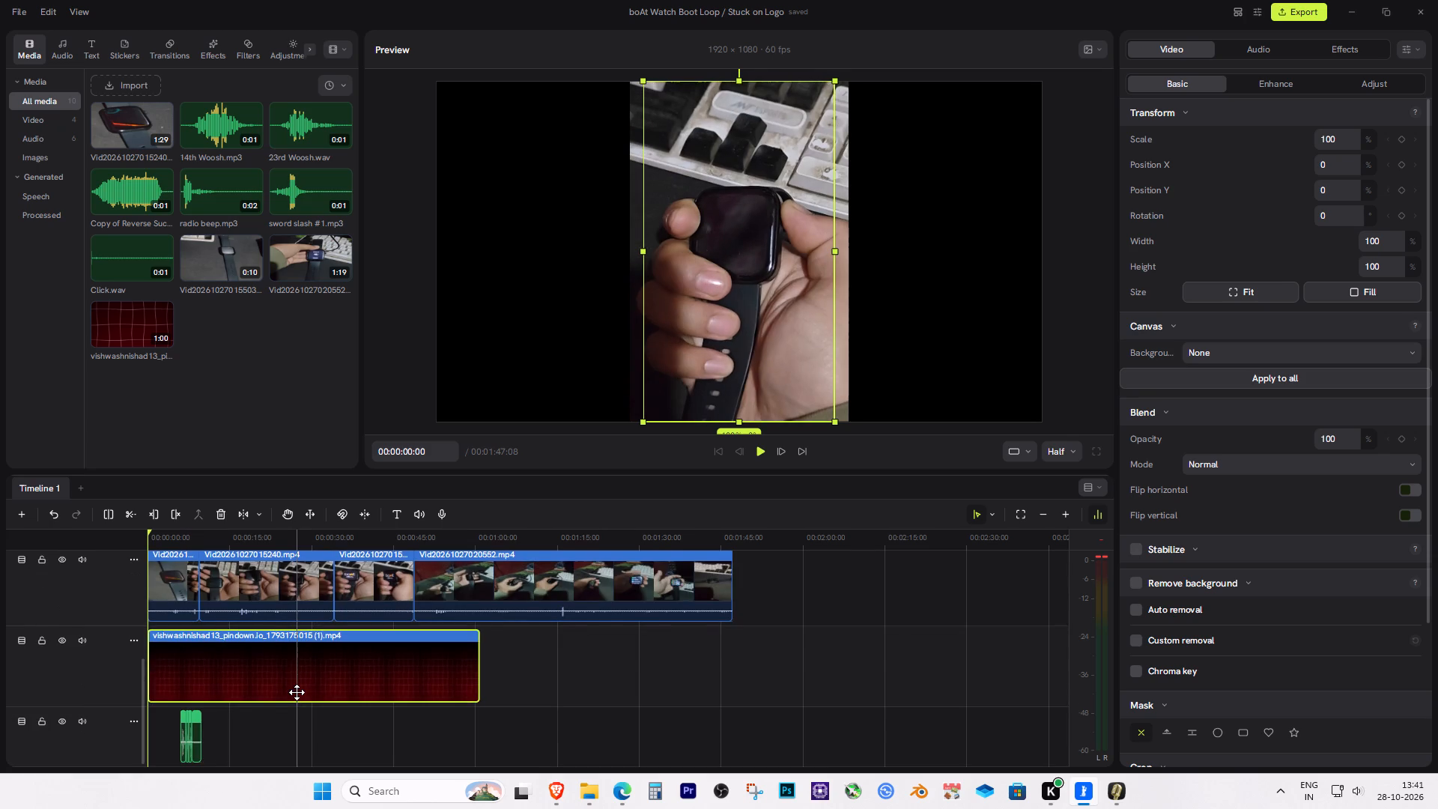
key("space")
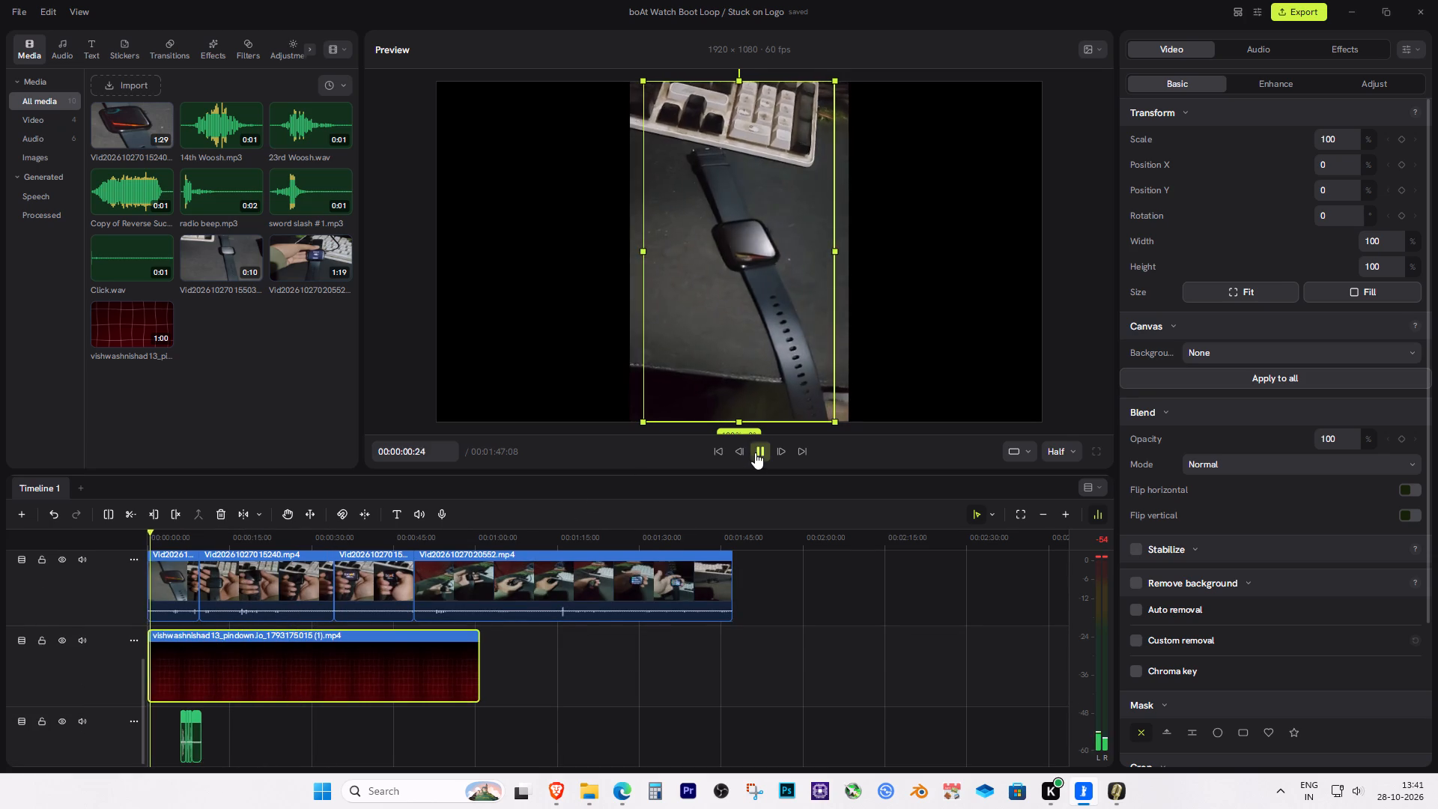
key("space")
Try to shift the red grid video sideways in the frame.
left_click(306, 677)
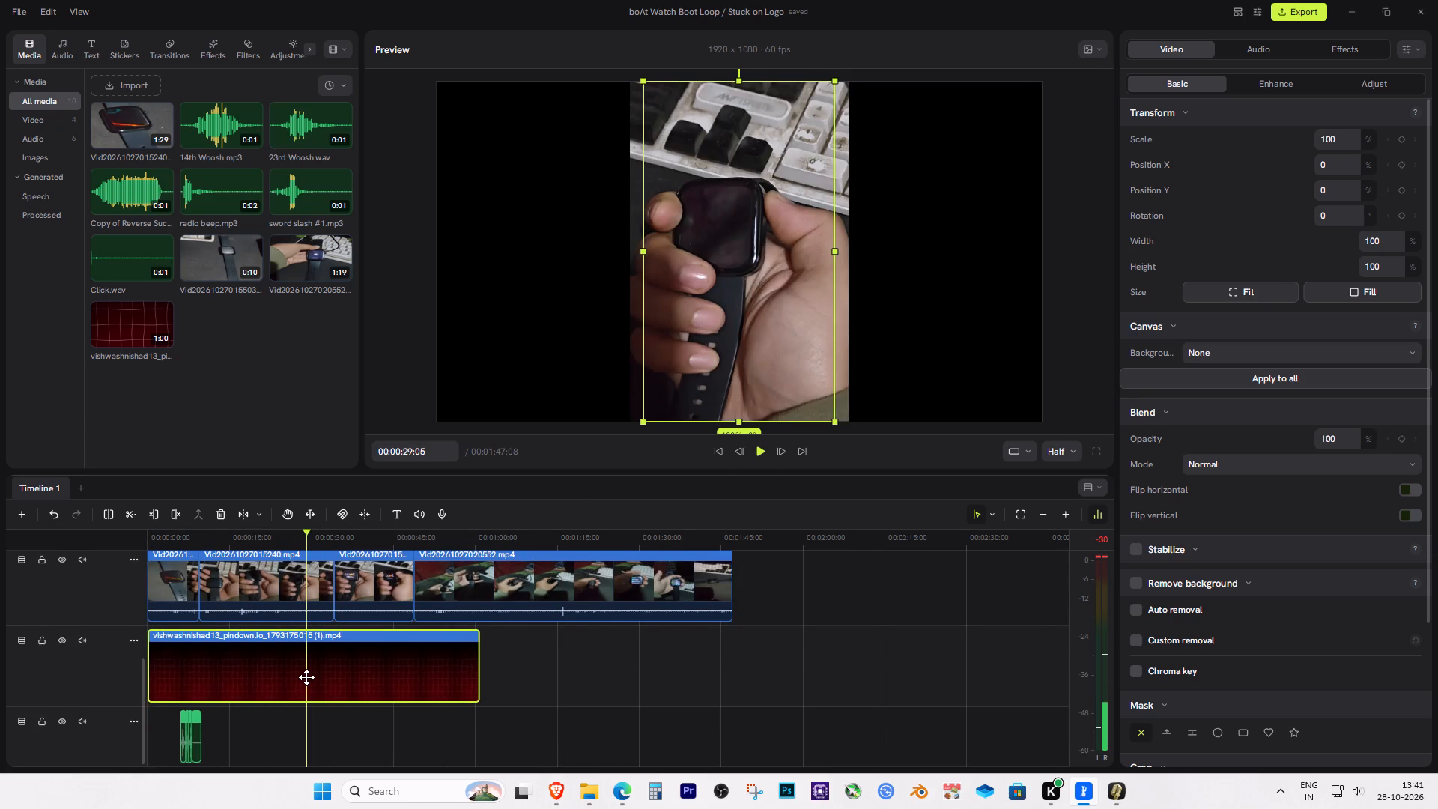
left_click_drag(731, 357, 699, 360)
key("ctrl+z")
Rotate the red grid video to -90° and scale it to 177% so that it fills the whole frame.
left_click(356, 682)
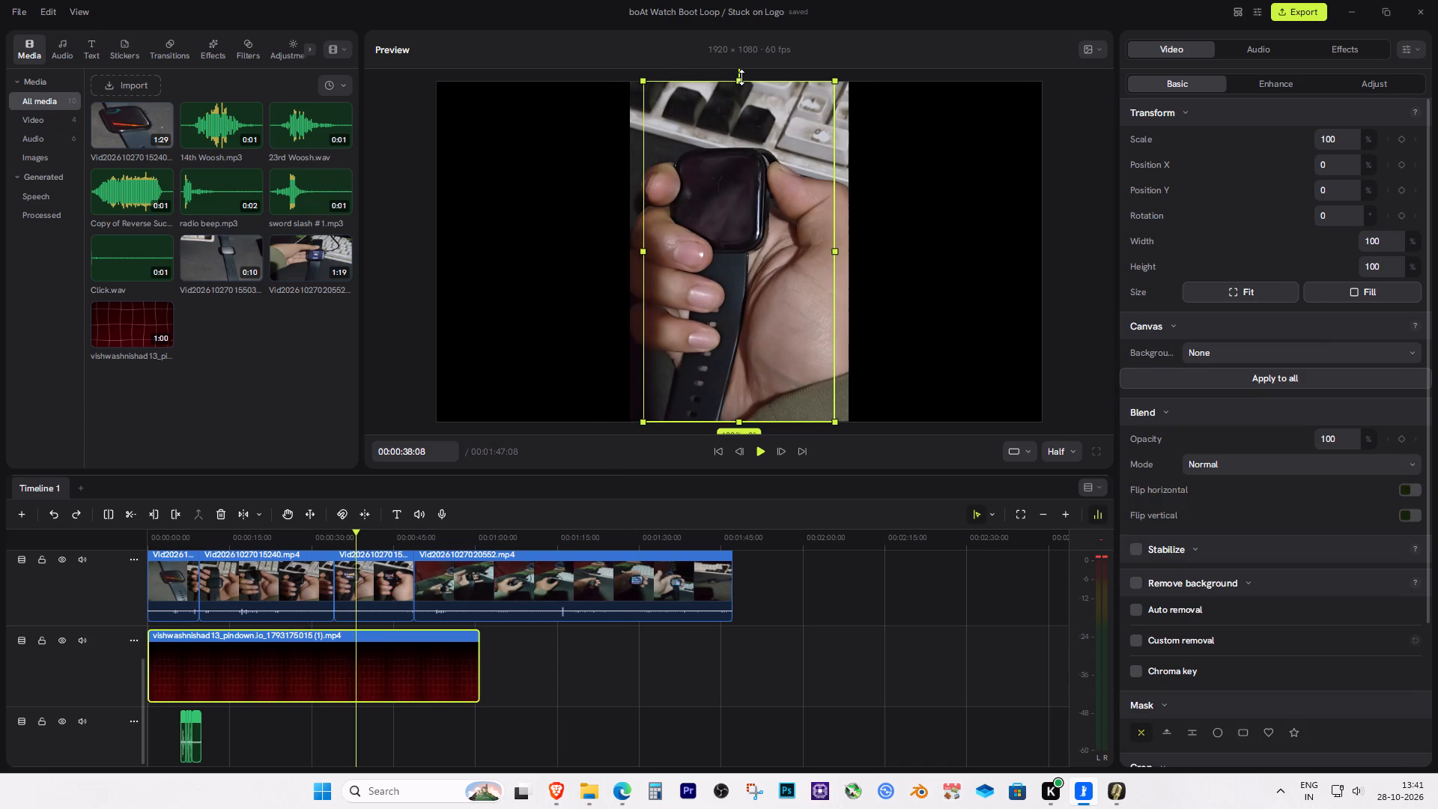
left_click_drag(837, 79, 814, 110)
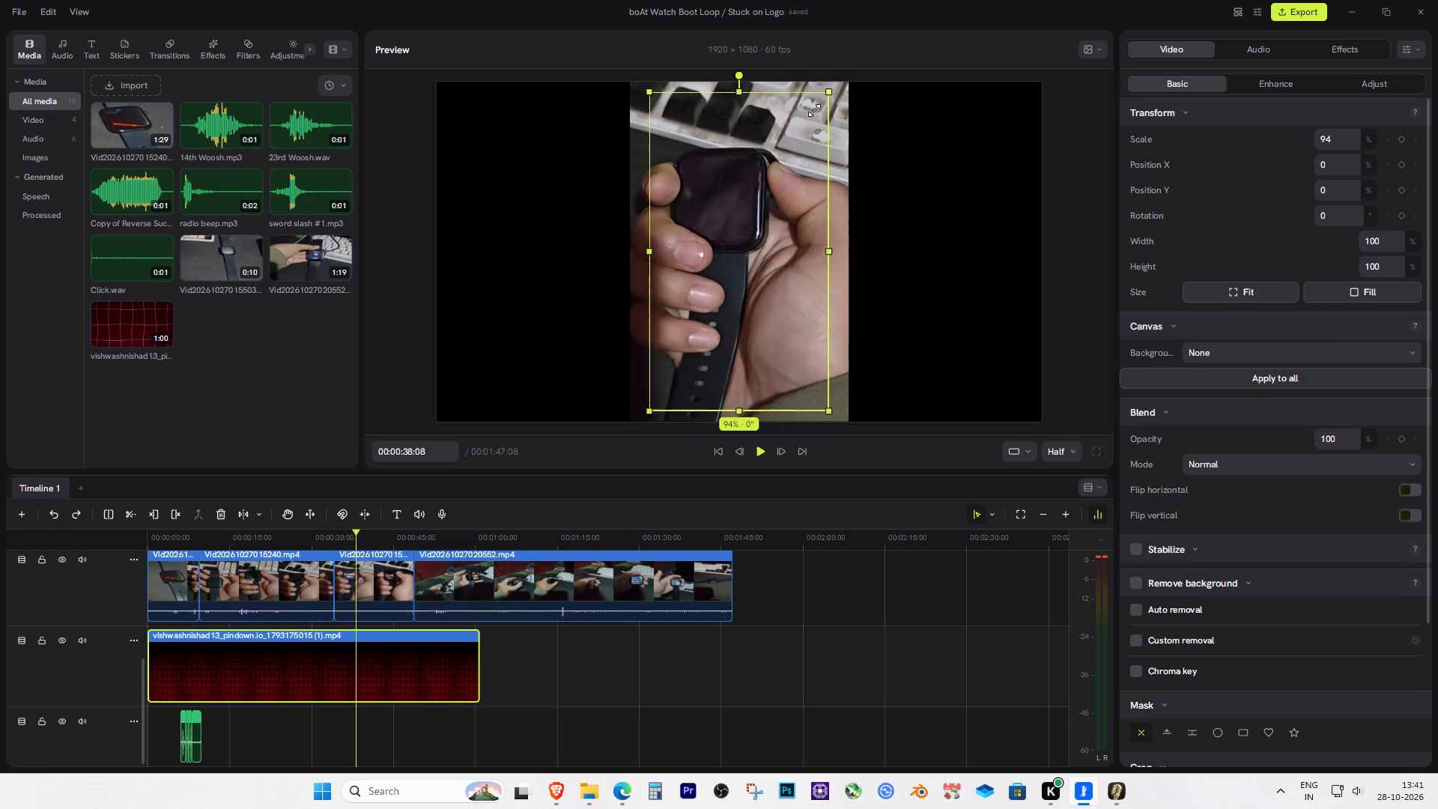
left_click_drag(814, 110, 822, 106)
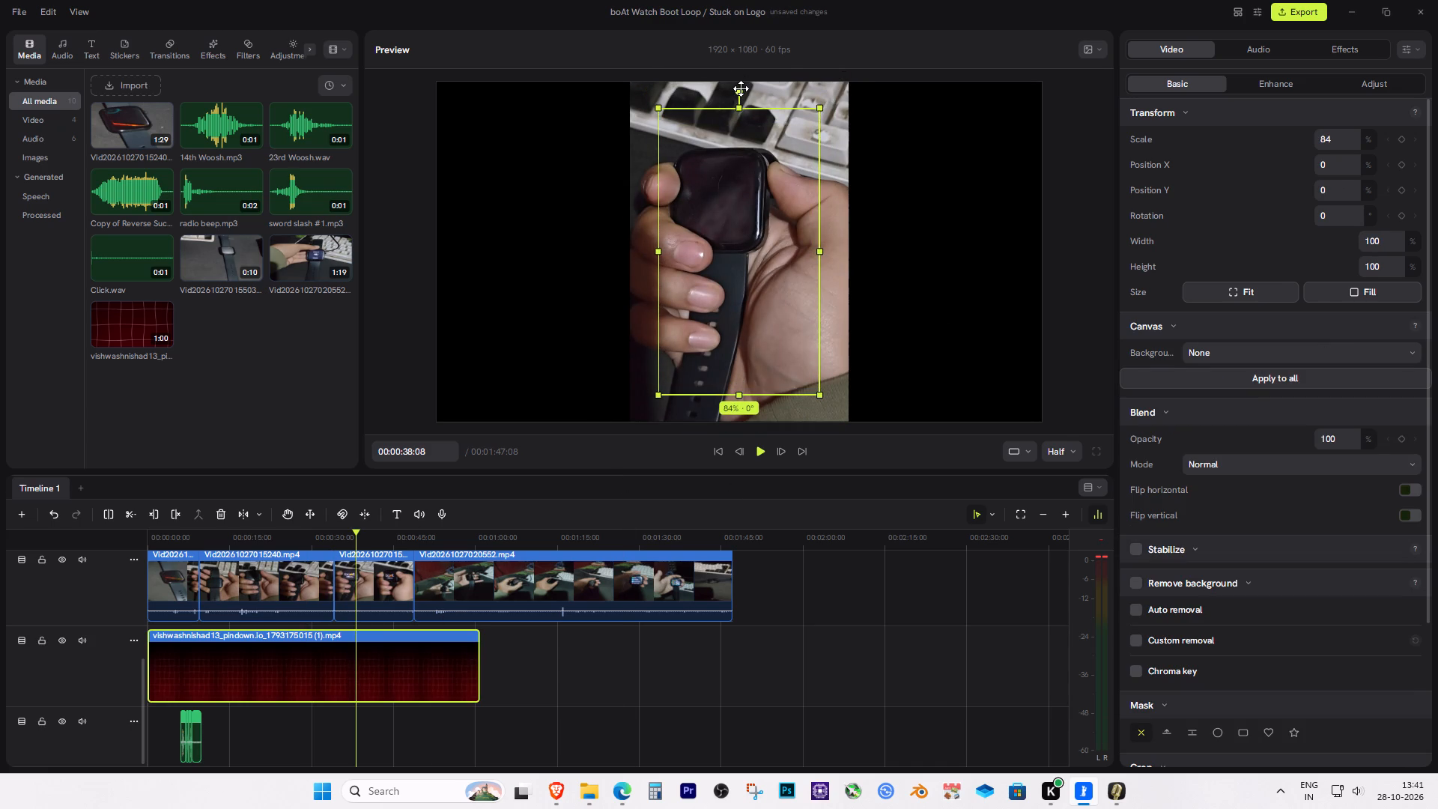
left_click_drag(741, 88, 616, 255)
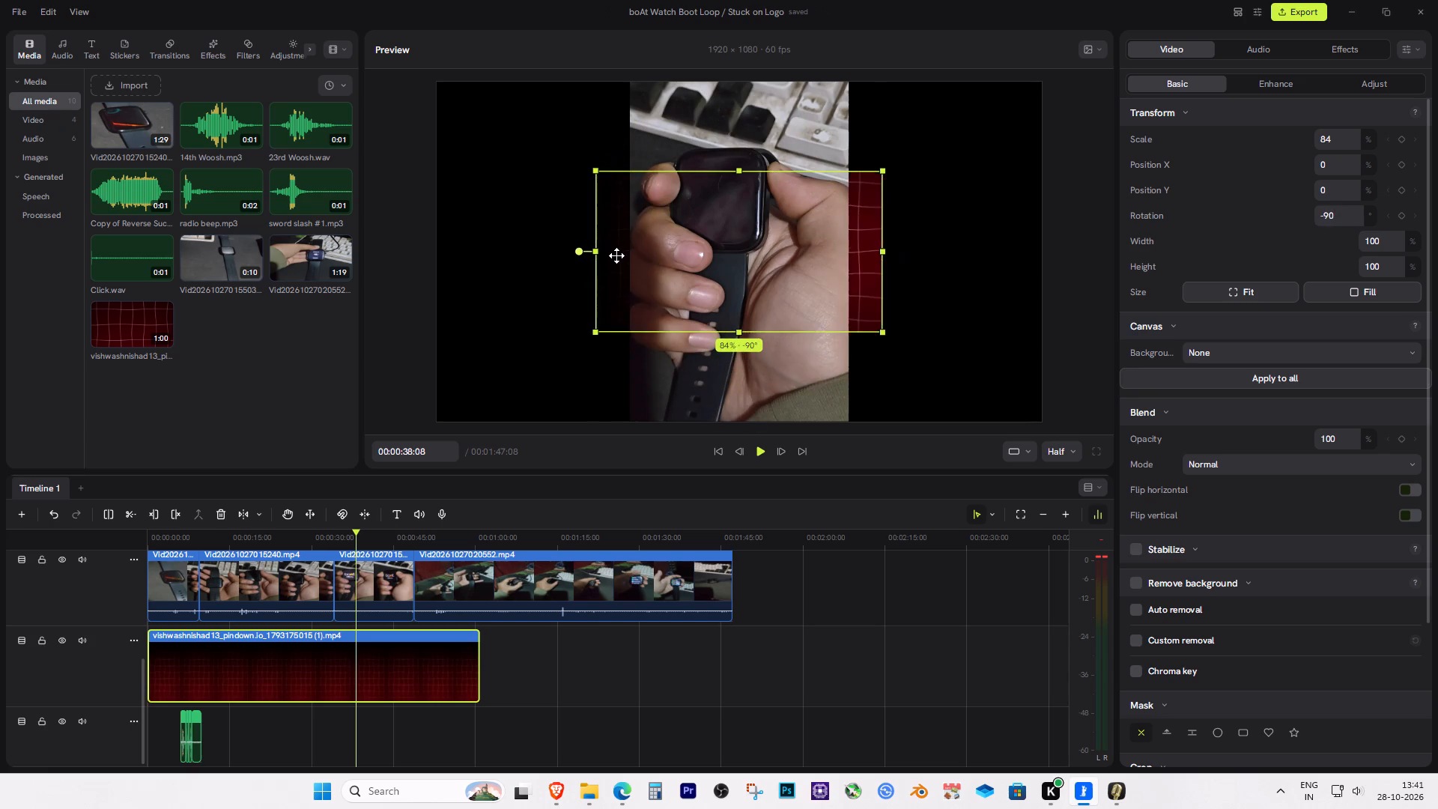
left_click_drag(616, 255, 617, 249)
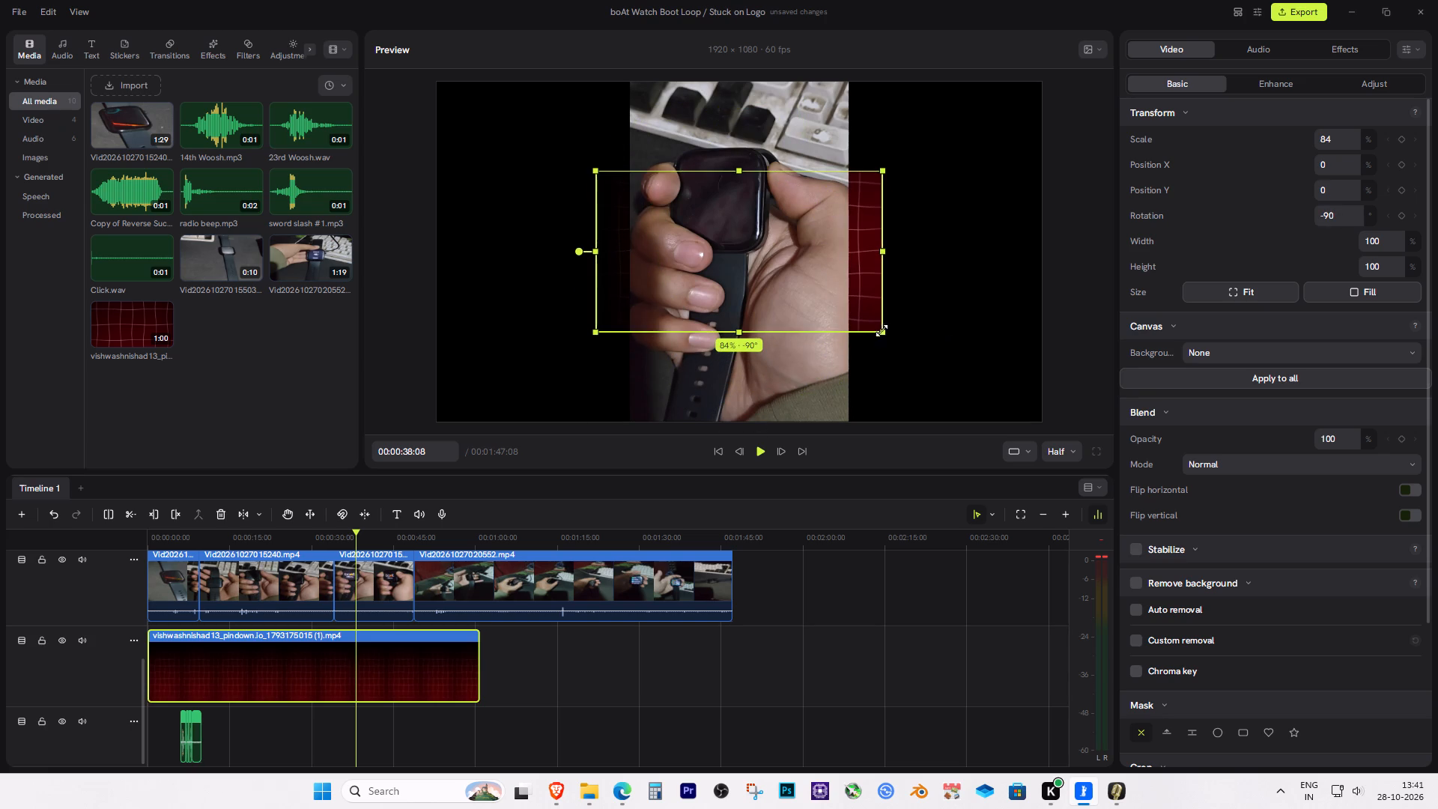
left_click_drag(883, 331, 1040, 287)
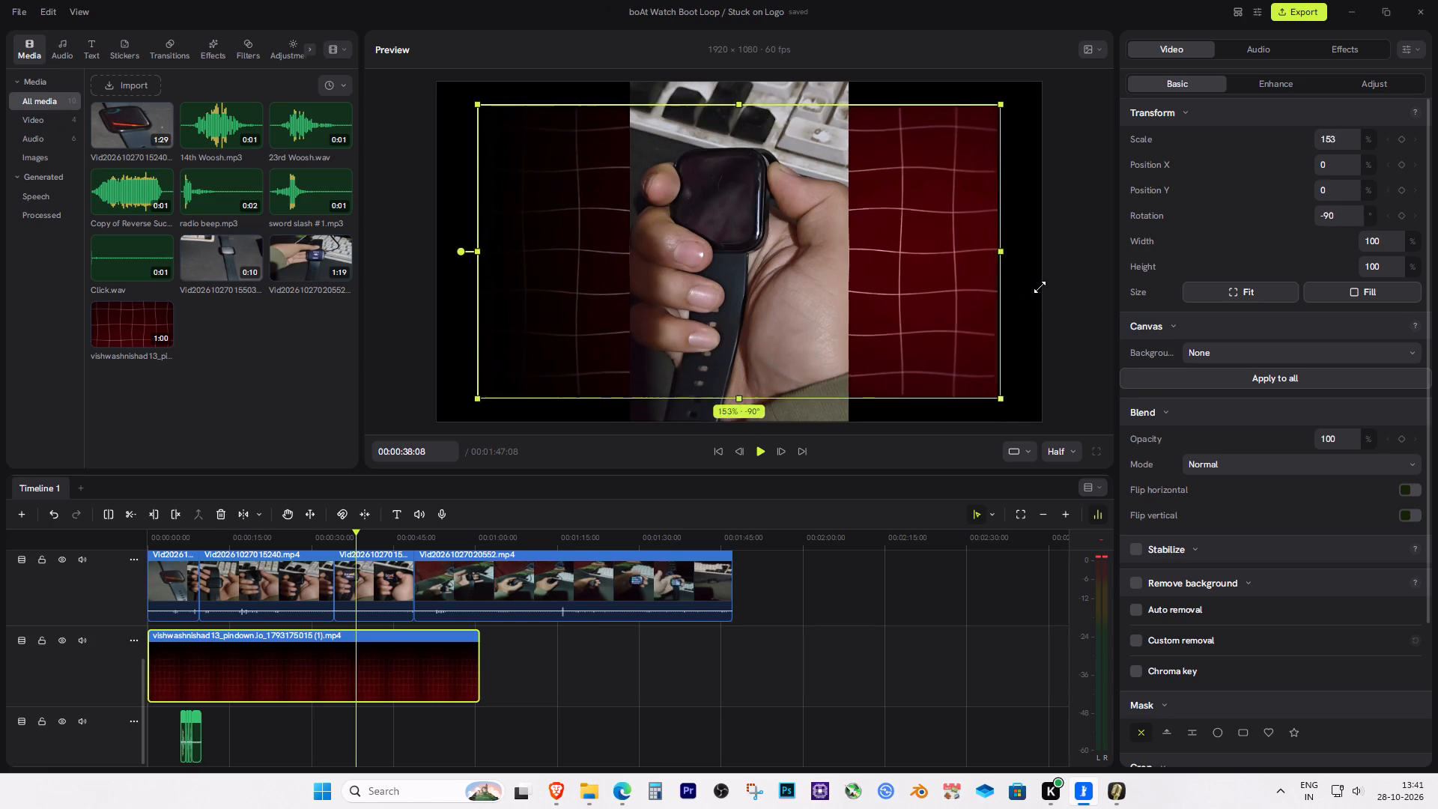
left_click_drag(1040, 287, 1084, 288)
left_click(553, 719)
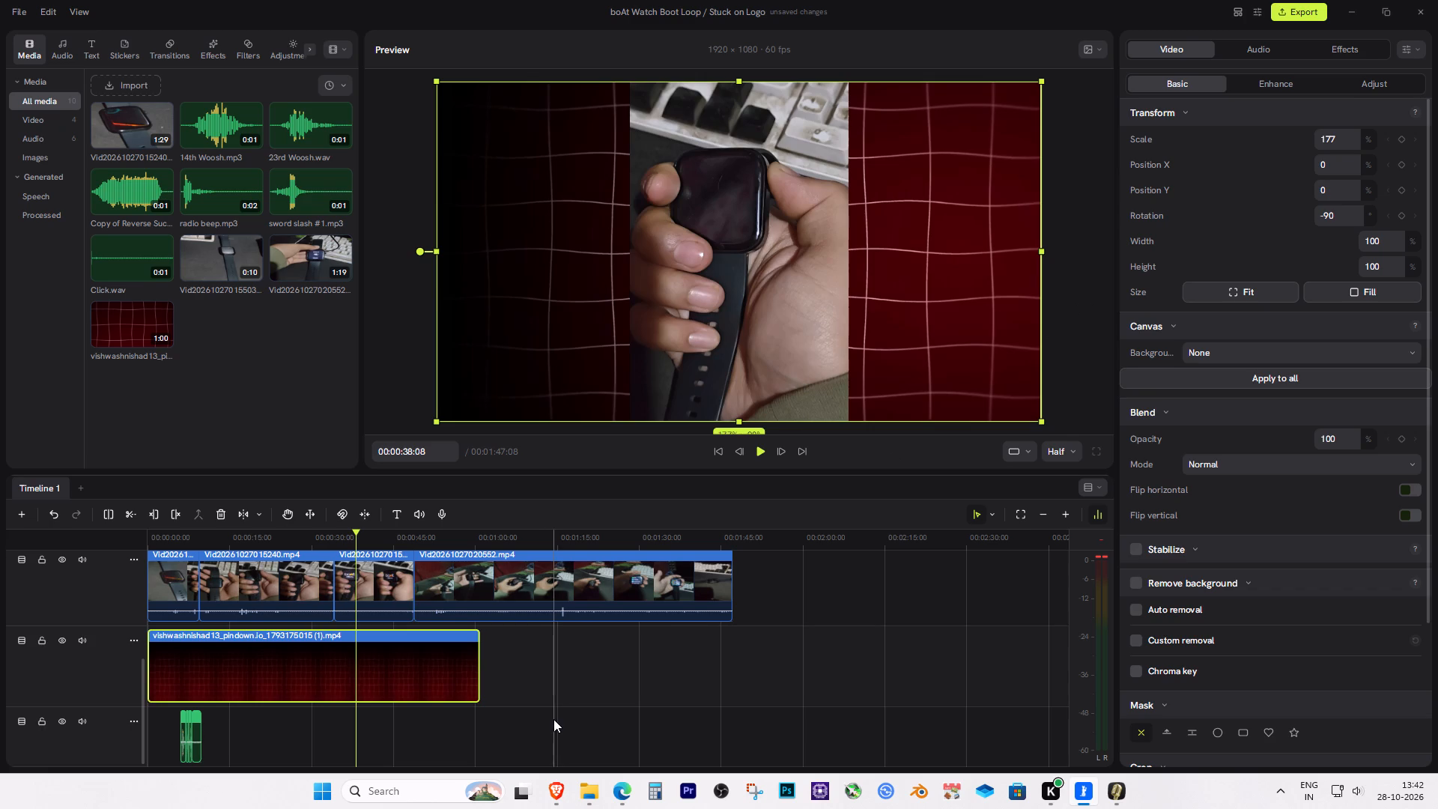
Examine the clip commands available for the red grid video at several points along the clip.
left_click(440, 664)
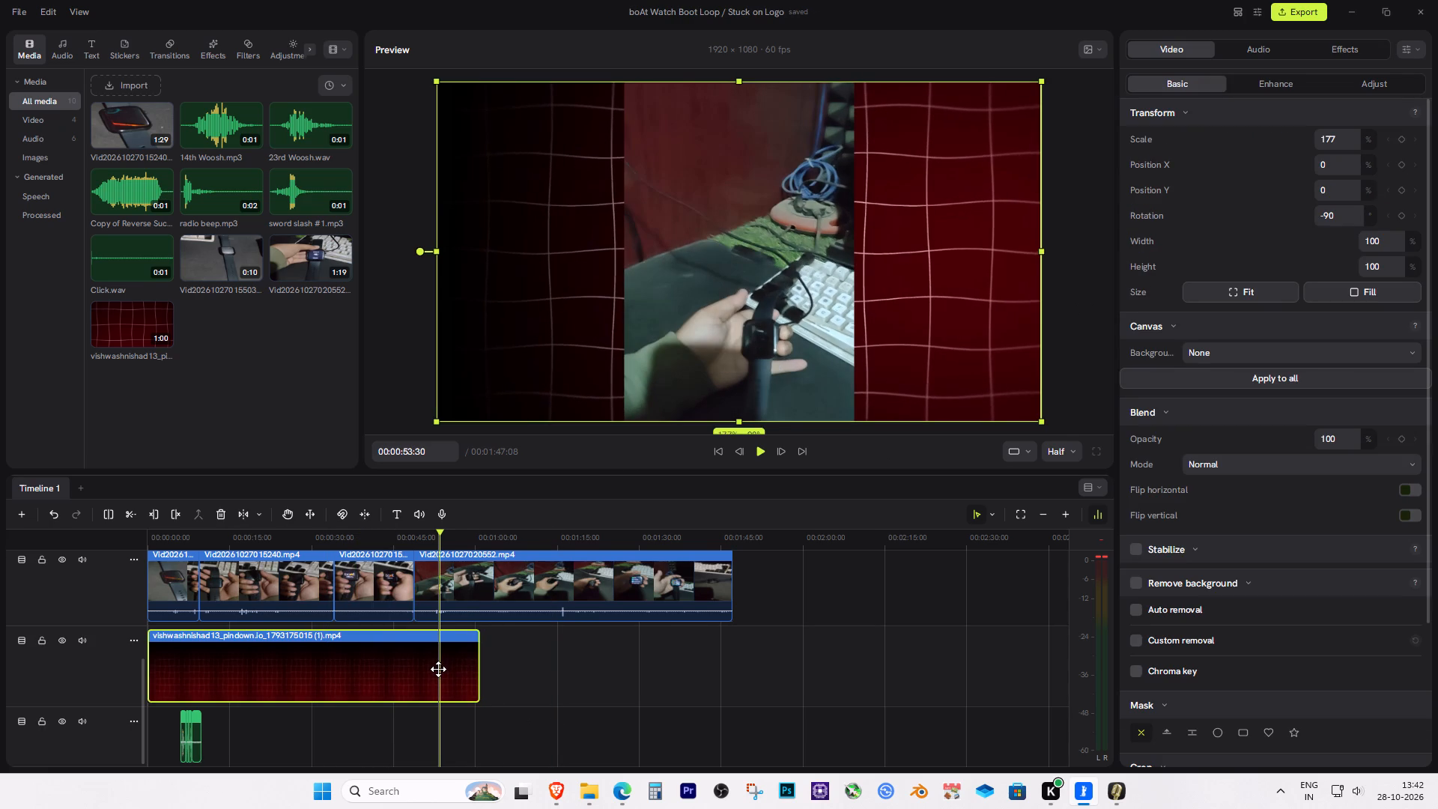
right_click(461, 669)
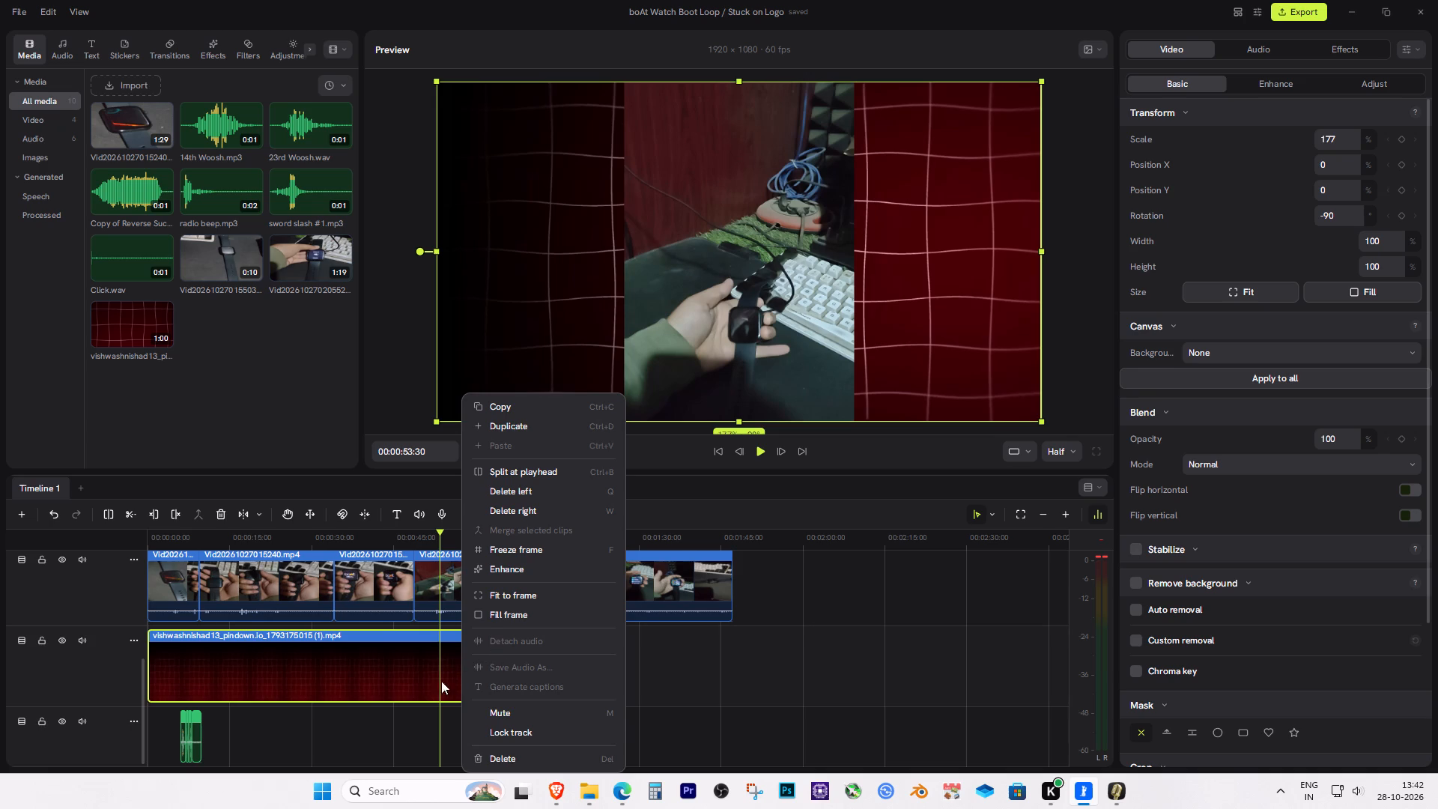
left_click(401, 756)
left_click(413, 677)
right_click(413, 677)
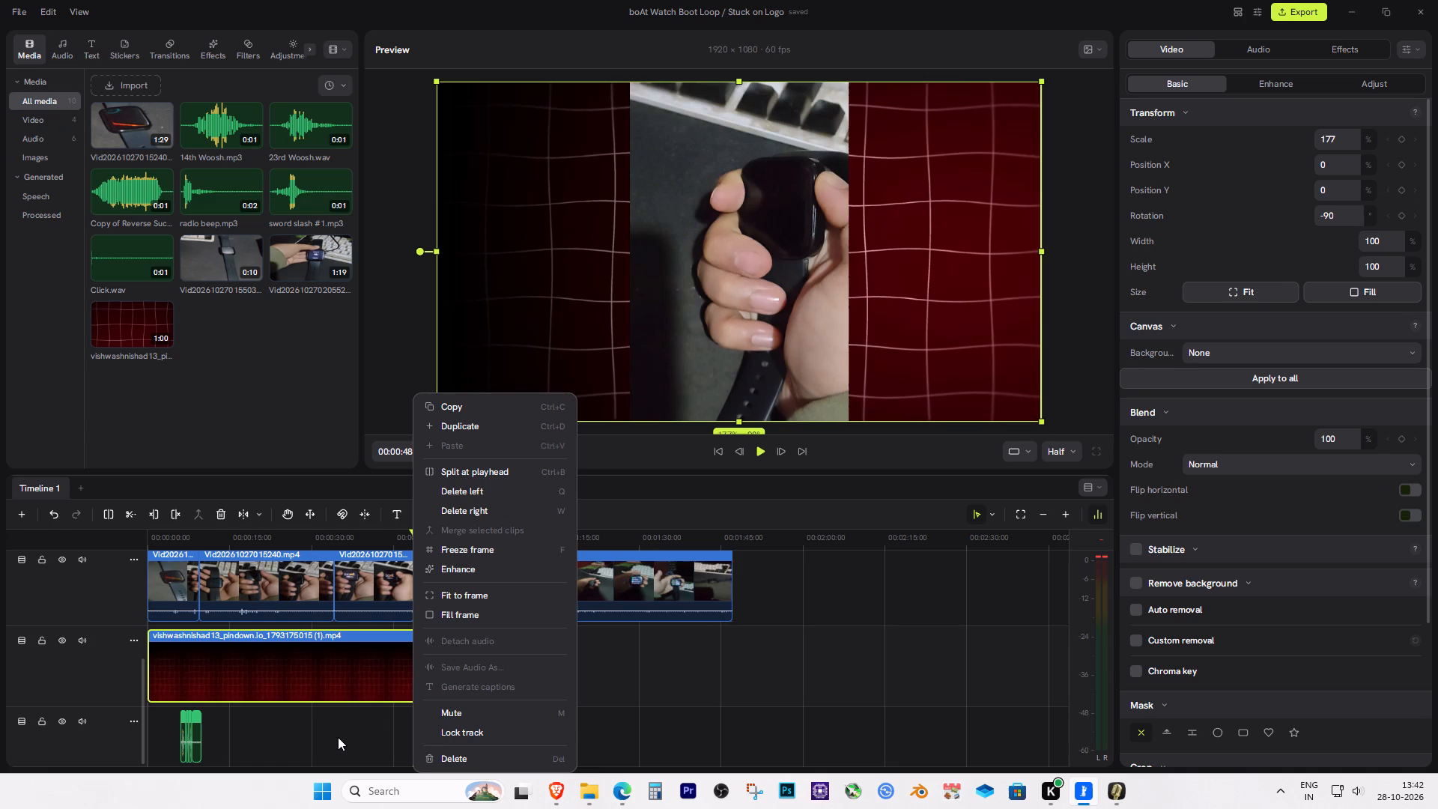
left_click(341, 682)
right_click(341, 682)
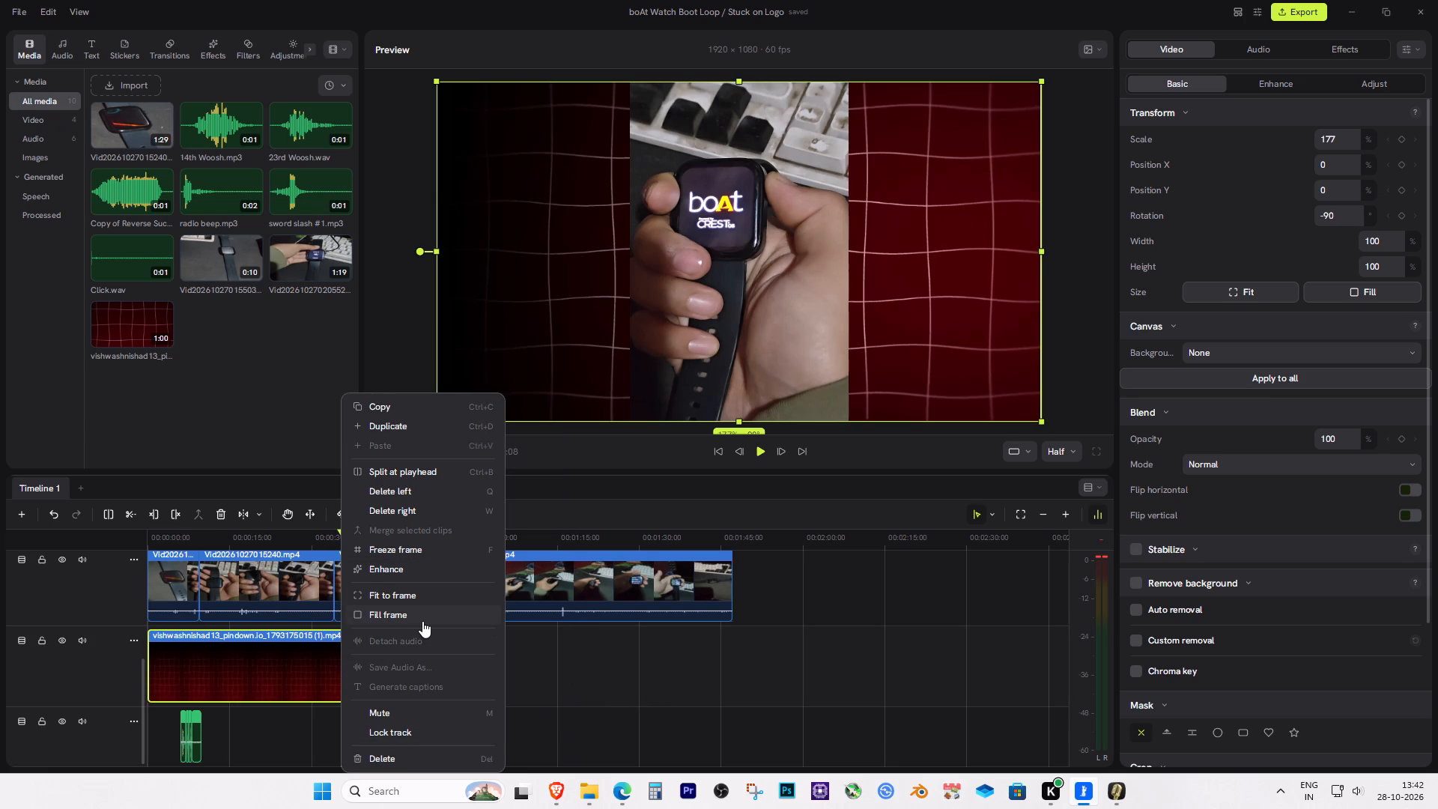
left_click(718, 708)
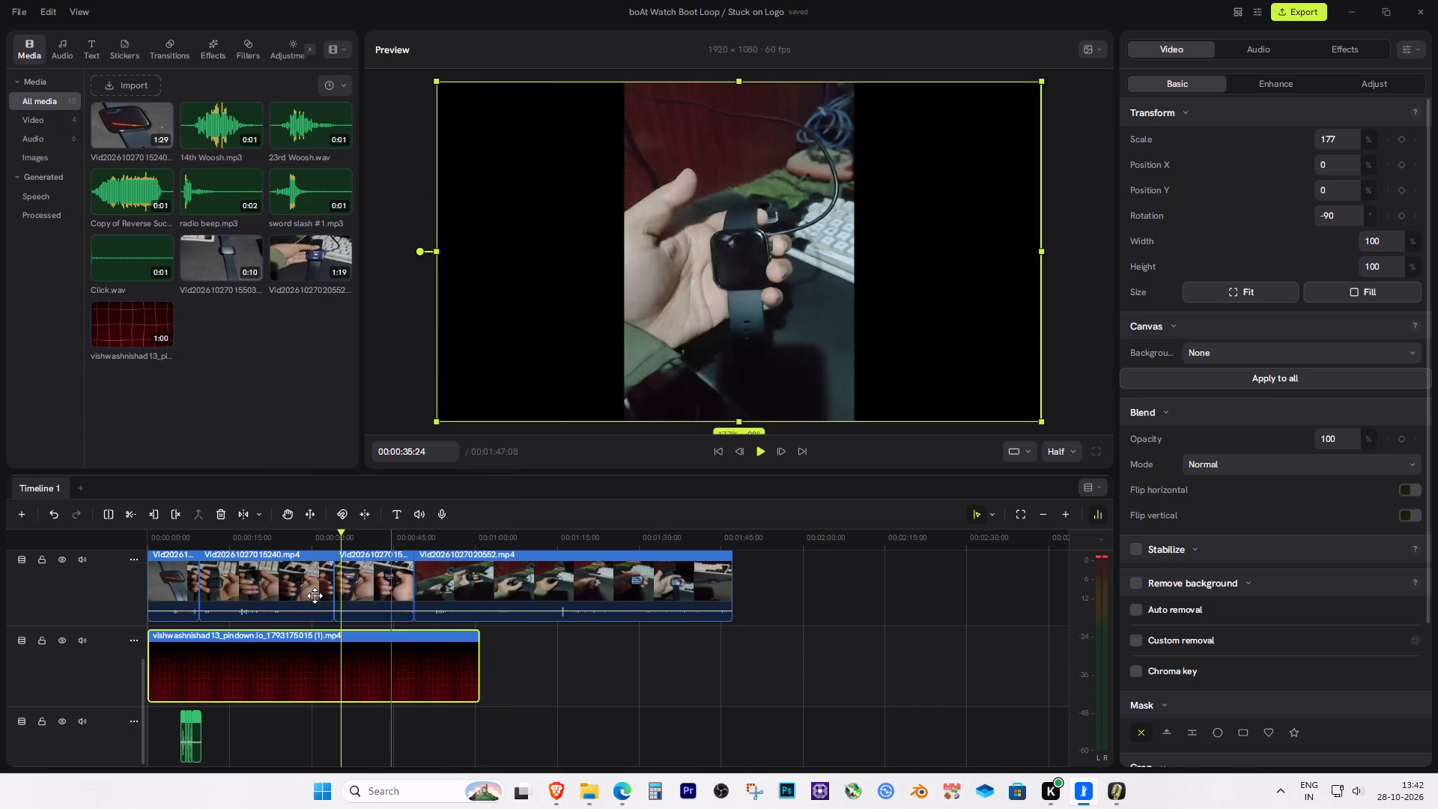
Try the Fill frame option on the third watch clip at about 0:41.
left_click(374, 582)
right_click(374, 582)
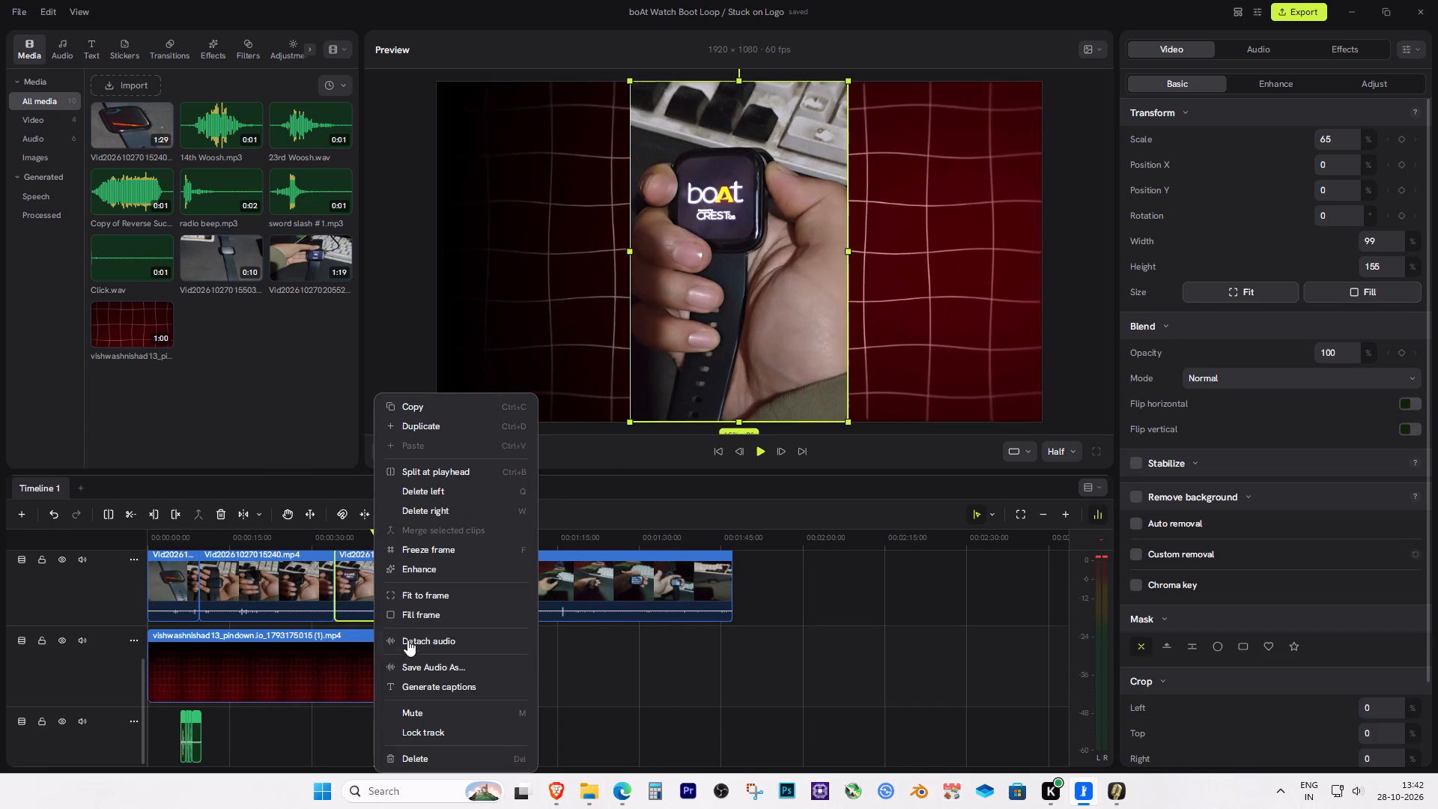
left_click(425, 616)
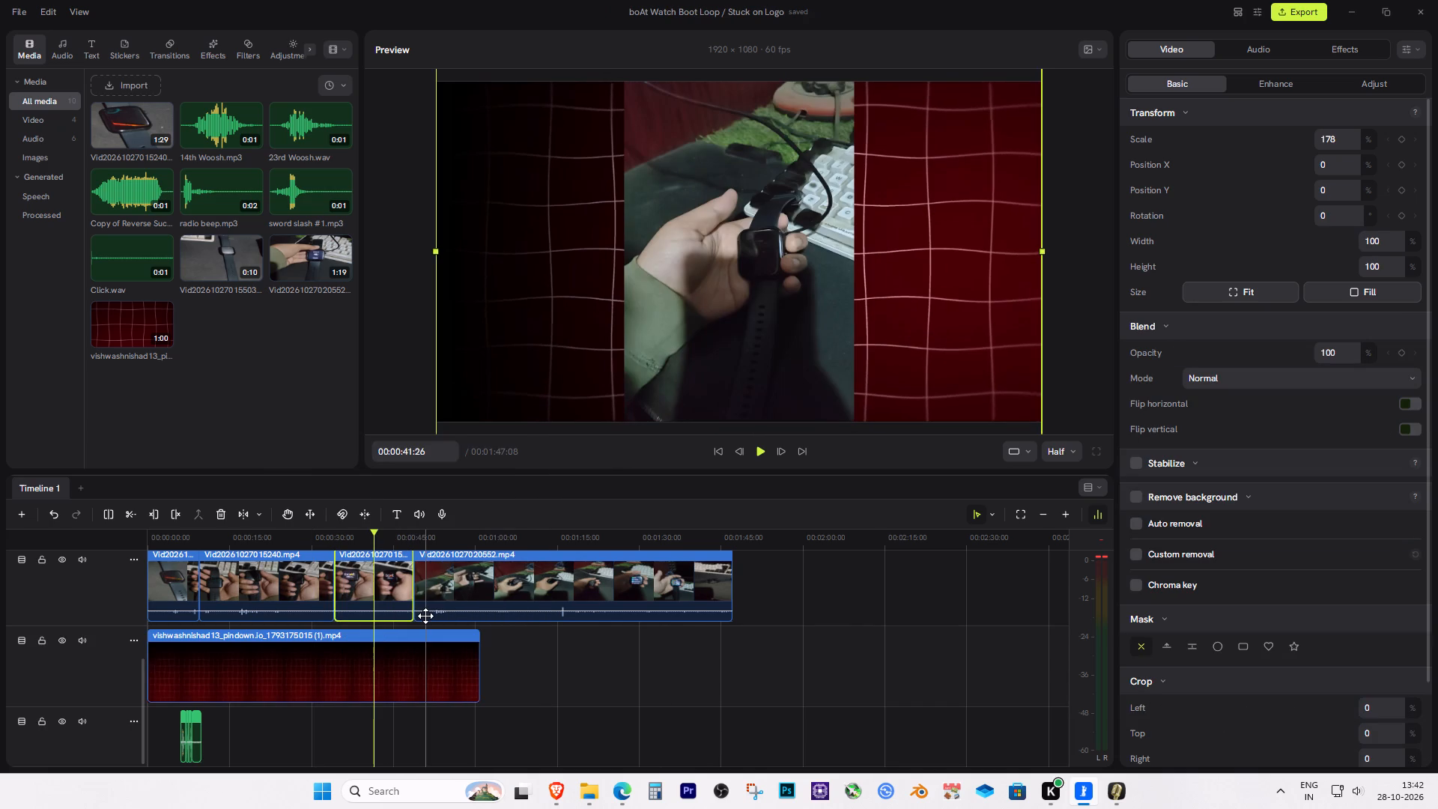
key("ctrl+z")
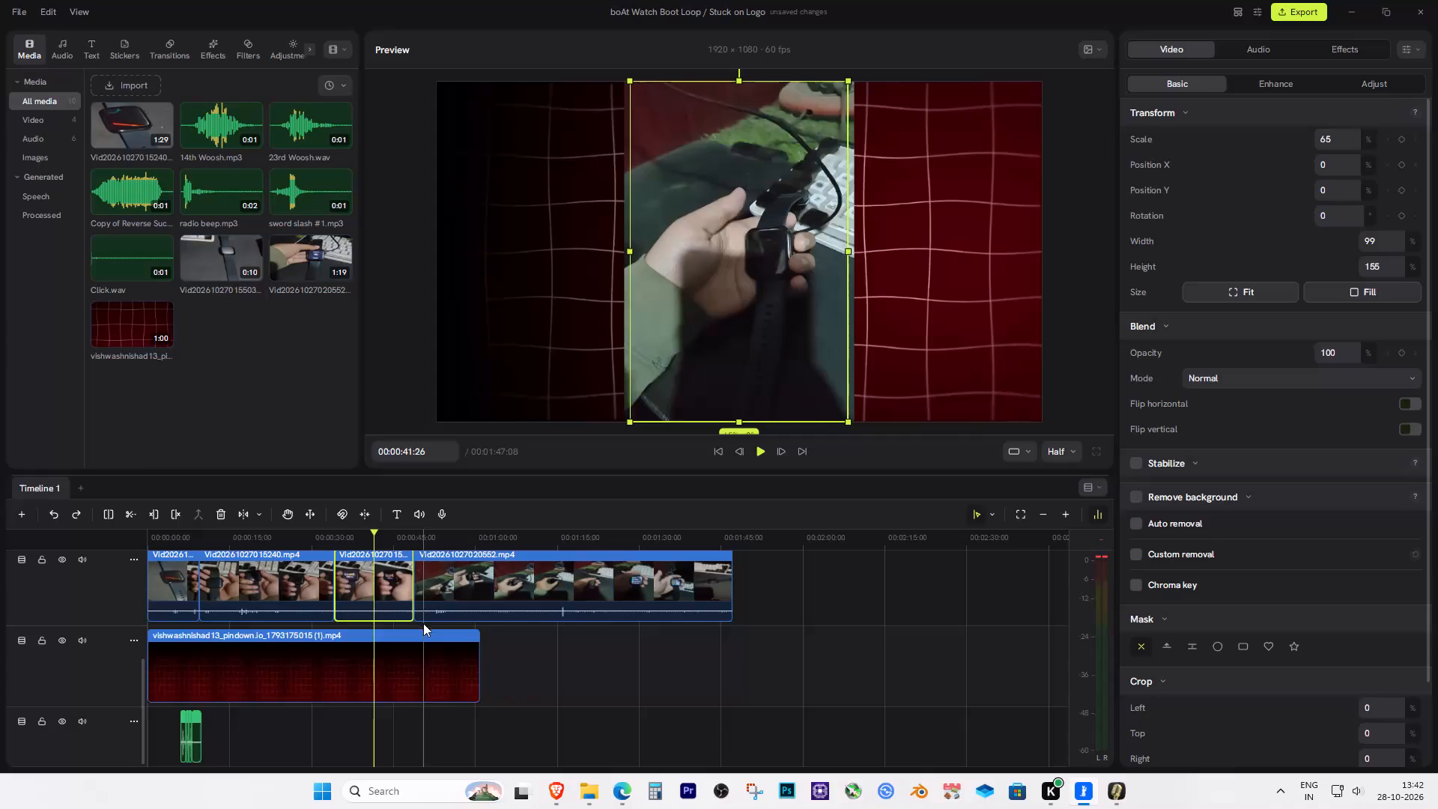
Slow down the red grid video's playback rate so that the clip extends to about 1:11 on the timeline.
left_click(553, 693)
left_click(403, 676)
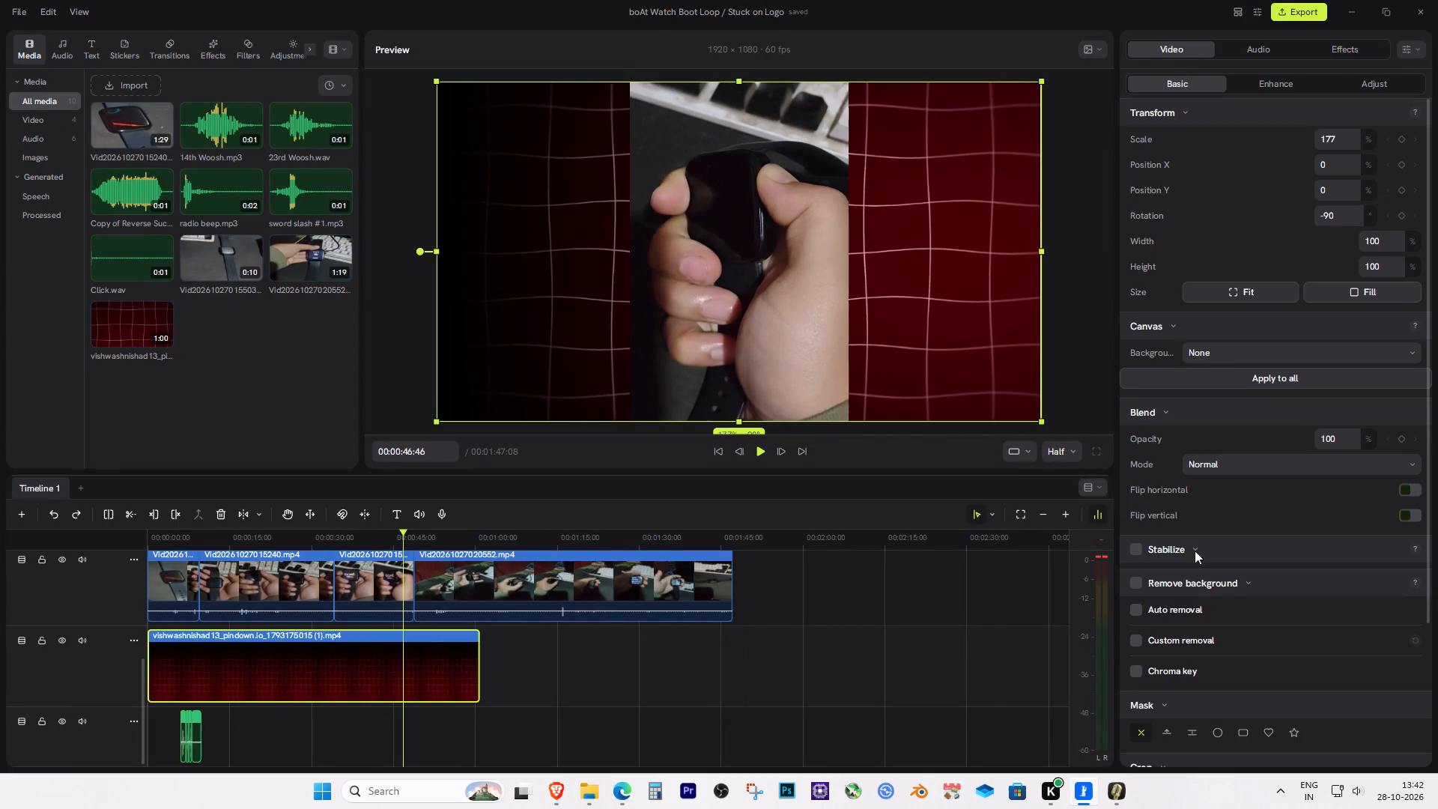
scroll(1216, 524, "down", 2)
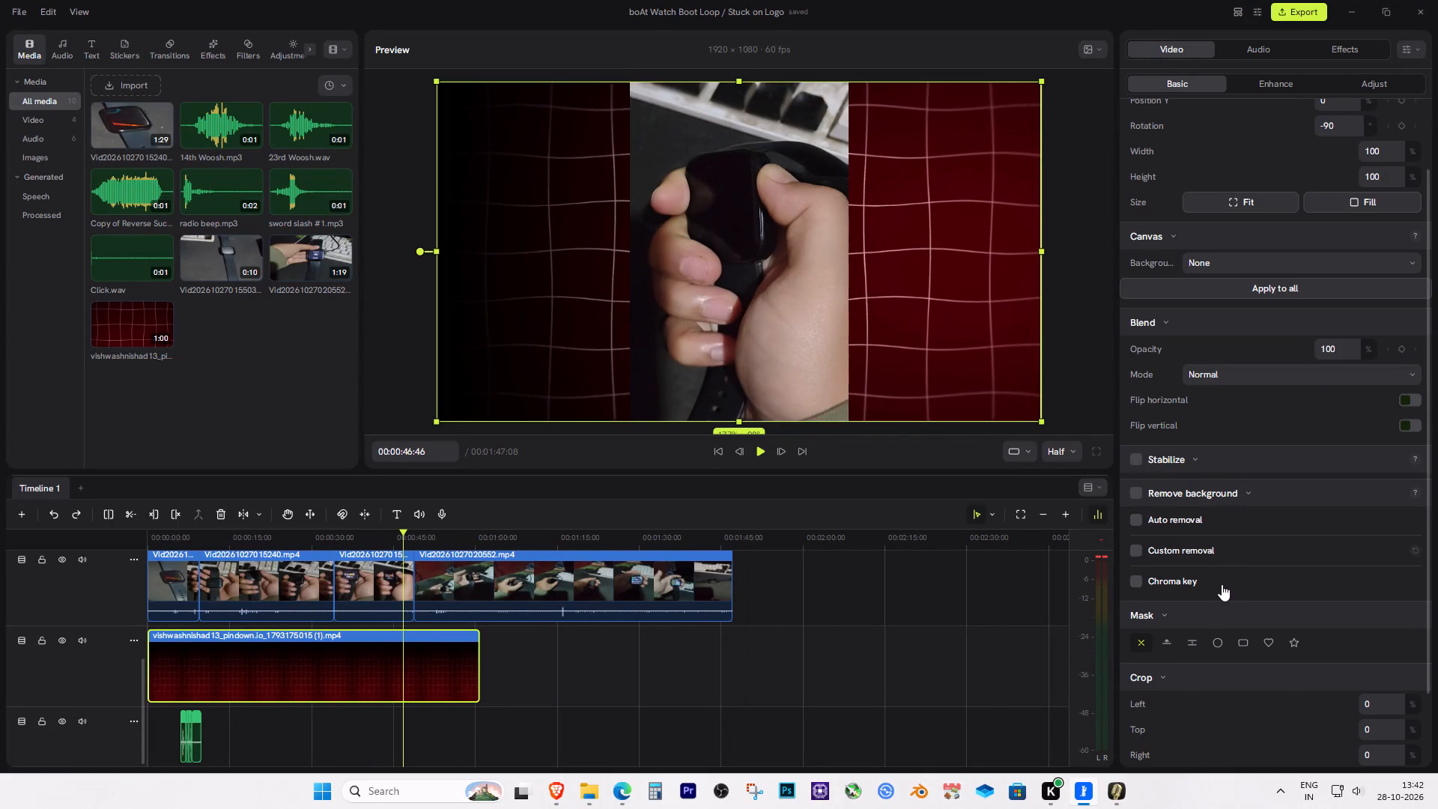
scroll(1221, 584, "down", 3)
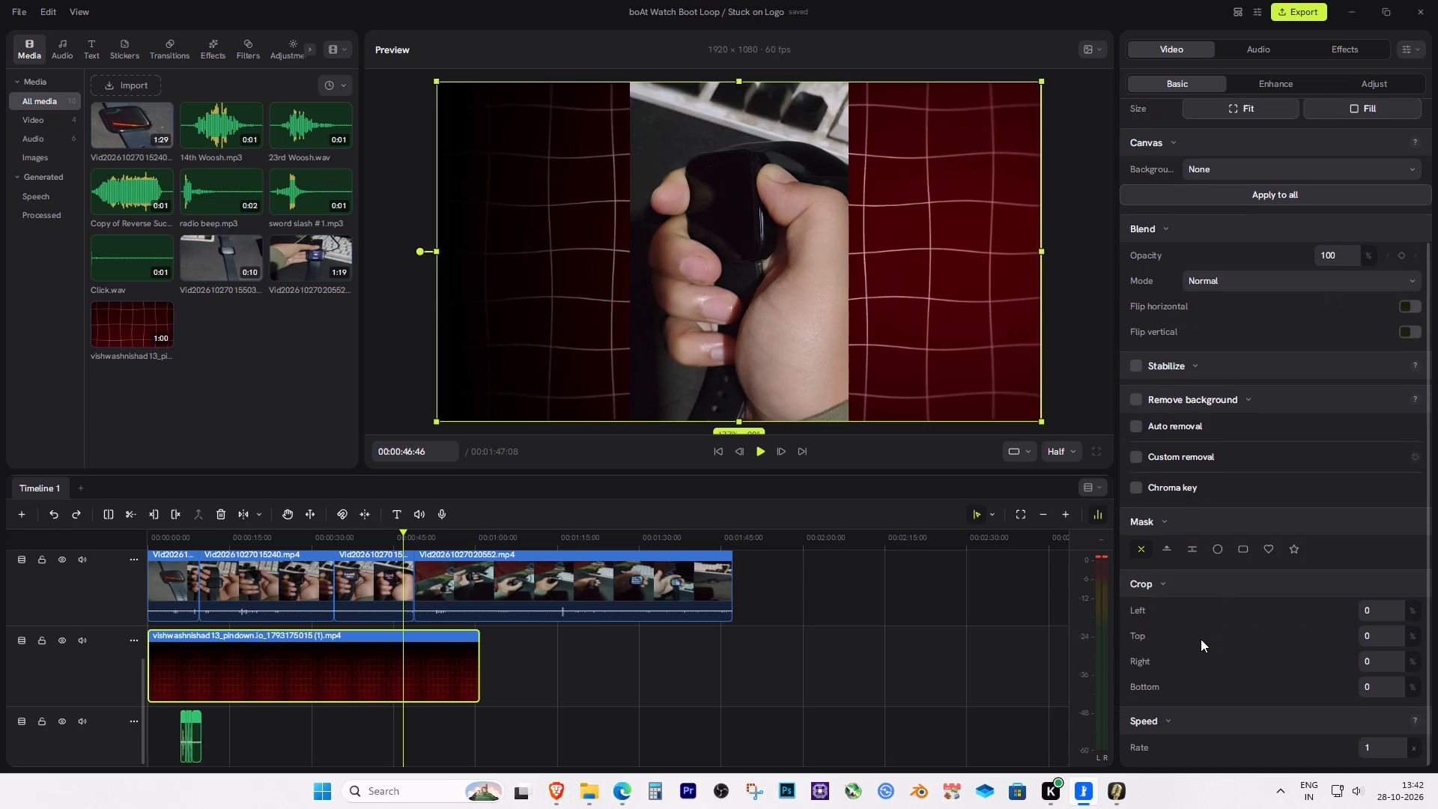
left_click(1166, 720)
left_click(1168, 740)
scroll(1191, 700, "down", 1)
left_click(1368, 757)
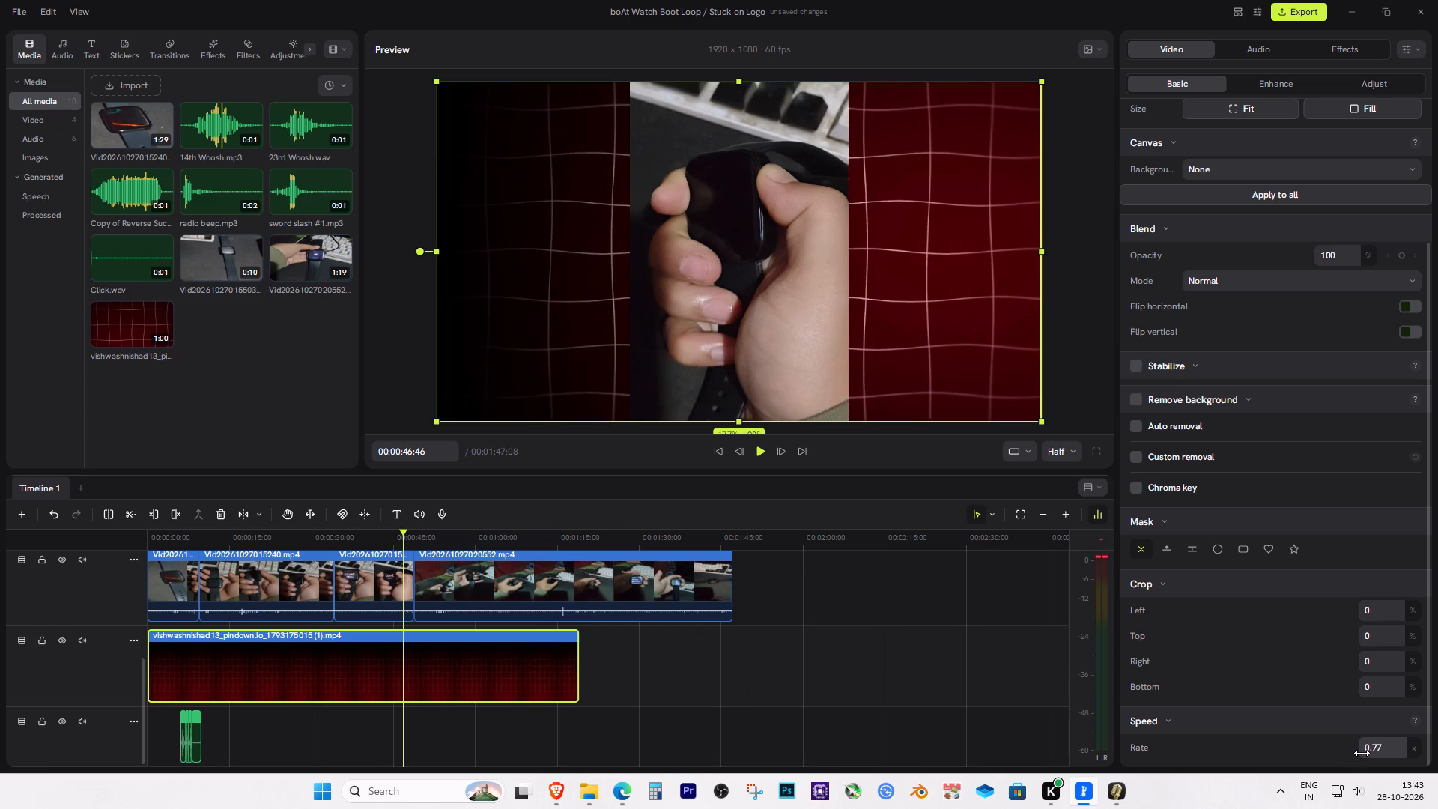
left_click(793, 703)
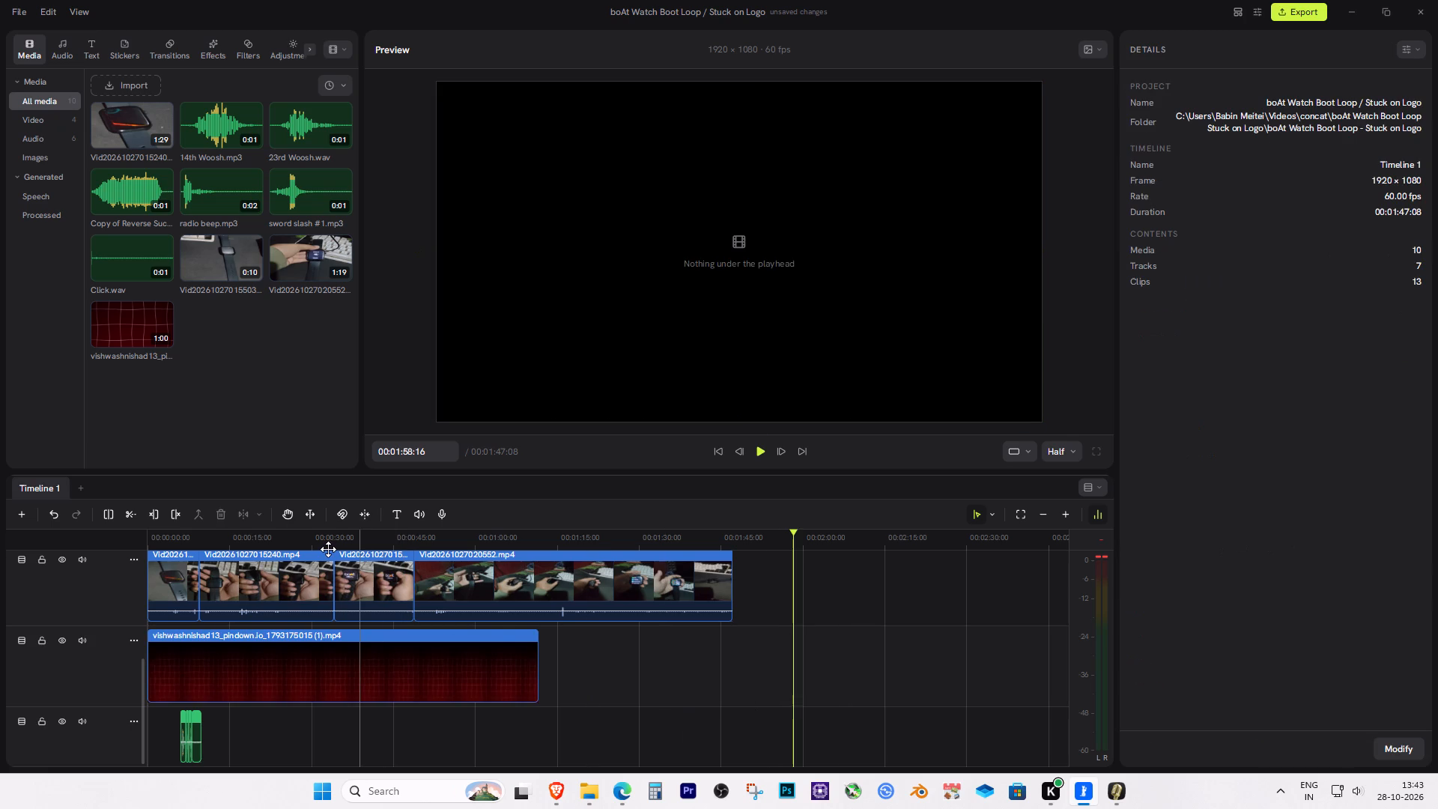
Apply the Zoom Blur effect to the red grid video with an amount of 4%.
left_click_drag(330, 539, 282, 545)
left_click(383, 670)
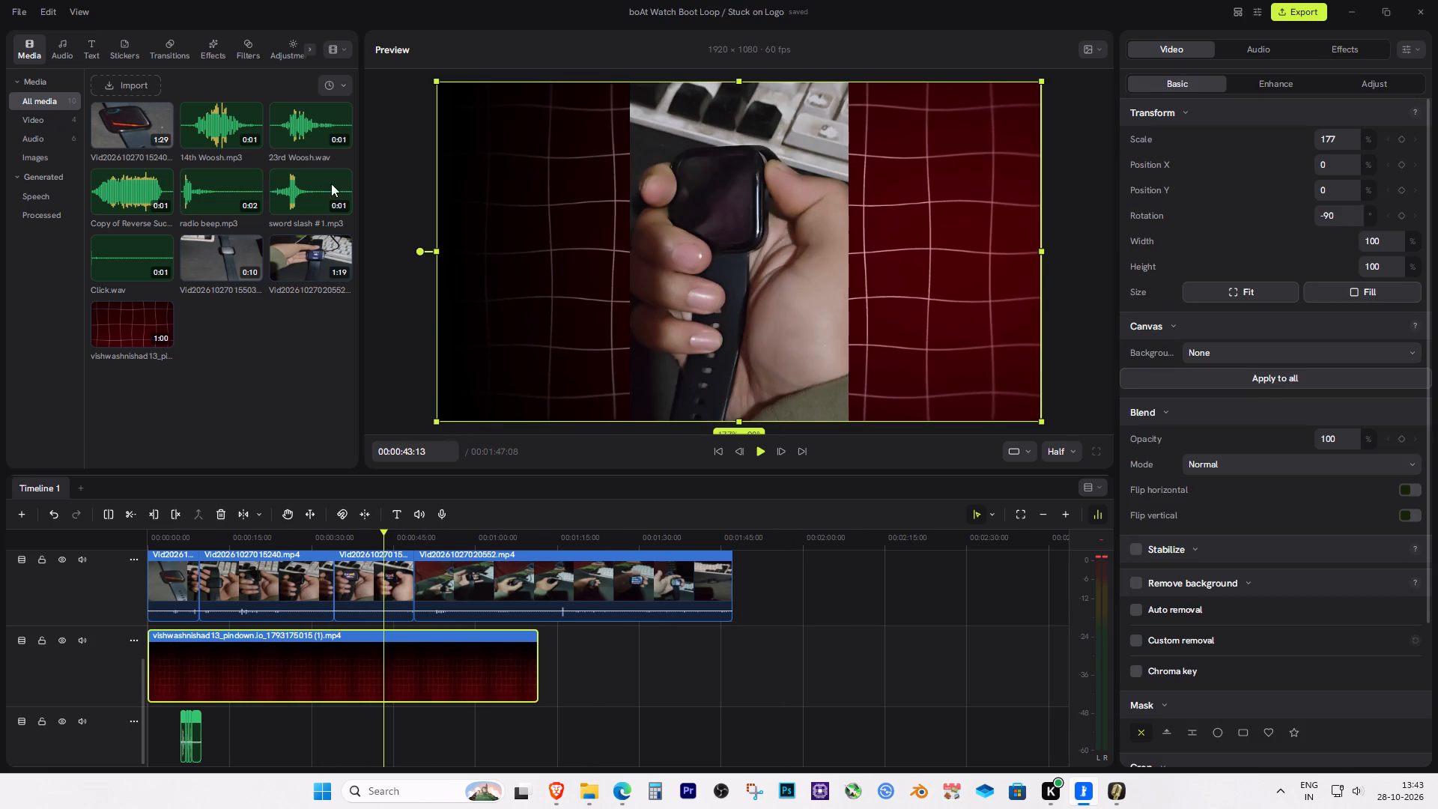
left_click(210, 47)
scroll(165, 254, "up", 2)
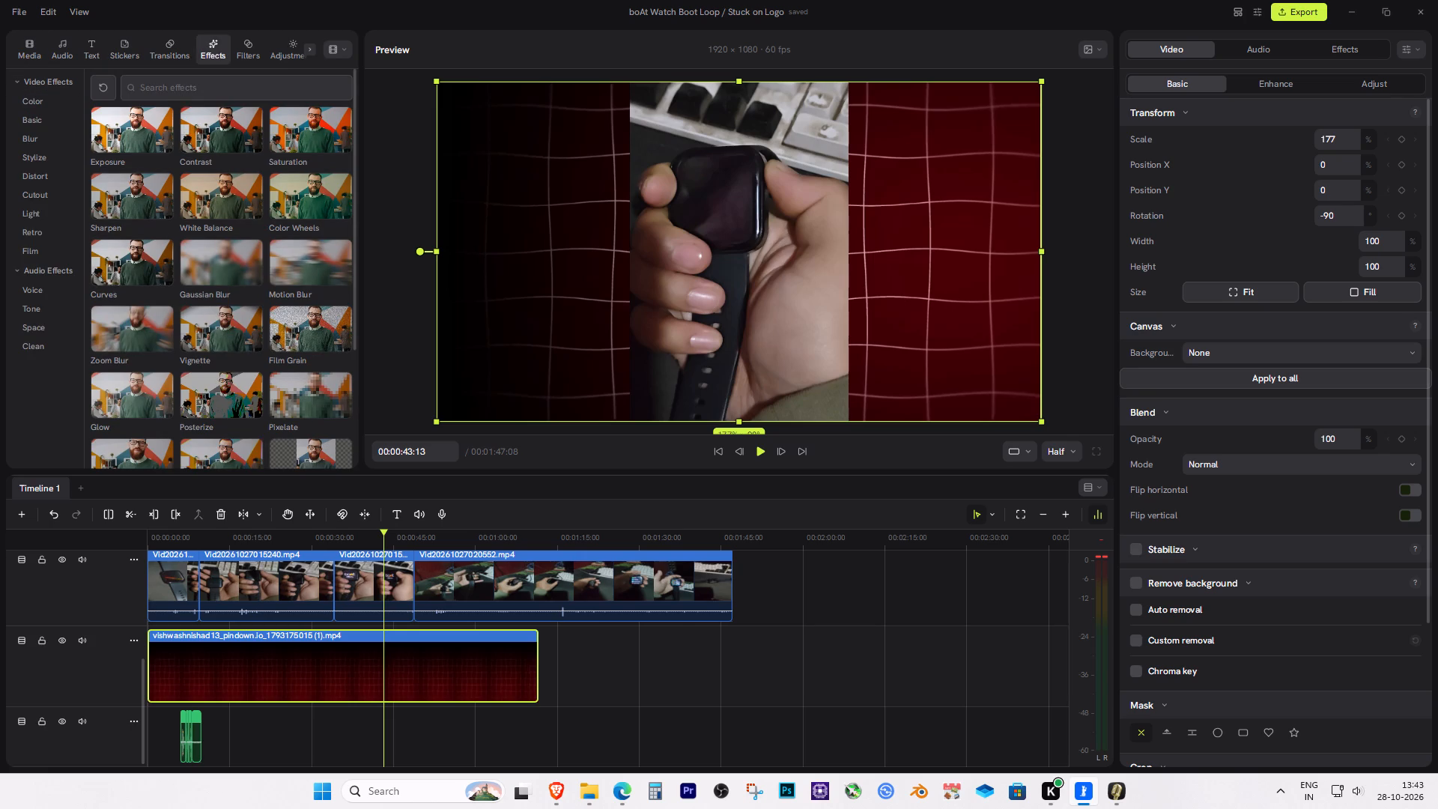
left_click(183, 88)
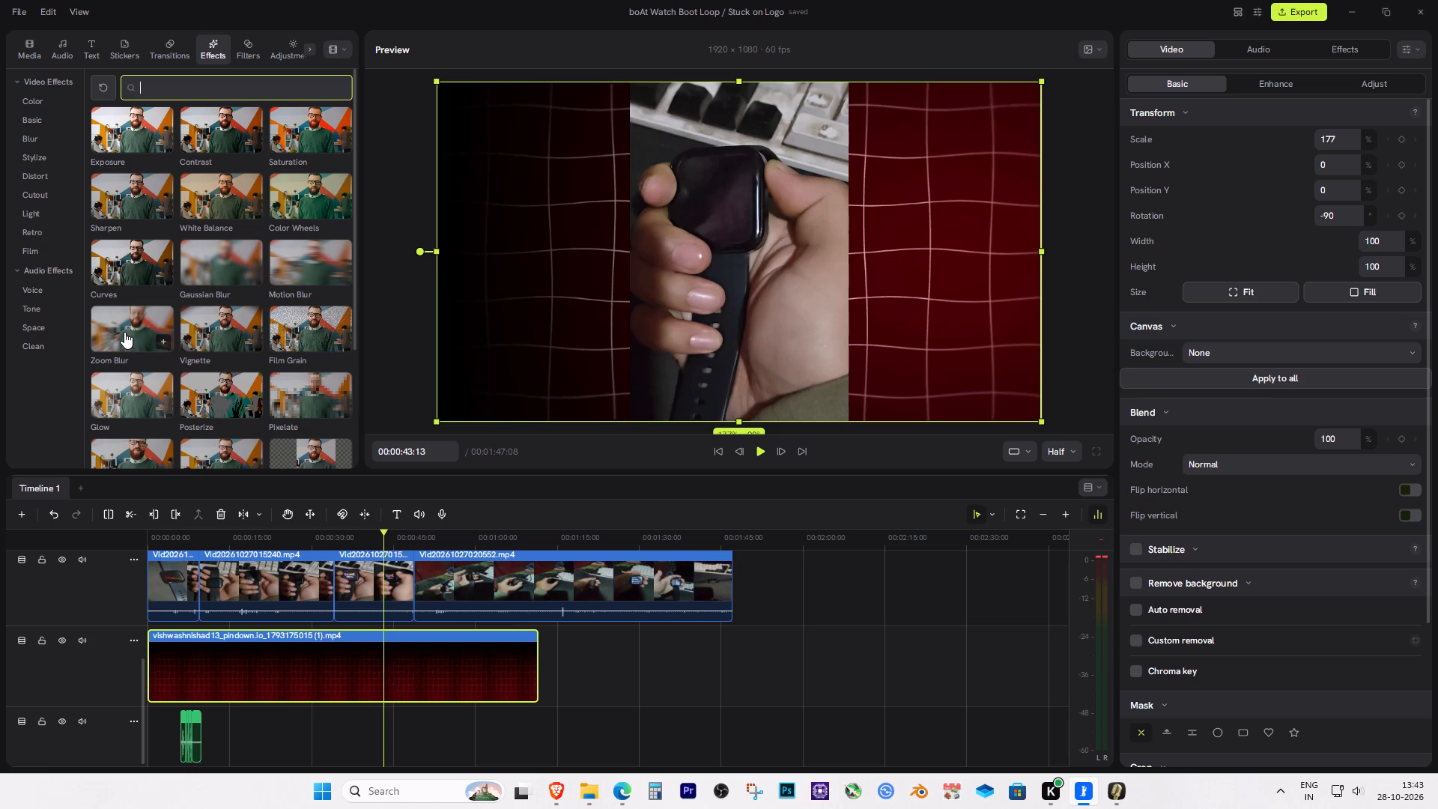
left_click_drag(124, 332, 151, 369)
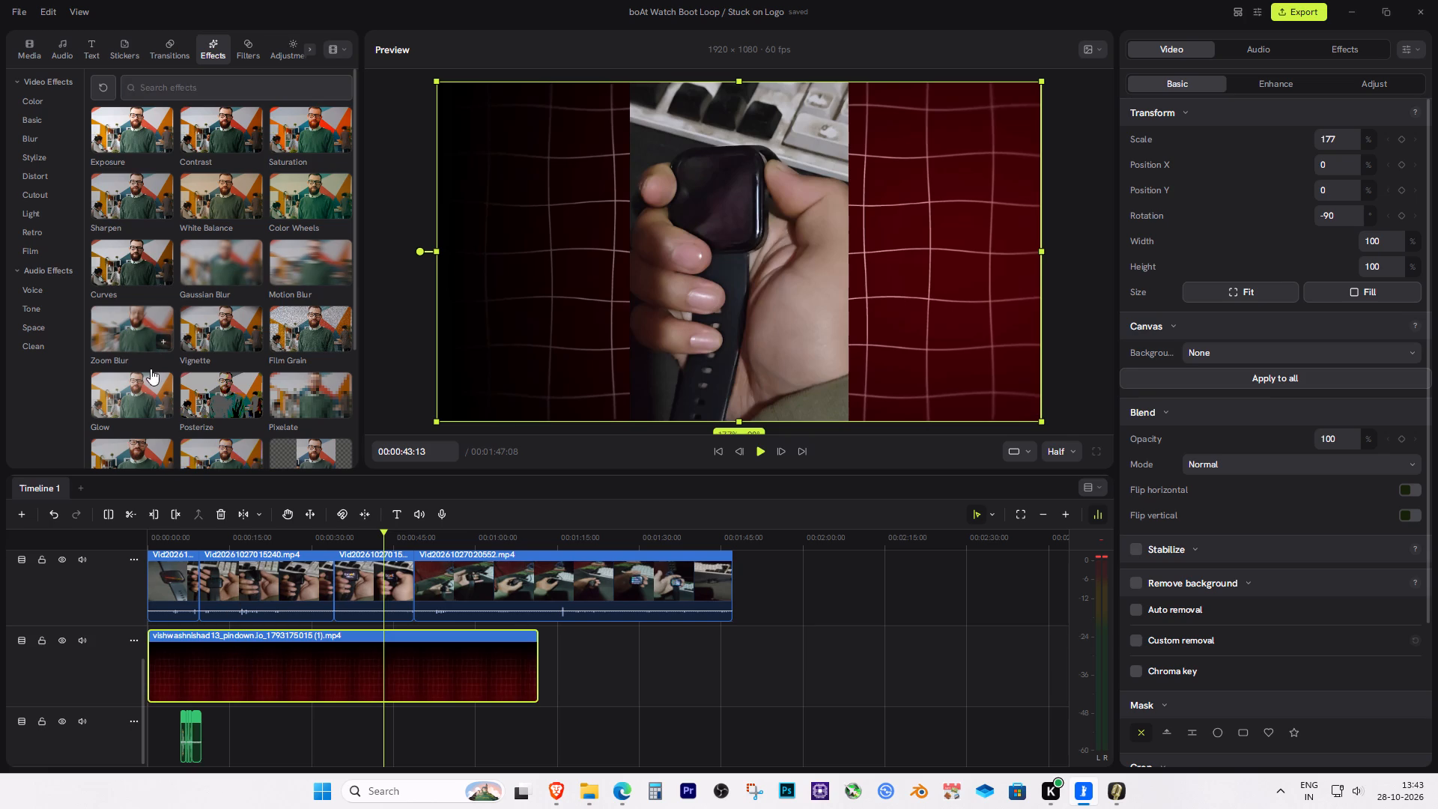
left_click_drag(151, 369, 128, 340)
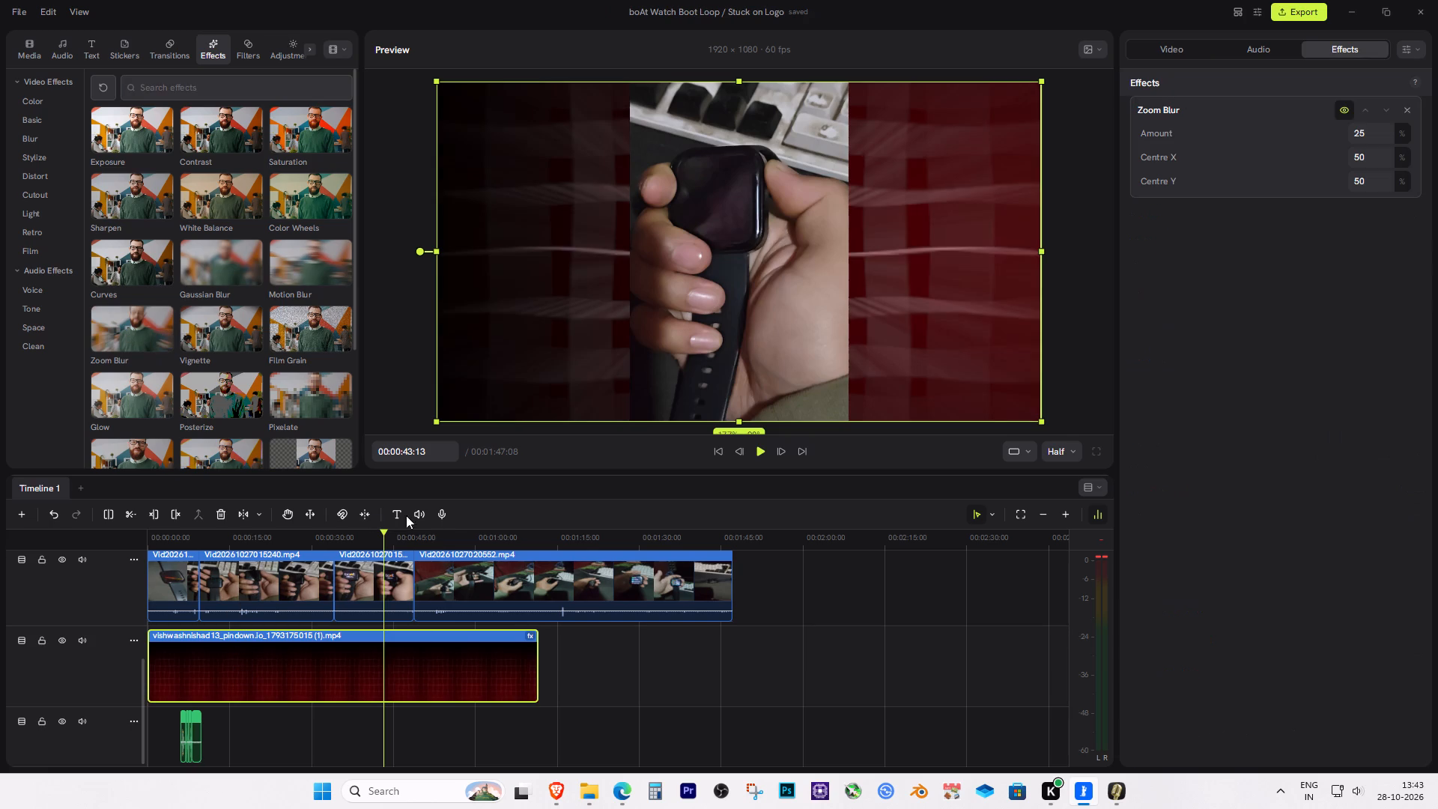
left_click(427, 661)
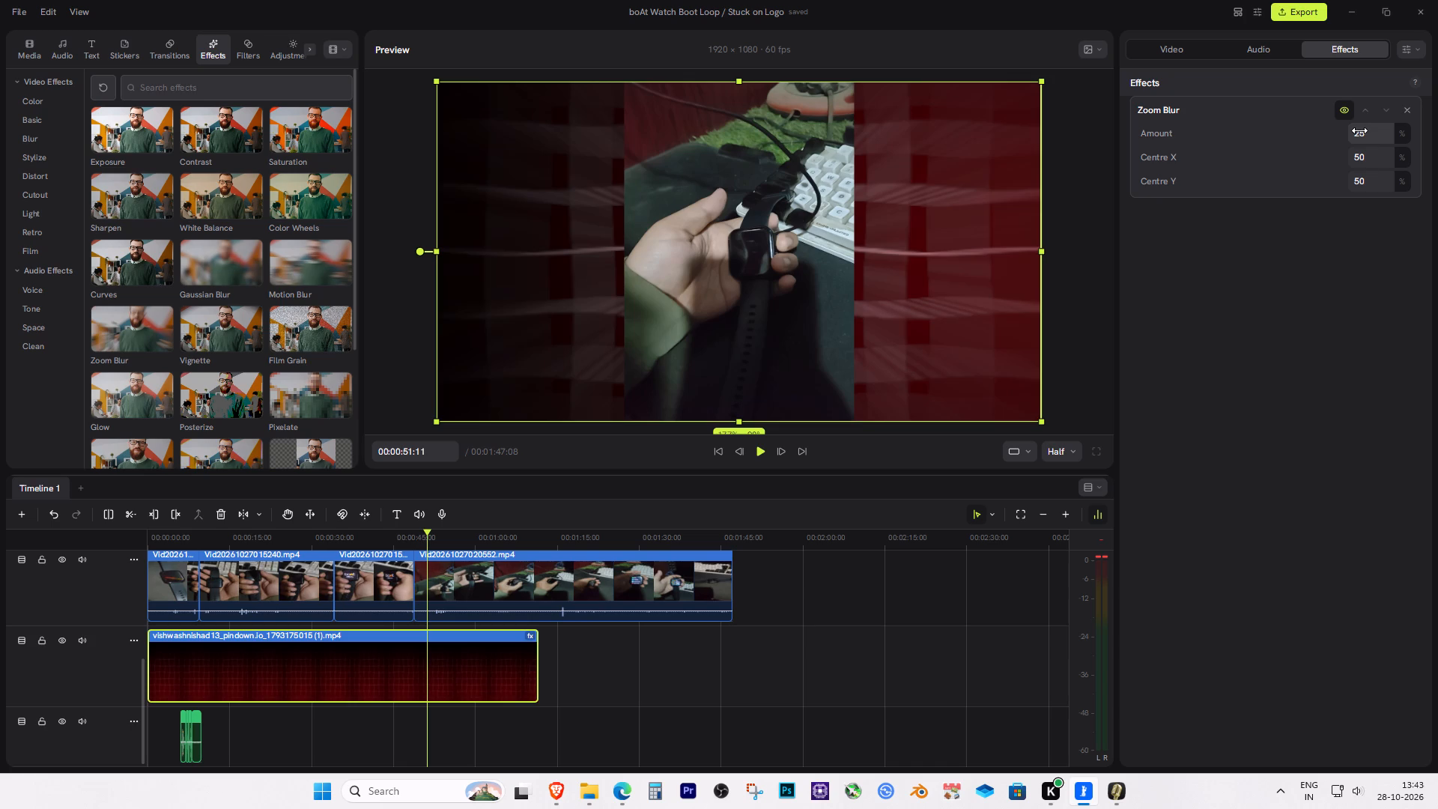
left_click_drag(1359, 130, 1327, 139)
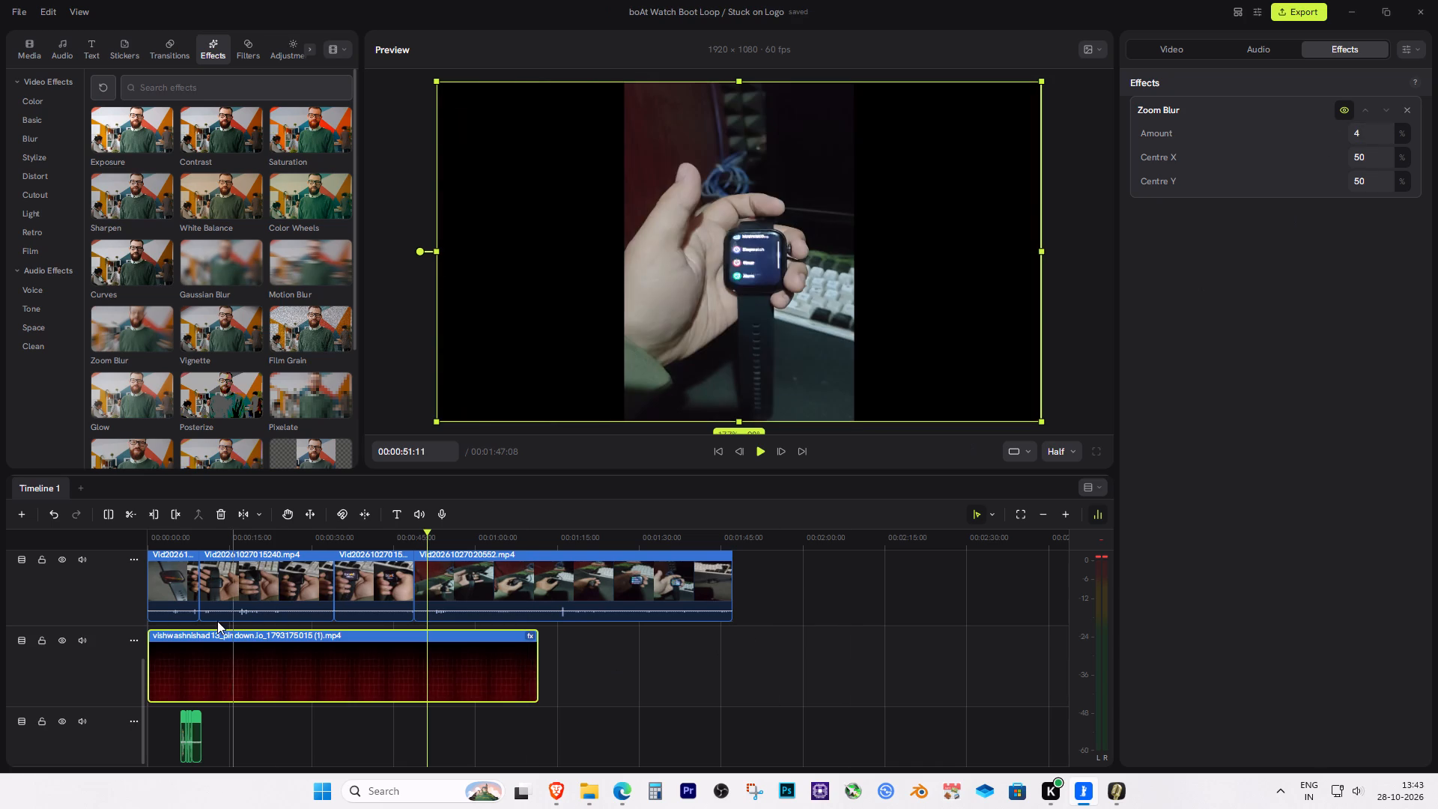
Play the timeline from the start to review the blurred grid background behind the watch clips.
left_click_drag(201, 541, 79, 558)
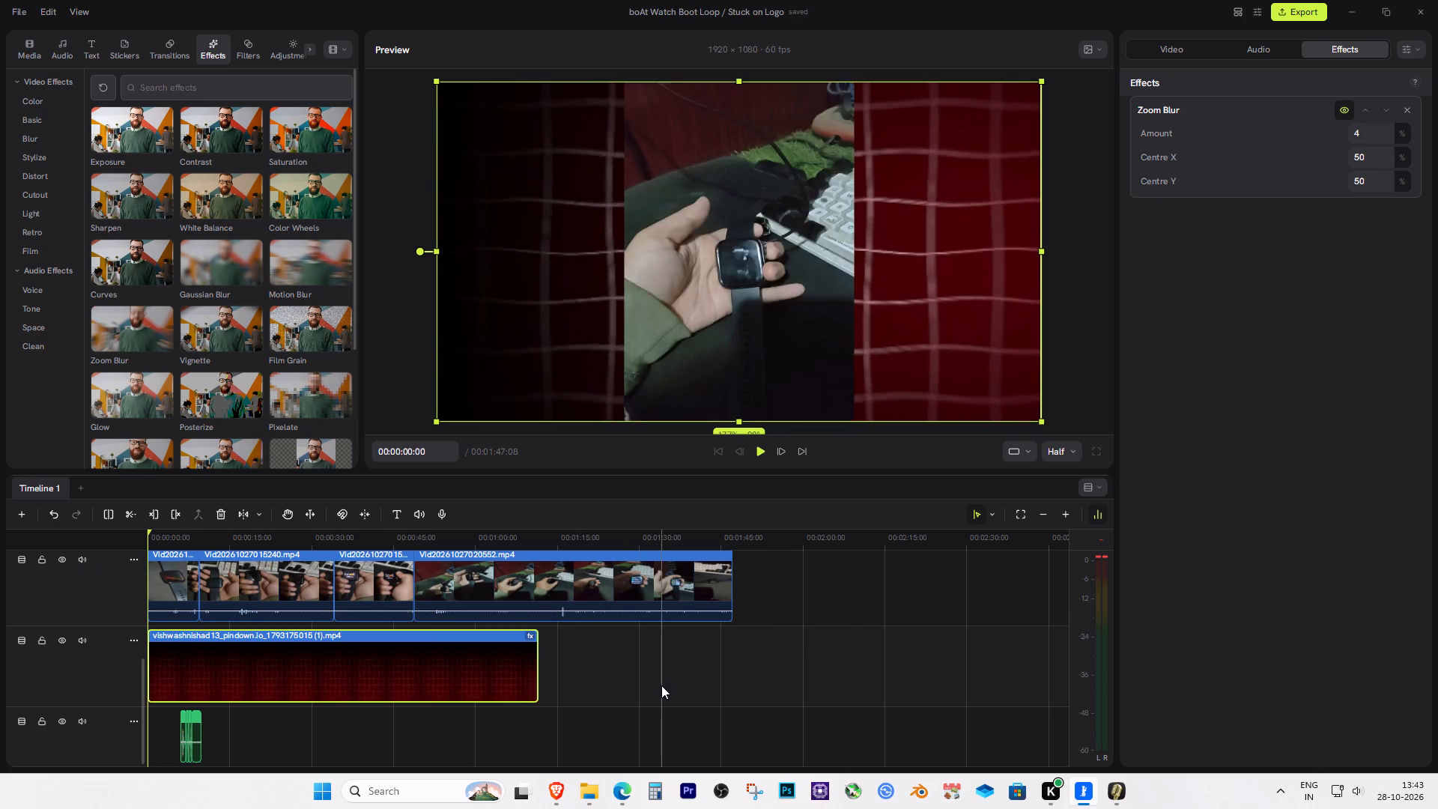
key("space")
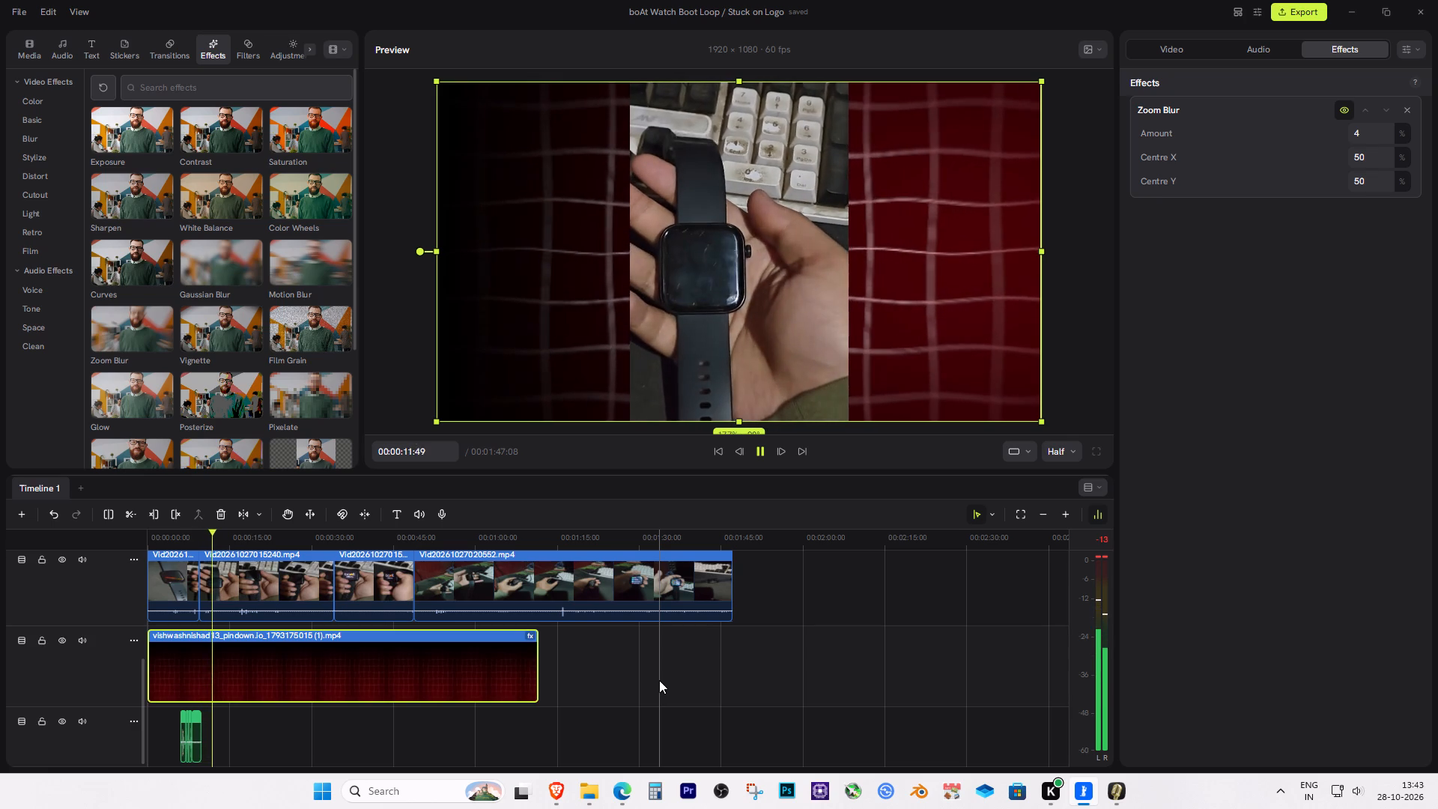
key("space")
left_click(610, 674)
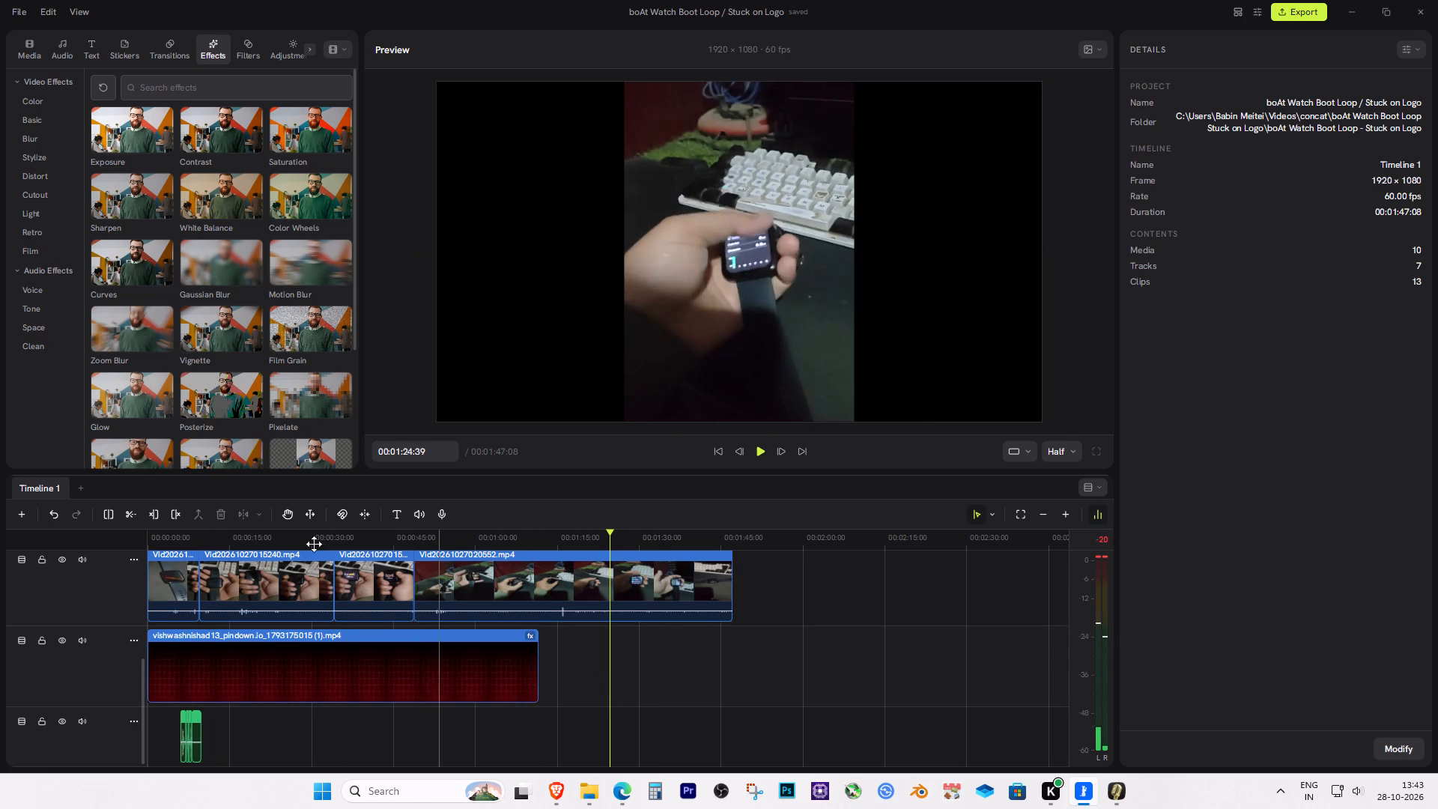
Save the project.
left_click(23, 7)
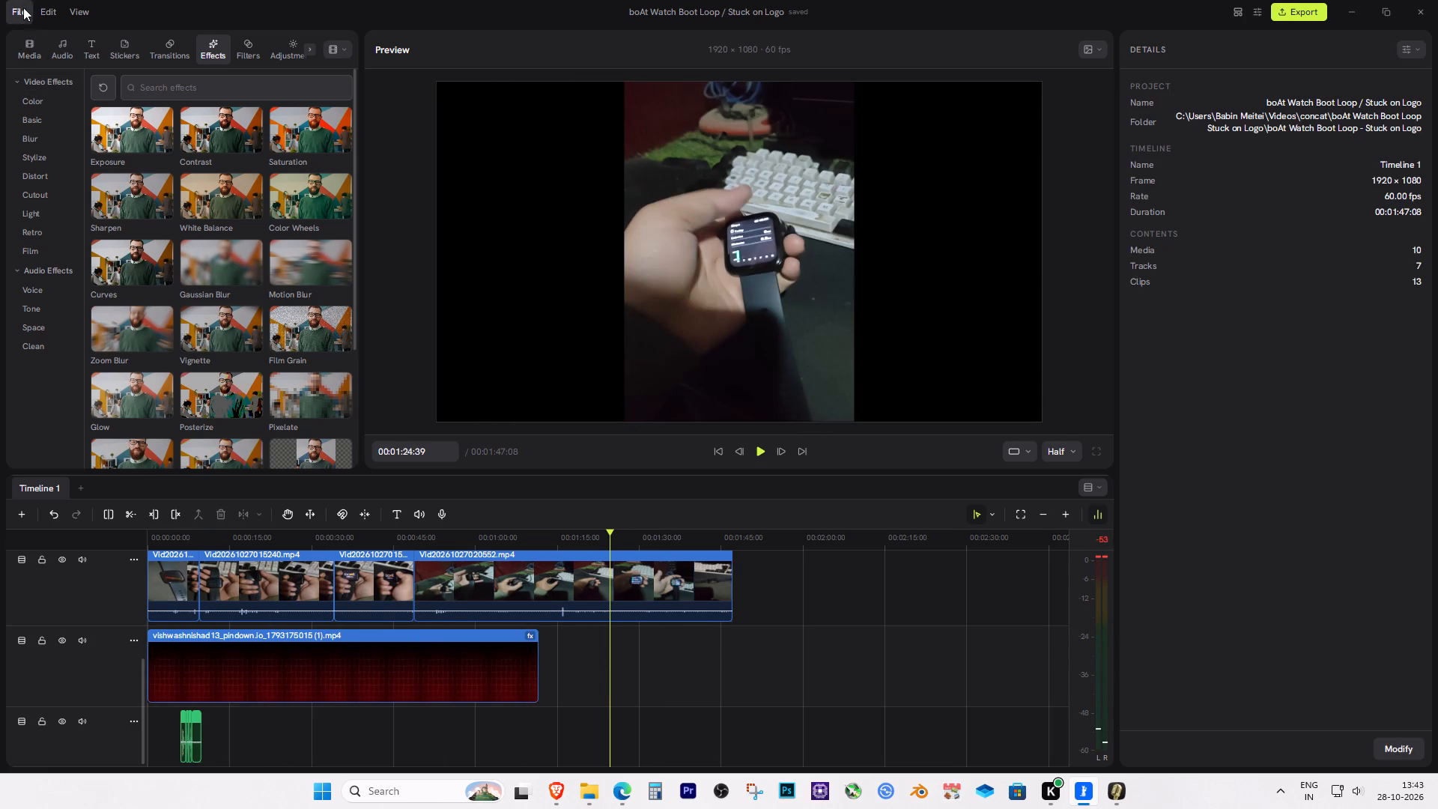
left_click(58, 99)
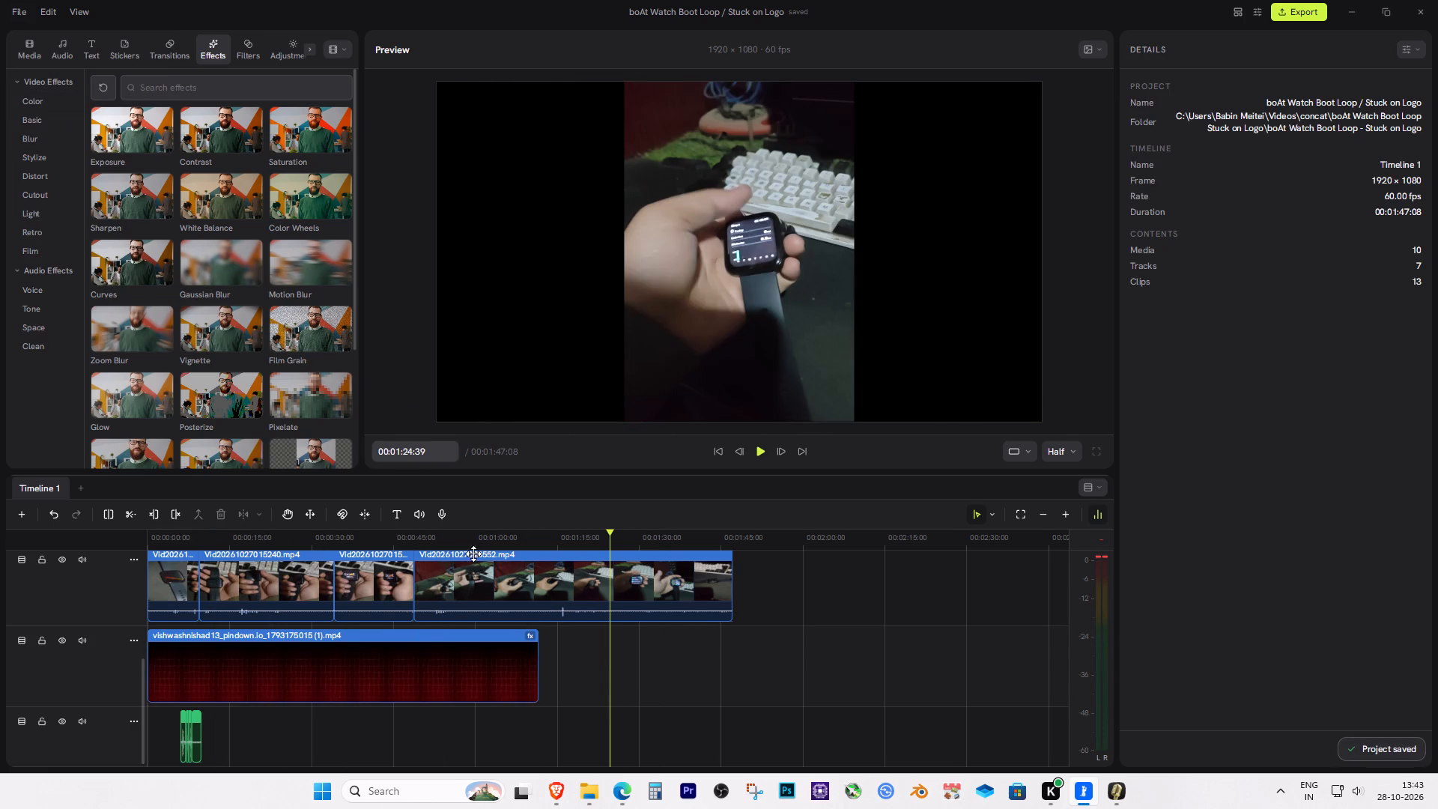
Play the timeline at several points to review the watch clips against the blurred red grid background.
left_click_drag(375, 530, 291, 544)
key("space")
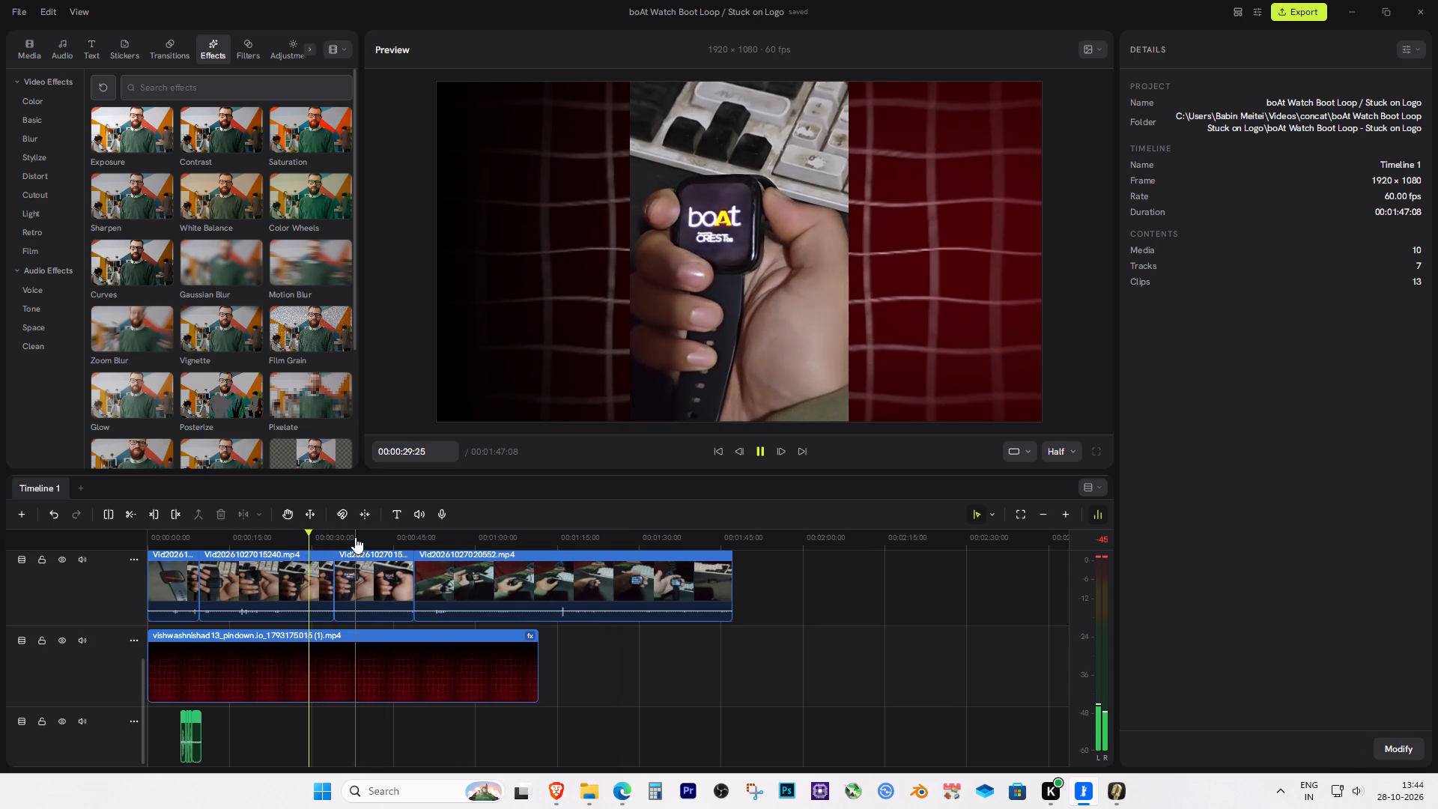
key("space")
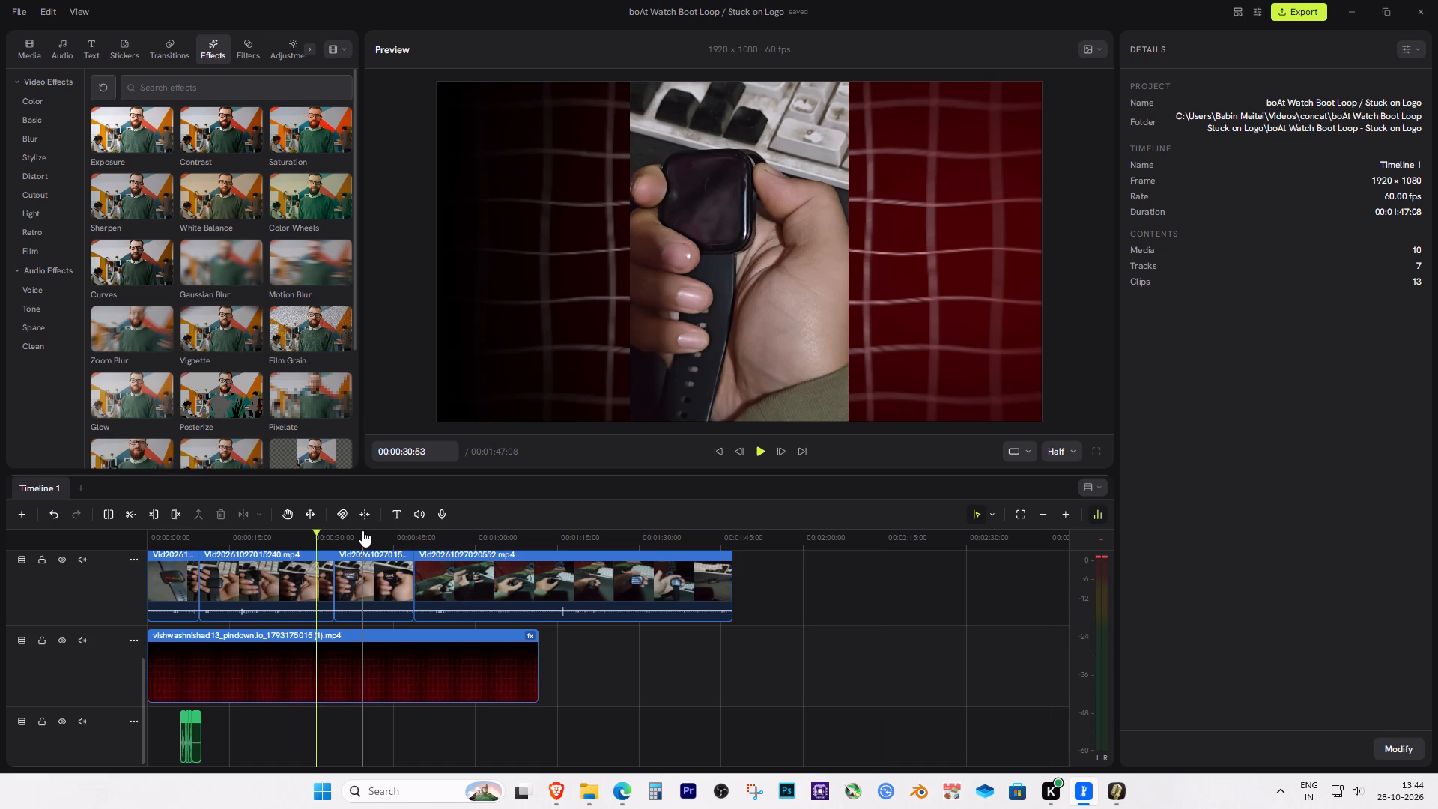
key("space")
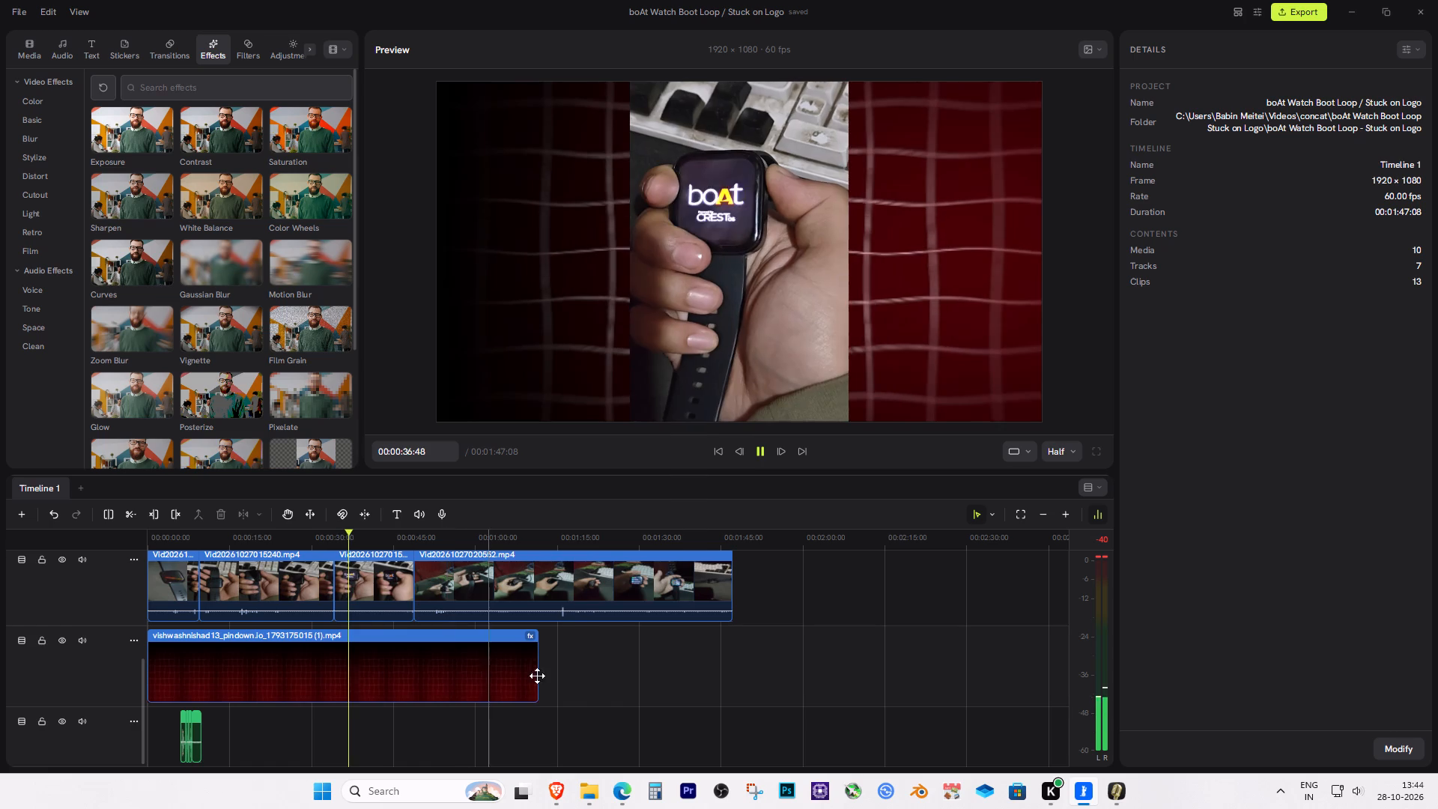
key("space")
left_click(601, 676)
left_click(428, 536)
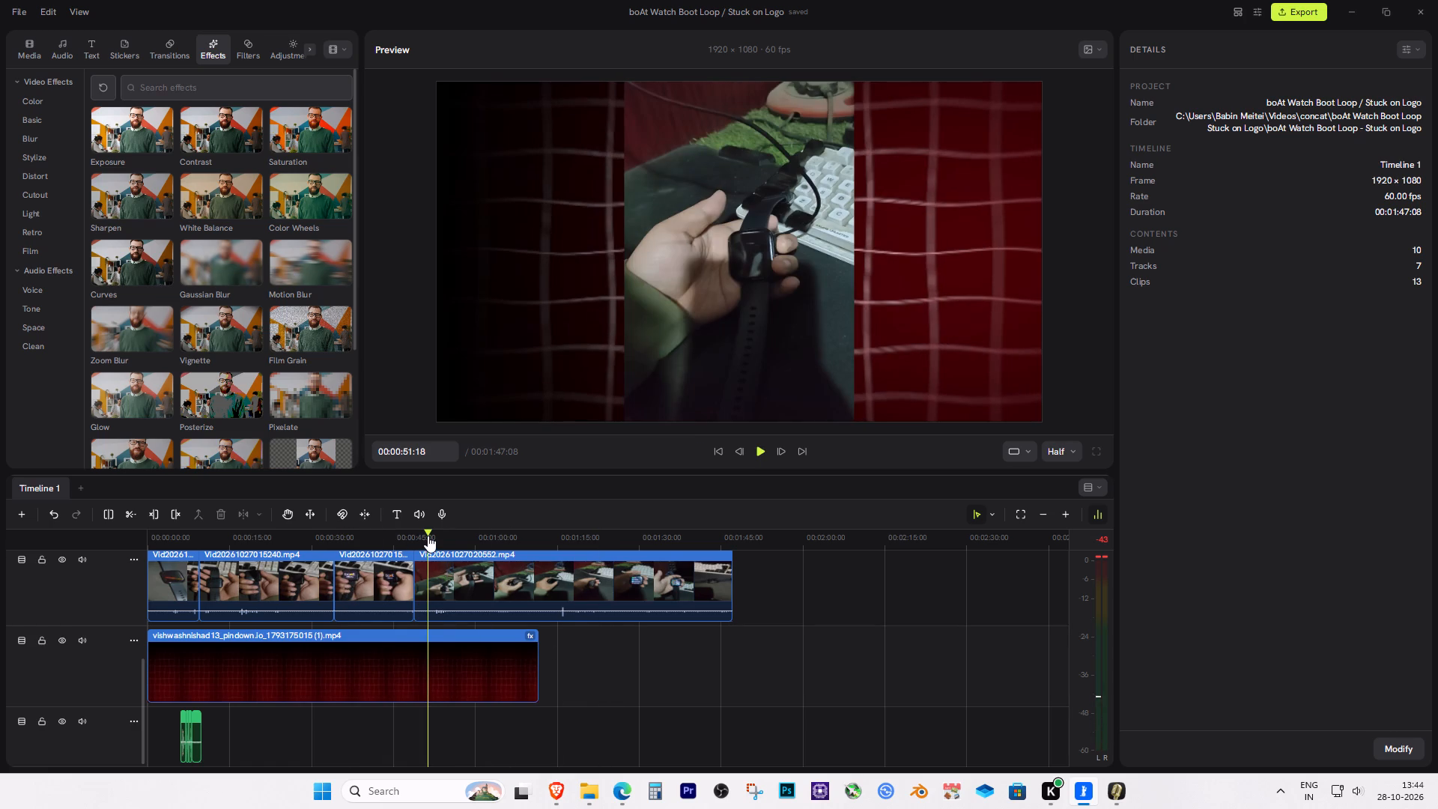
left_click_drag(425, 536, 378, 536)
left_click(357, 535)
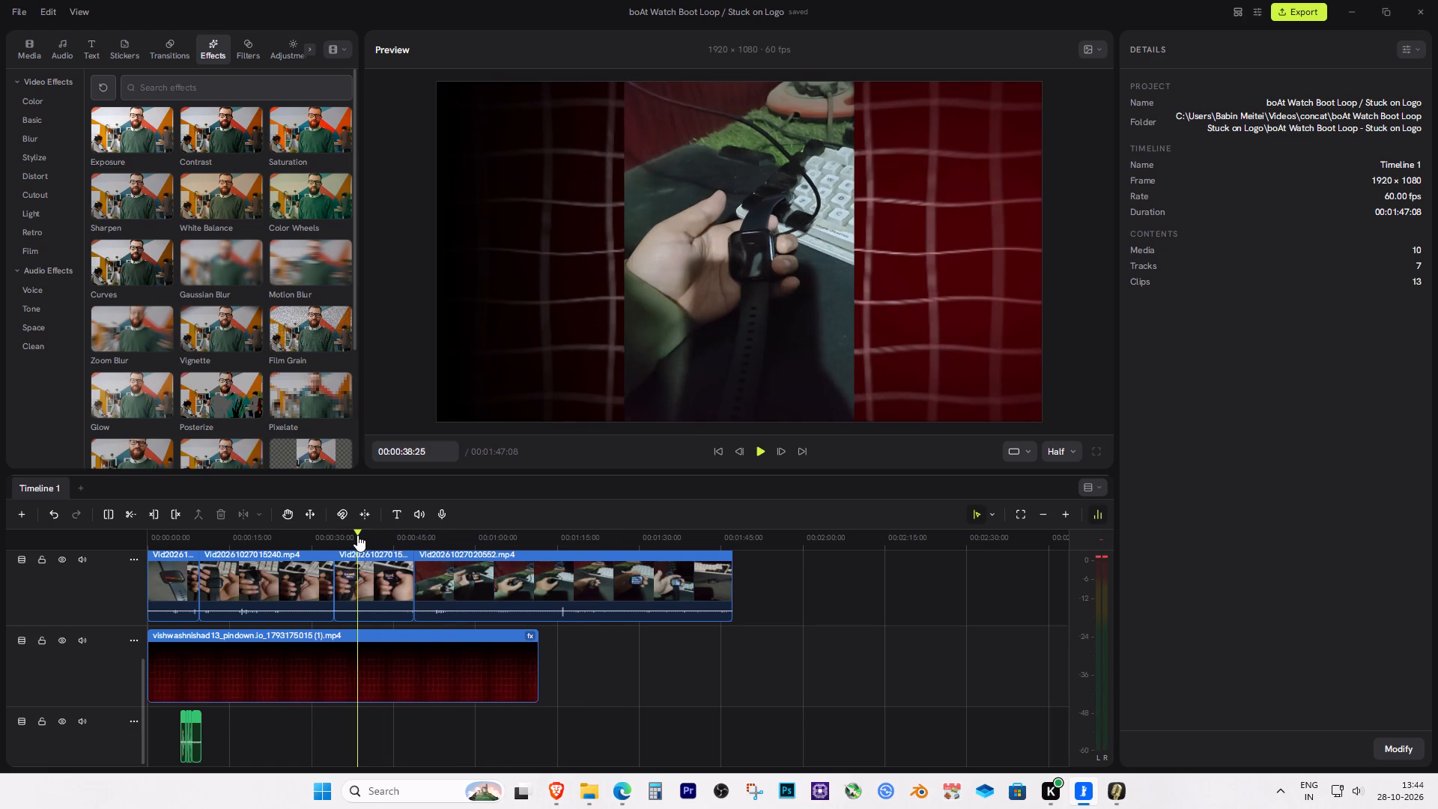
left_click(230, 546)
key("space")
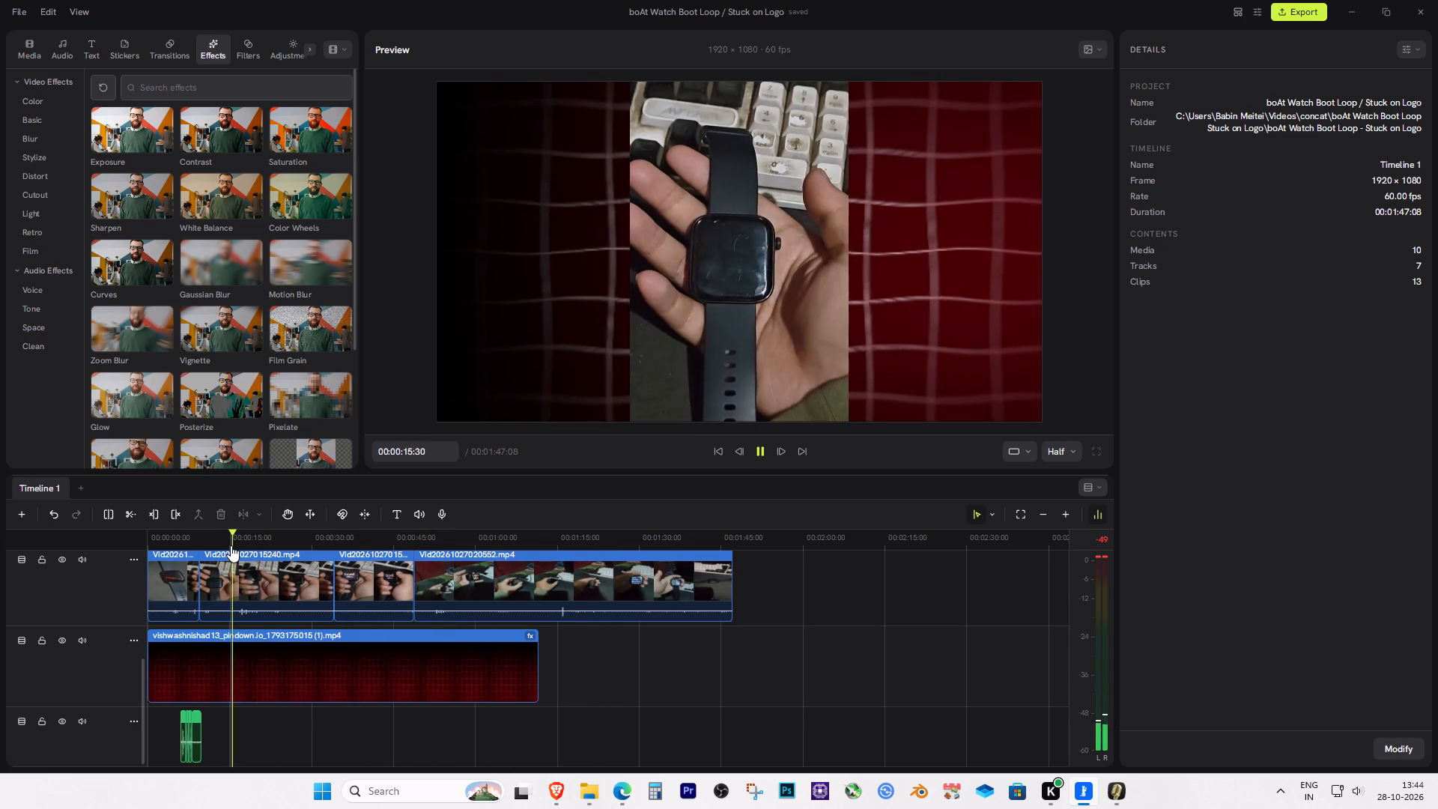
key("space")
left_click(619, 682)
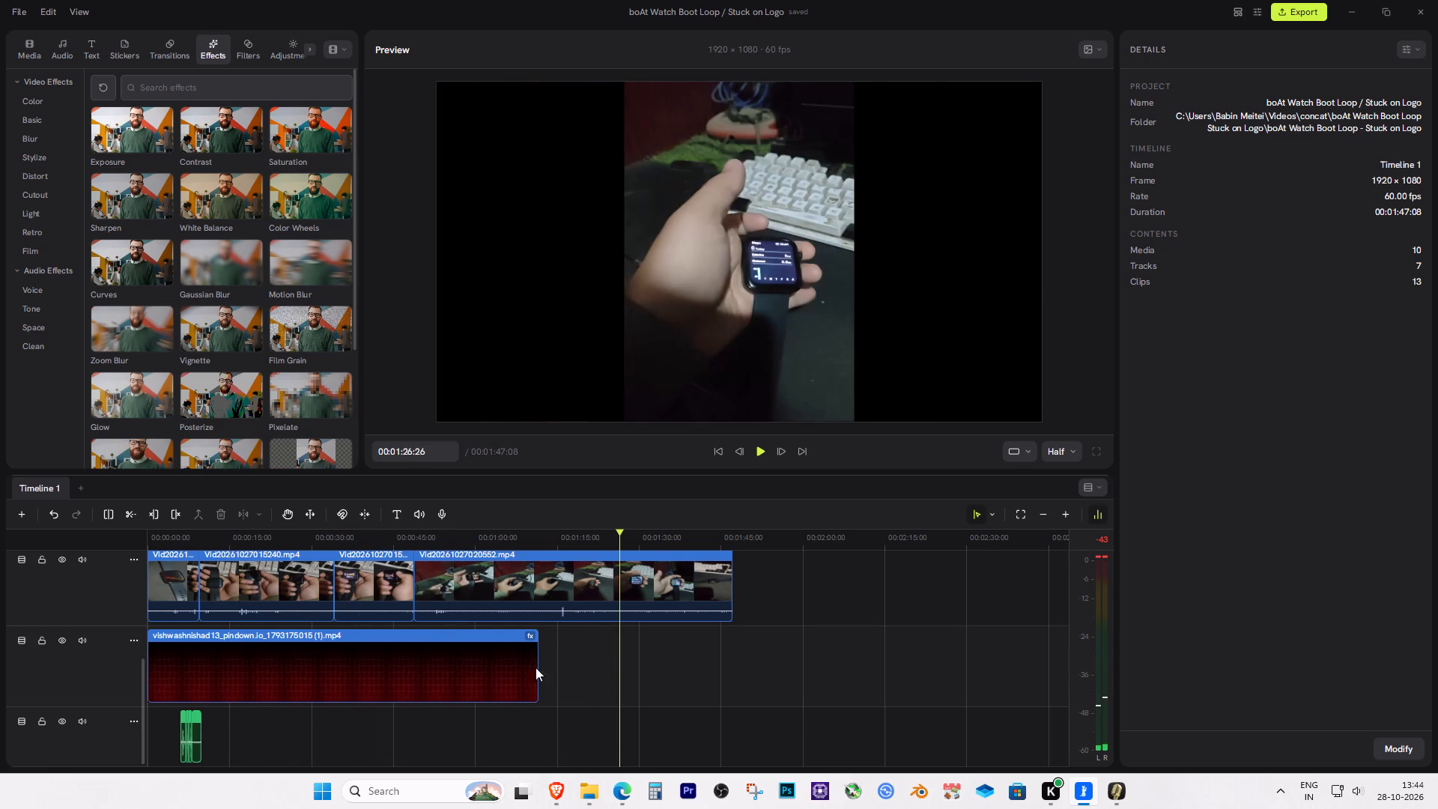
left_click(470, 664)
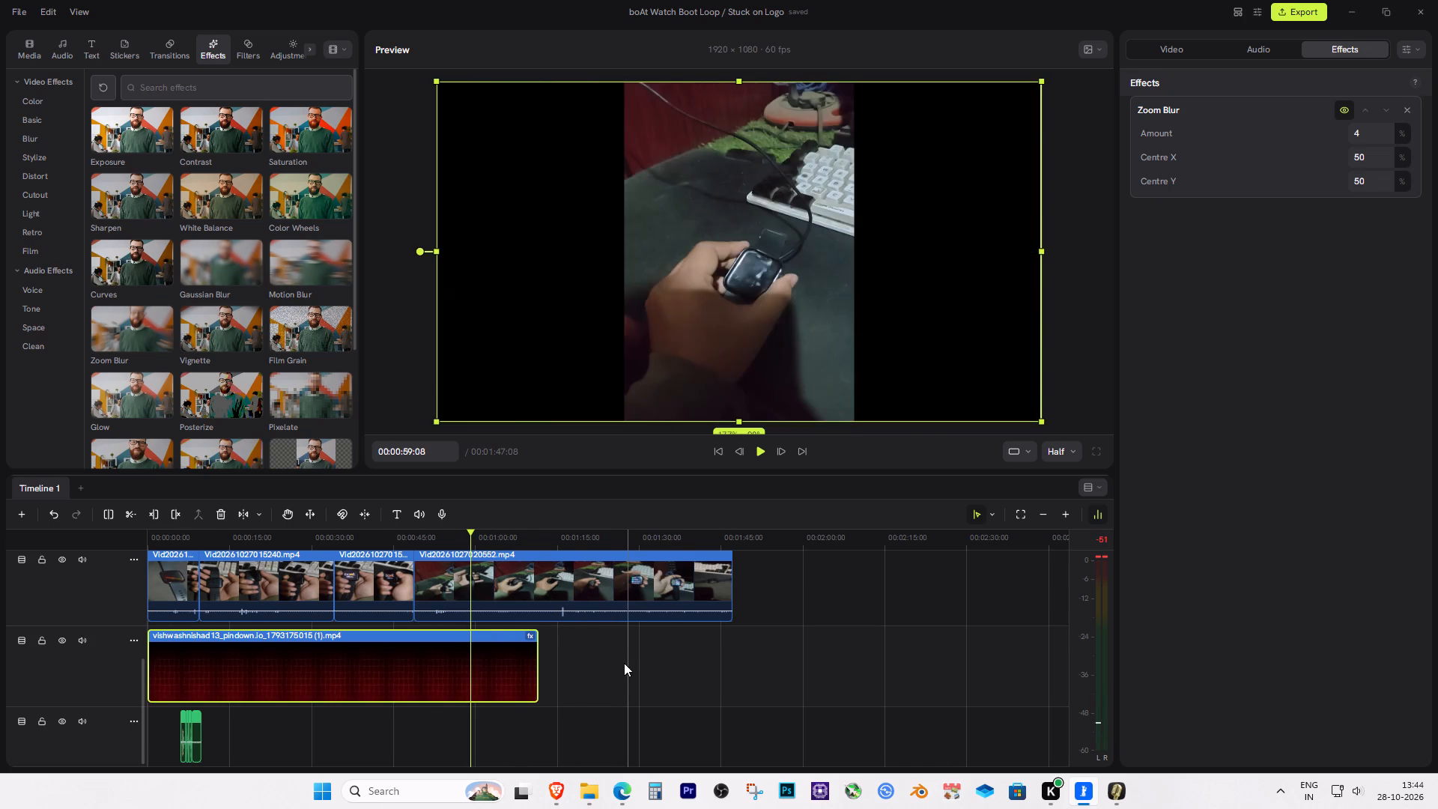
left_click(271, 553)
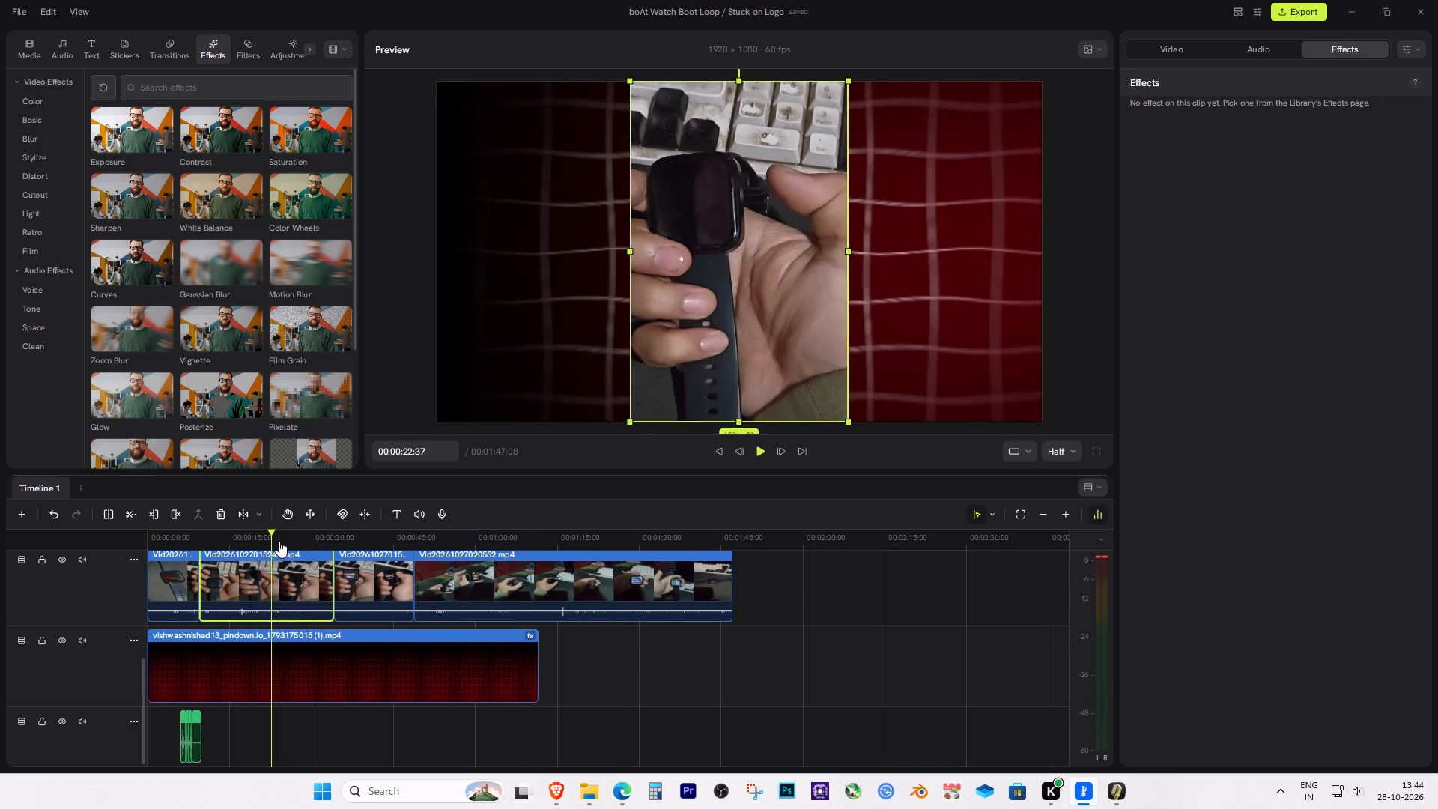
key("space")
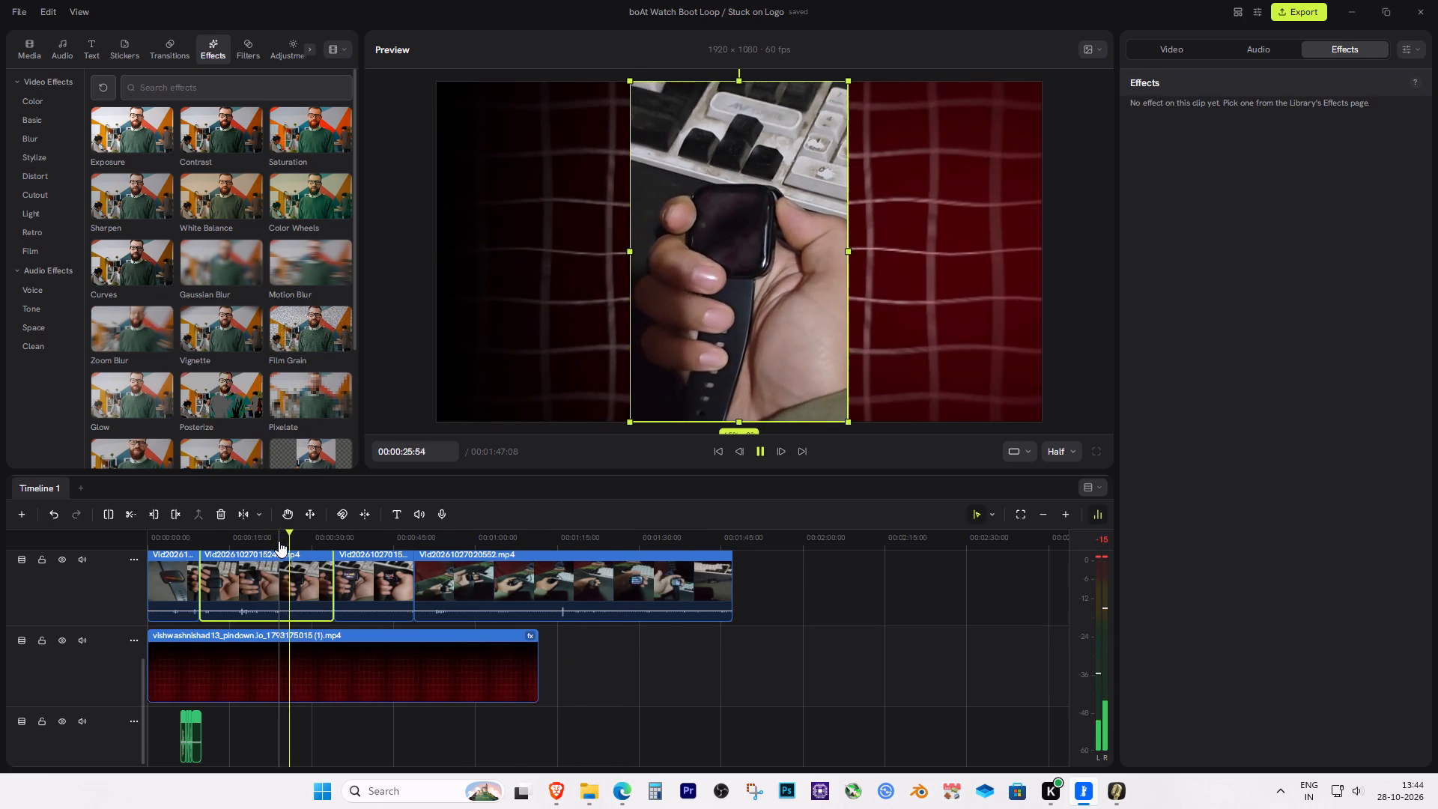
key("space")
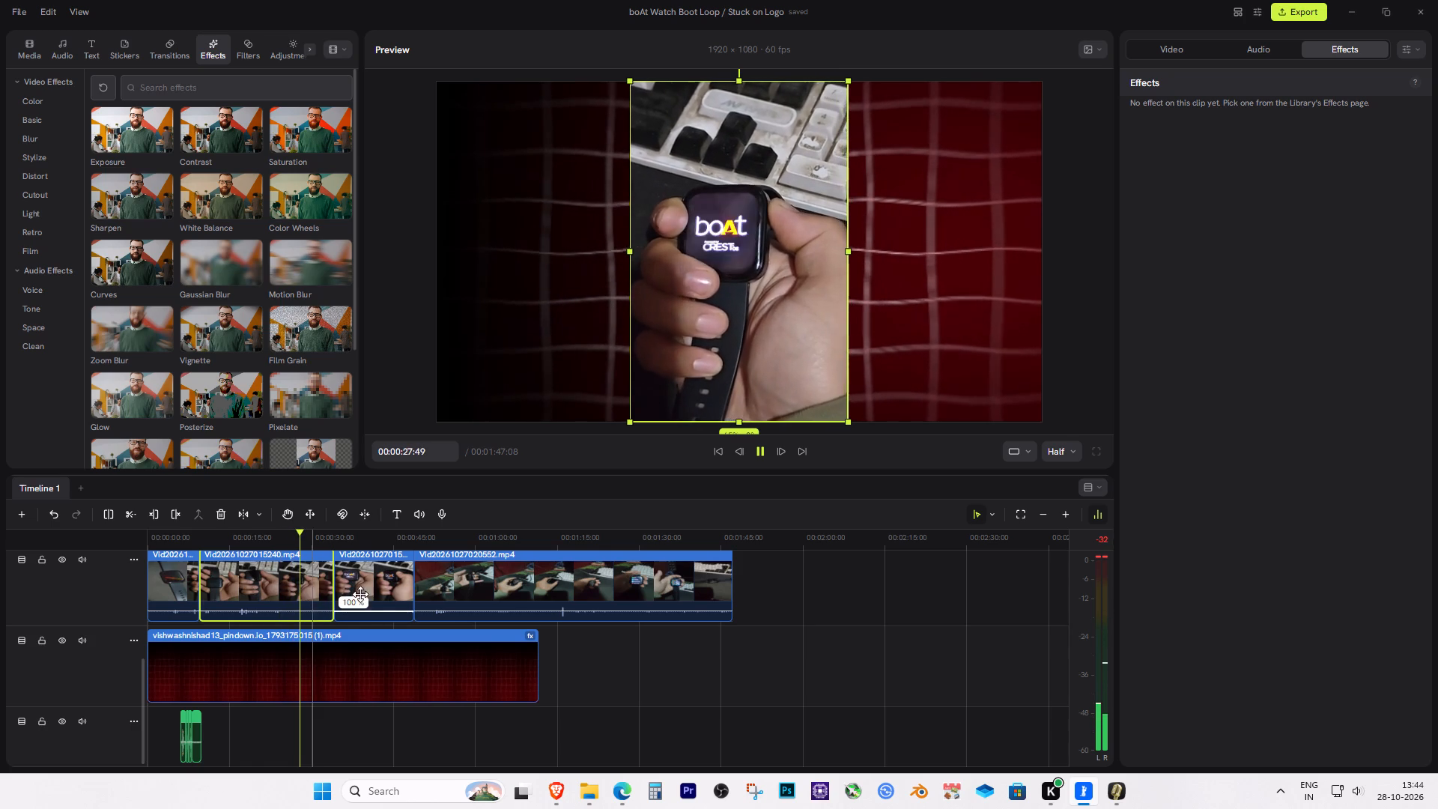
Examine the basic, enhancement and colour adjustment settings available for the second watch clip at about 0:19.
left_click(252, 569)
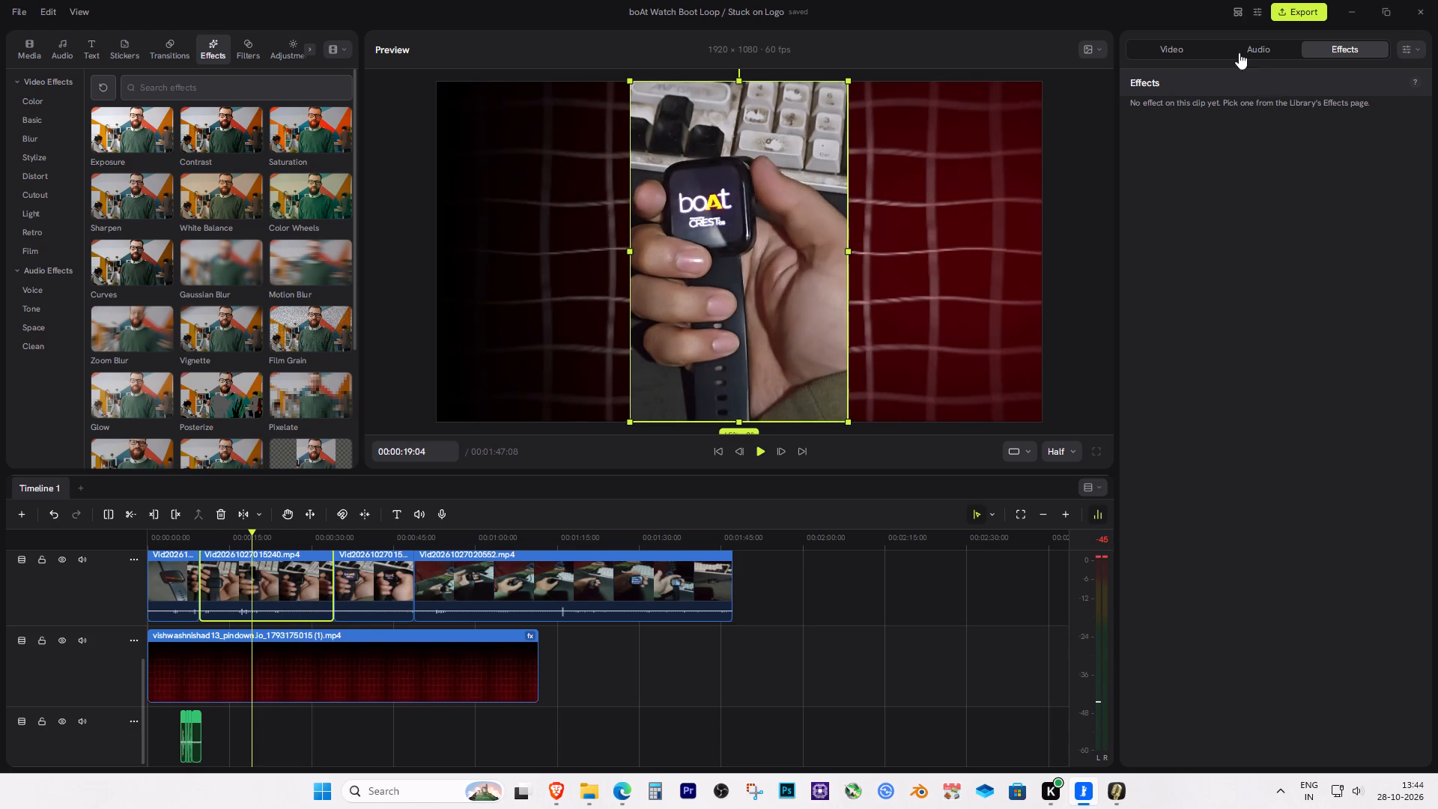
left_click(1195, 43)
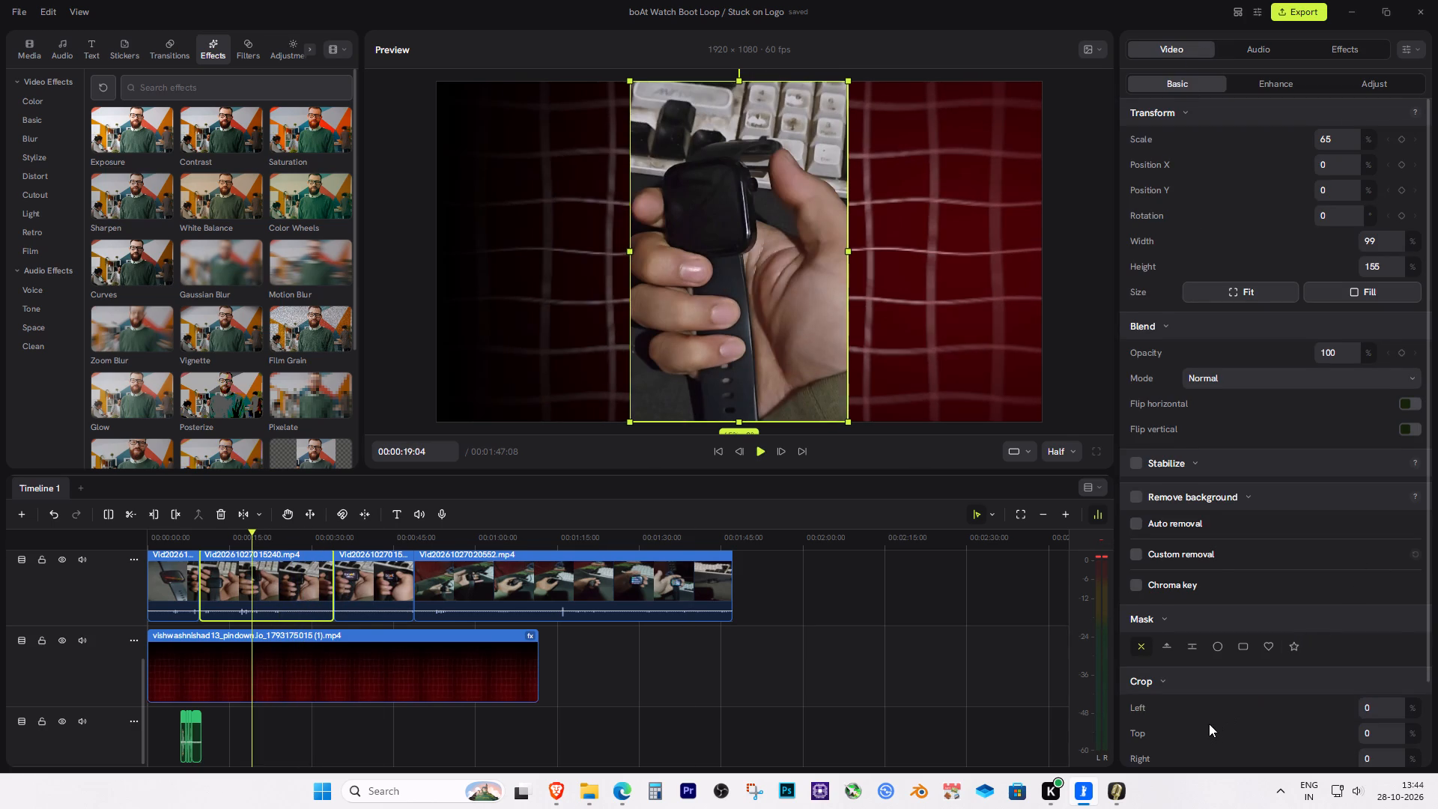
scroll(1209, 724, "down", 5)
scroll(1218, 684, "up", 4)
left_click(1213, 371)
left_click(1213, 371)
scroll(1183, 195, "up", 2)
left_click(1268, 82)
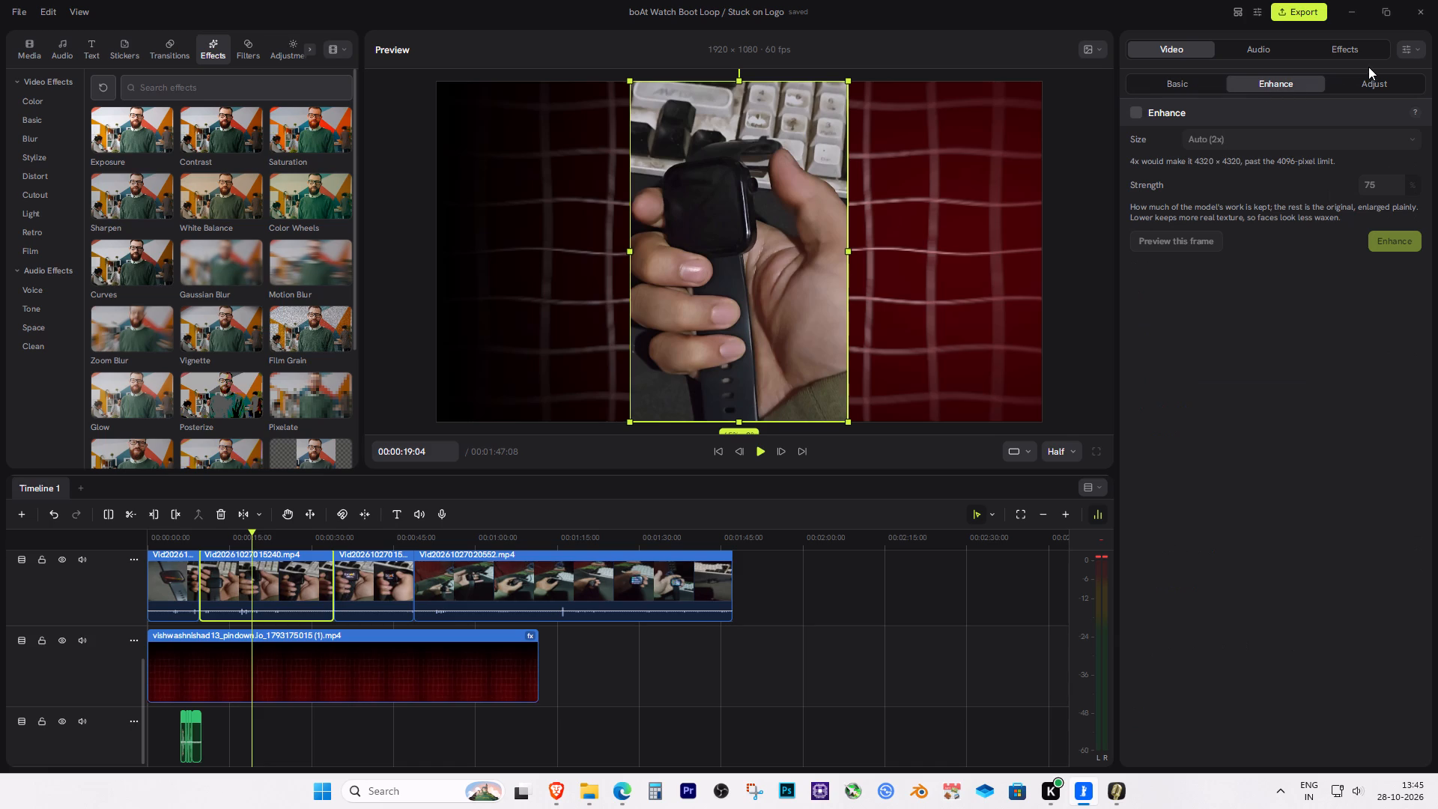
left_click(1371, 70)
left_click(1371, 78)
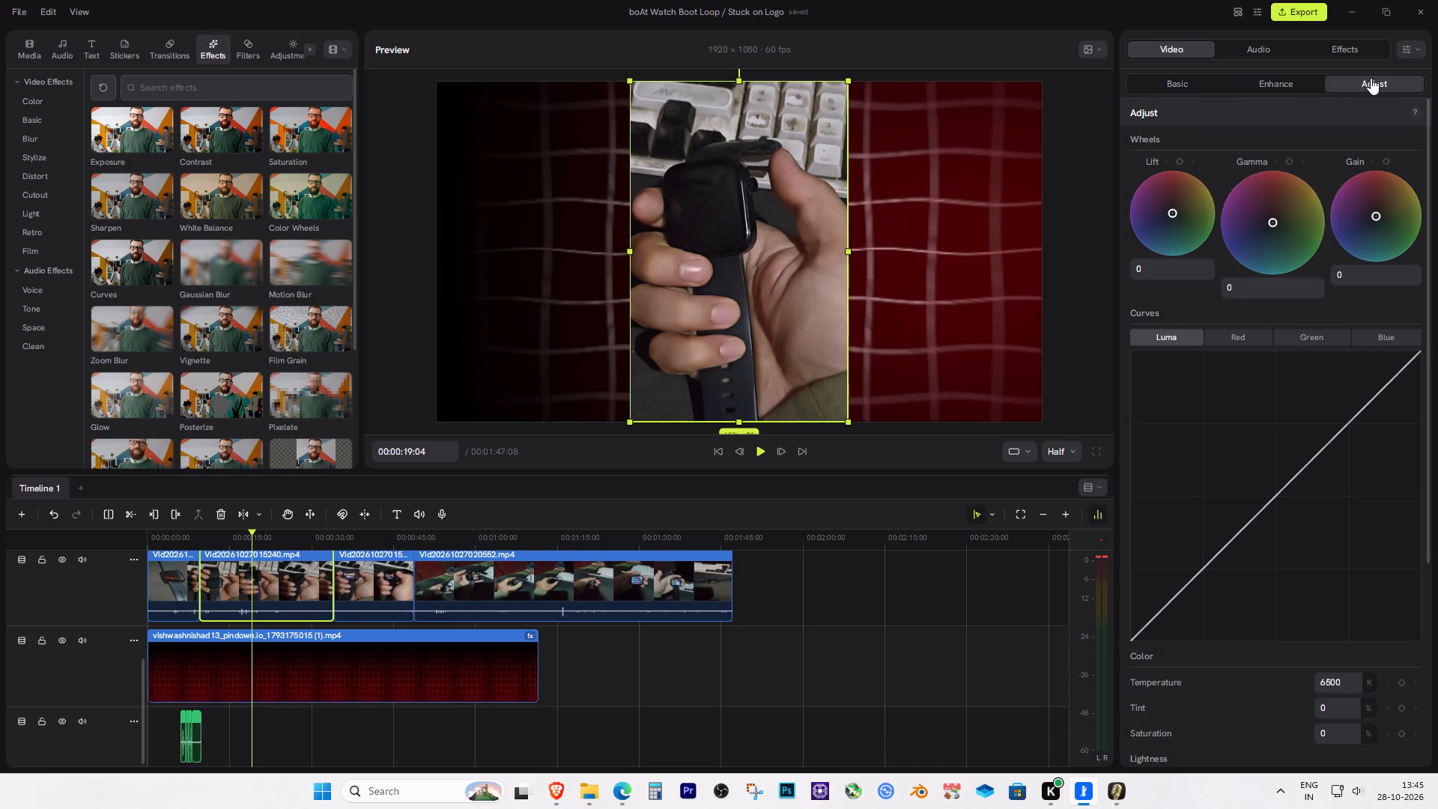
Examine the second watch clip's remaining colour adjustments, audio settings, basic video settings and applied effects.
scroll(1256, 472, "down", 3)
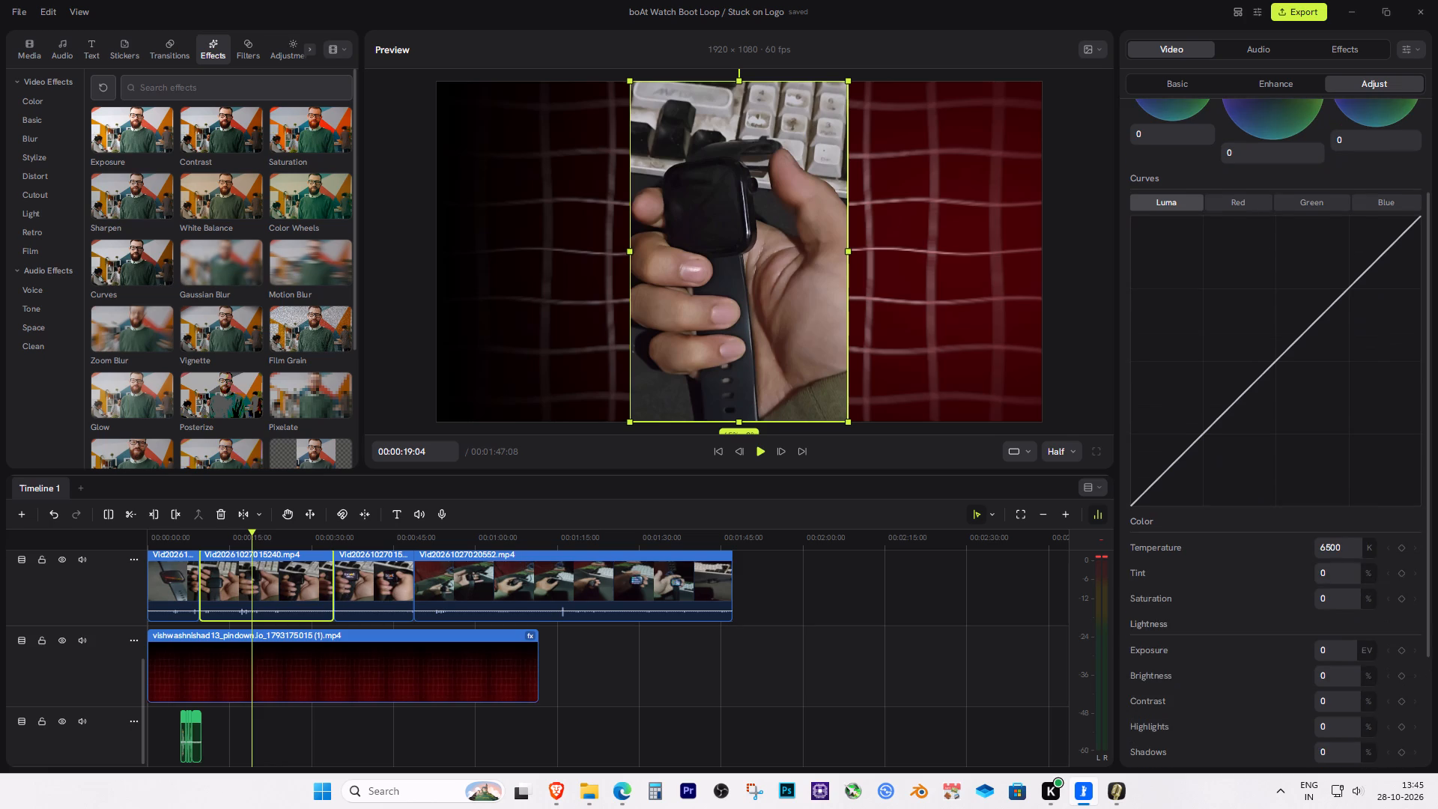
scroll(1254, 475, "down", 7)
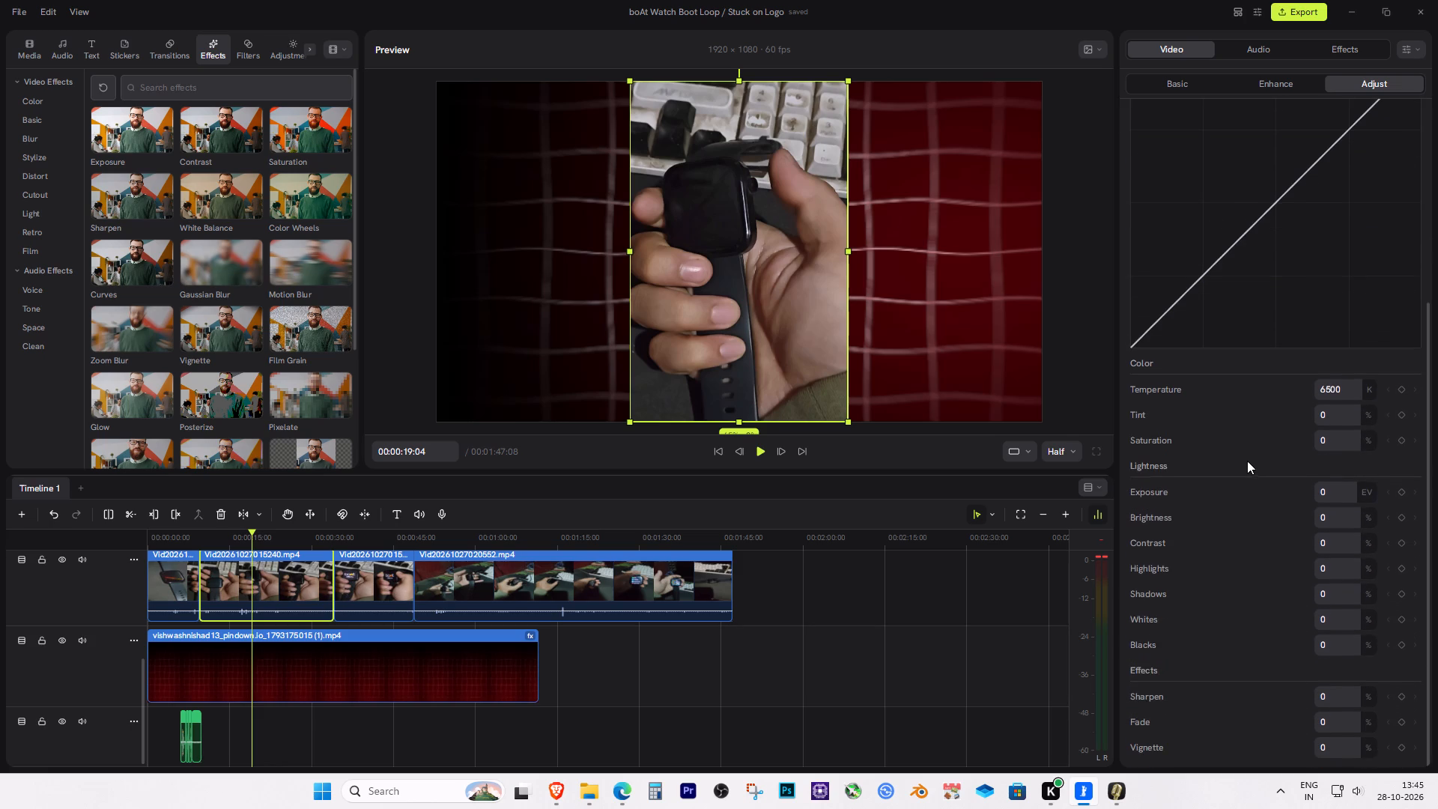
scroll(1247, 460, "up", 11)
left_click(1259, 43)
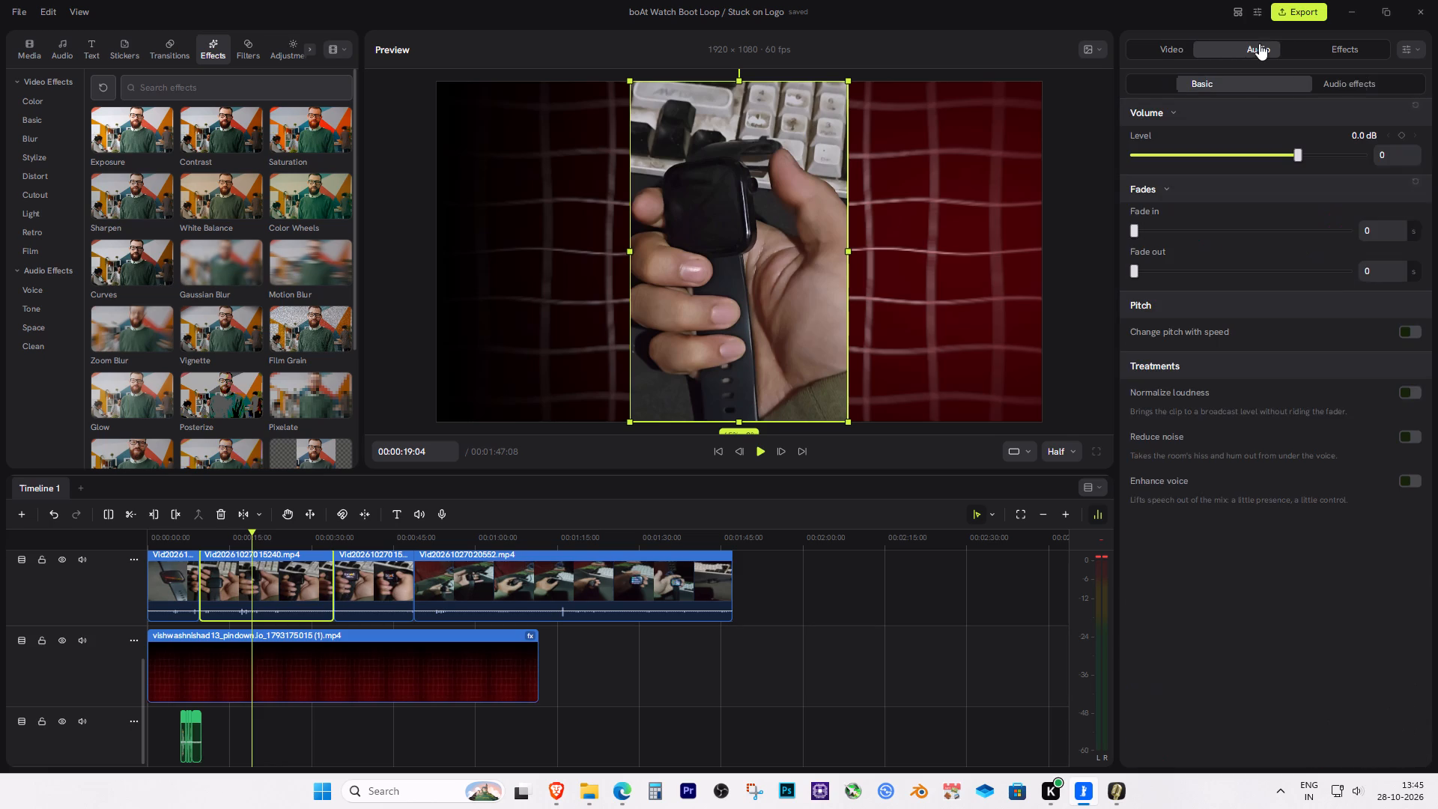
left_click(1193, 49)
left_click(1260, 76)
left_click(1210, 79)
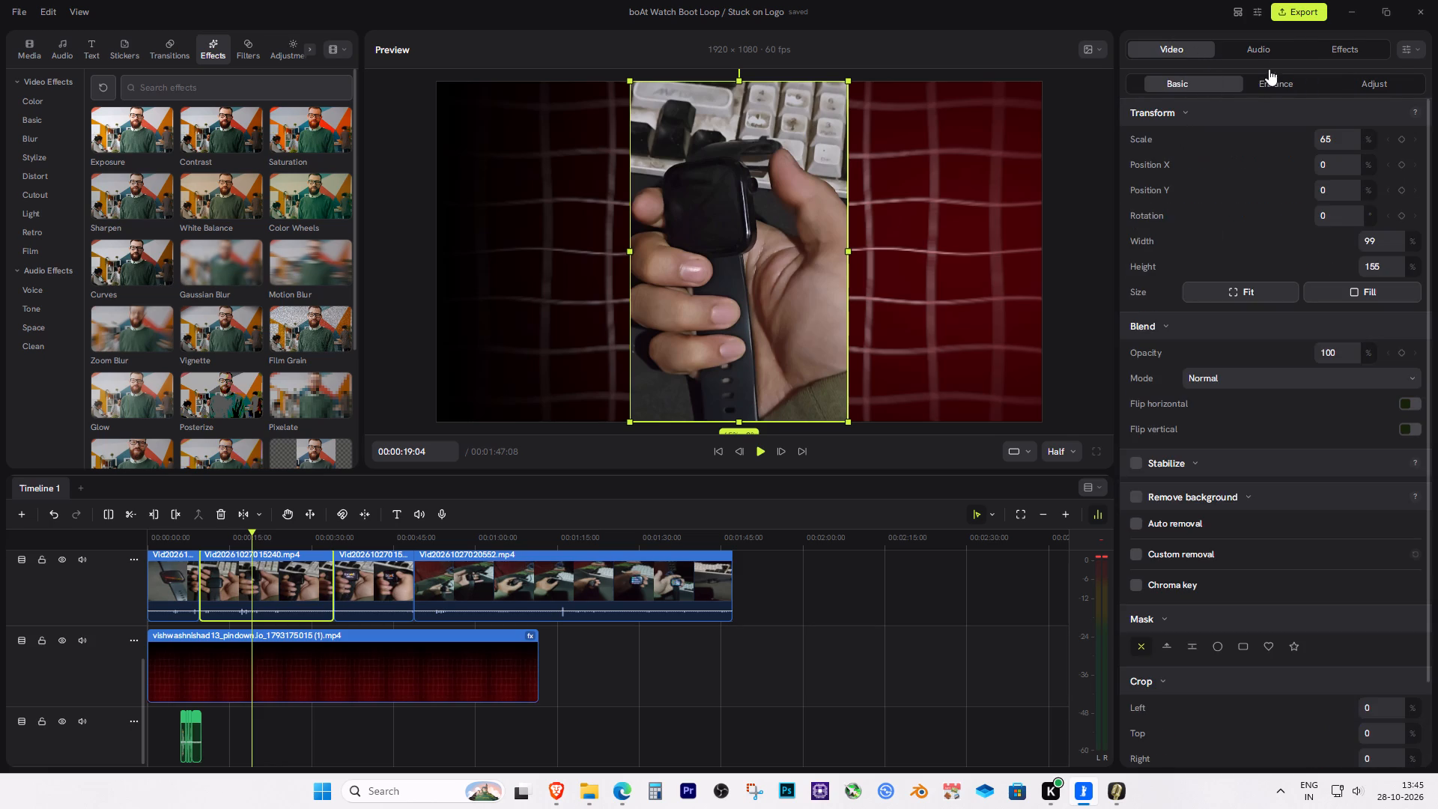
left_click(1350, 48)
left_click(1279, 76)
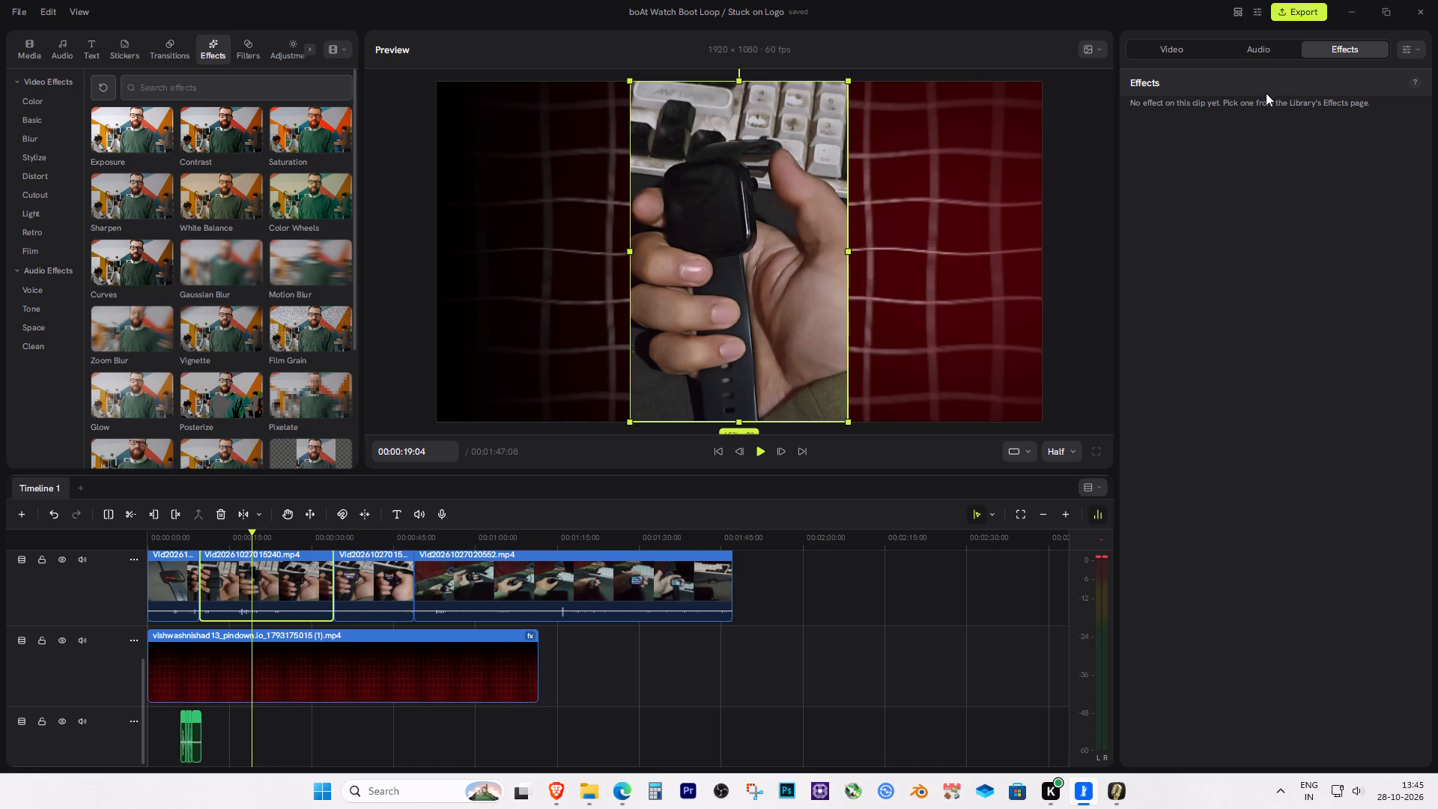
Examine the available video effects, filters, shape stickers and text styles in the library.
scroll(228, 344, "down", 2)
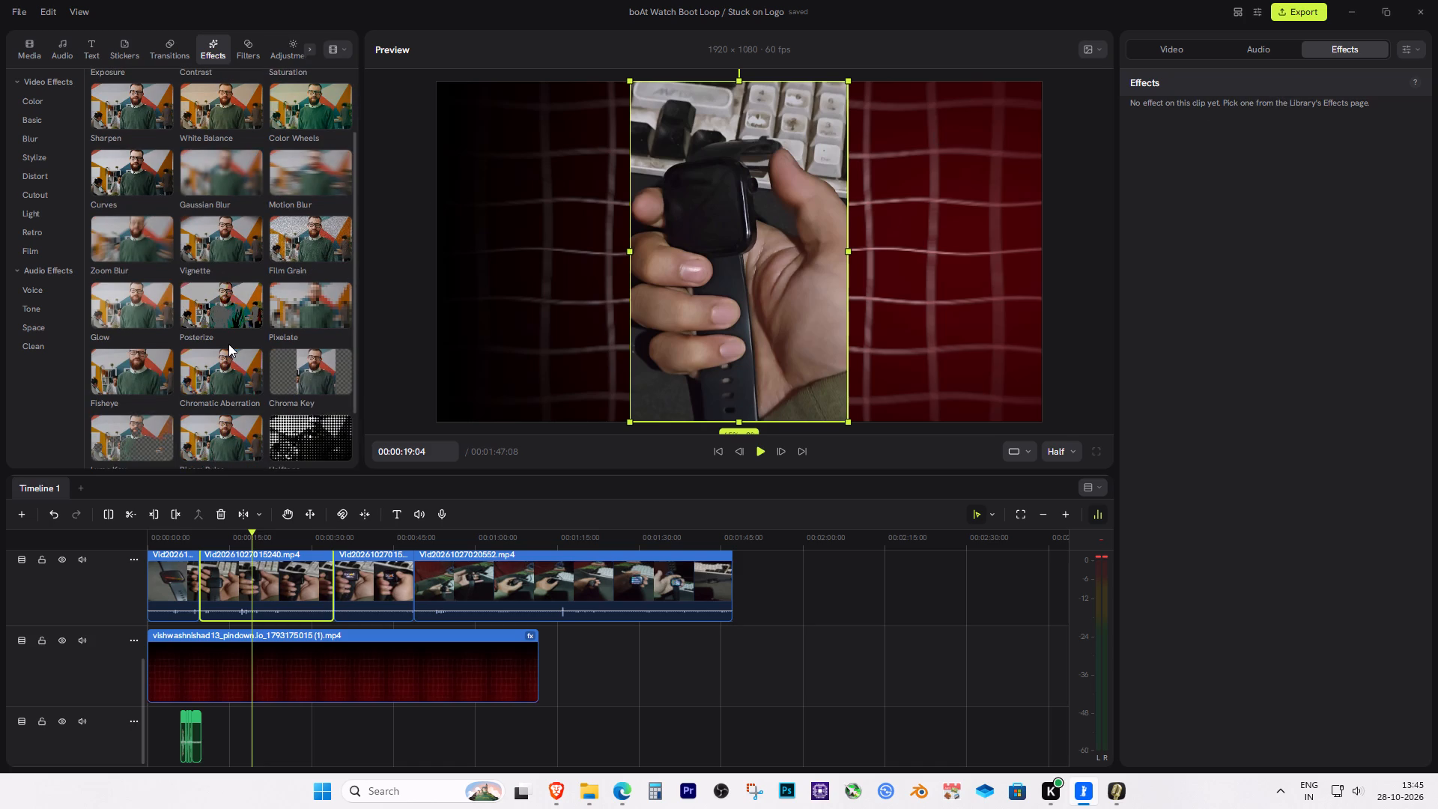
scroll(228, 344, "down", 1)
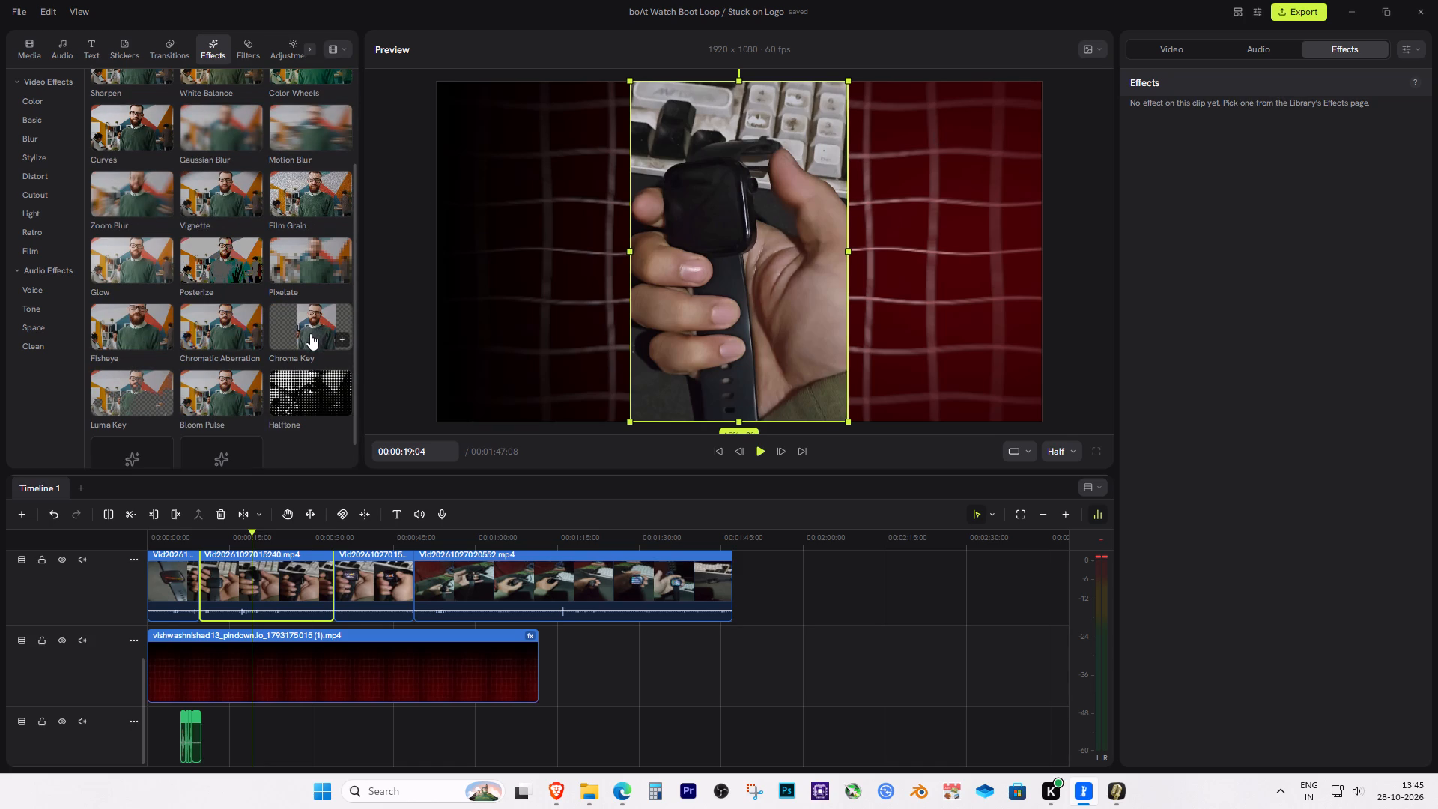
scroll(310, 334, "down", 2)
scroll(250, 451, "down", 2)
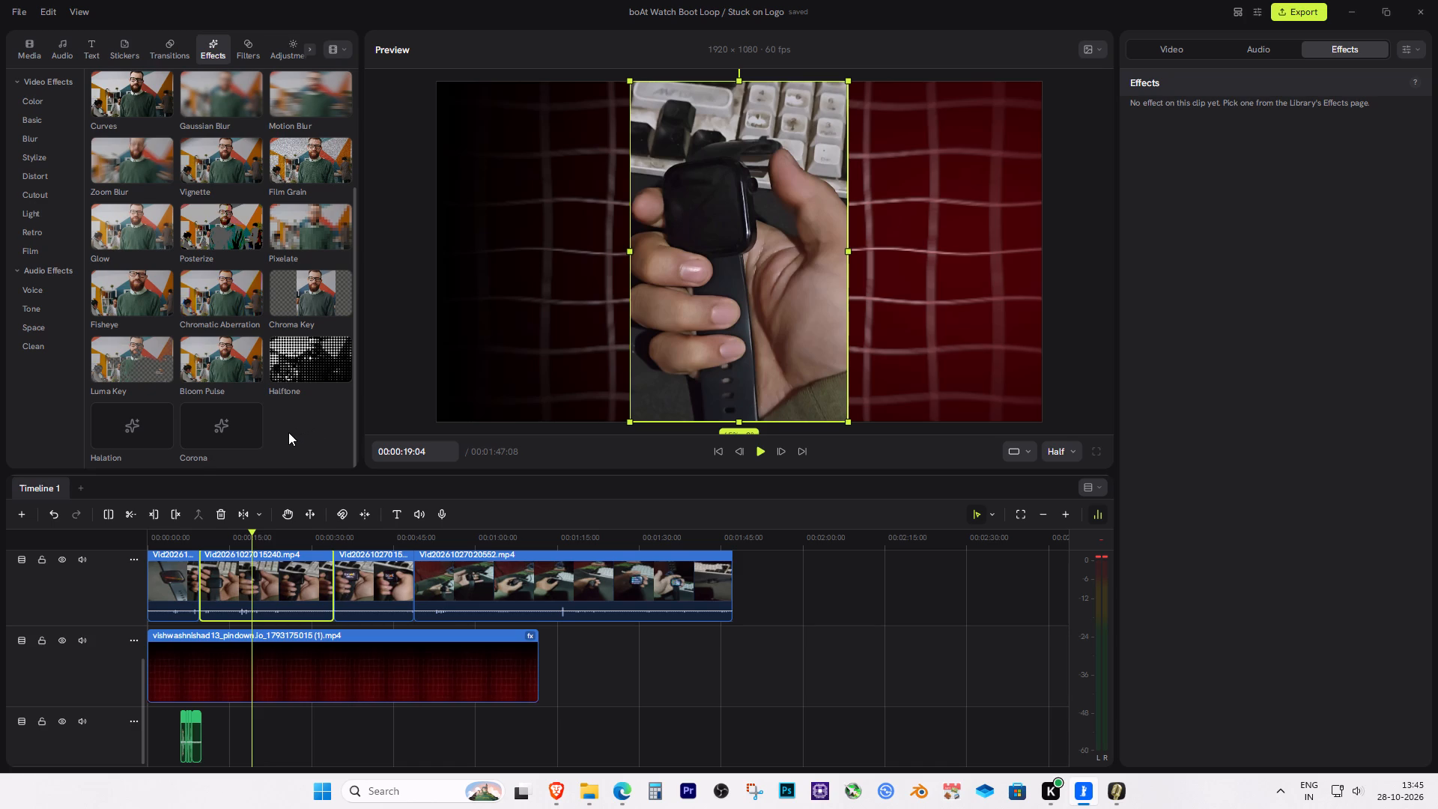
scroll(288, 432, "up", 2)
scroll(285, 421, "down", 2)
scroll(285, 421, "up", 4)
scroll(285, 421, "down", 1)
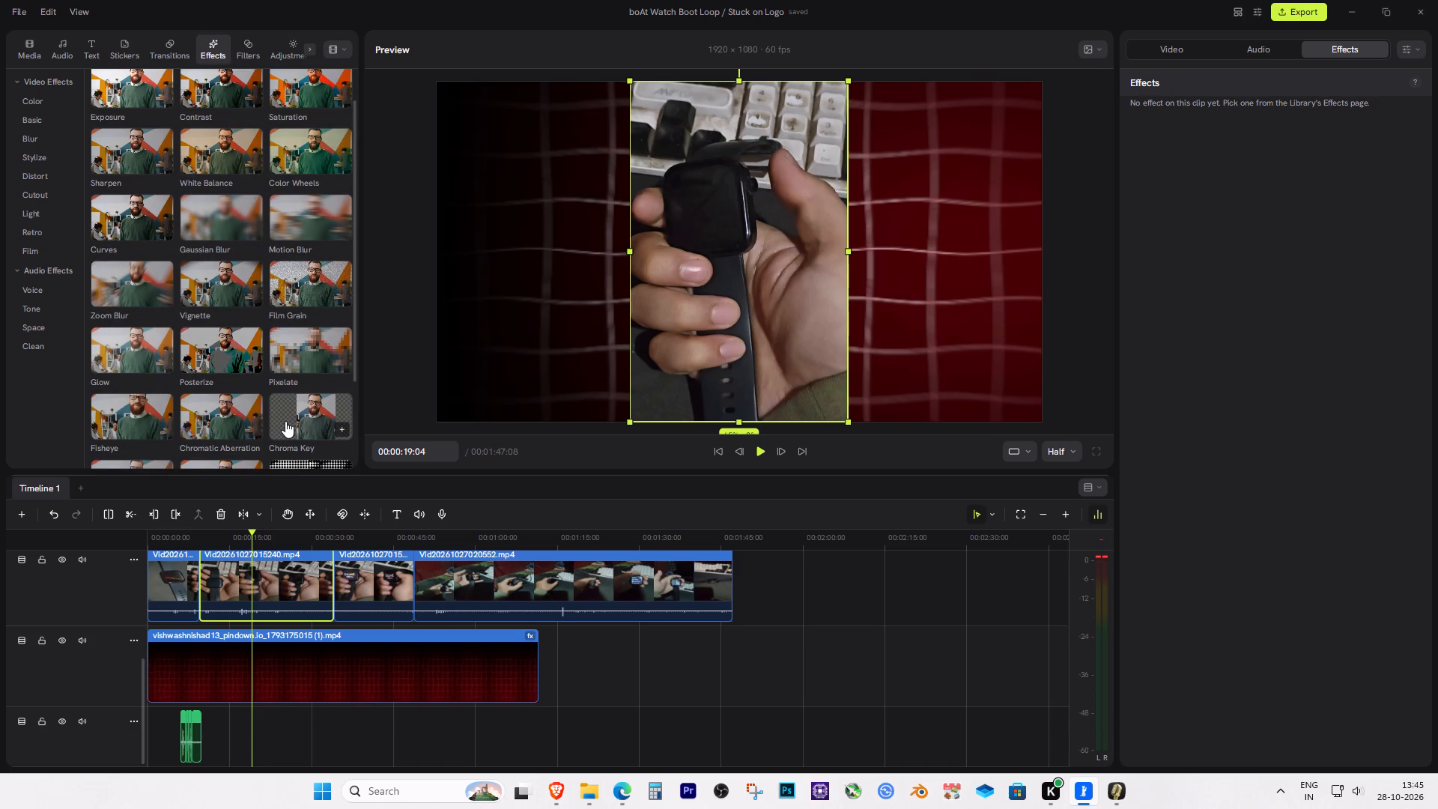
scroll(285, 421, "up", 4)
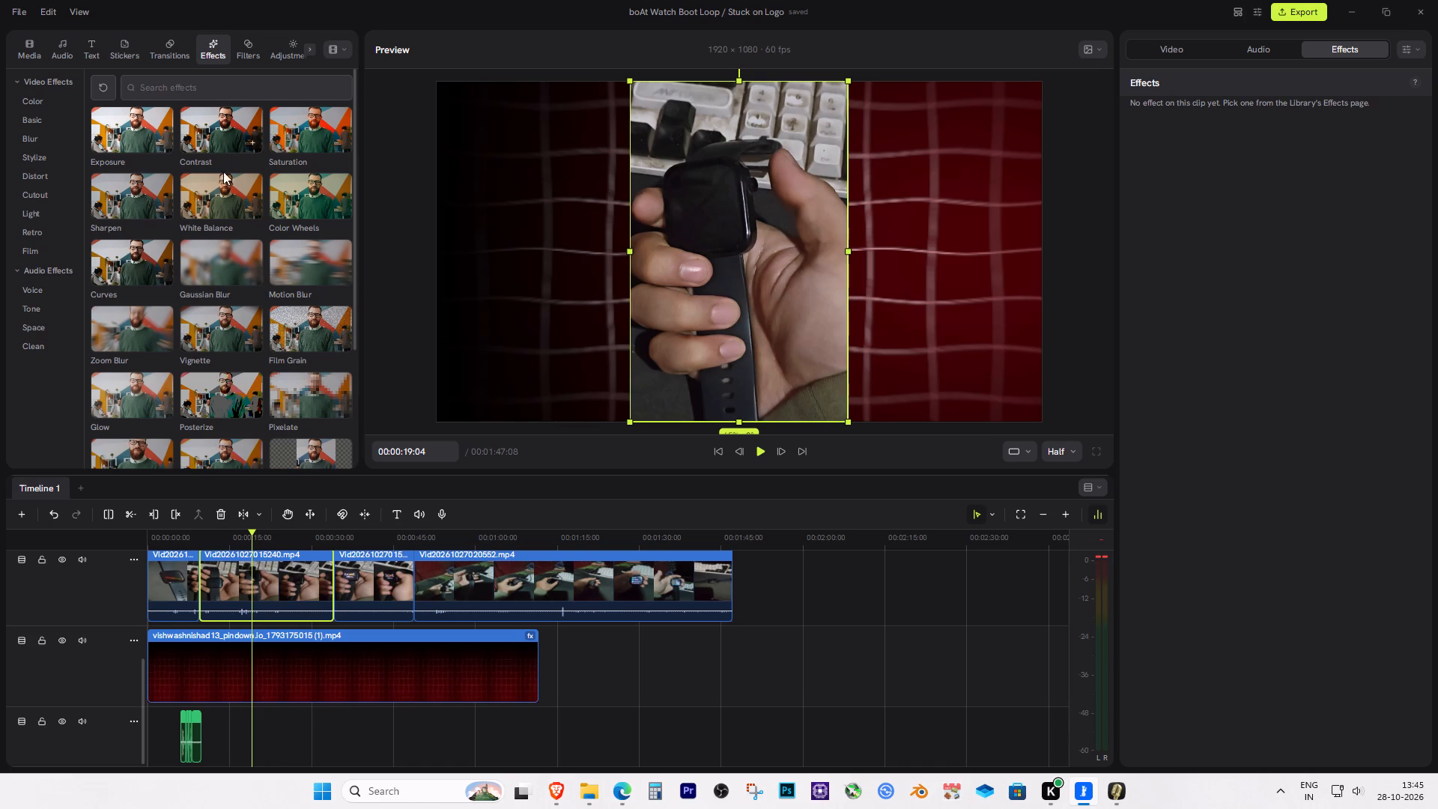
left_click(240, 53)
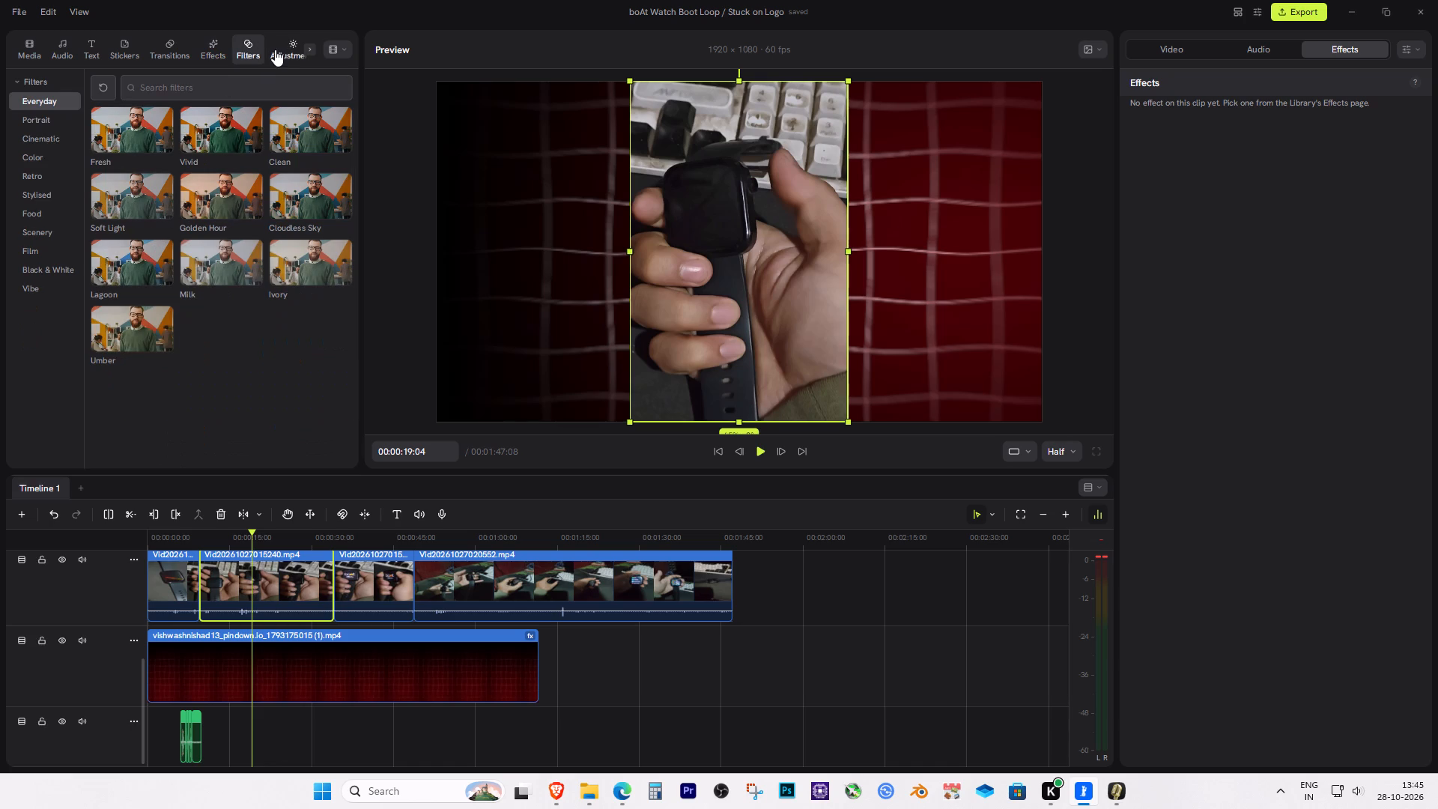
left_click(280, 49)
left_click(127, 57)
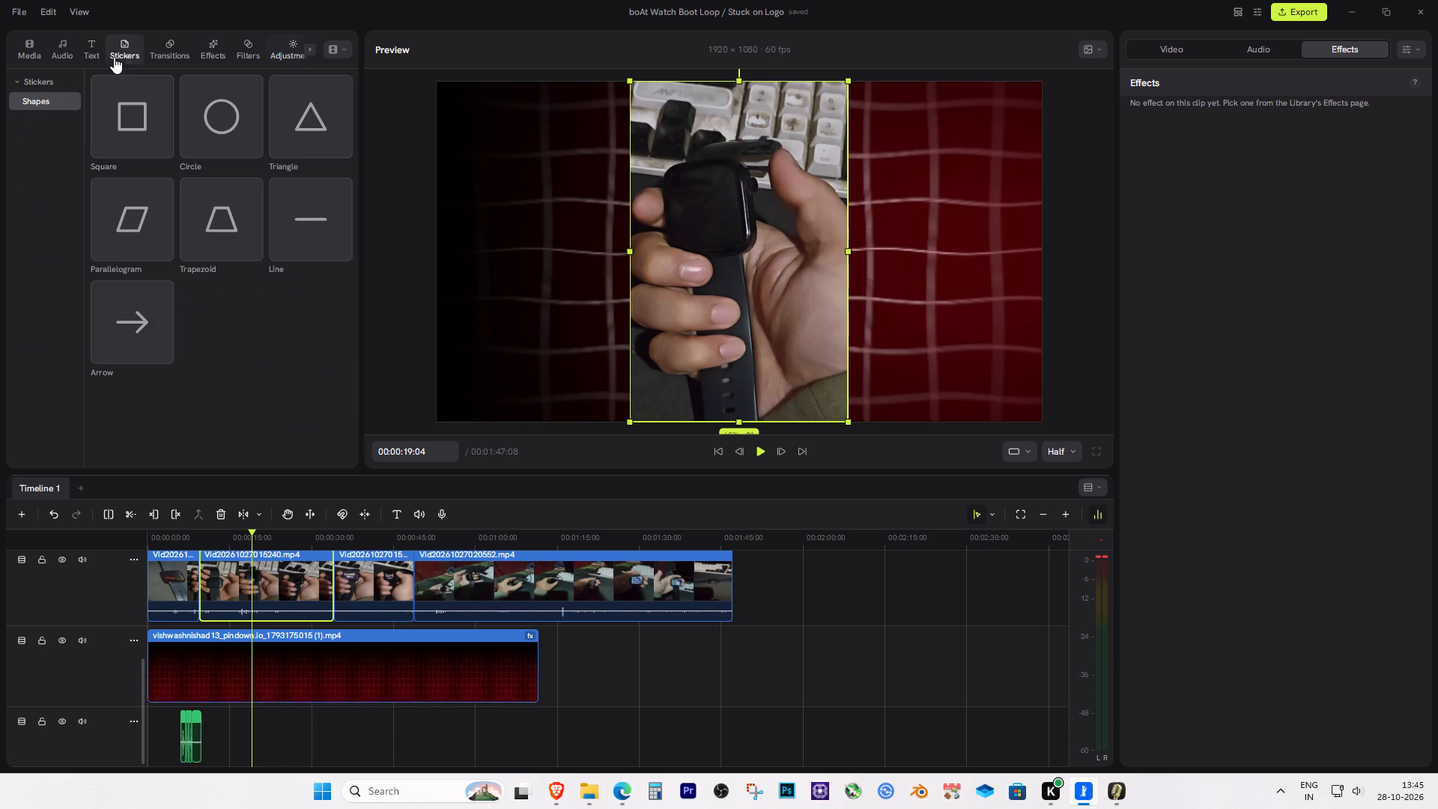
left_click(88, 52)
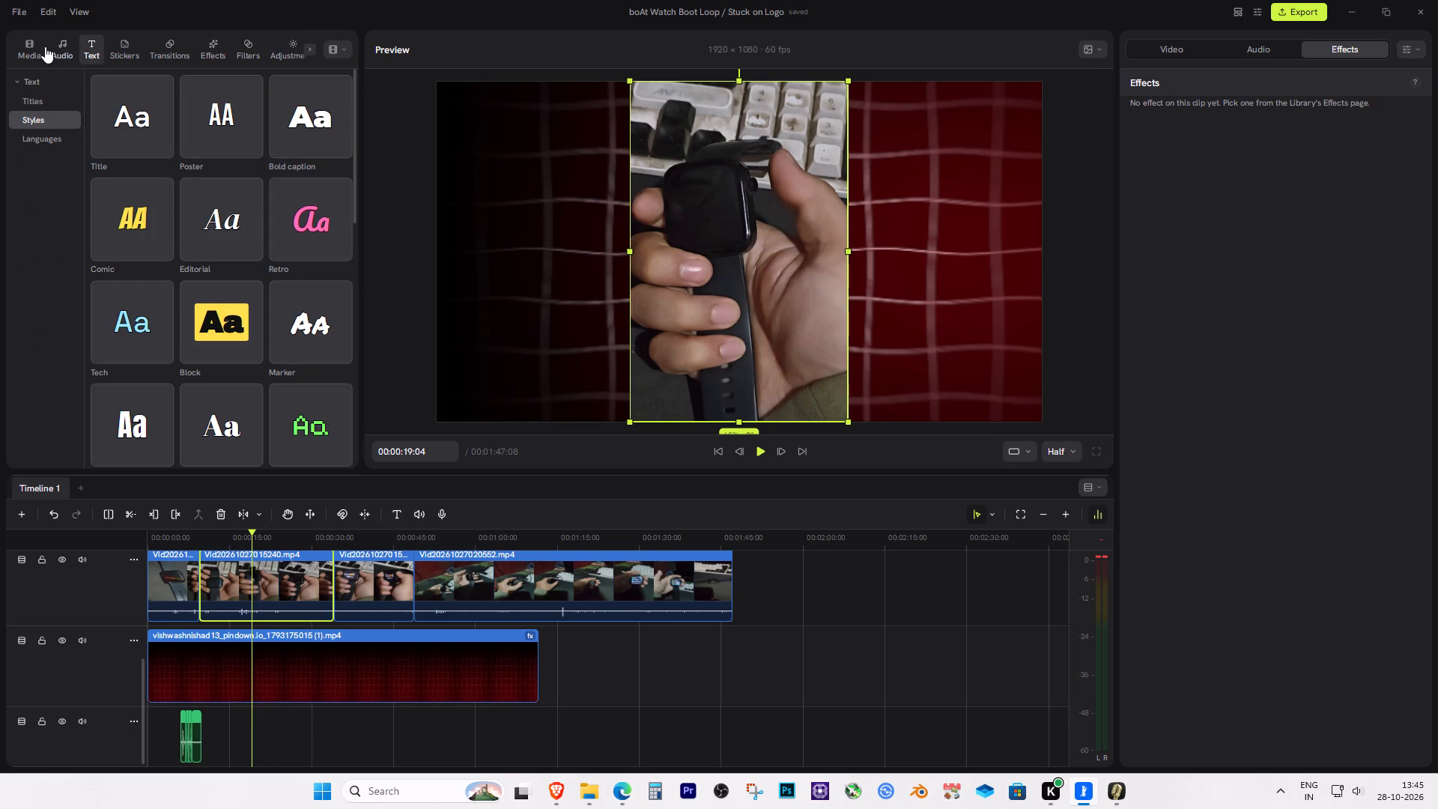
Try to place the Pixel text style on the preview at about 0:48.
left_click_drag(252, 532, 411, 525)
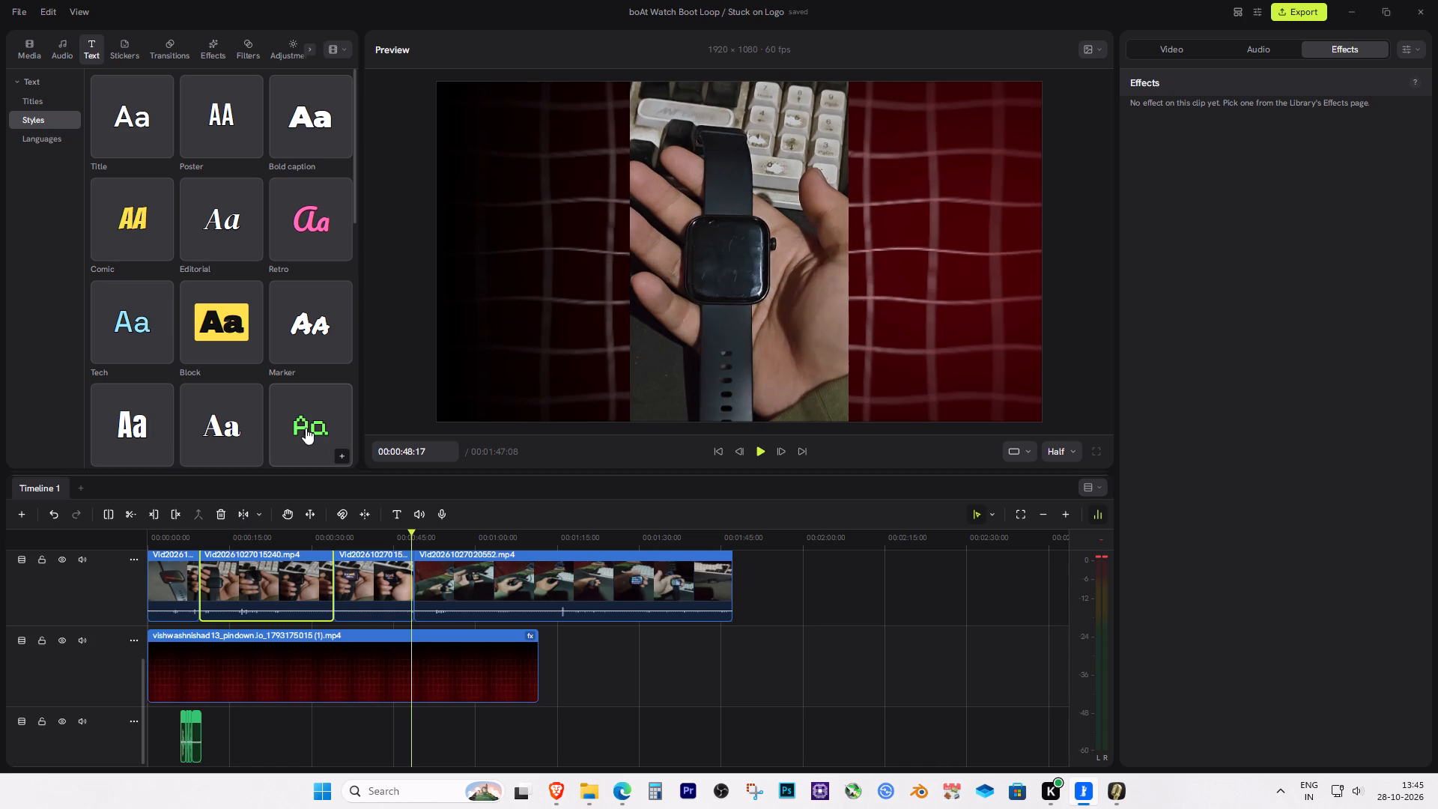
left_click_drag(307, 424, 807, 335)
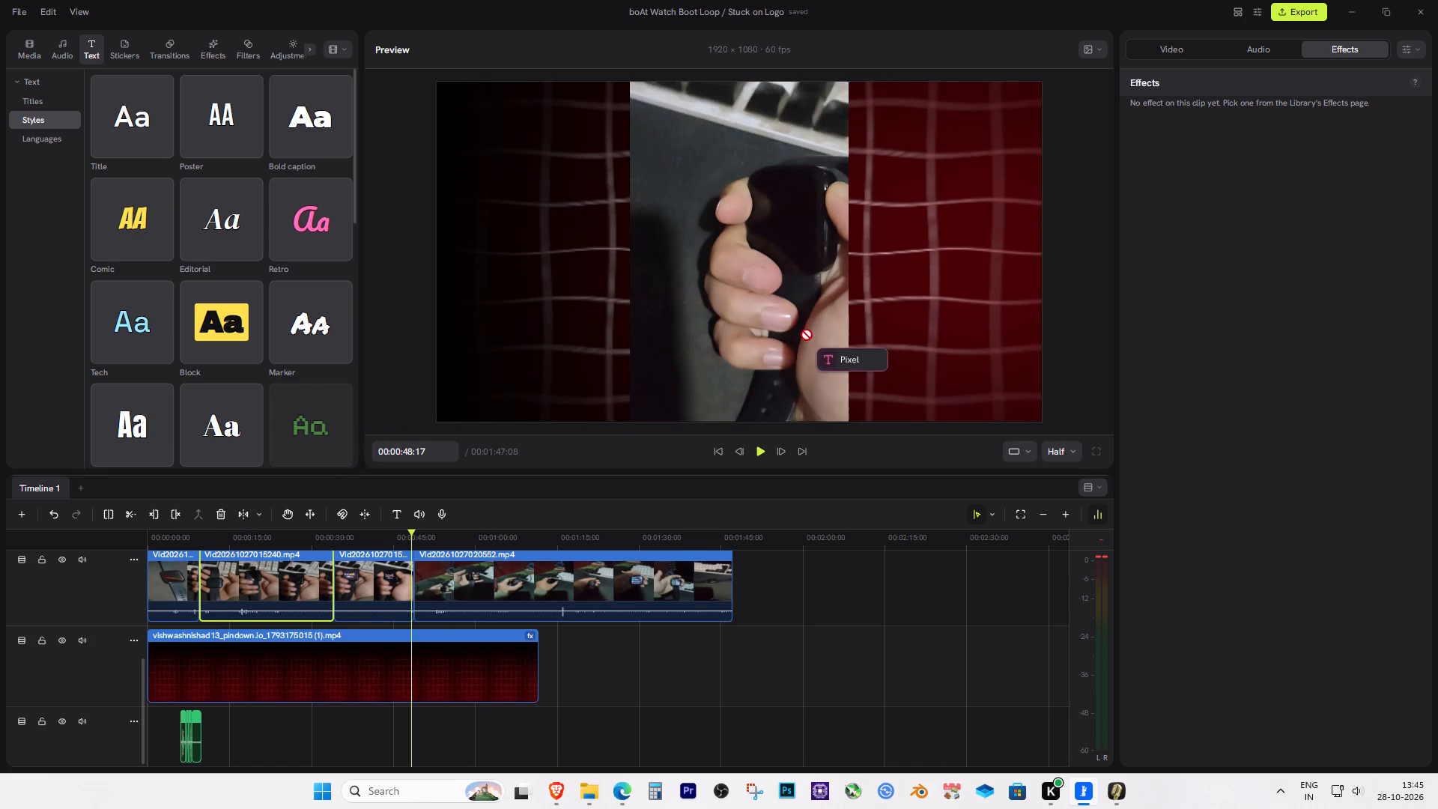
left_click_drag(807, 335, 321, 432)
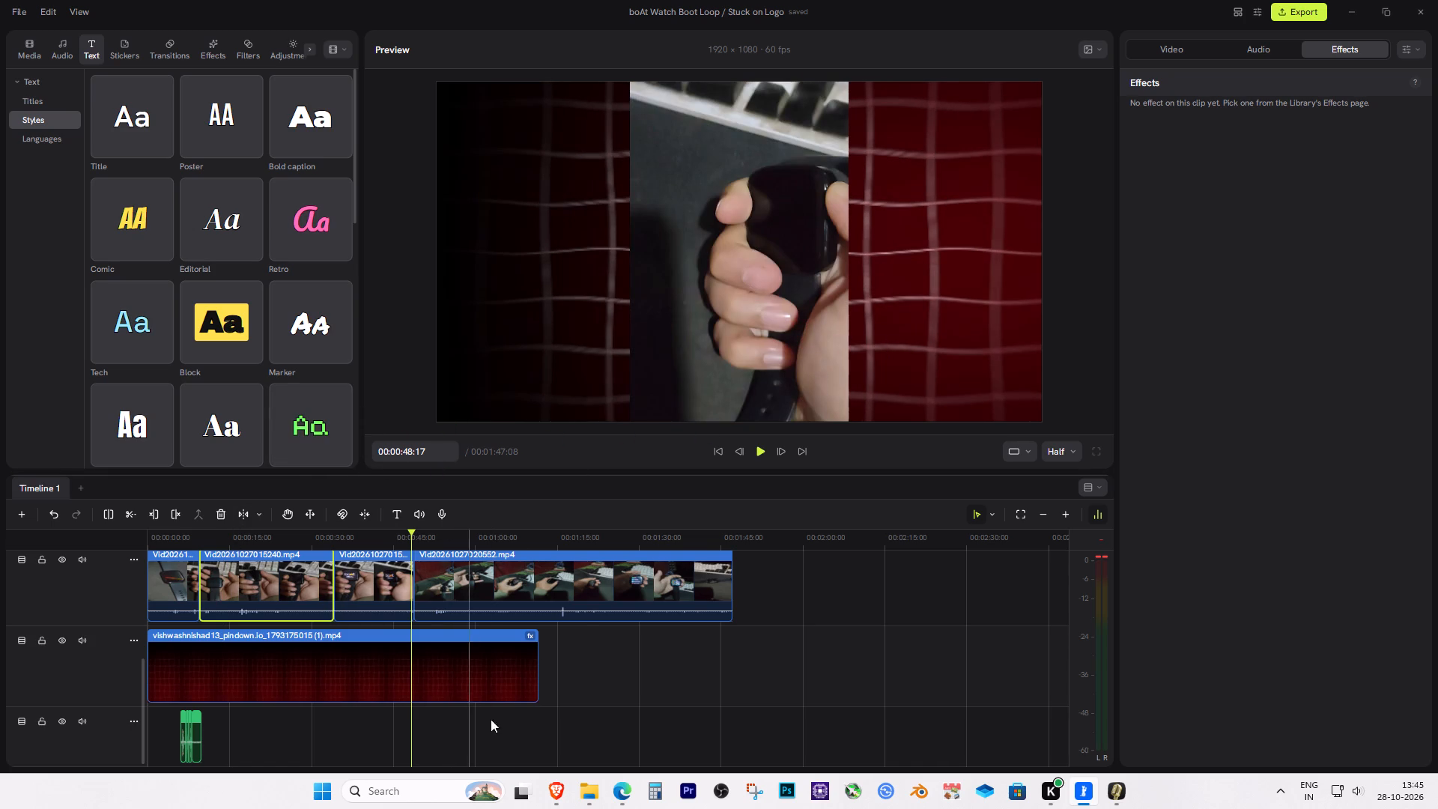
Switch to the Brave window showing the Pinterest pin and close it.
left_click(553, 797)
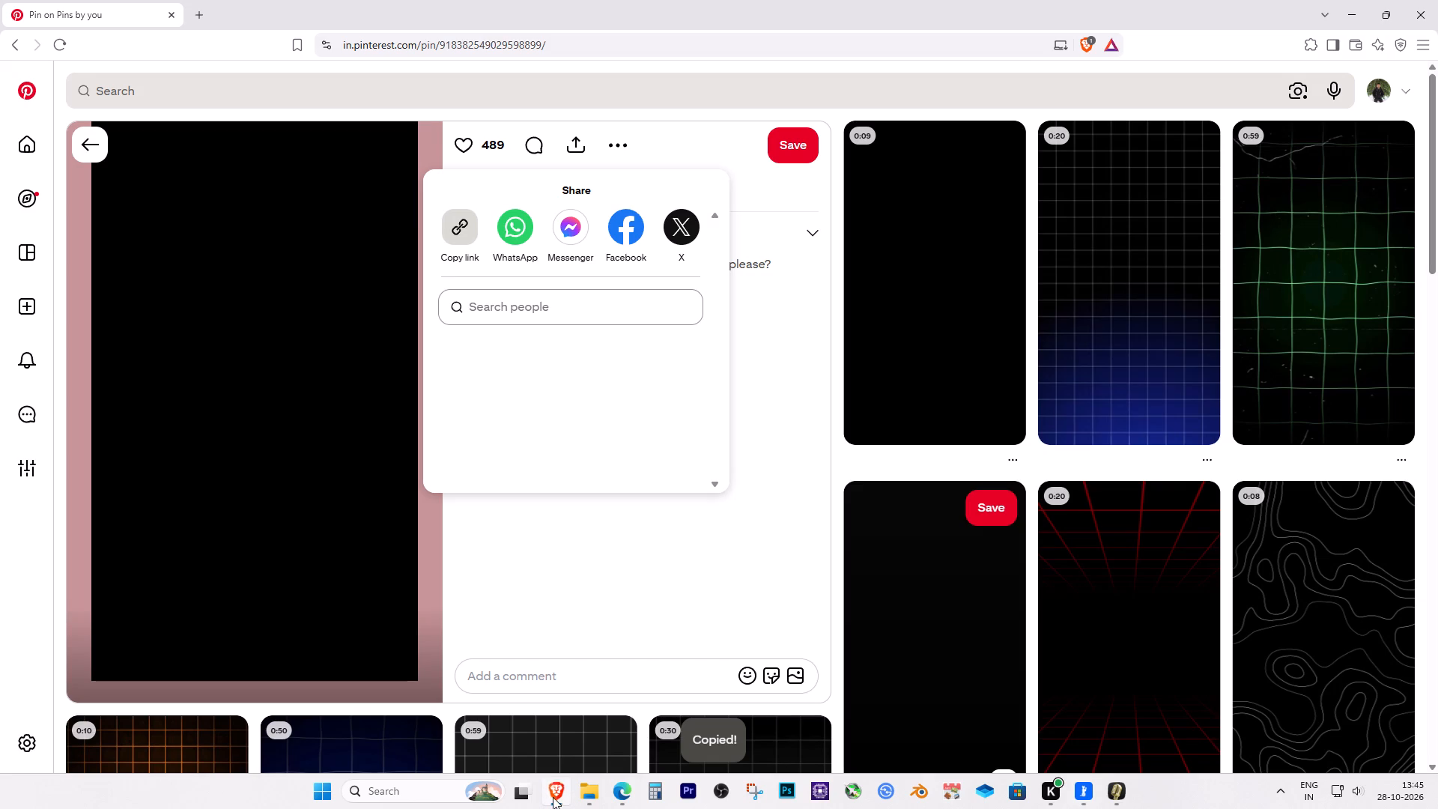
left_click(1437, 0)
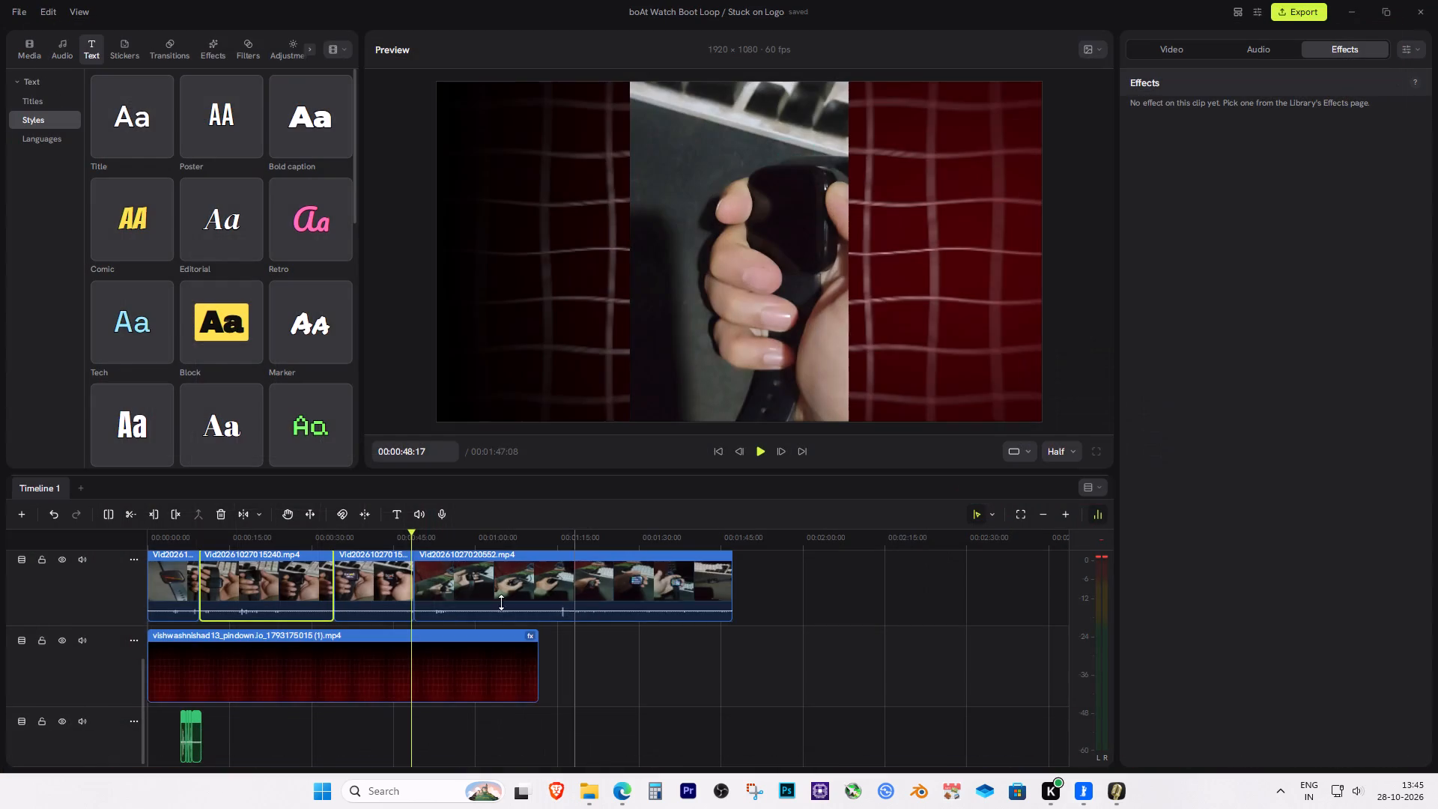
Check the watch footage at the start of the timeline and at about 1:33, leaving no clip selected.
left_click_drag(304, 542, 127, 547)
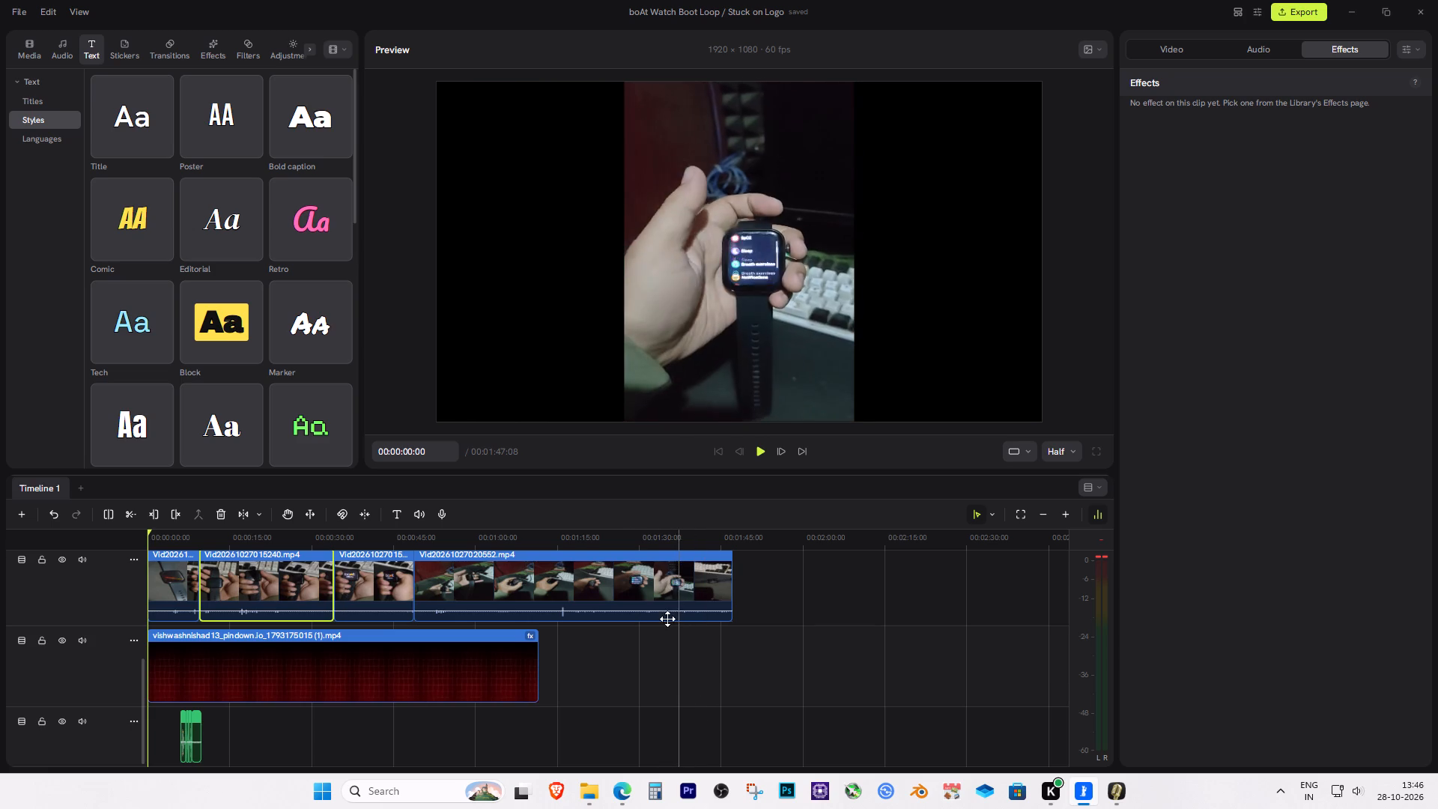
left_click(658, 691)
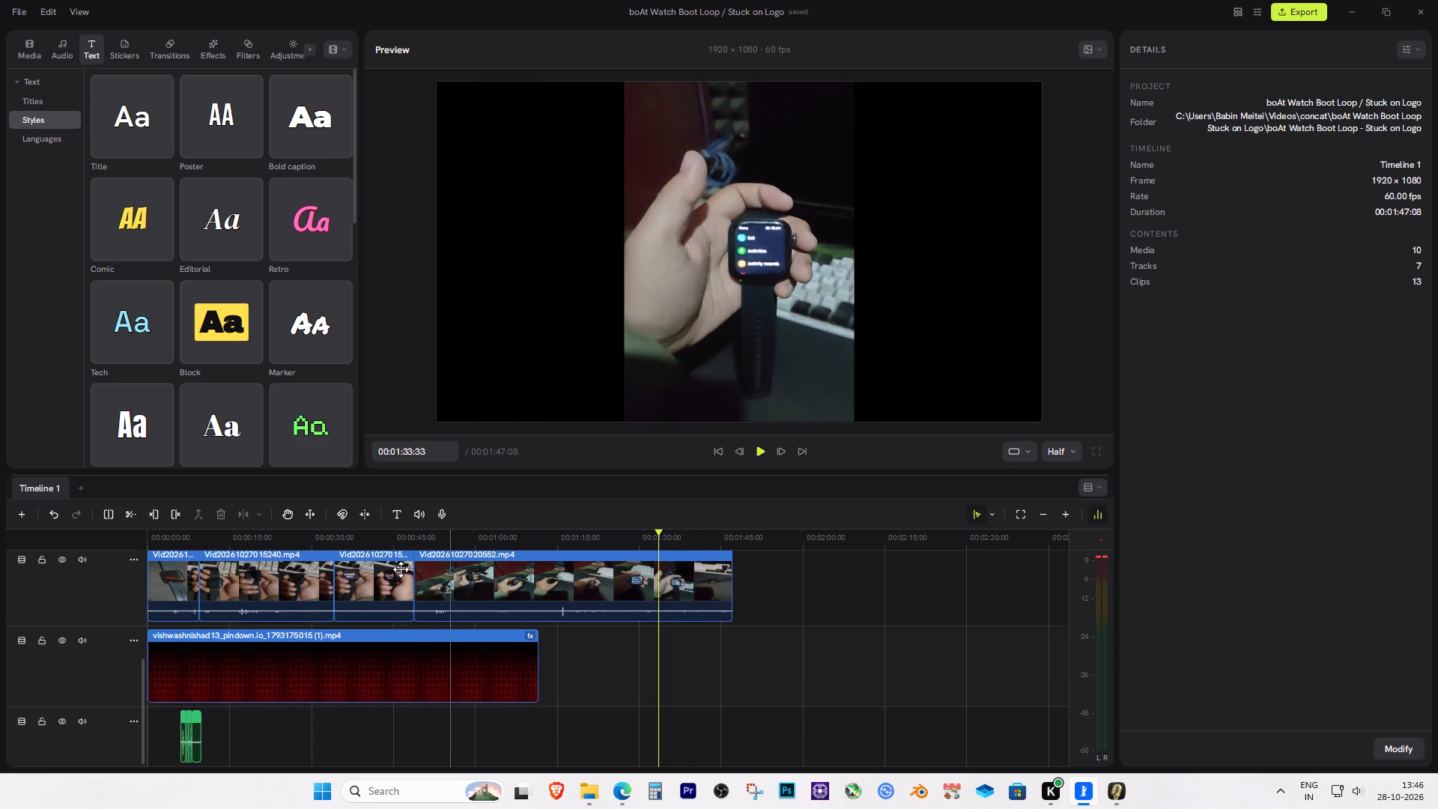
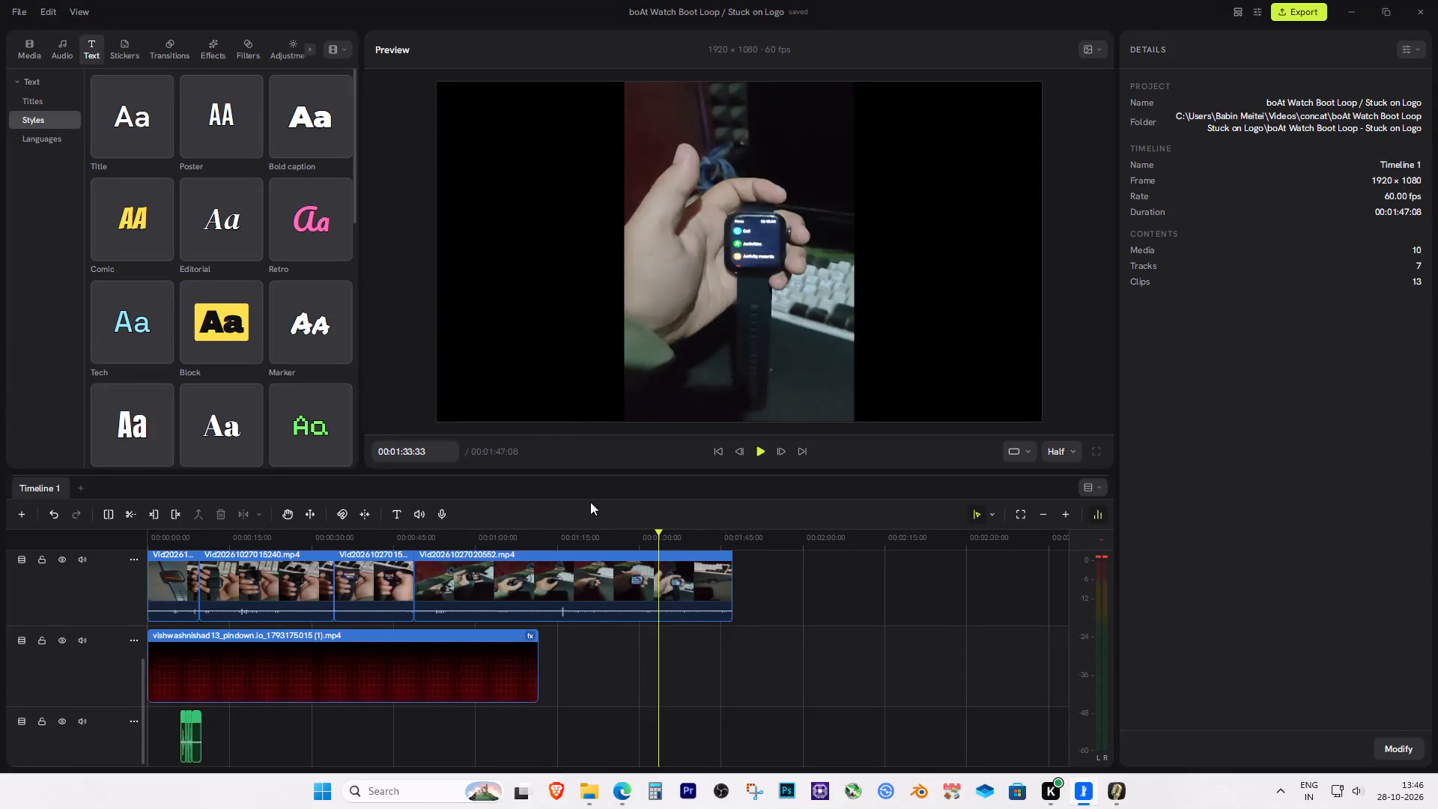
Position the playhead at 00:01:32:28 and bring up the editing options for the last watch clip on the video track.
left_click_drag(658, 531, 513, 524)
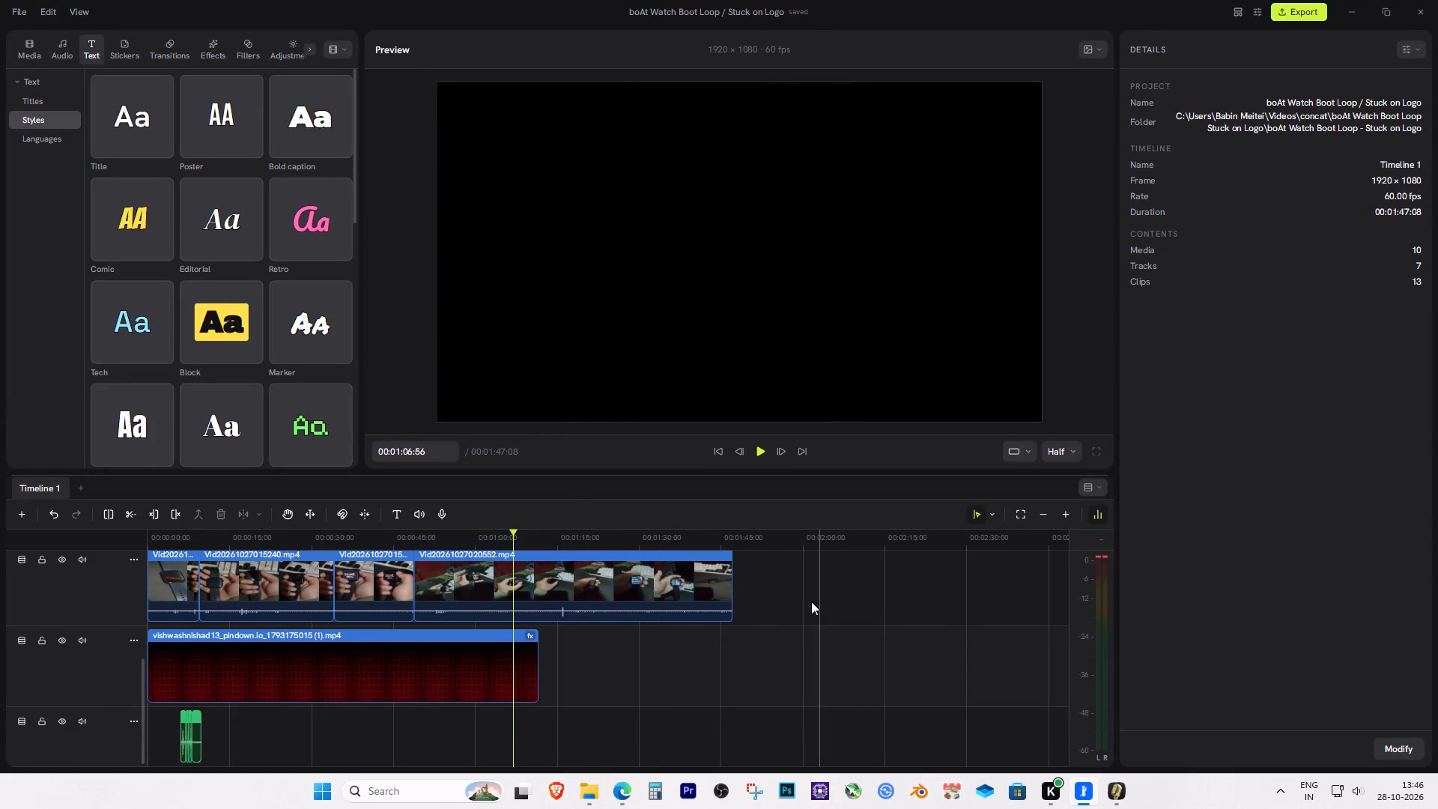
right_click(807, 600)
right_click(793, 581)
right_click(652, 531)
right_click(647, 571)
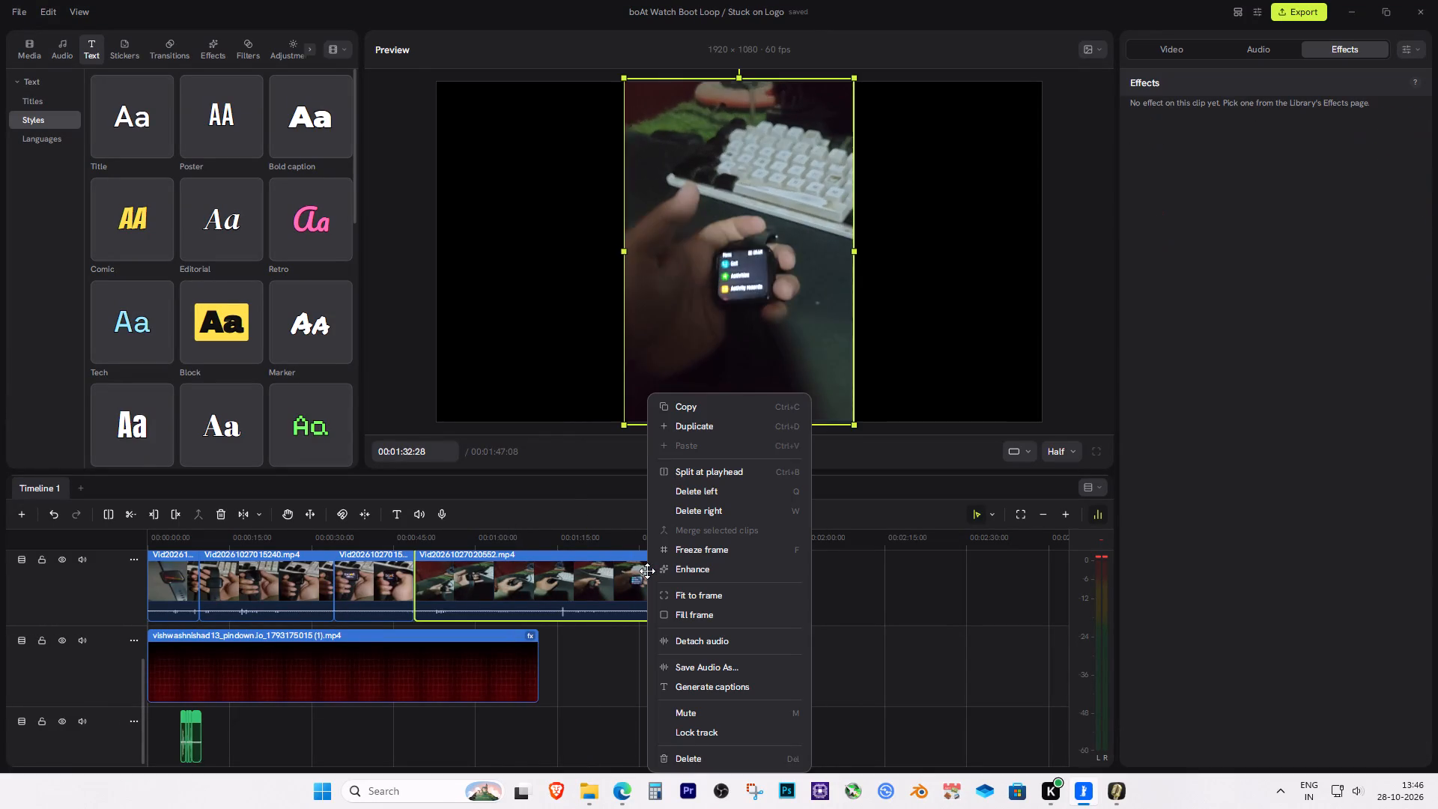
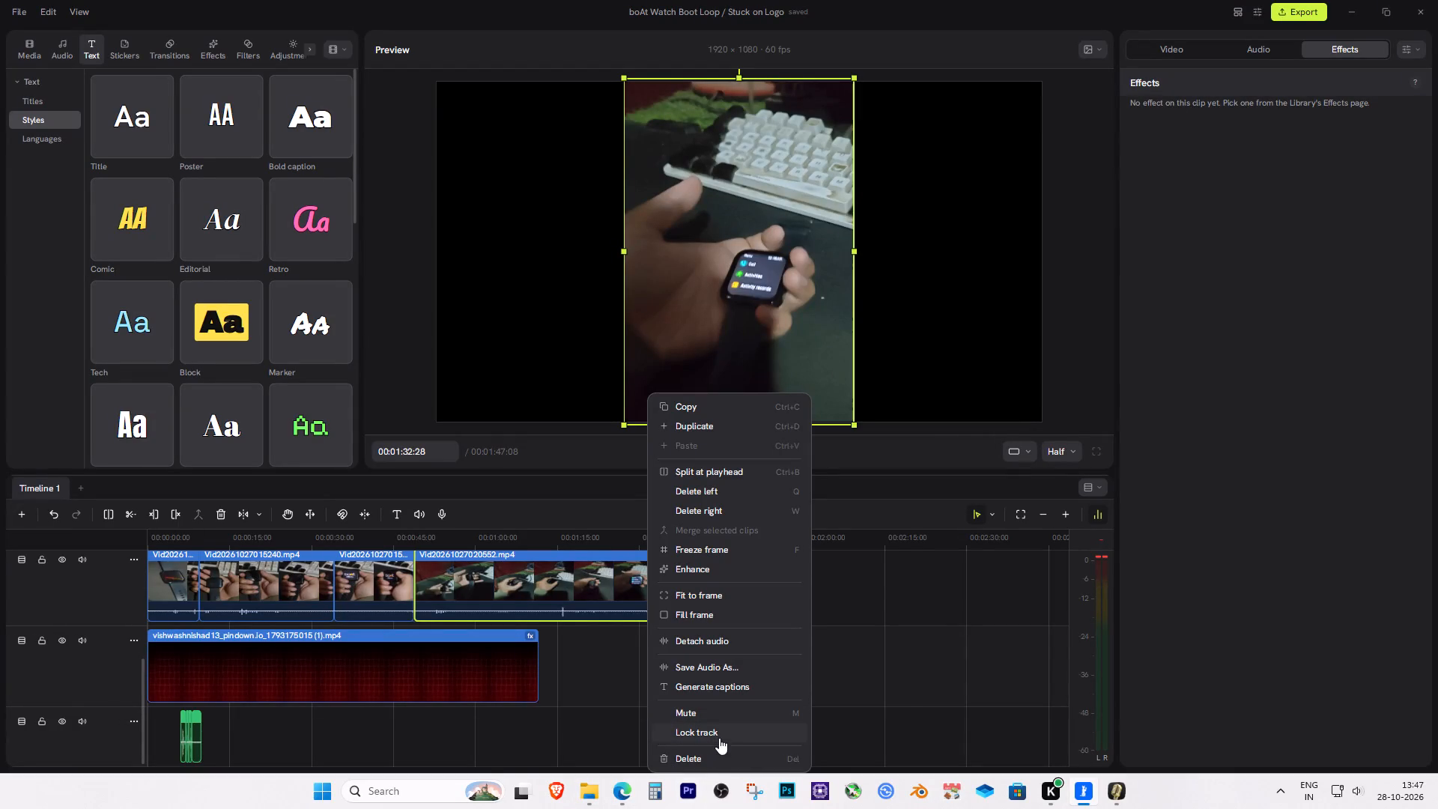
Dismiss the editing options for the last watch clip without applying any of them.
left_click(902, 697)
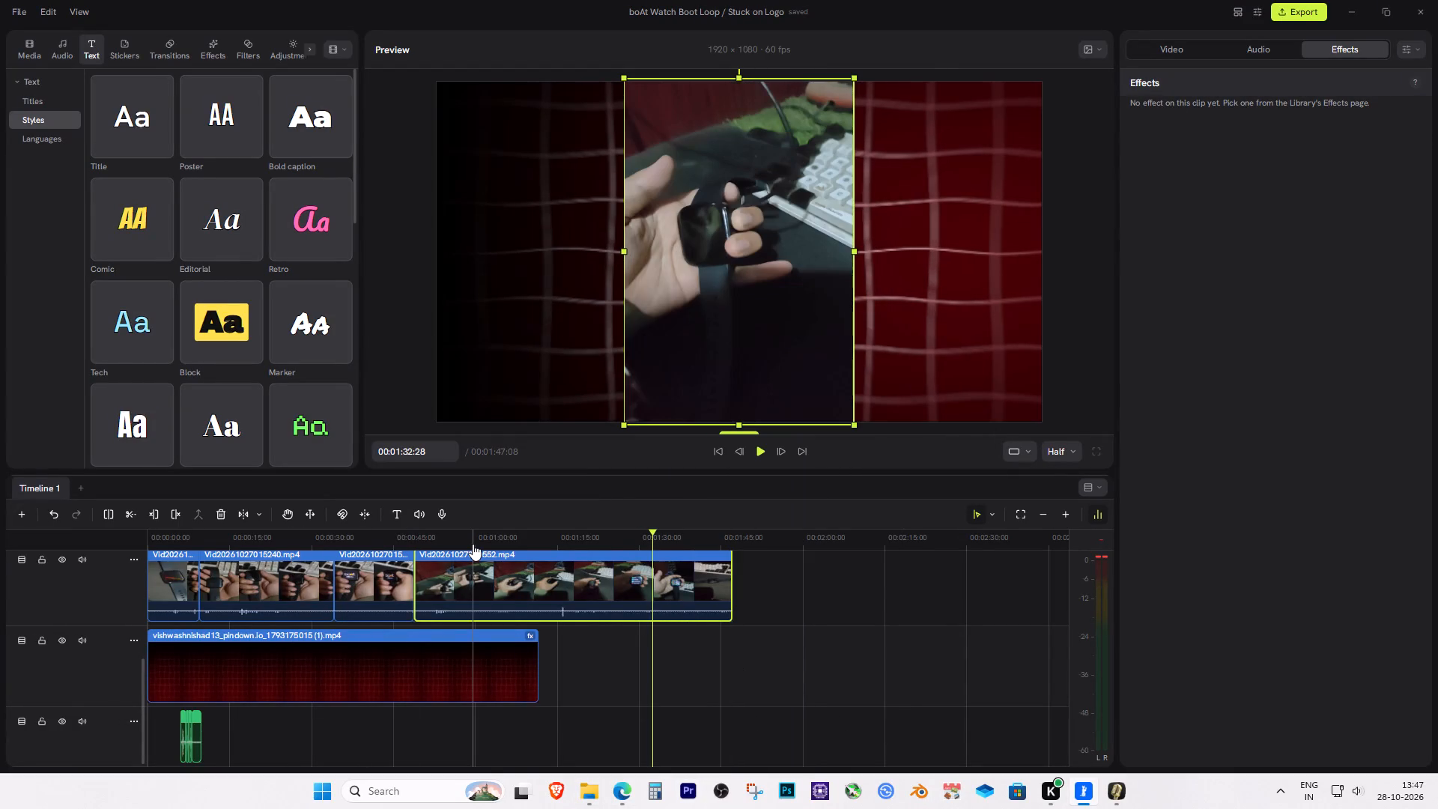
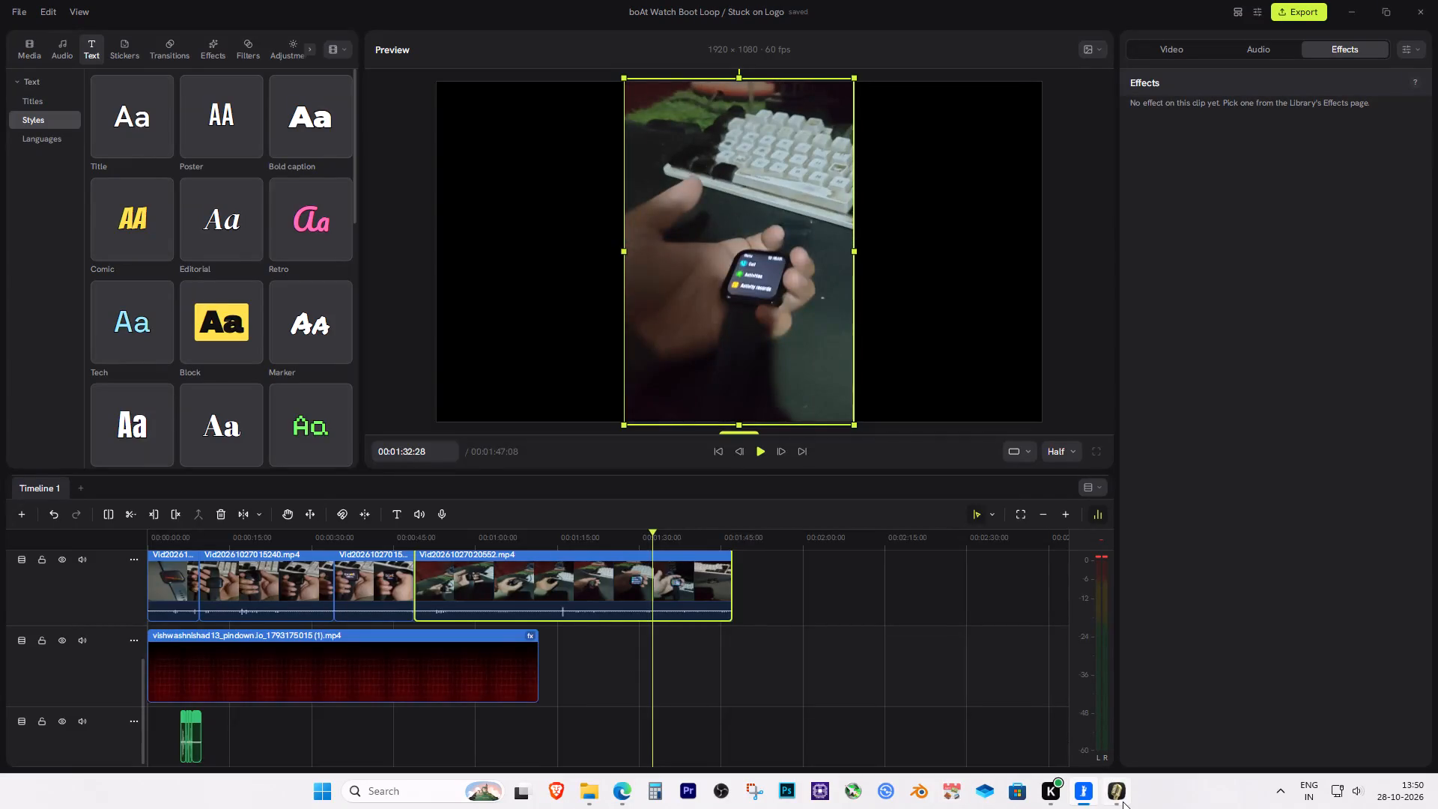
Switch to Voicebox to check on the voiceover being generated from the watch boot loop script.
left_click(1123, 802)
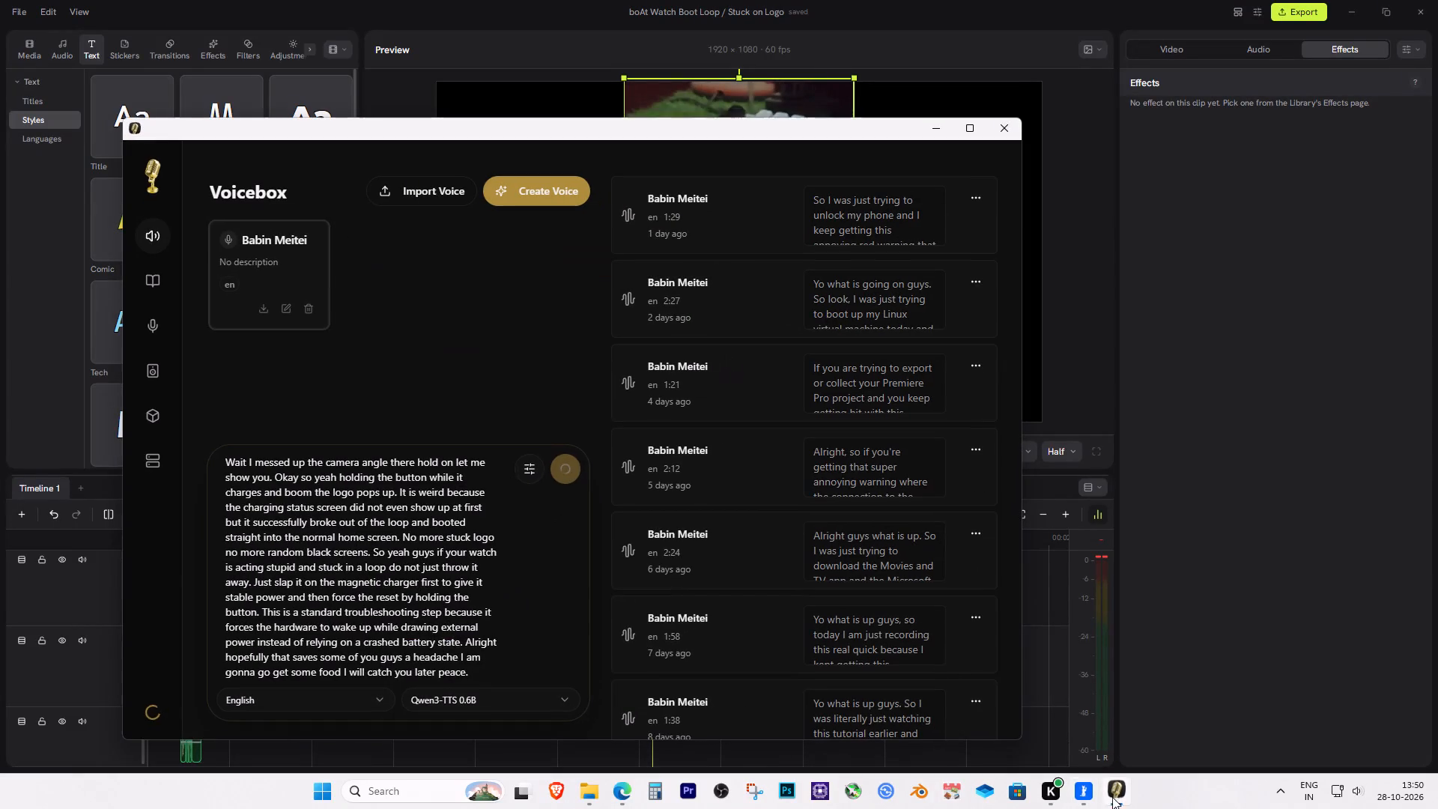